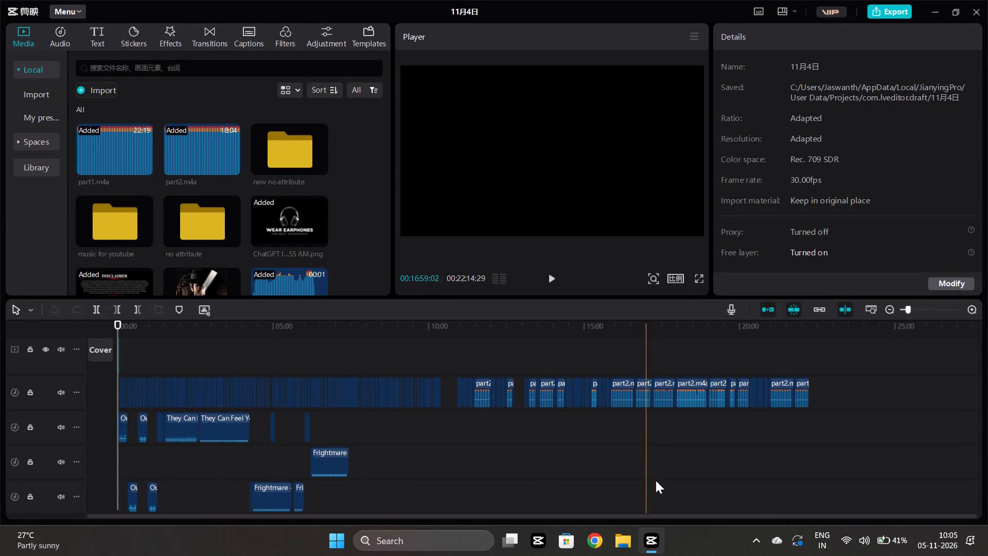
# Minimize the video editor and open the YouTube app from the desktop.
pyautogui.click(940, 6)
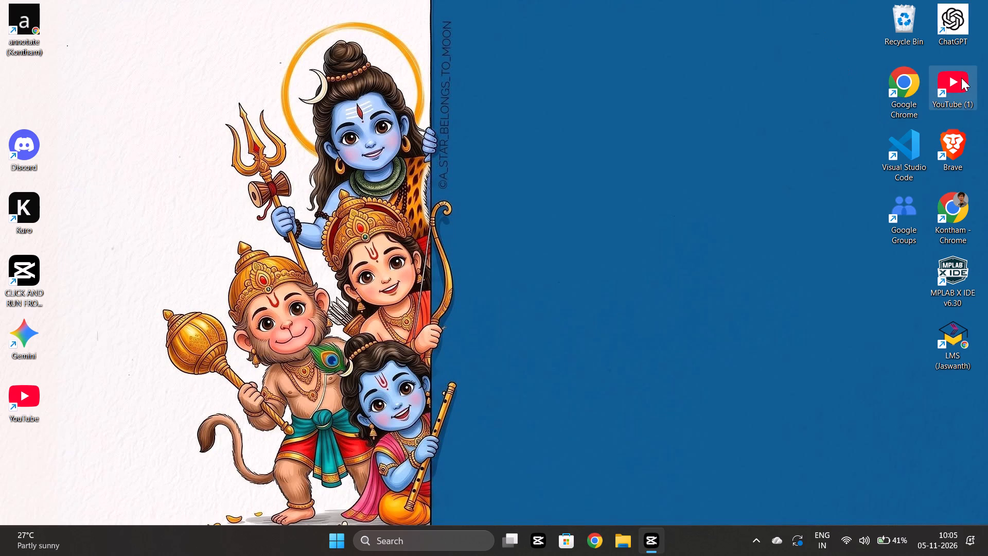
pyautogui.doubleClick(961, 78)
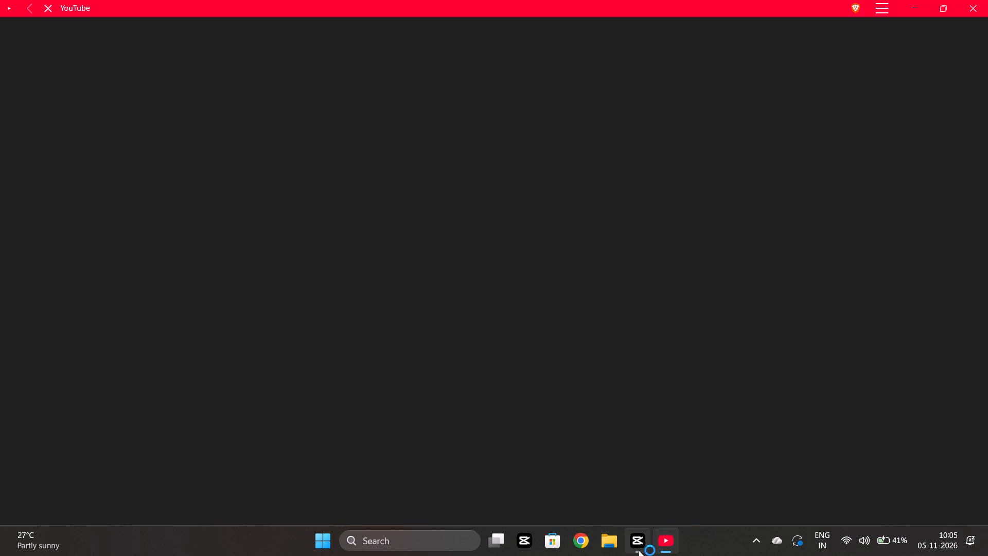
# Switch back to the video editor and examine the timeline's opening section, including the disclaimer and earphones images and the first audio clips.
pyautogui.click(638, 550)
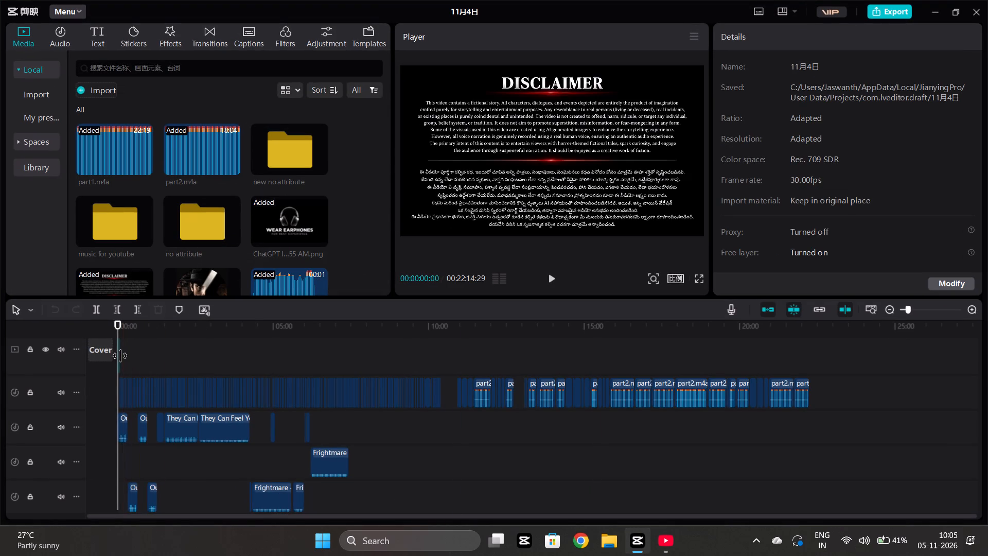
pyautogui.click(118, 358)
pyautogui.click(121, 358)
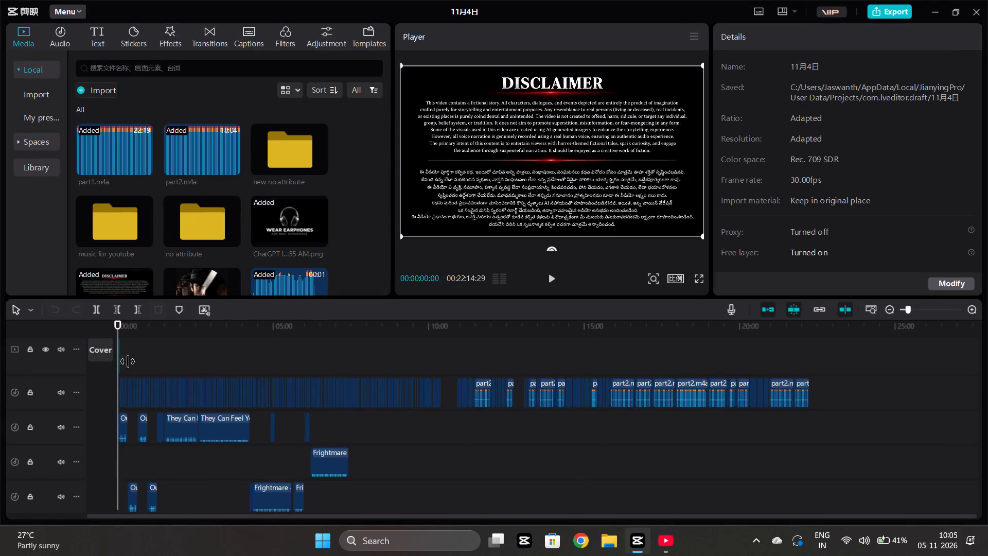
pyautogui.click(132, 365)
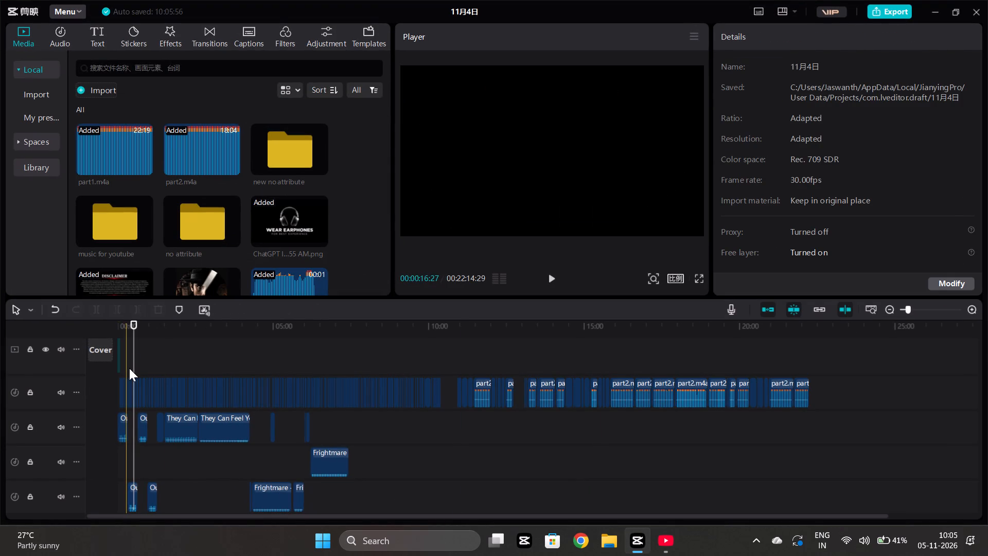
pyautogui.keyDown('ctrl'); pyautogui.scroll(20, 129, 368); pyautogui.keyUp('ctrl')
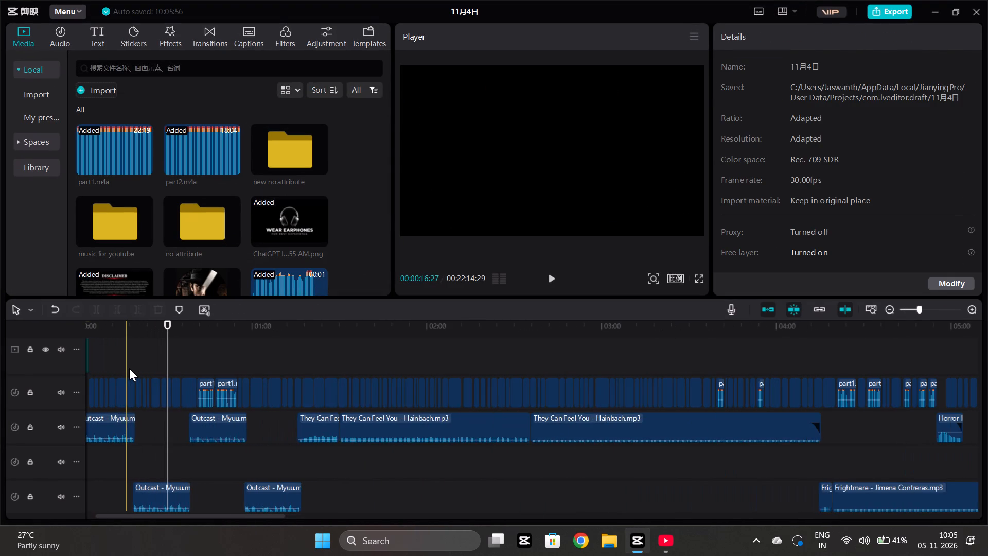
pyautogui.scroll(3, 129, 368)
pyautogui.hscroll(1, 129, 368)
pyautogui.keyDown('ctrl'); pyautogui.scroll(11, 129, 368); pyautogui.keyUp('ctrl')
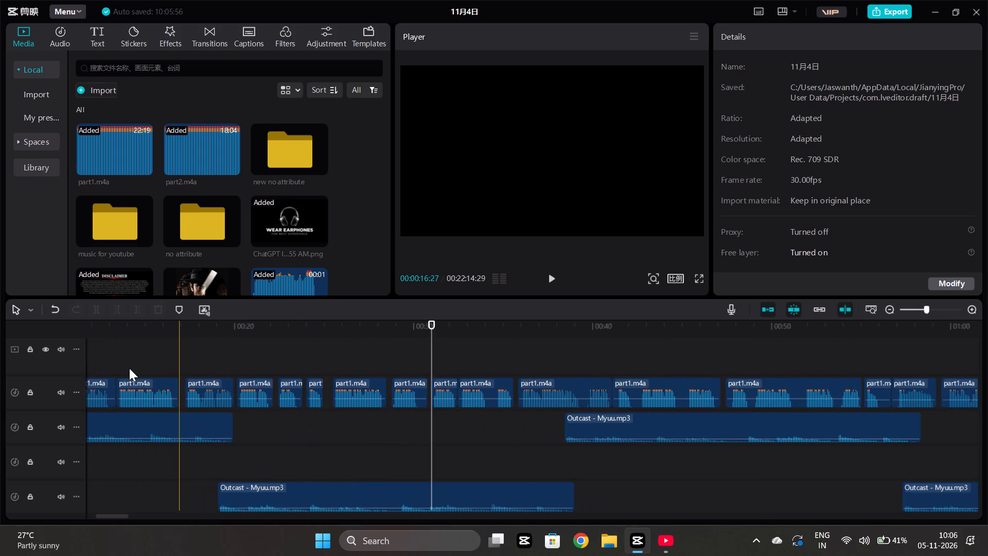
pyautogui.hscroll(7, 129, 368)
pyautogui.keyDown('ctrl'); pyautogui.scroll(9, 172, 392); pyautogui.keyUp('ctrl')
pyautogui.scroll(-3, 172, 392)
pyautogui.scroll(2, 191, 410)
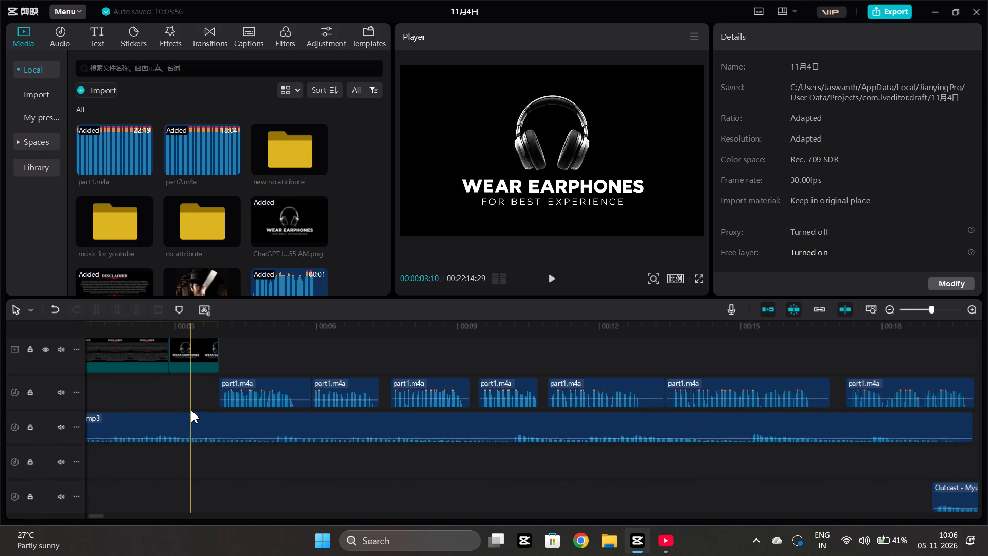
pyautogui.scroll(1, 191, 410)
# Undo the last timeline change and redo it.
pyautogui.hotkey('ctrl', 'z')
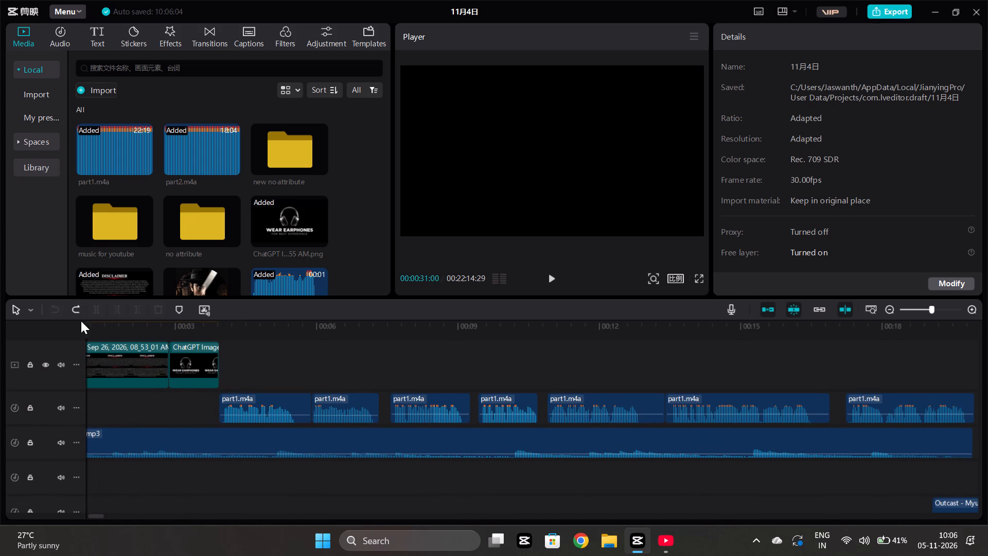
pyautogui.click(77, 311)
# Switch to the YouTube window.
pyautogui.click(676, 543)
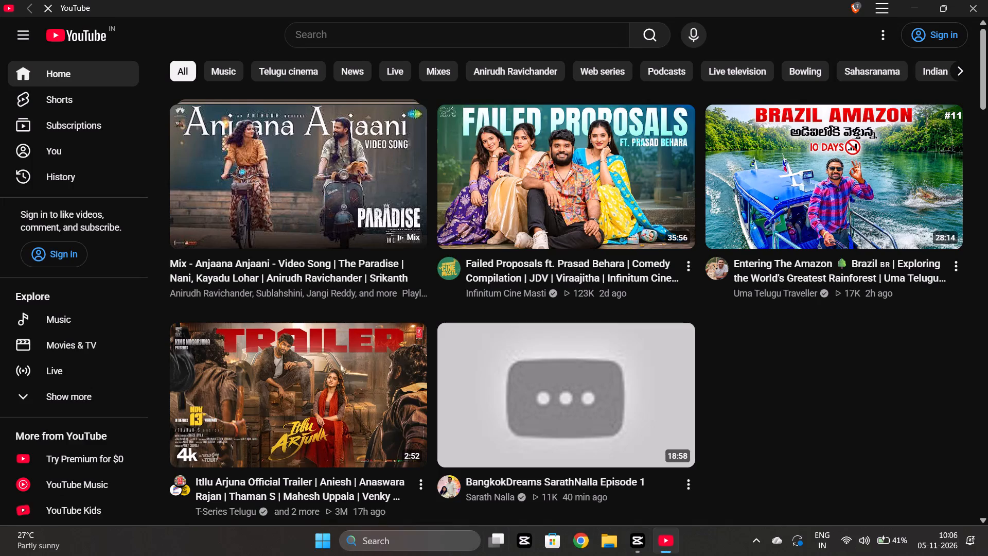
# Search the computer's apps for "w".
pyautogui.click(433, 551)
pyautogui.click(432, 546)
pyautogui.press('w')
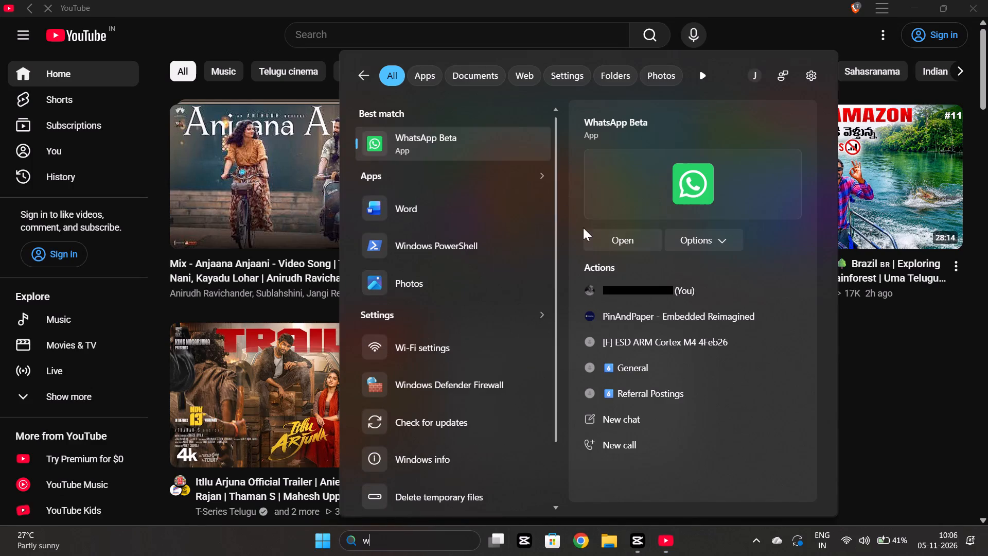
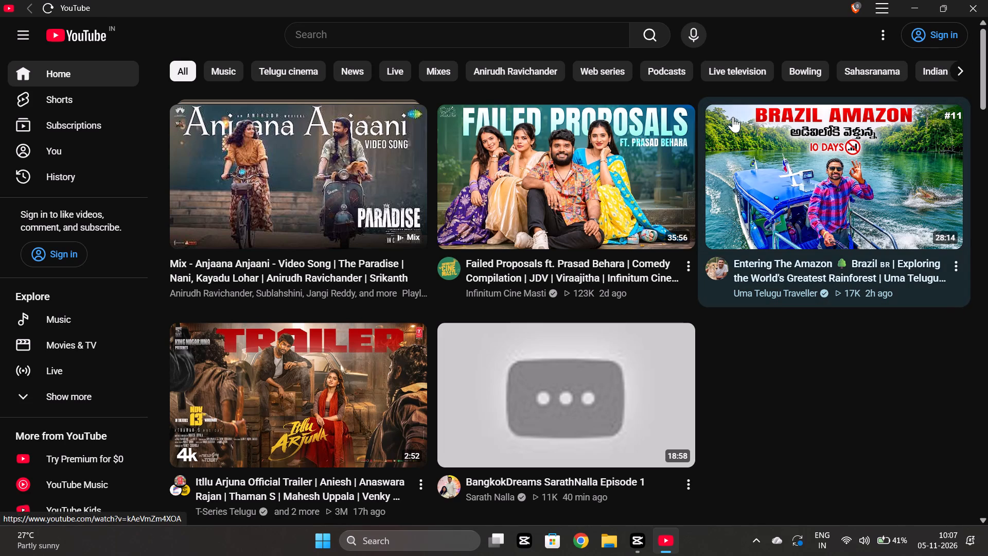
# Browse the YouTube home feed's recommended videos, breaking news and Shorts.
pyautogui.scroll(-1, 703, 290)
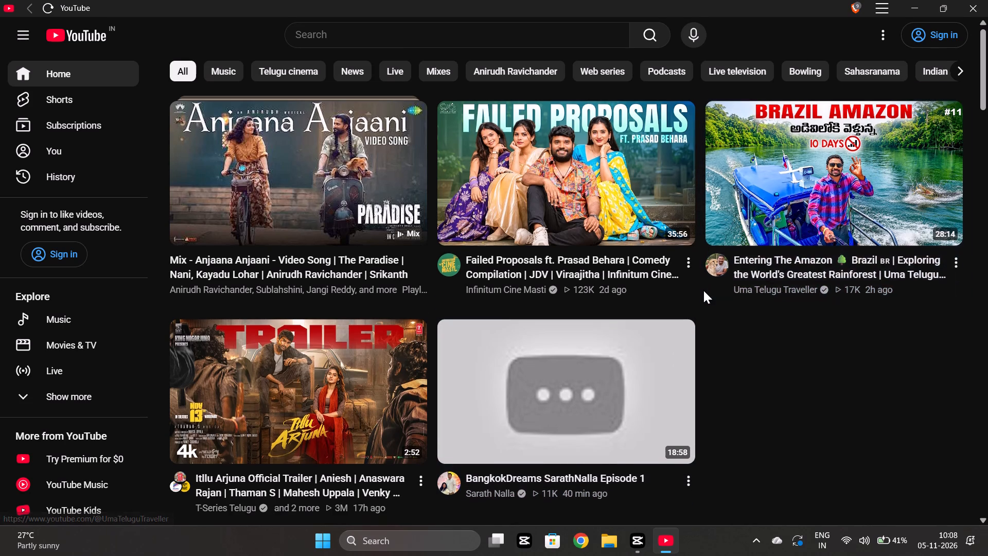
pyautogui.scroll(-3, 703, 290)
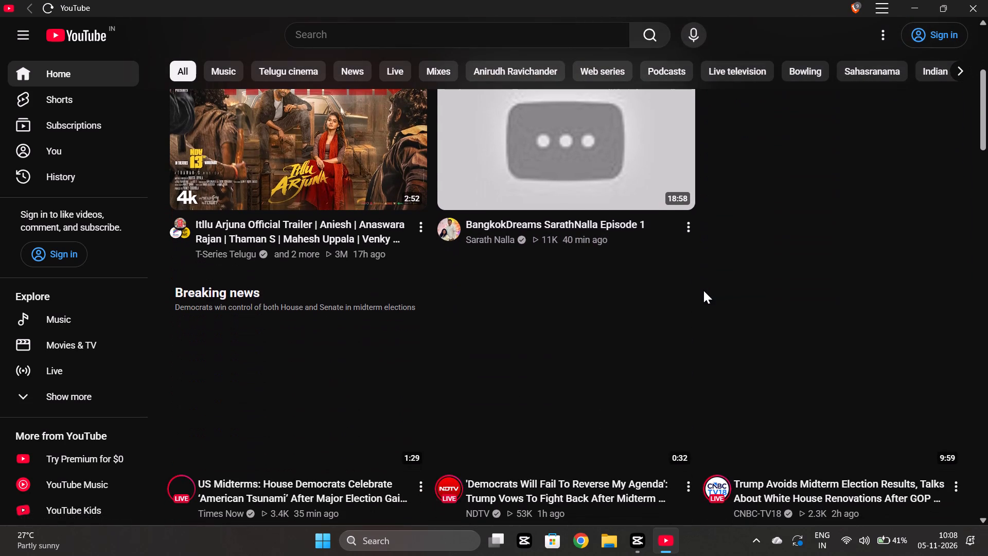
pyautogui.scroll(-5, 703, 290)
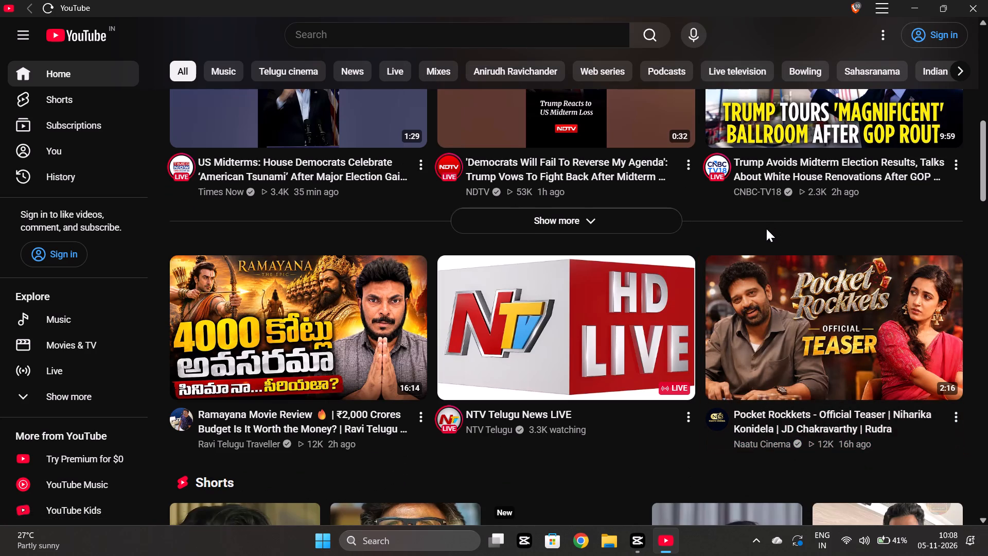
pyautogui.scroll(-3, 633, 201)
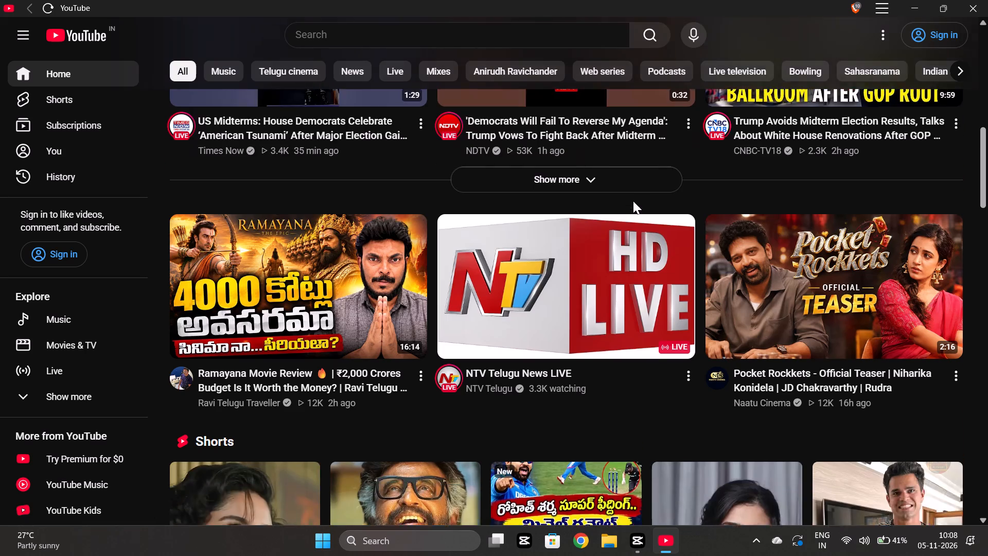
pyautogui.scroll(-8, 633, 201)
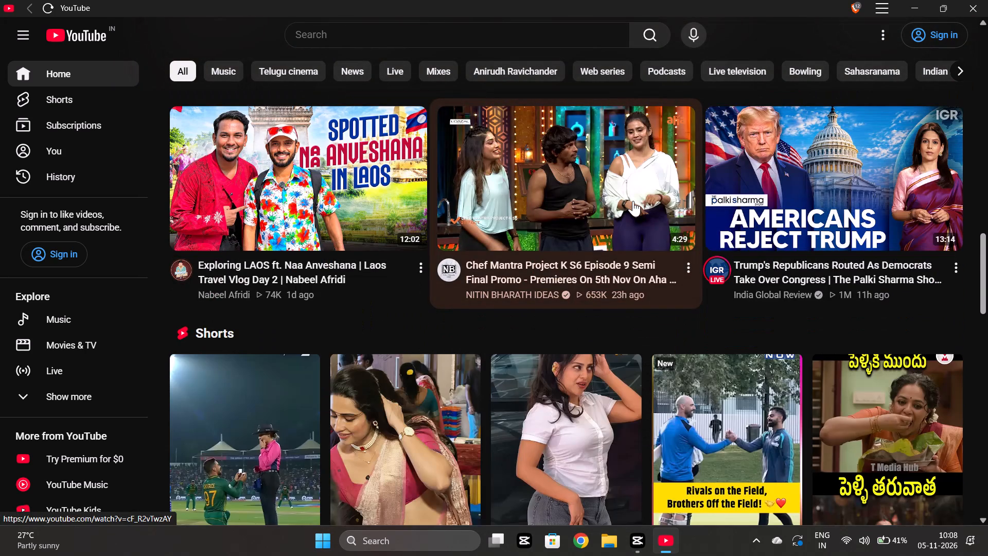
pyautogui.scroll(-3, 633, 201)
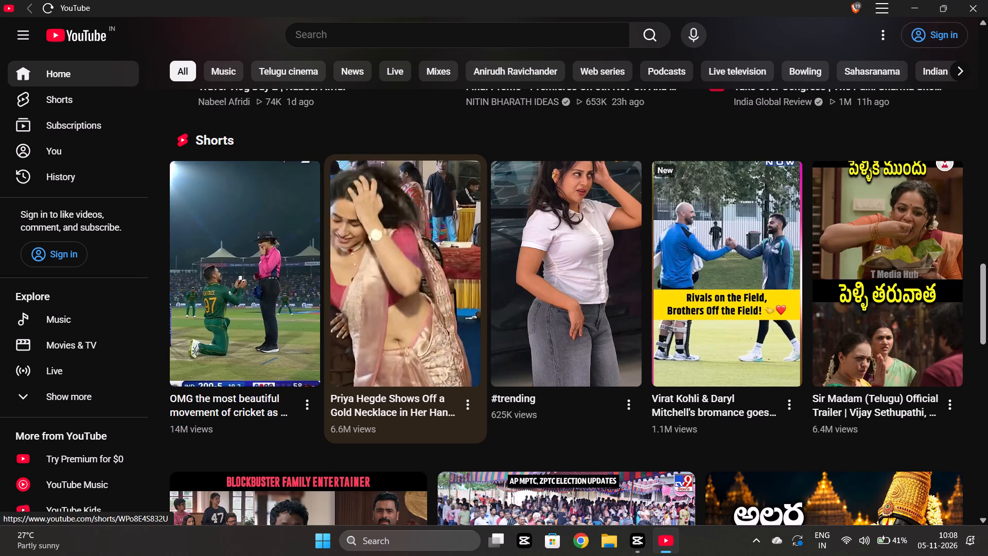
pyautogui.scroll(-3, 438, 231)
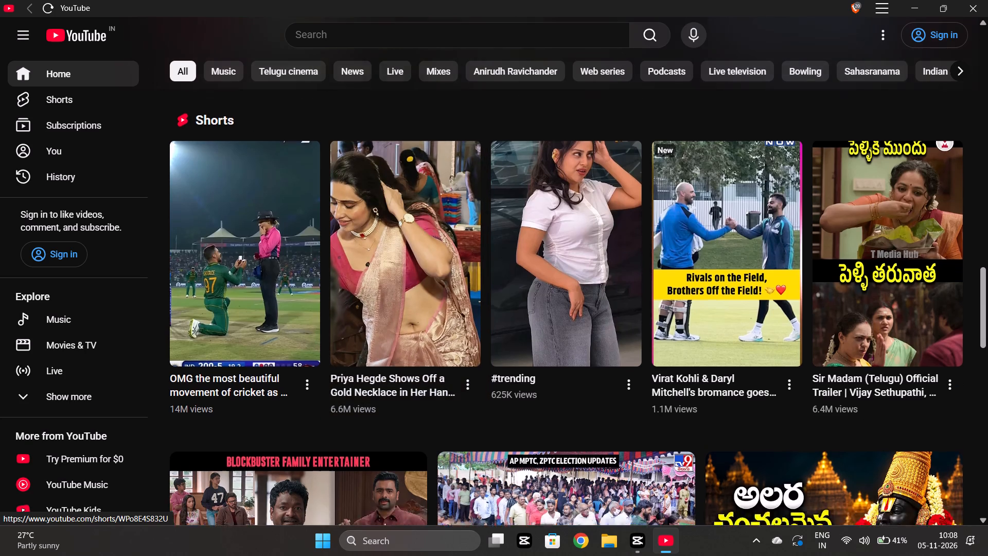
pyautogui.scroll(1, 438, 231)
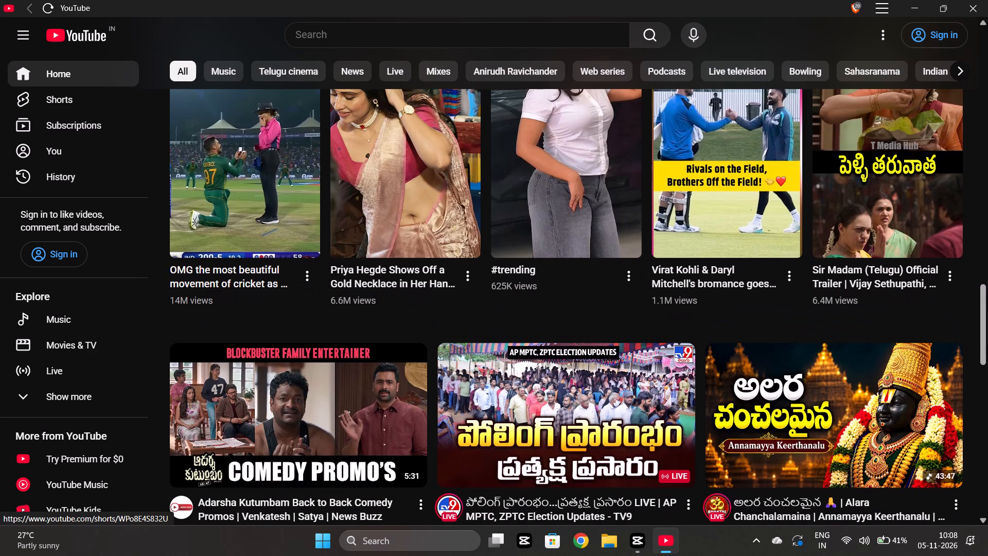
pyautogui.scroll(-1, 438, 231)
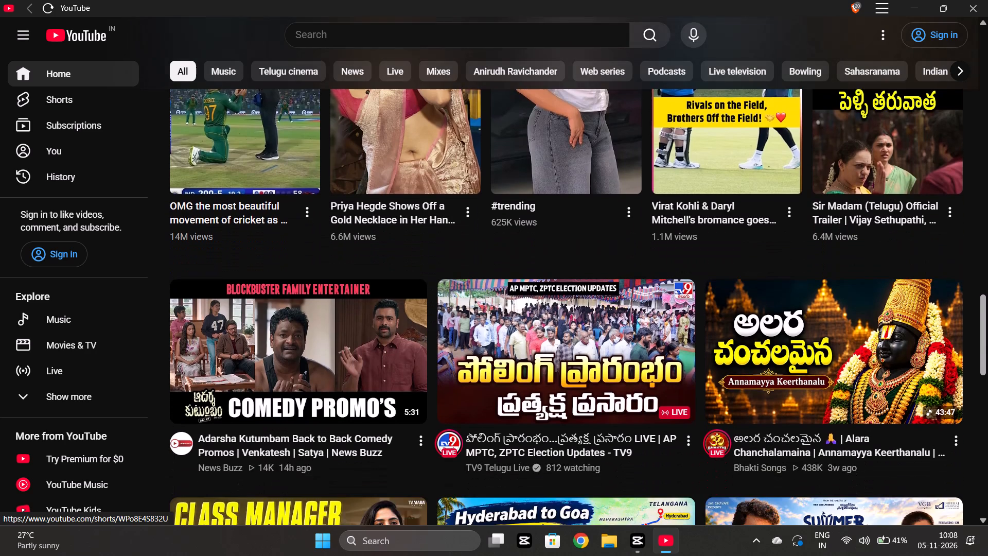
pyautogui.scroll(-2, 438, 231)
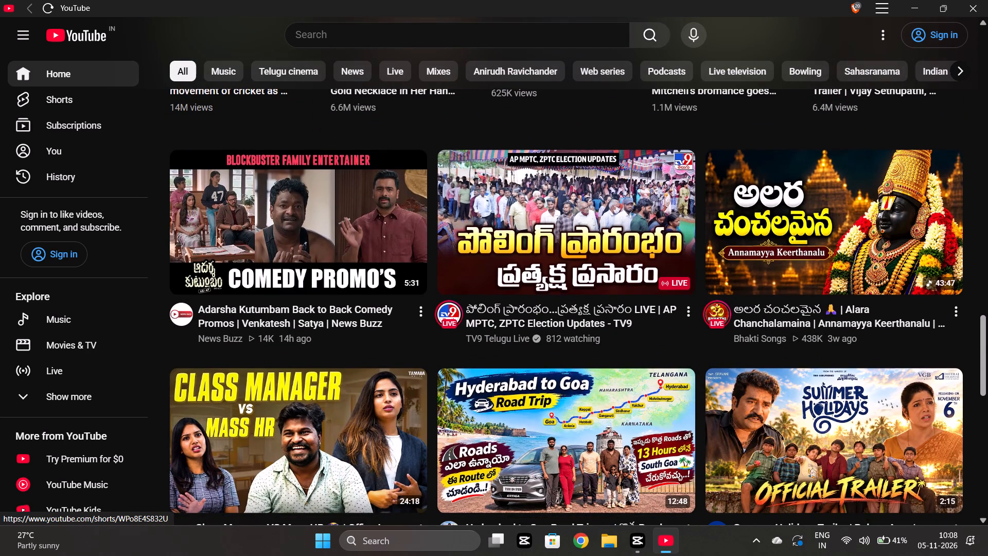
pyautogui.scroll(-2, 438, 231)
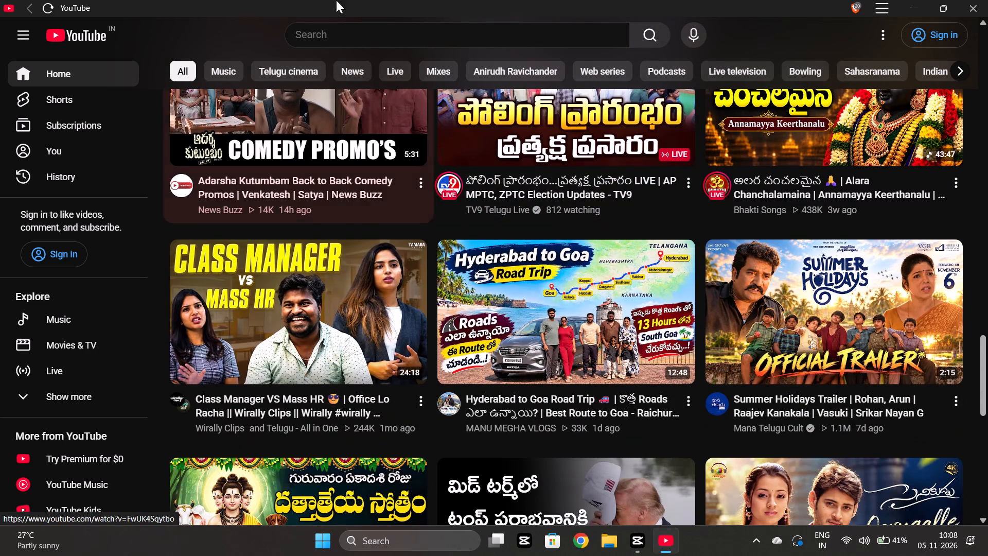
pyautogui.scroll(-1, 488, 286)
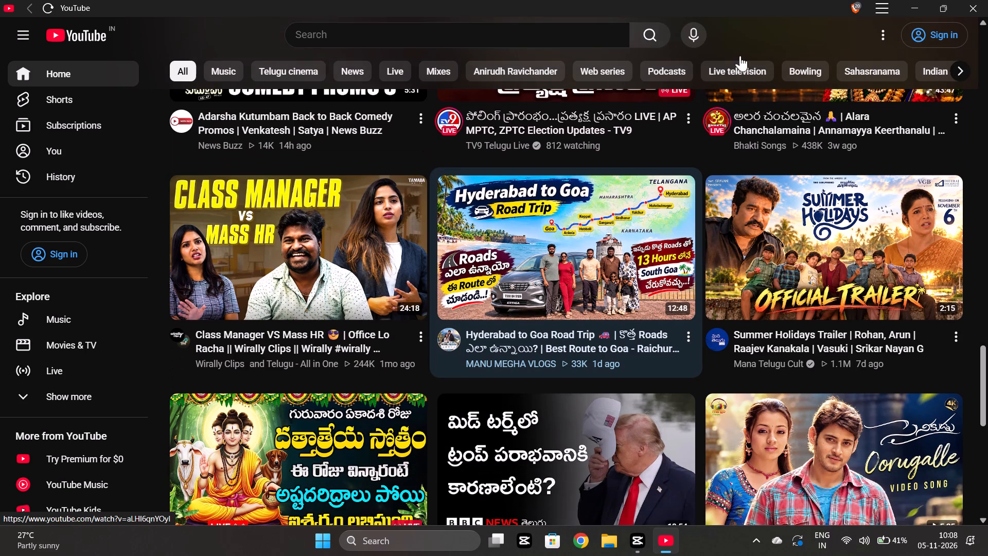
# Close the YouTube window to return to the video editor.
pyautogui.click(987, 0)
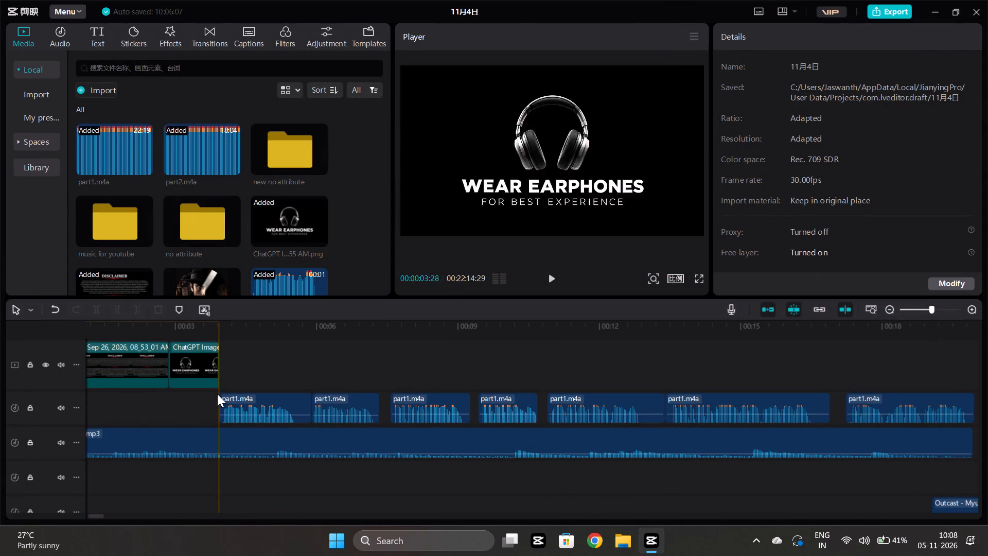
# Play the timeline from the end of the opening images, and play the section around 07:19 where the background music ends.
pyautogui.click(198, 394)
pyautogui.press('space')
pyautogui.keyDown('ctrl'); pyautogui.scroll(-3, 198, 394); pyautogui.keyUp('ctrl')
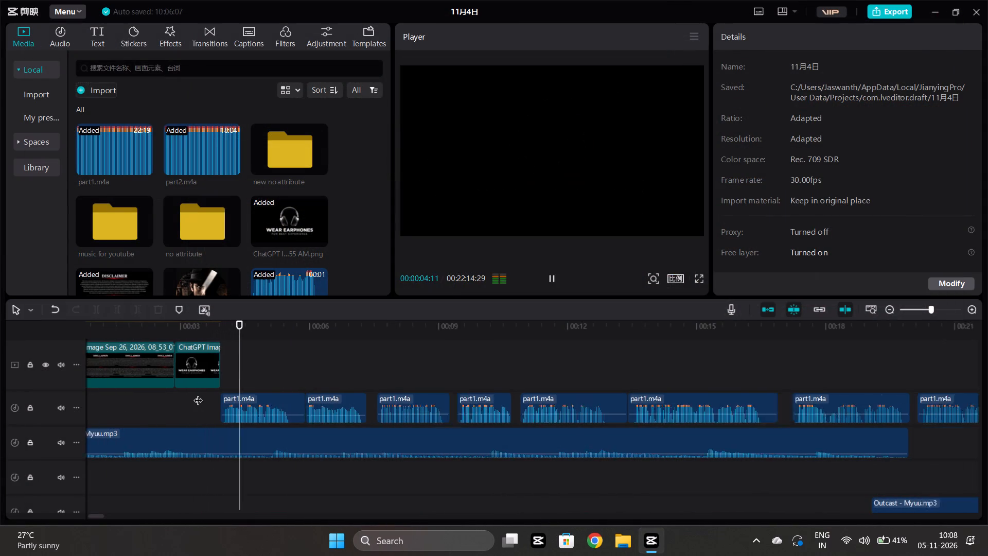
pyautogui.keyDown('ctrl'); pyautogui.scroll(-6, 198, 394); pyautogui.keyUp('ctrl')
pyautogui.hscroll(-8, 198, 394)
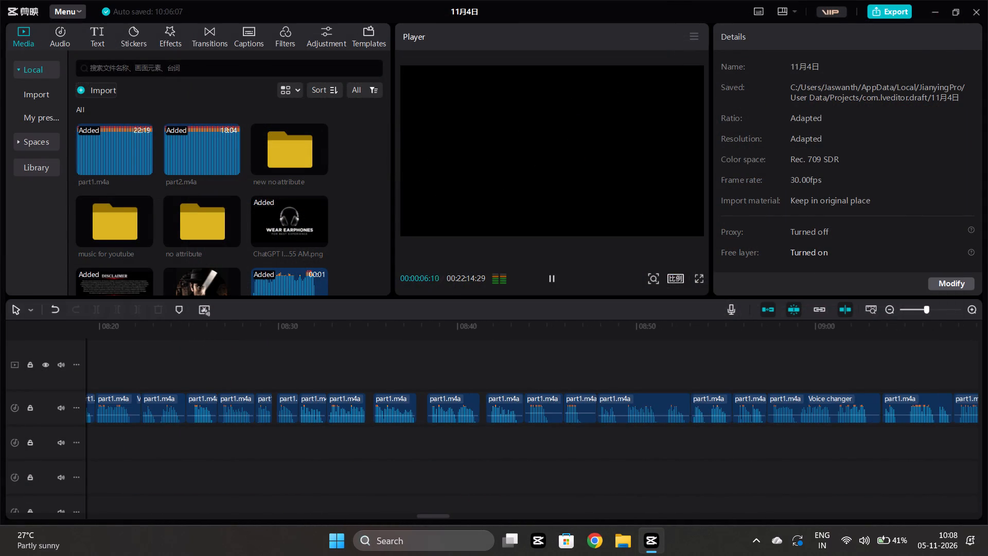
pyautogui.hscroll(5, 451, 471)
pyautogui.hscroll(1, 308, 460)
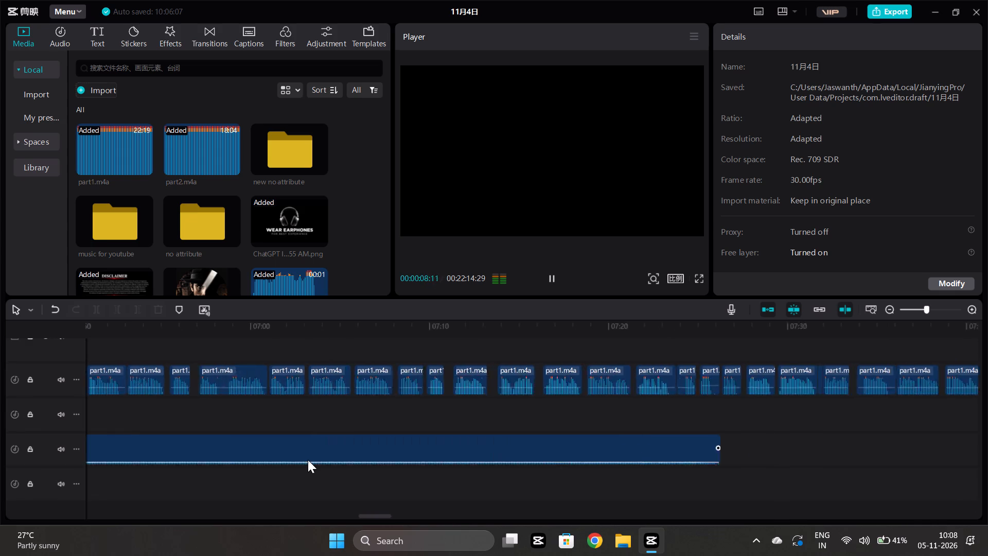
pyautogui.hscroll(1, 308, 460)
pyautogui.click(642, 432)
pyautogui.press('space')
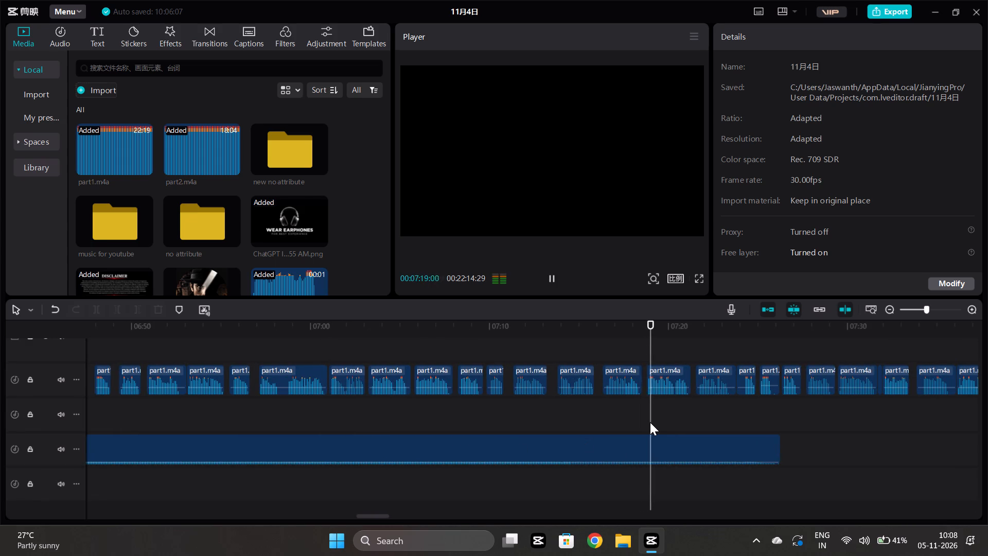
# Play the timeline from about 10:13 to the end of the last part1.m4a clip before the gap.
pyautogui.hscroll(-1, 650, 422)
pyautogui.hscroll(-4, 978, 462)
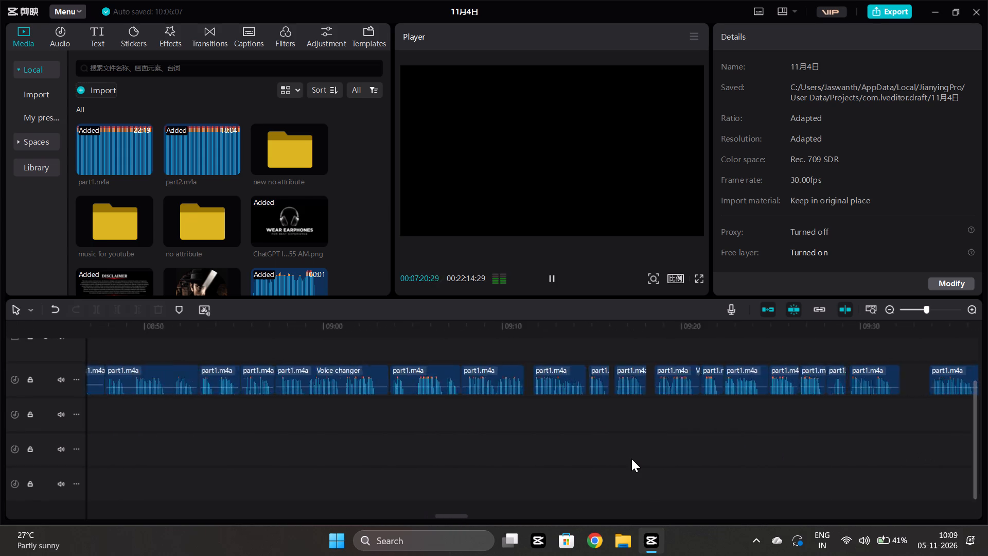
pyautogui.hscroll(-6, 631, 459)
pyautogui.click(421, 455)
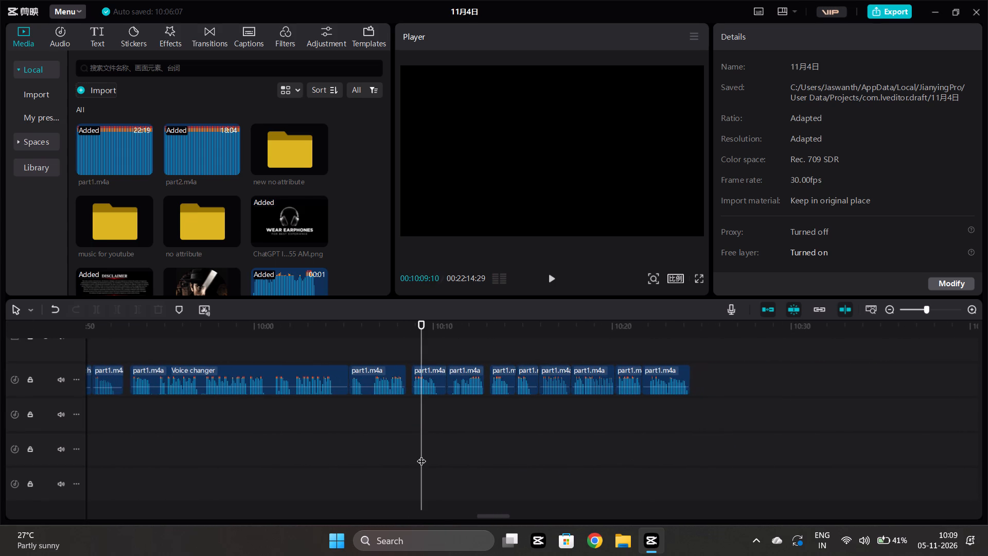
pyautogui.hscroll(-1, 421, 455)
pyautogui.click(211, 453)
pyautogui.press('space')
pyautogui.keyDown('ctrl'); pyautogui.scroll(-7, 211, 453); pyautogui.keyUp('ctrl')
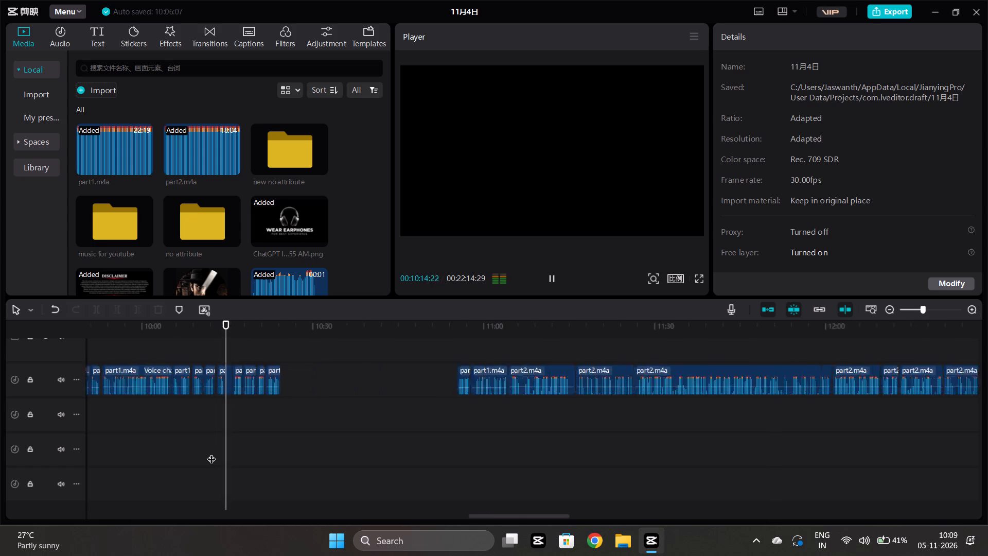
pyautogui.keyDown('ctrl'); pyautogui.scroll(-2, 211, 453); pyautogui.keyUp('ctrl')
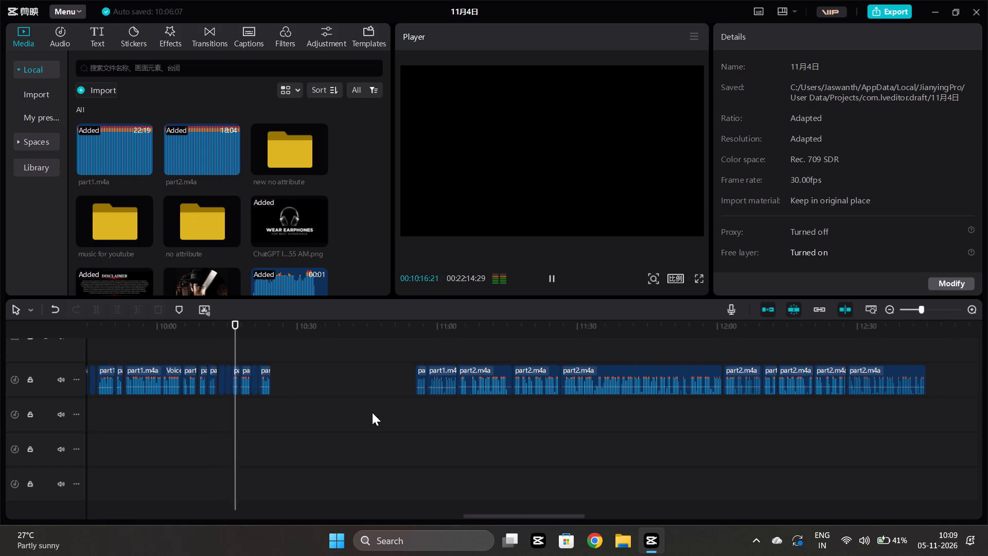
pyautogui.hscroll(1, 372, 412)
pyautogui.keyDown('ctrl'); pyautogui.scroll(11, 372, 412); pyautogui.keyUp('ctrl')
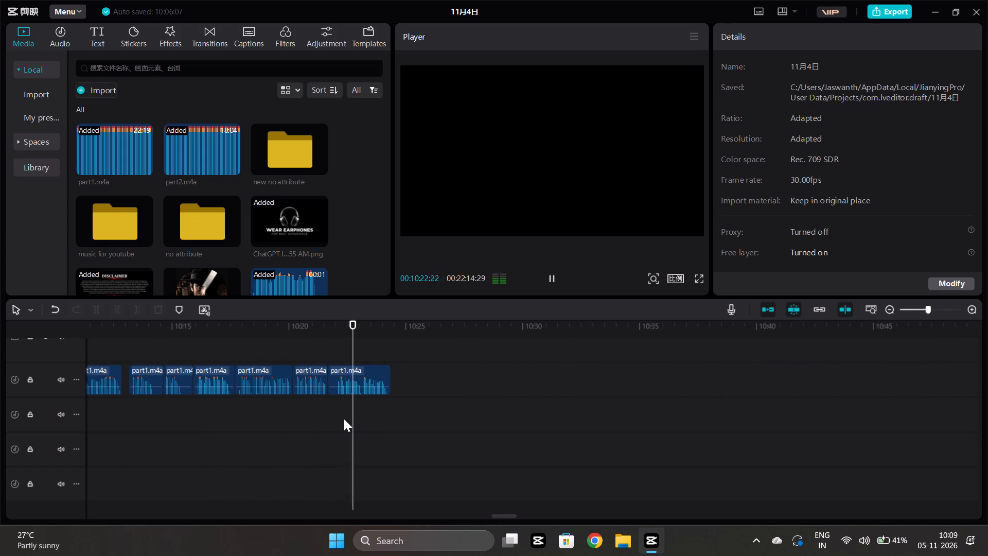
pyautogui.press('space')
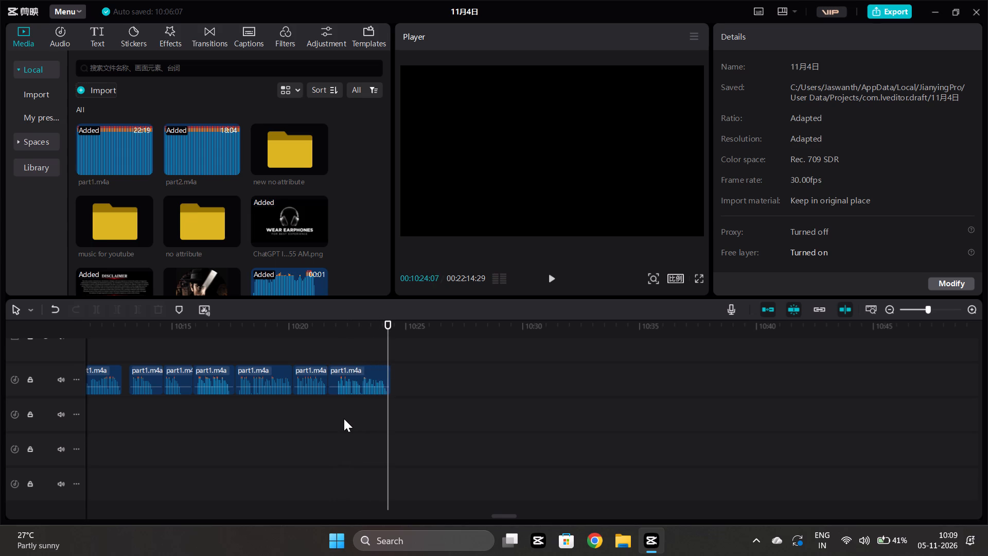
# Move the group of part1 and part2 audio clips after the 10:24 gap earlier, starting just after the preceding part1.m4a clip.
pyautogui.keyDown('ctrl'); pyautogui.scroll(-1, 344, 419); pyautogui.keyUp('ctrl')
pyautogui.hscroll(-5, 344, 419)
pyautogui.keyDown('ctrl'); pyautogui.scroll(-8, 395, 433); pyautogui.keyUp('ctrl')
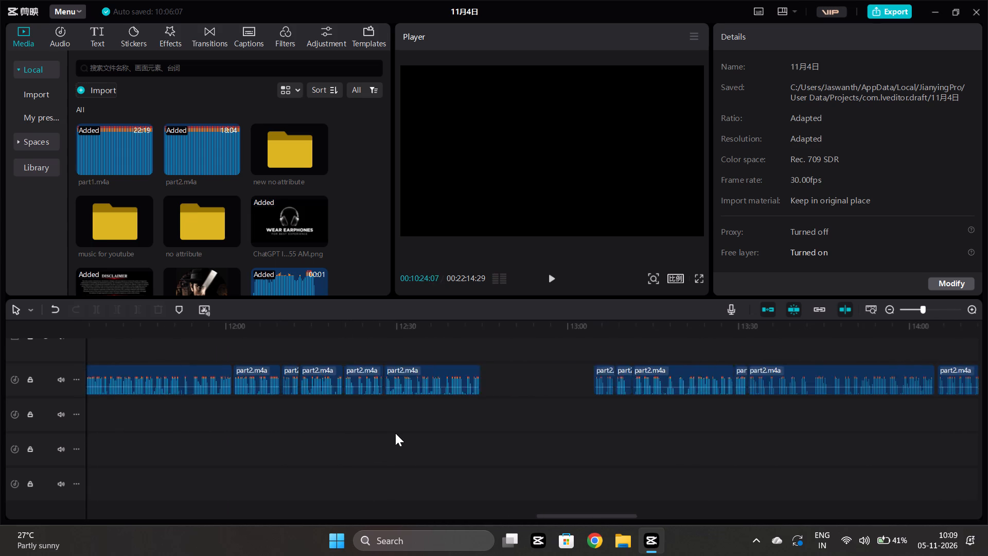
pyautogui.keyDown('ctrl'); pyautogui.scroll(-3, 395, 433); pyautogui.keyUp('ctrl')
pyautogui.hscroll(1, 395, 433)
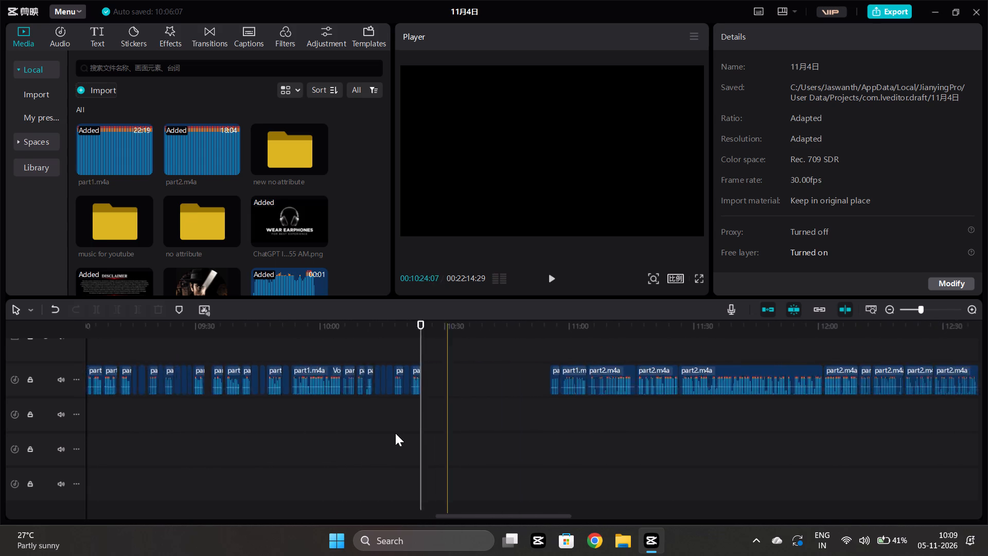
pyautogui.hscroll(1, 395, 433)
pyautogui.keyDown('ctrl'); pyautogui.moveTo(387, 414); pyautogui.dragTo(656, 407); pyautogui.keyUp('ctrl')
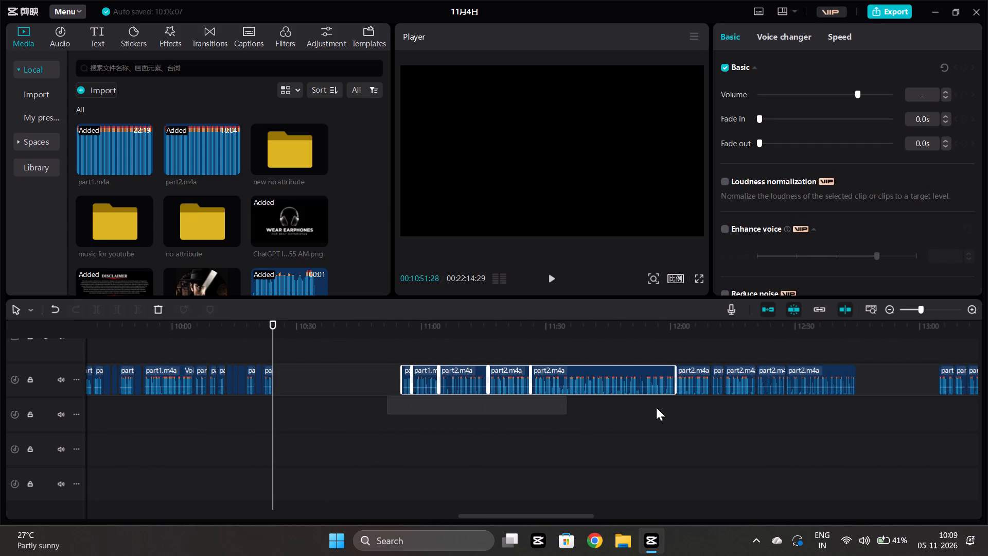
pyautogui.keyDown('ctrl'); pyautogui.moveTo(656, 407); pyautogui.dragTo(871, 389); pyautogui.keyUp('ctrl')
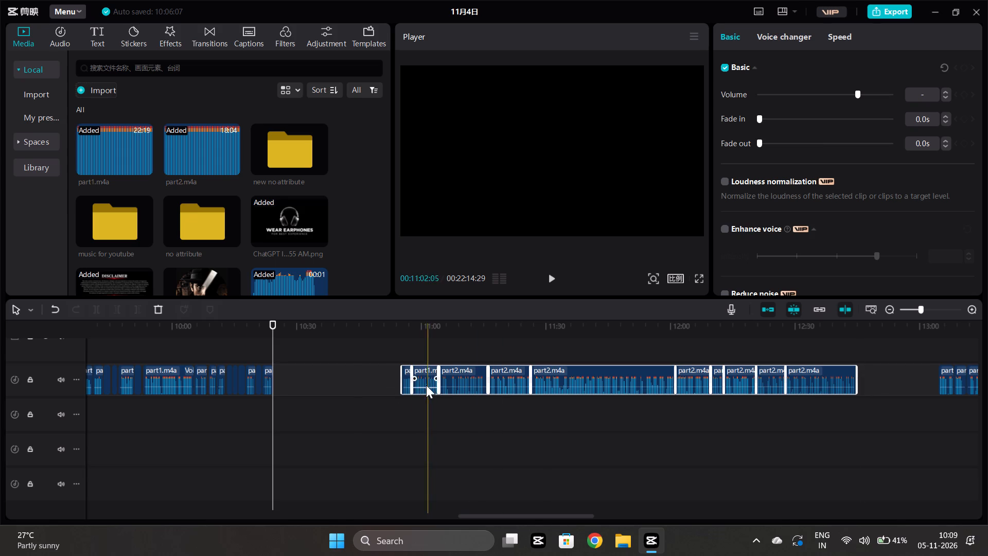
pyautogui.keyDown('ctrl'); pyautogui.scroll(9, 354, 414); pyautogui.keyUp('ctrl')
pyautogui.hscroll(1, 354, 414)
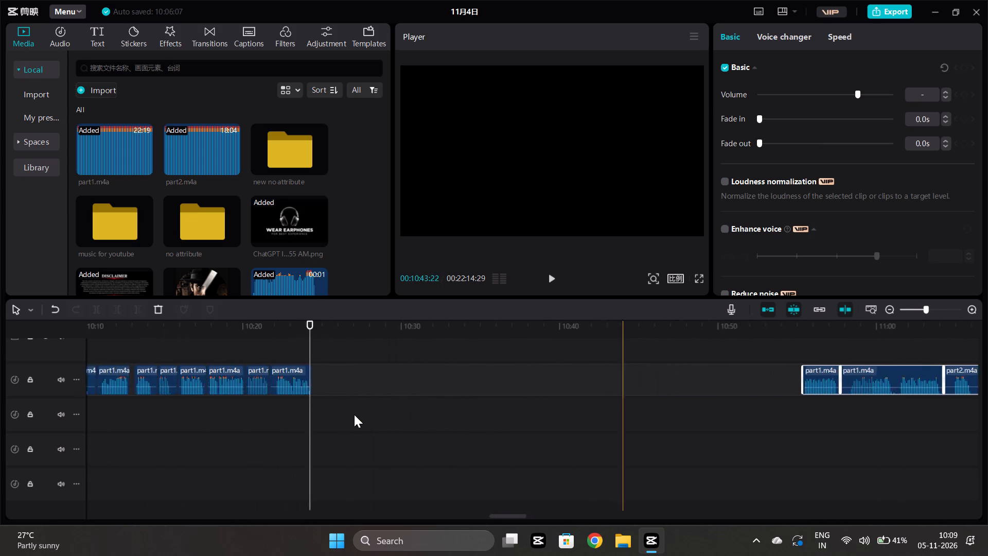
pyautogui.hscroll(1, 354, 414)
pyautogui.moveTo(939, 371); pyautogui.dragTo(544, 394)
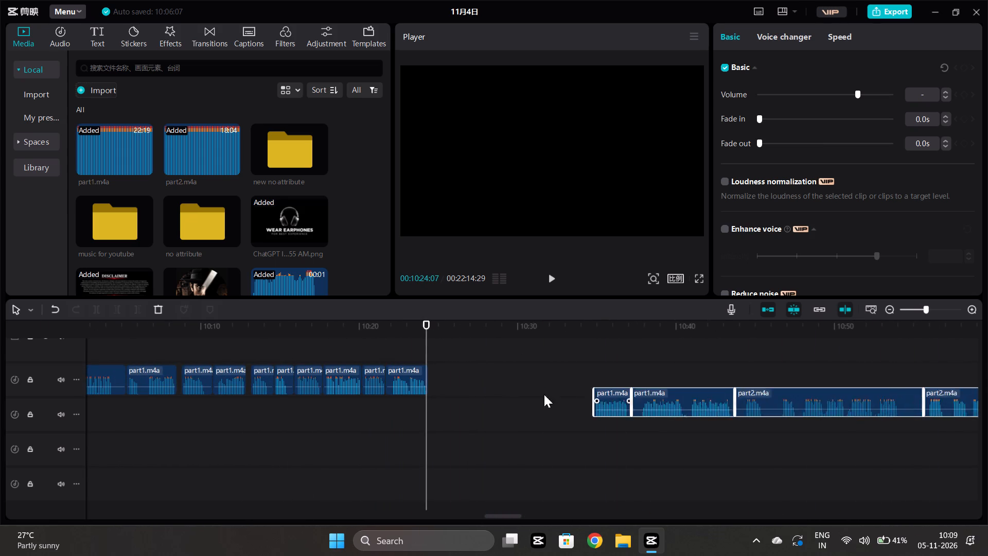
pyautogui.moveTo(544, 394); pyautogui.dragTo(453, 375)
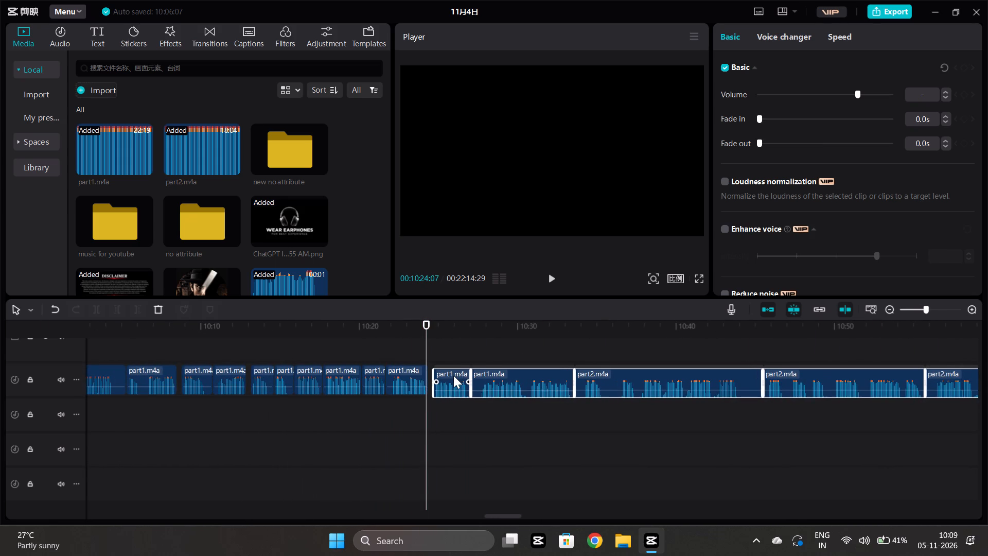
pyautogui.moveTo(453, 375); pyautogui.dragTo(452, 374)
# Play the join between the moved audio clips and the preceding part1.m4a clip around 10:24, and replay it.
pyautogui.click(405, 408)
pyautogui.press('space')
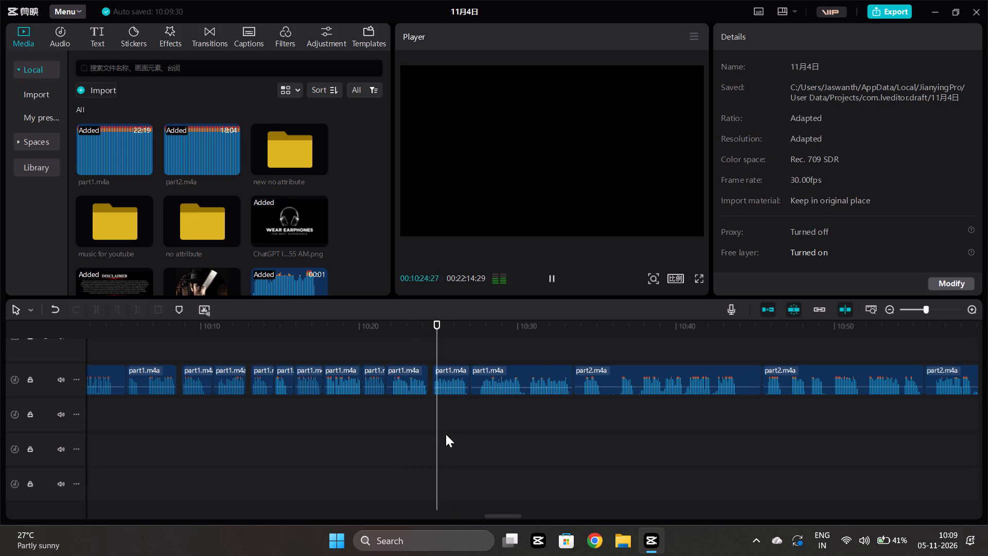
pyautogui.keyDown('ctrl'); pyautogui.scroll(5, 446, 434); pyautogui.keyUp('ctrl')
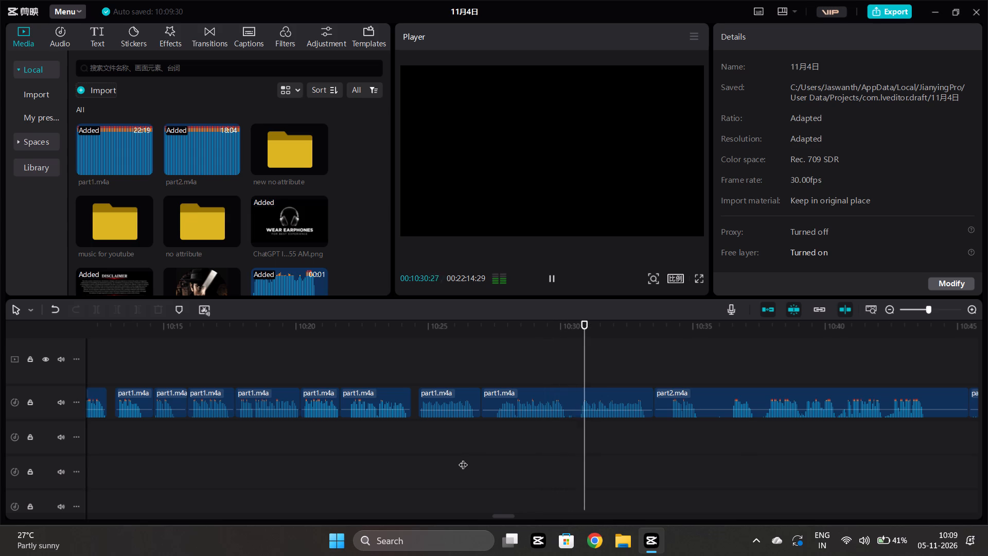
pyautogui.hscroll(-1, 463, 458)
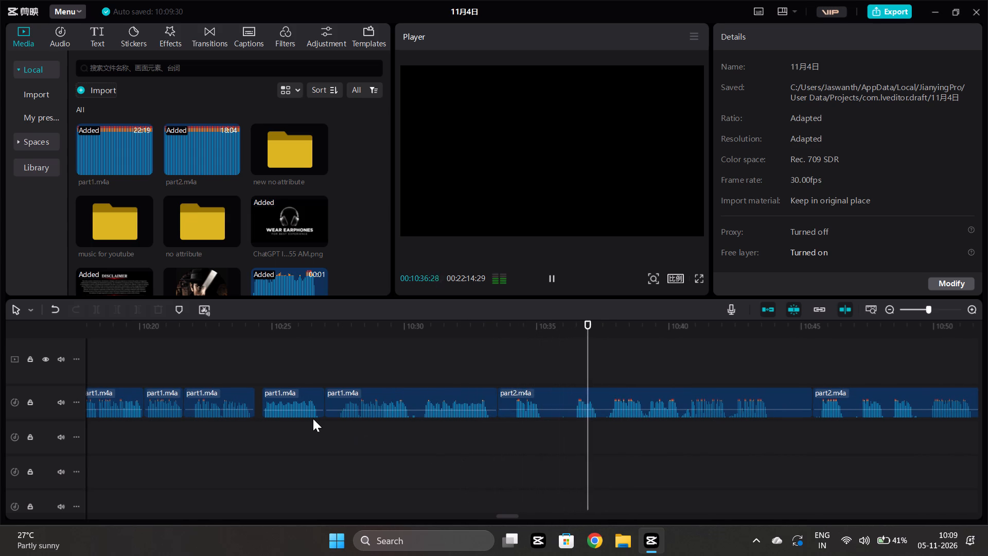
pyautogui.click(258, 442)
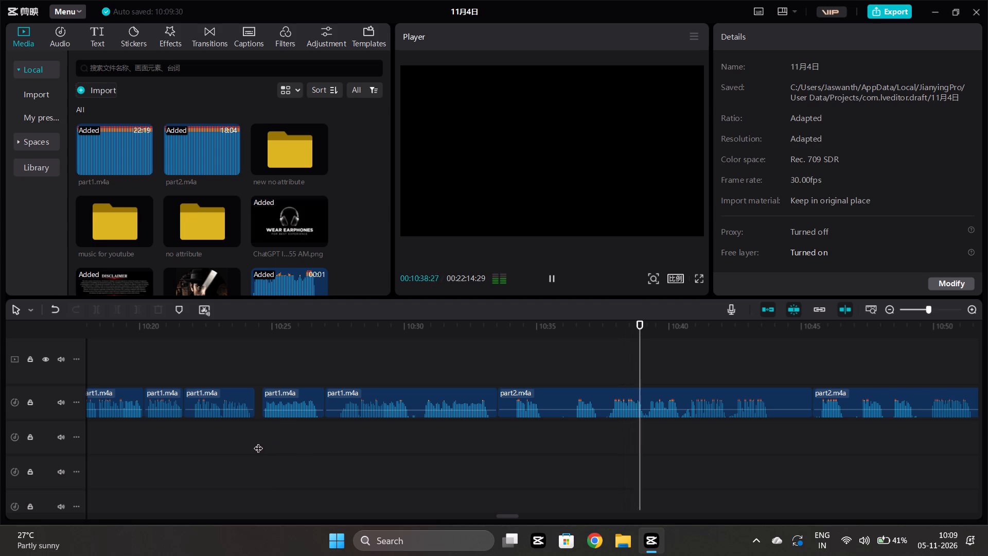
pyautogui.press('space')
pyautogui.keyDown('ctrl'); pyautogui.scroll(-1, 258, 442); pyautogui.keyUp('ctrl')
pyautogui.hscroll(1, 258, 442)
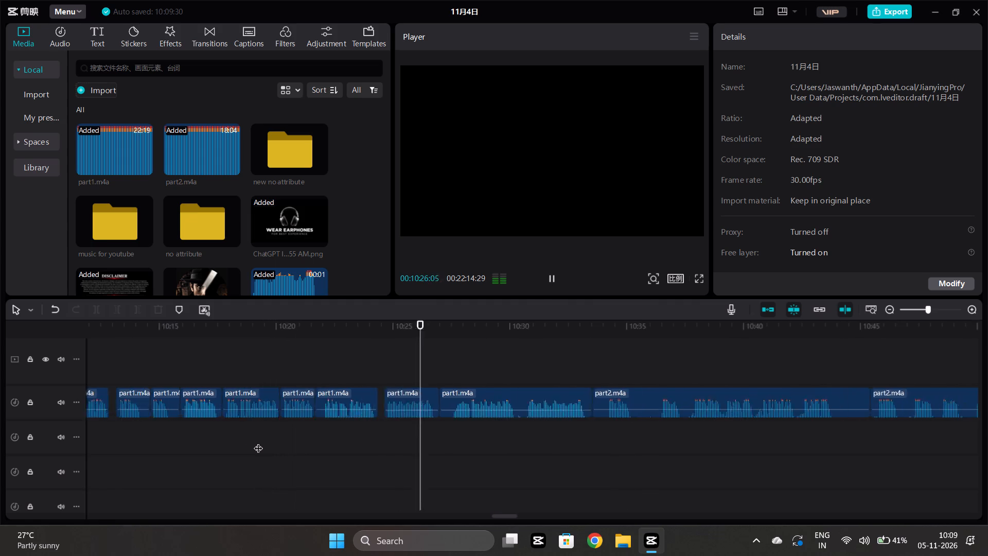
# Play the timeline from about 09:49 into the long Voice changer part1.m4a clip, up to about 10:03.
pyautogui.hscroll(2, 258, 442)
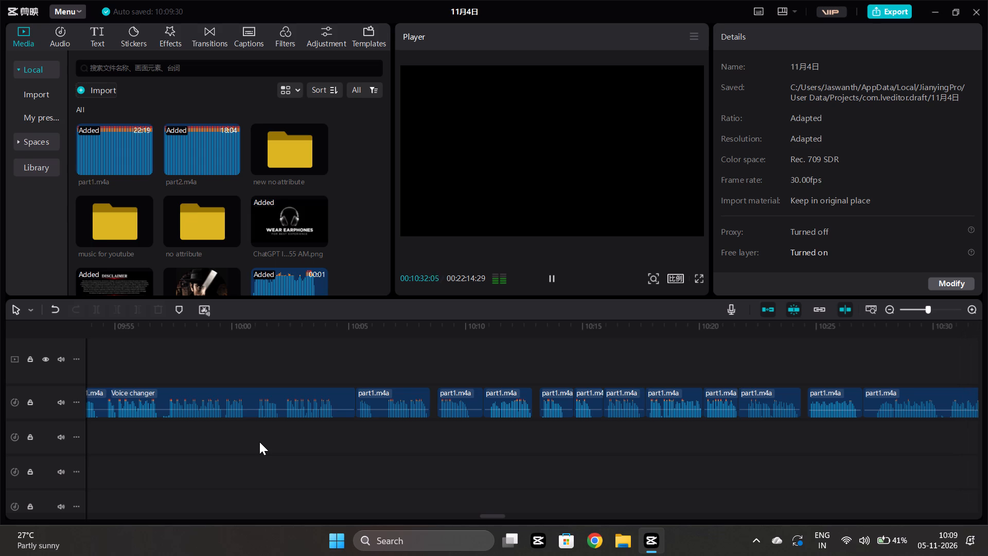
pyautogui.press('space')
pyautogui.hscroll(2, 259, 442)
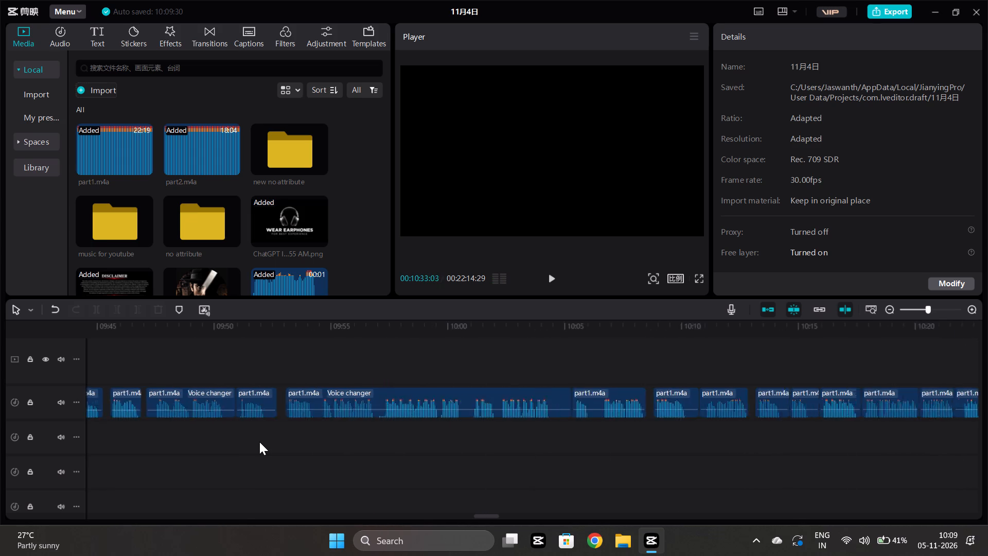
pyautogui.hscroll(2, 259, 442)
pyautogui.click(259, 442)
pyautogui.press('space')
pyautogui.keyDown('ctrl'); pyautogui.scroll(-7, 259, 442); pyautogui.keyUp('ctrl')
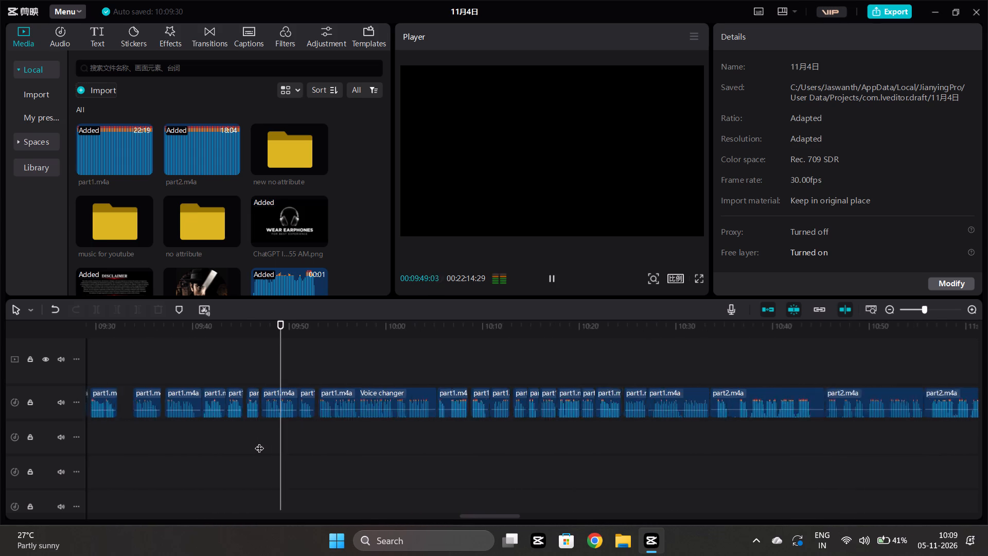
pyautogui.hscroll(1, 259, 442)
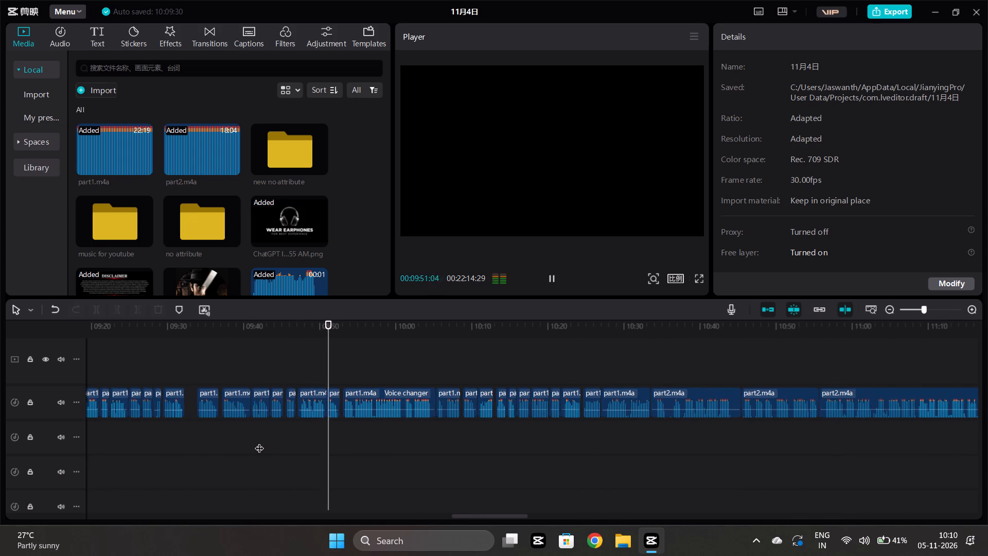
pyautogui.keyDown('ctrl'); pyautogui.scroll(8, 259, 442); pyautogui.keyUp('ctrl')
pyautogui.scroll(-1, 259, 442)
pyautogui.hscroll(-1, 259, 442)
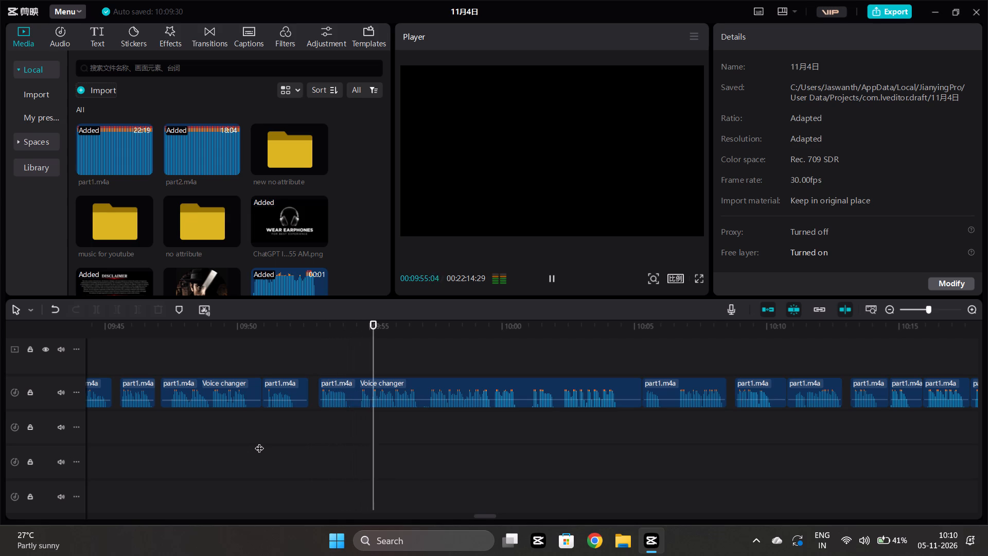
pyautogui.hscroll(-1, 259, 442)
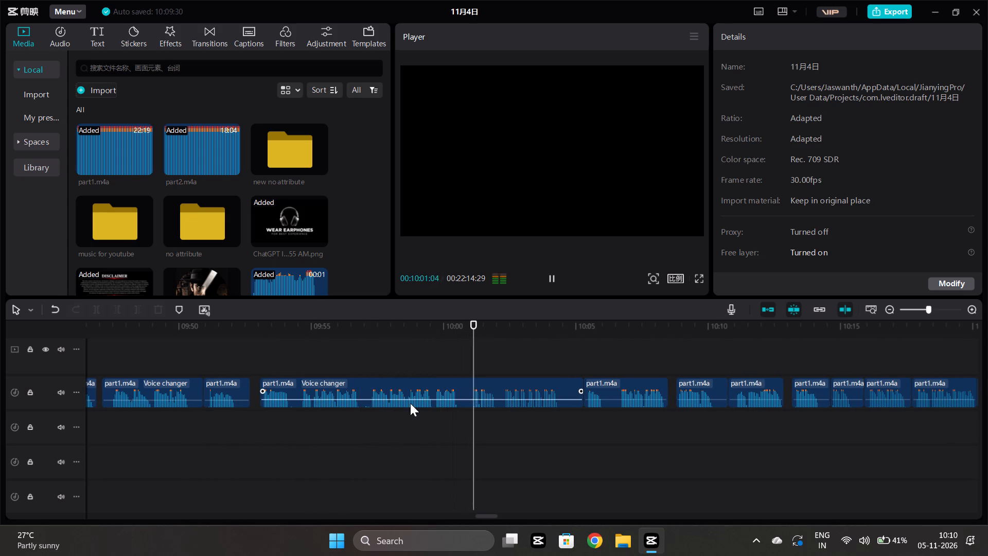
# Trim off the start of the long Voice changer part1.m4a clip up to 10:00:26.
pyautogui.click(467, 423)
pyautogui.click(467, 423)
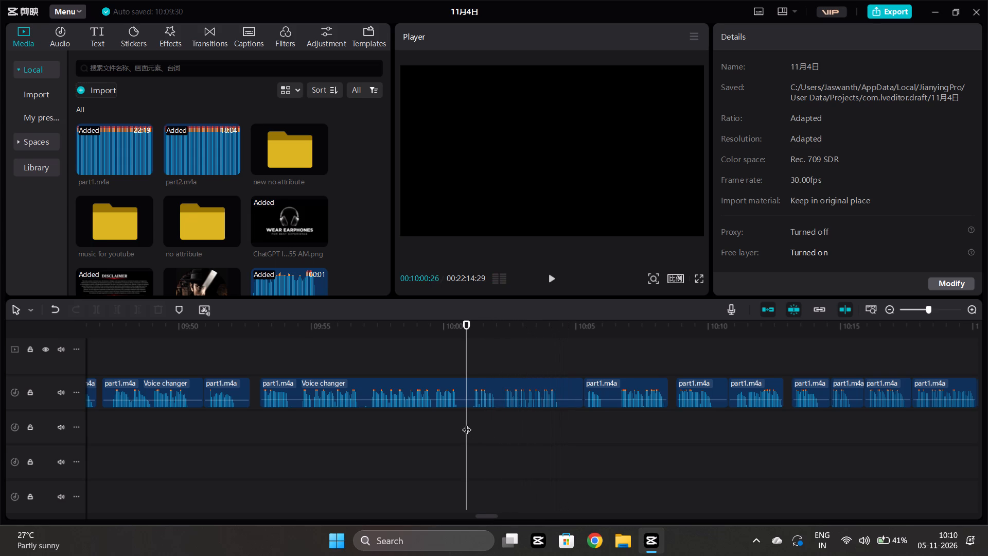
pyautogui.click(469, 403)
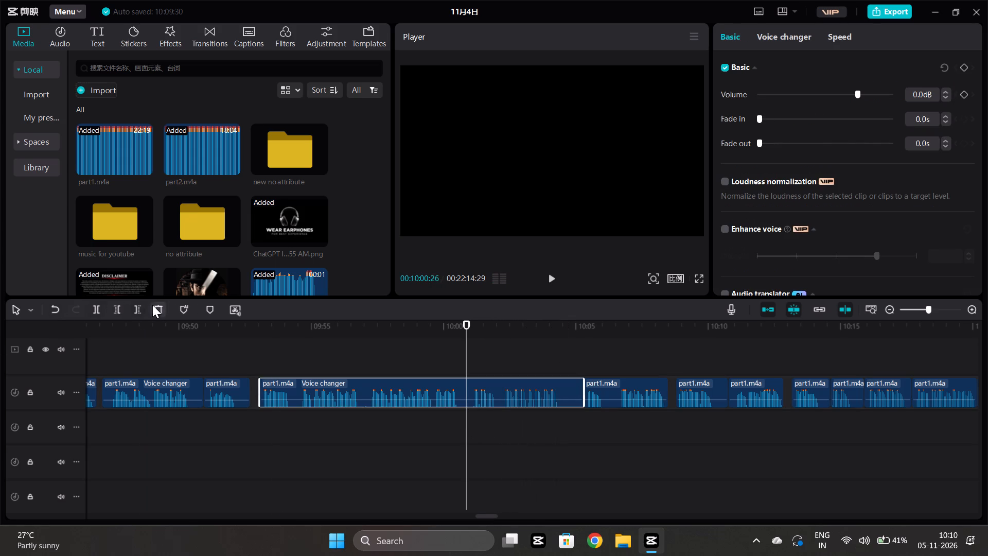
pyautogui.click(116, 308)
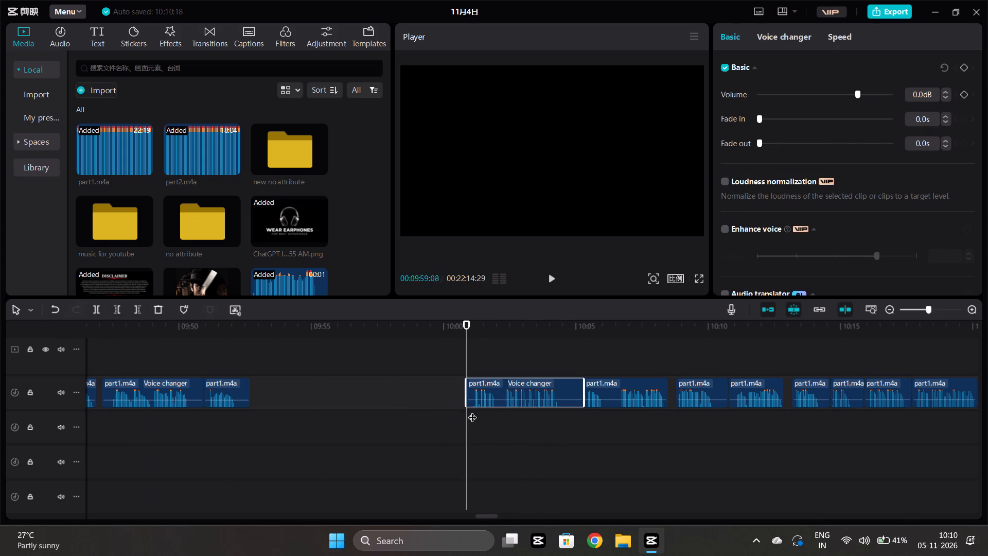
# Play the part2.m4a join around 10:45, the start of the first part2.m4a clip, and the part1.m4a clip around 10:27.
pyautogui.hscroll(-7, 484, 411)
pyautogui.hscroll(-1, 631, 421)
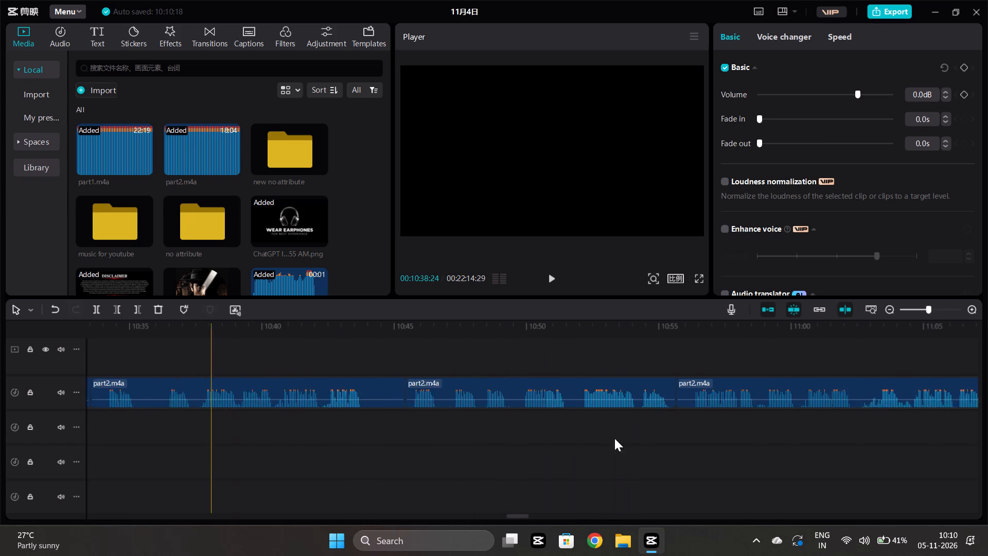
pyautogui.hscroll(-1, 614, 438)
pyautogui.click(382, 450)
pyautogui.press('space')
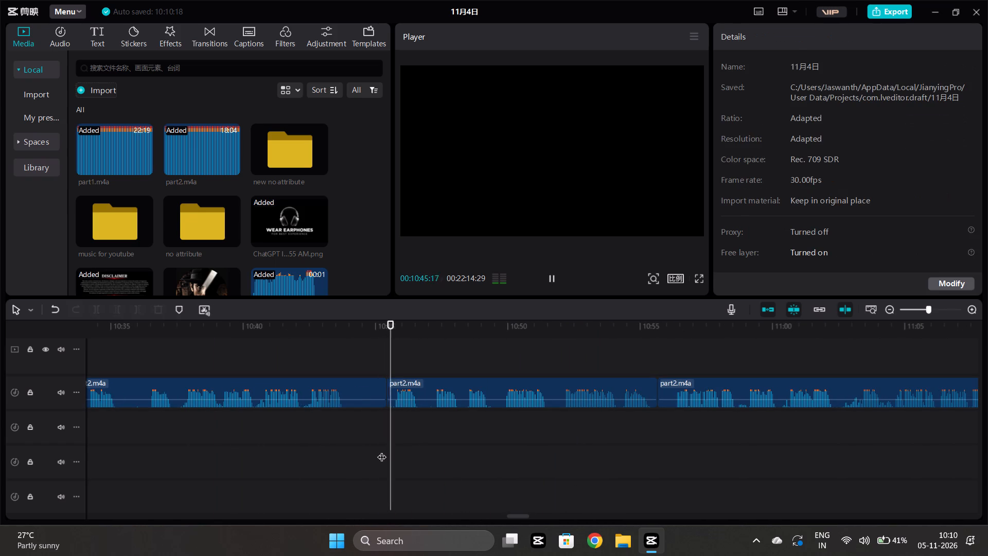
pyautogui.keyDown('ctrl'); pyautogui.scroll(-4, 451, 421); pyautogui.keyUp('ctrl')
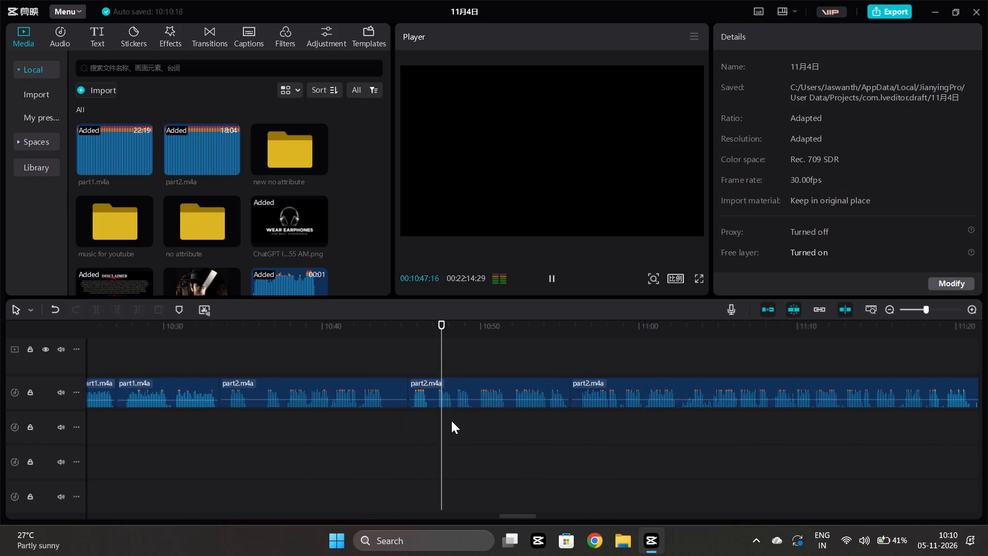
pyautogui.keyDown('ctrl'); pyautogui.scroll(-2, 451, 421); pyautogui.keyUp('ctrl')
pyautogui.click(287, 429)
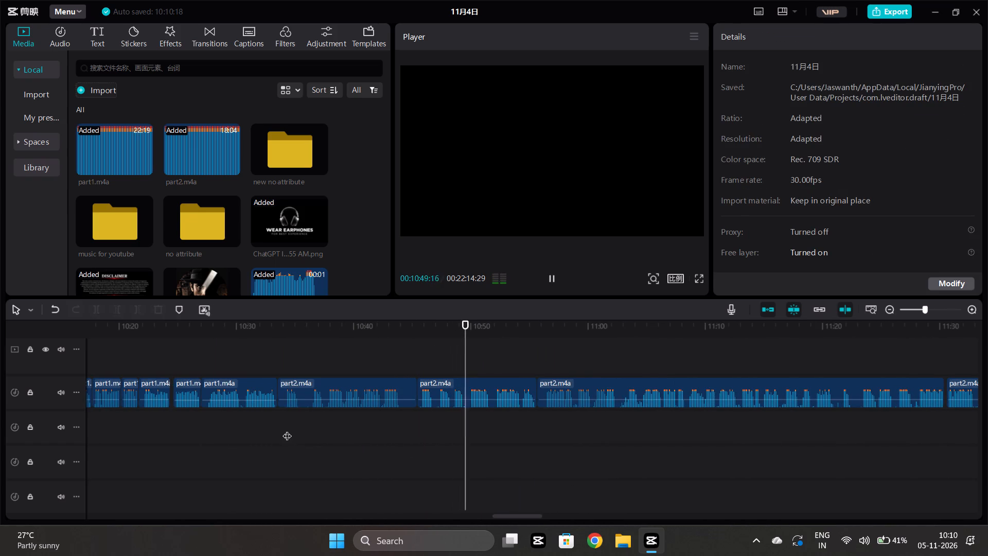
pyautogui.press('space')
pyautogui.hscroll(1, 287, 429)
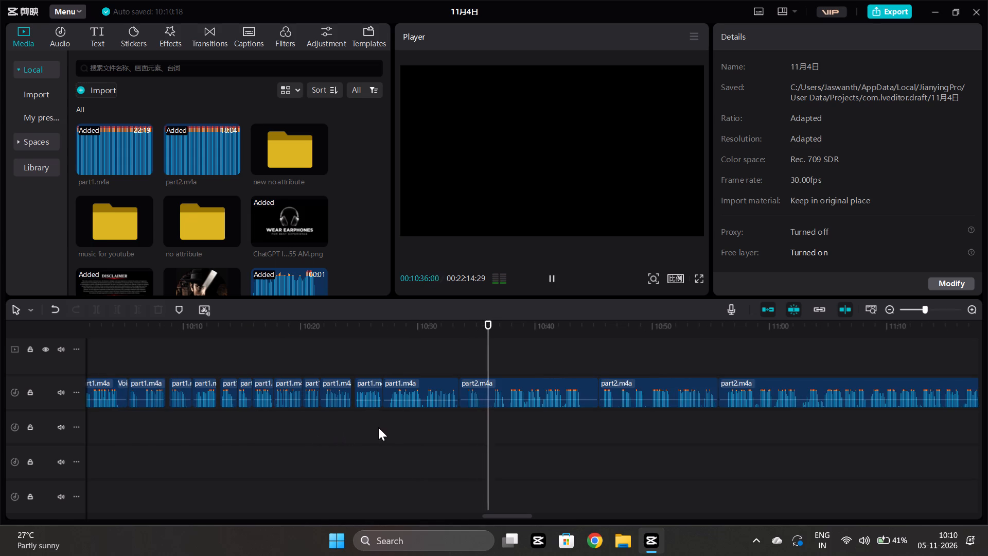
pyautogui.click(378, 427)
pyautogui.press('space')
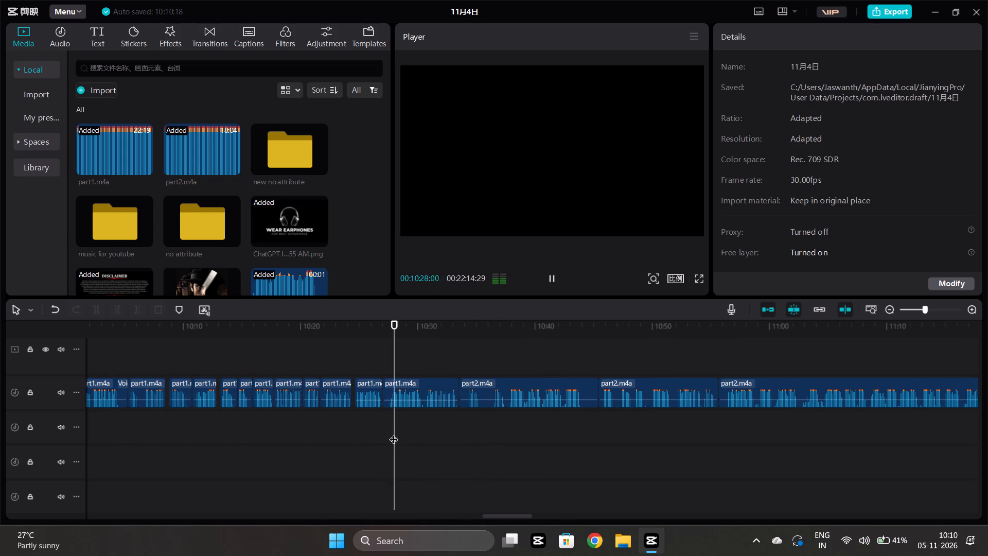
# Cut the part1.m4a clip starting at about 10:27 and paste it into the gap between about 09:52 and 10:01.
pyautogui.click(408, 402)
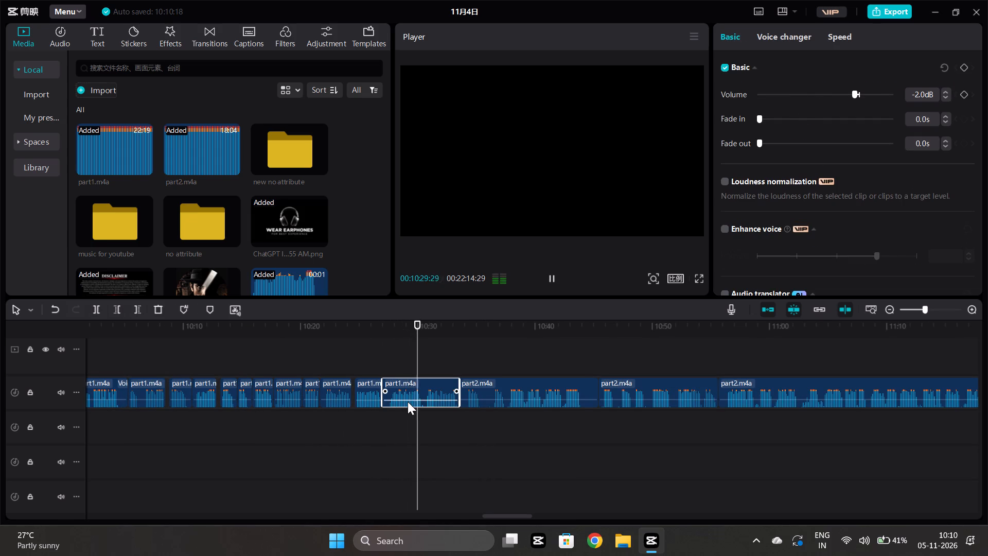
pyautogui.hotkey('ctrl', 'x')
pyautogui.hscroll(2, 408, 402)
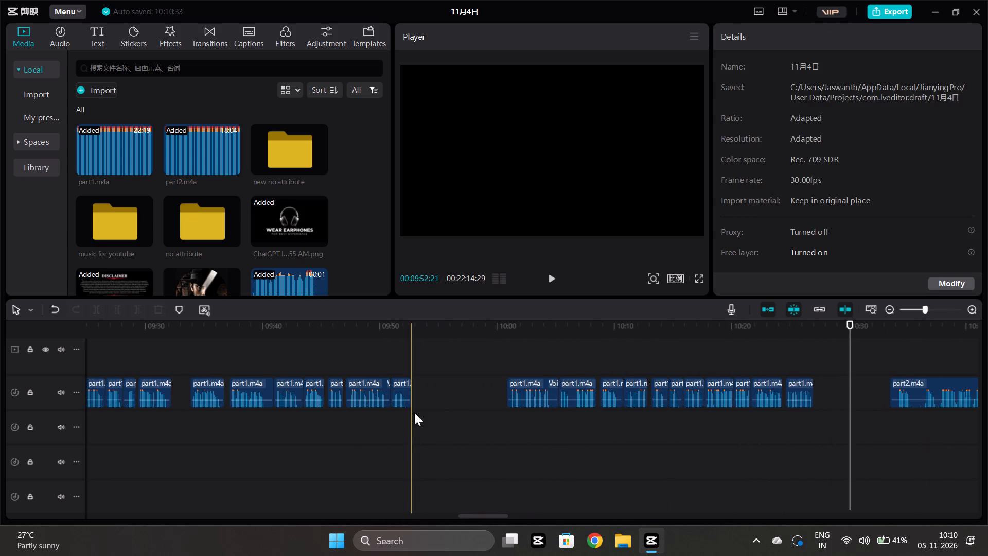
pyautogui.hscroll(1, 414, 412)
pyautogui.click(416, 422)
pyautogui.click(432, 423)
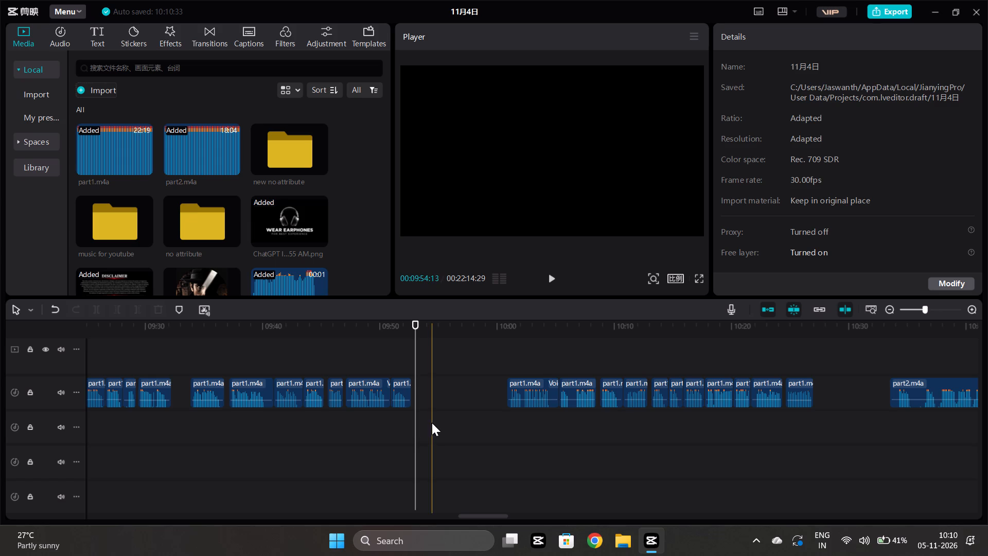
pyautogui.hotkey('ctrl', 'v')
pyautogui.moveTo(464, 420); pyautogui.dragTo(461, 397)
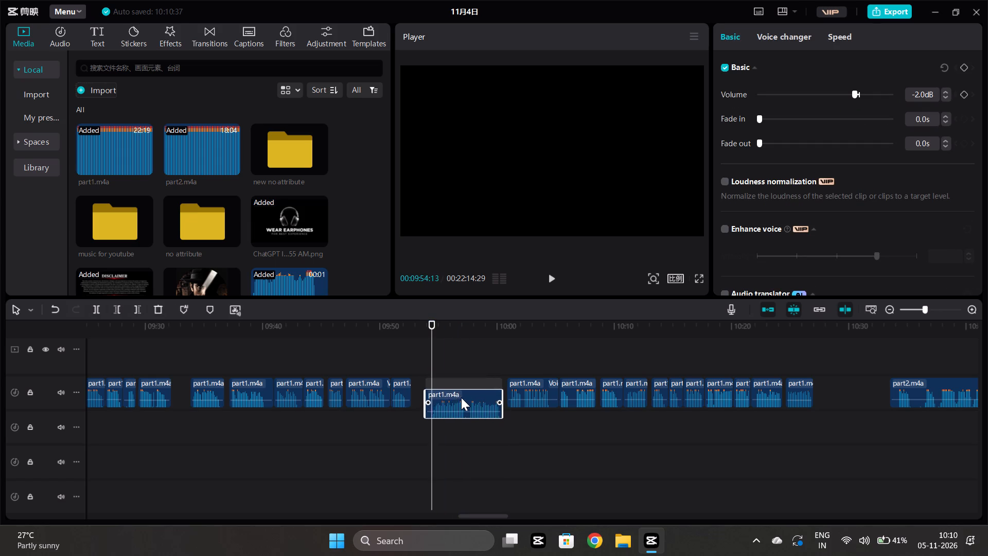
pyautogui.moveTo(461, 397); pyautogui.dragTo(453, 394)
# Move the pasted part1.m4a clip earlier to directly follow the preceding clip at about 09:52, playing the join before and after.
pyautogui.click(365, 441)
pyautogui.press('space')
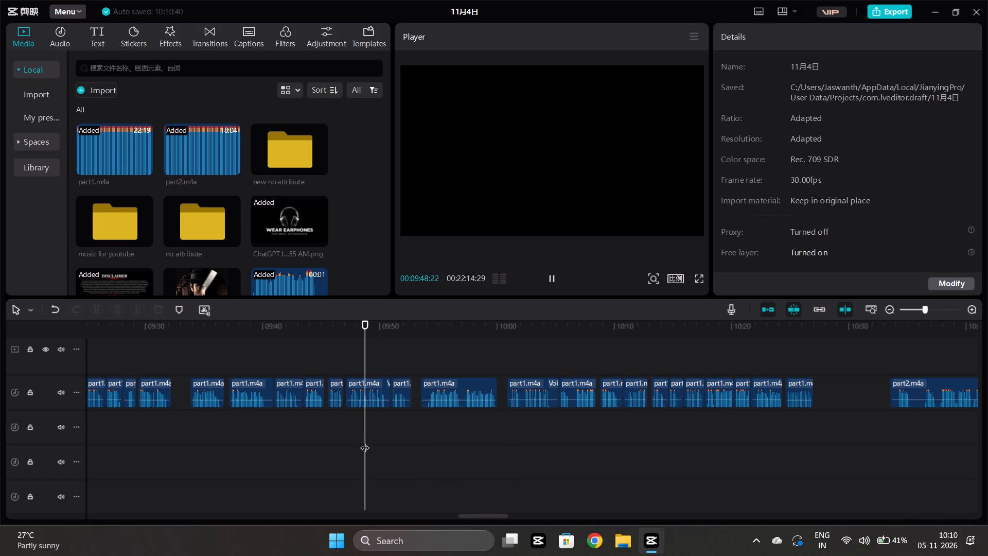
pyautogui.moveTo(438, 385); pyautogui.dragTo(432, 384)
pyautogui.click(401, 415)
pyautogui.press('space')
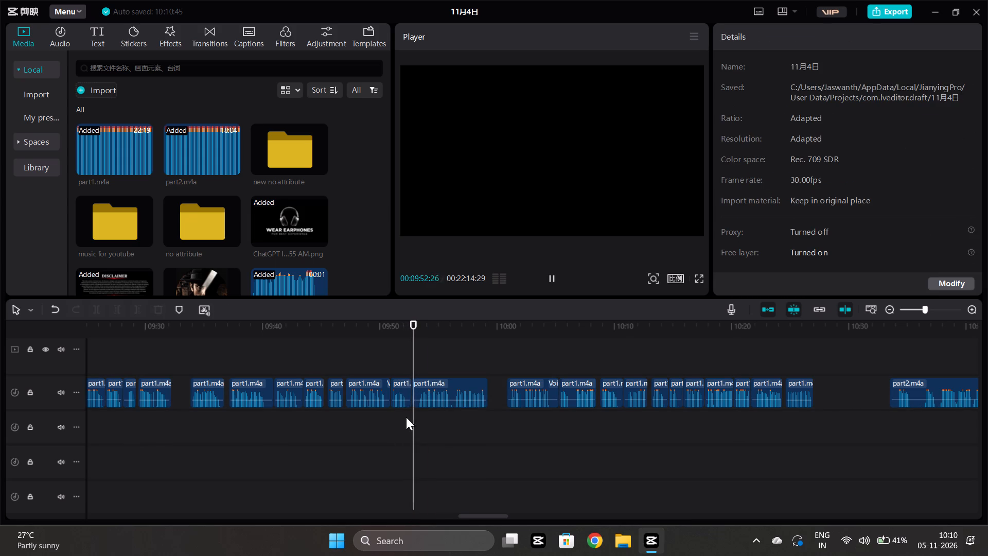
# Set the moved part1.m4a clip's volume to 0.0 dB.
pyautogui.click(471, 391)
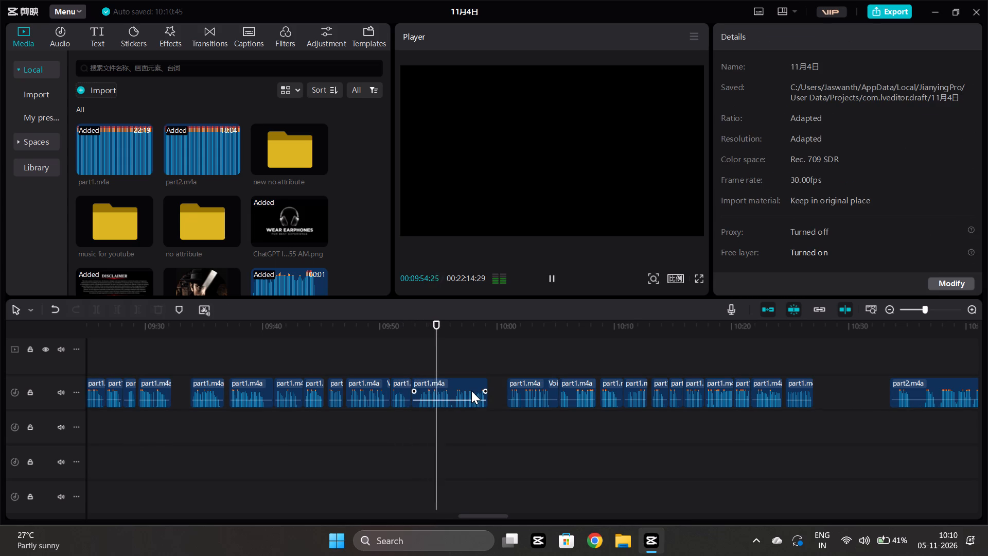
pyautogui.click(859, 93)
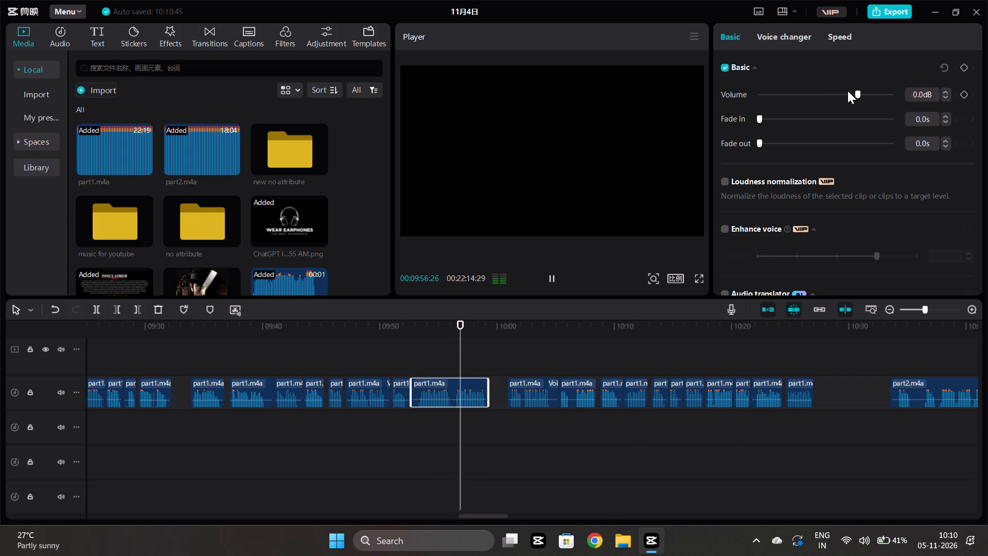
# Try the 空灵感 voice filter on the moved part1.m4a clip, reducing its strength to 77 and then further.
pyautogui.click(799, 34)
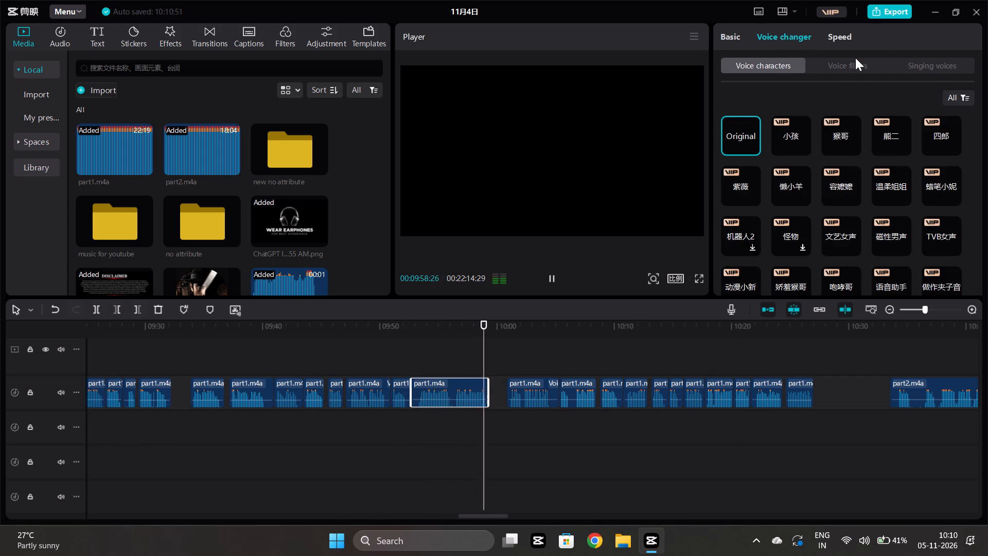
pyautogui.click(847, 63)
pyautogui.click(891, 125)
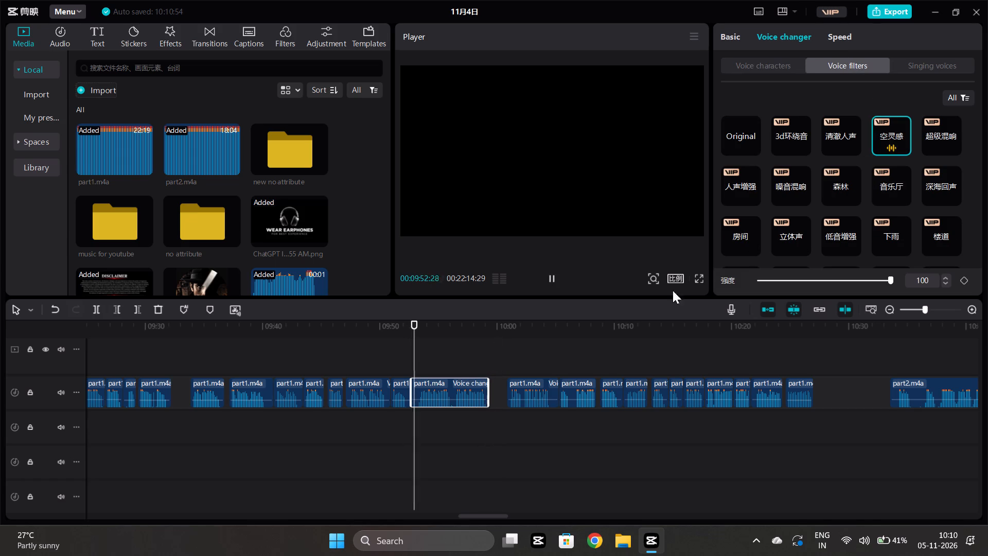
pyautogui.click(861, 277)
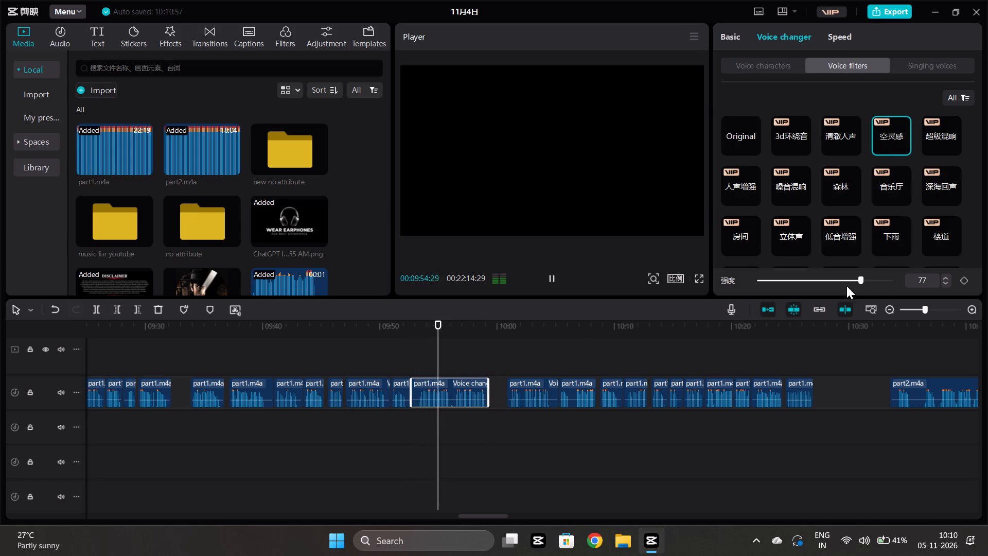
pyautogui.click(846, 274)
# Apply the 超级混响 voice filter to the moved part1.m4a clip at strength 64.
pyautogui.click(931, 130)
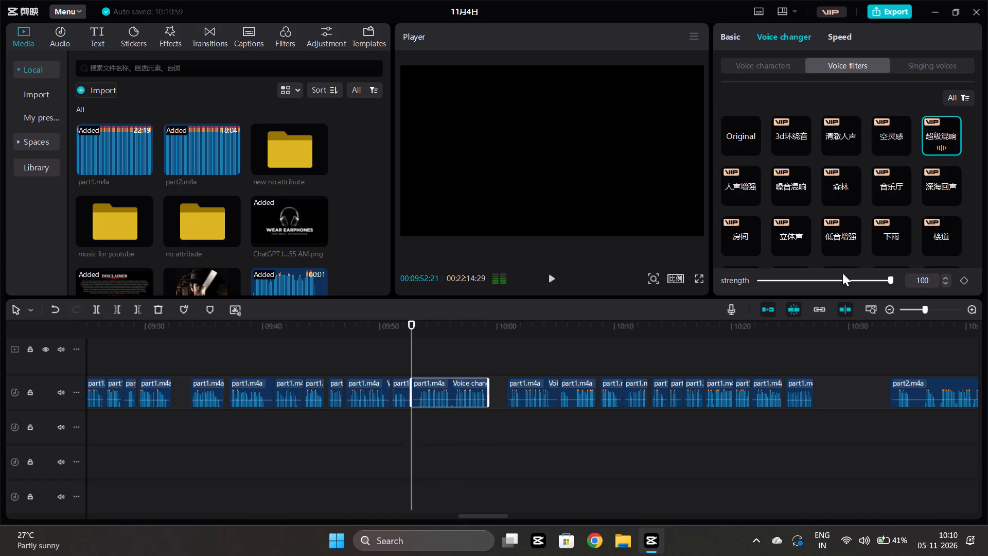
pyautogui.click(843, 280)
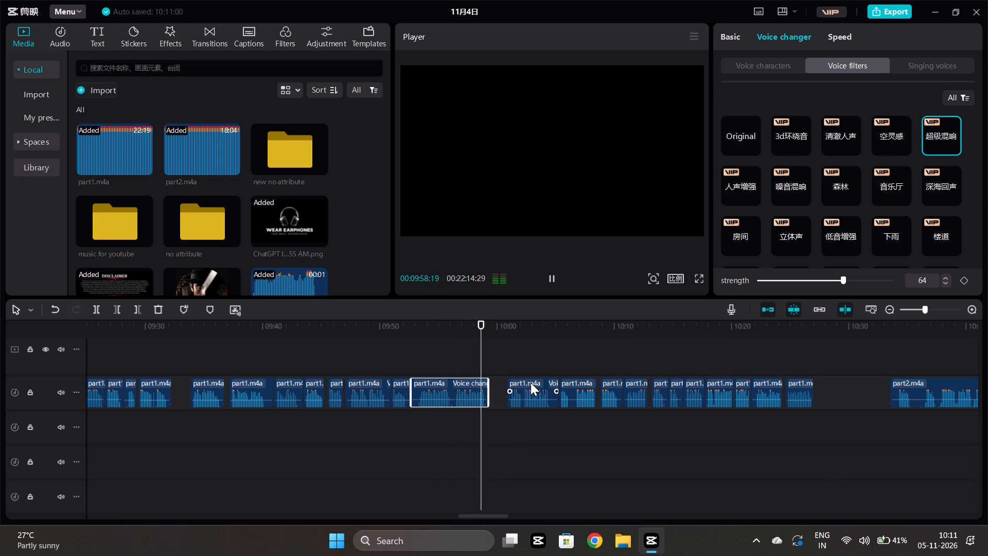
# Move the trimmed Voice changer clip earlier to start at about 10:00, just after the reverb-filtered clip, and play the join.
pyautogui.moveTo(531, 383); pyautogui.dragTo(516, 386)
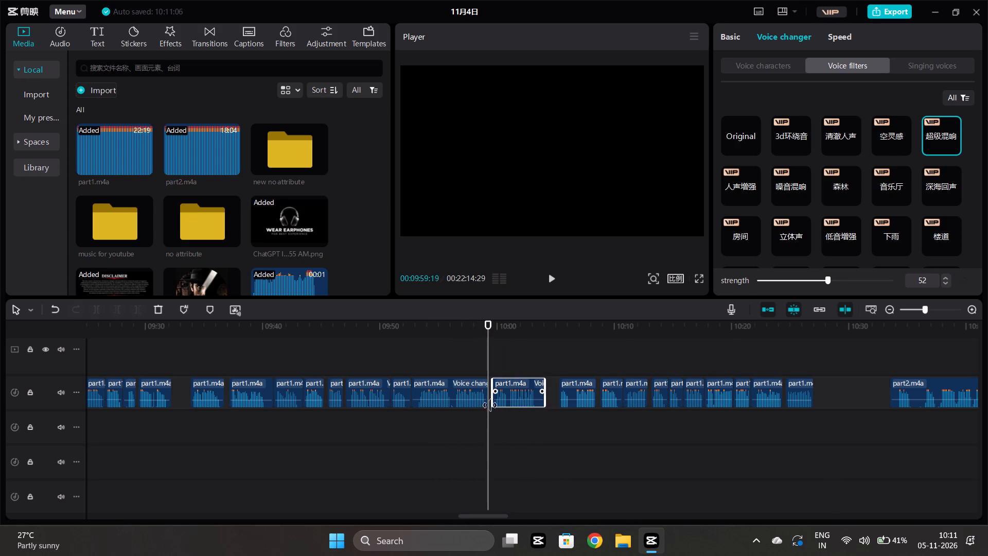
pyautogui.click(487, 407)
pyautogui.press('space')
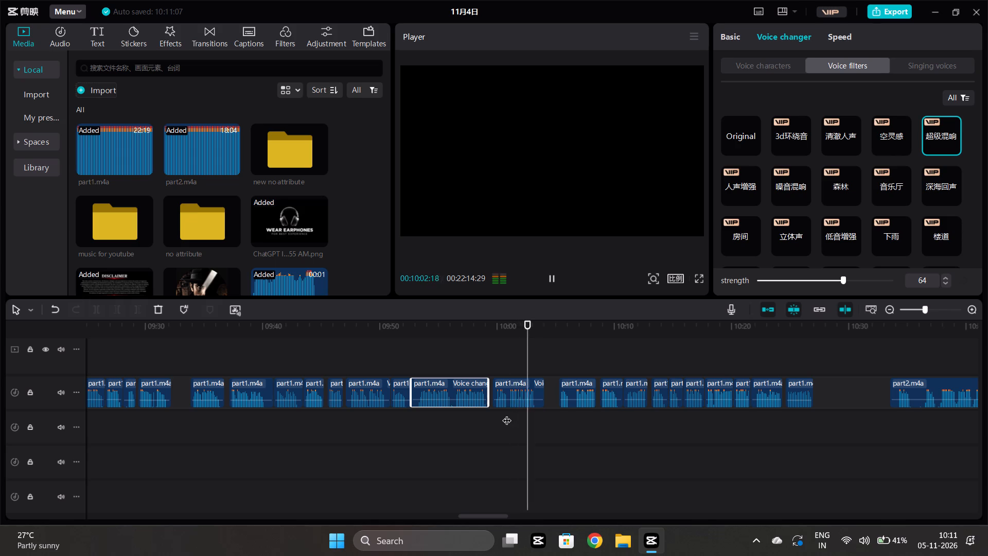
# Move the next part1.m4a clip earlier to start at about 10:04, just after the trimmed Voice changer clip, and play the join.
pyautogui.moveTo(578, 384); pyautogui.dragTo(577, 384)
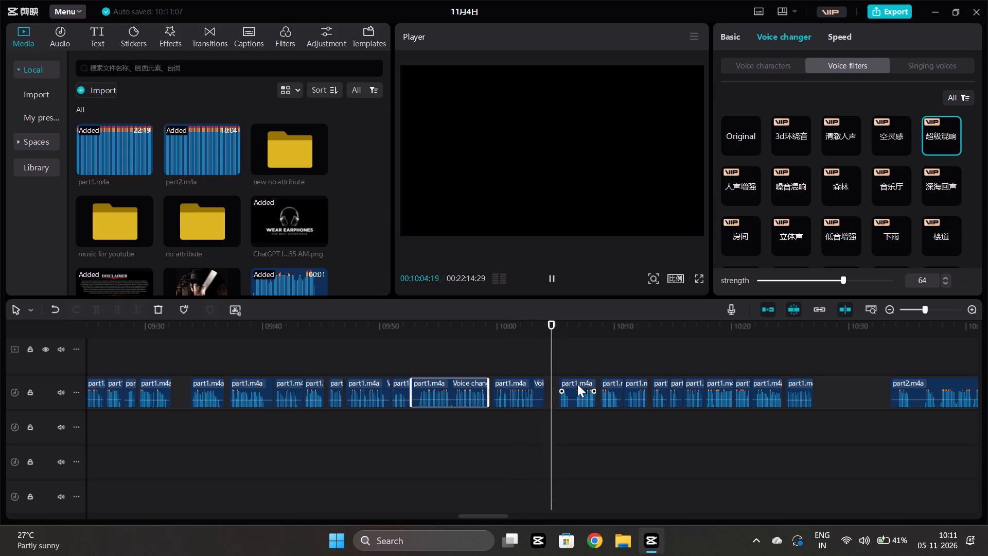
pyautogui.moveTo(577, 384); pyautogui.dragTo(568, 388)
pyautogui.click(542, 419)
pyautogui.press('space')
# Move the nine remaining part1.m4a clips together slightly earlier, to start at about 10:08 just after the preceding part1.m4a clip.
pyautogui.hscroll(-1, 542, 419)
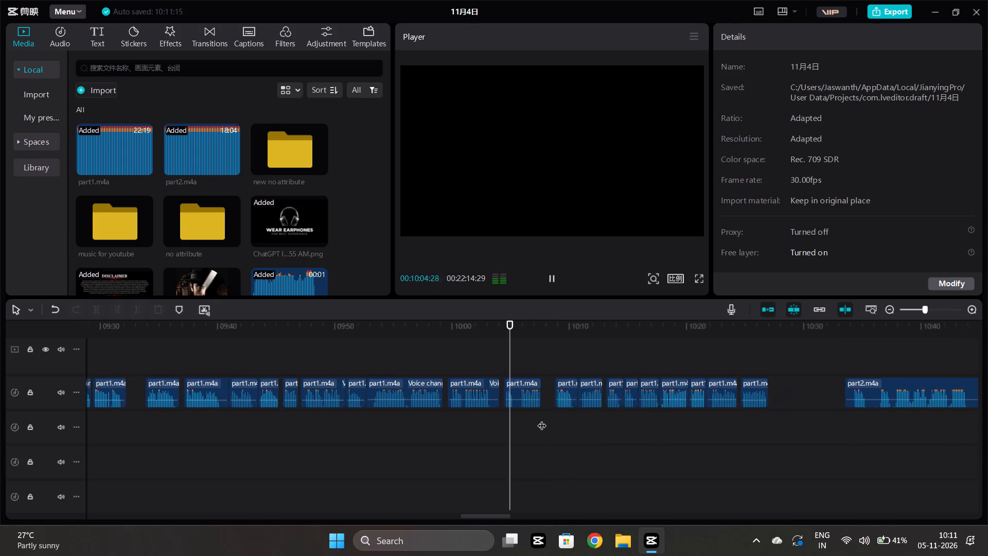
pyautogui.hscroll(-1, 542, 419)
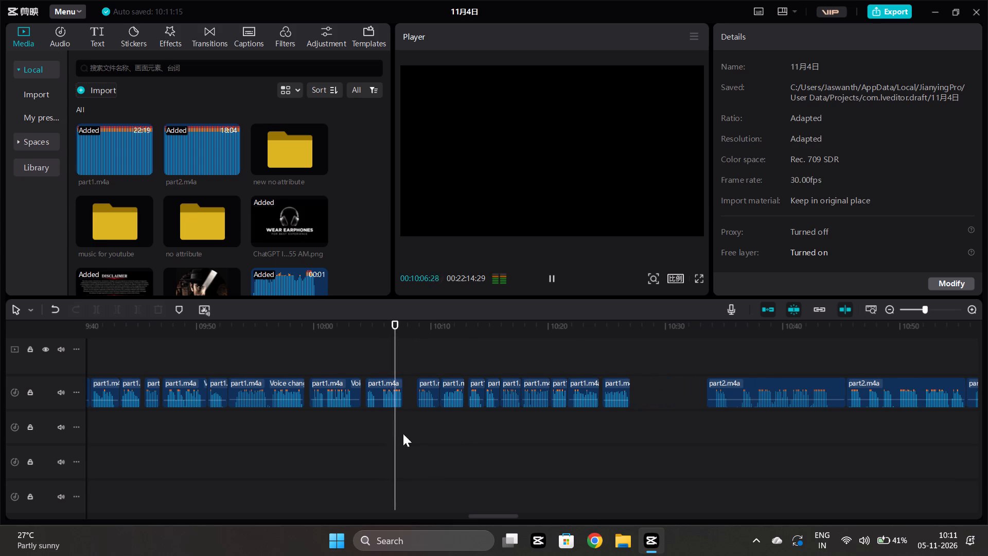
pyautogui.keyDown('ctrl'); pyautogui.moveTo(416, 415); pyautogui.dragTo(475, 411); pyautogui.keyUp('ctrl')
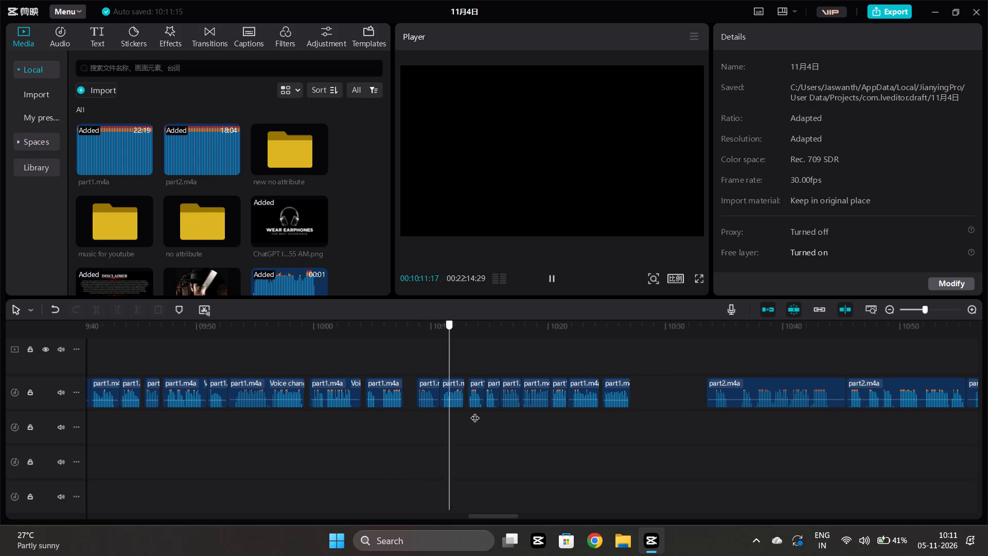
pyautogui.keyDown('ctrl'); pyautogui.moveTo(475, 411); pyautogui.dragTo(640, 399); pyautogui.keyUp('ctrl')
pyautogui.keyDown('ctrl'); pyautogui.moveTo(416, 419); pyautogui.dragTo(624, 391); pyautogui.keyUp('ctrl')
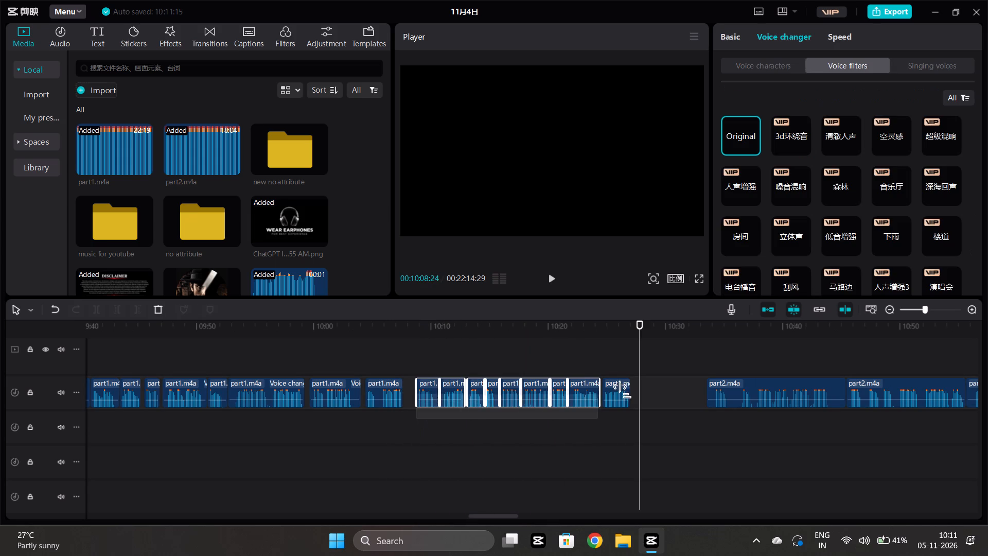
pyautogui.keyDown('ctrl'); pyautogui.moveTo(624, 391); pyautogui.dragTo(646, 397); pyautogui.keyUp('ctrl')
pyautogui.moveTo(431, 391); pyautogui.dragTo(422, 388)
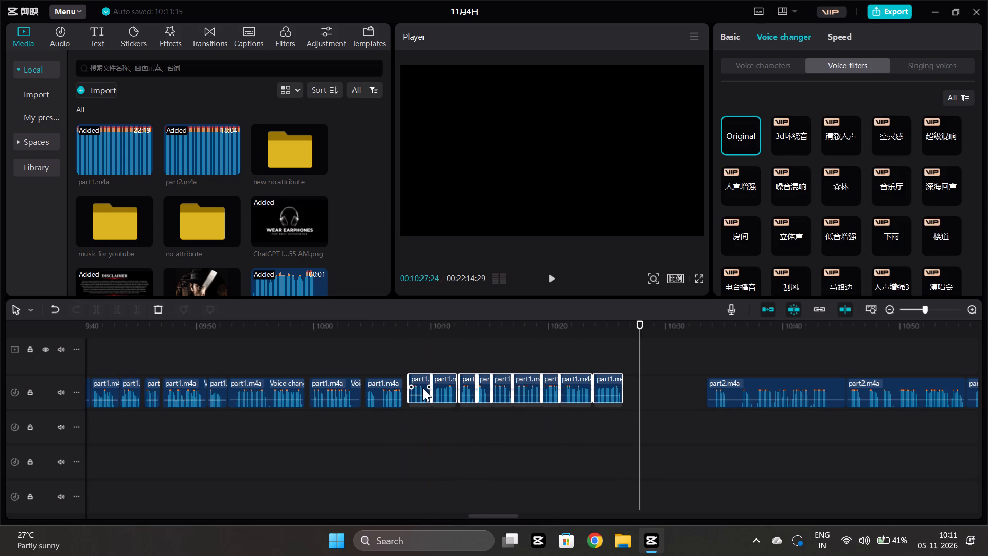
pyautogui.moveTo(422, 388); pyautogui.dragTo(421, 395)
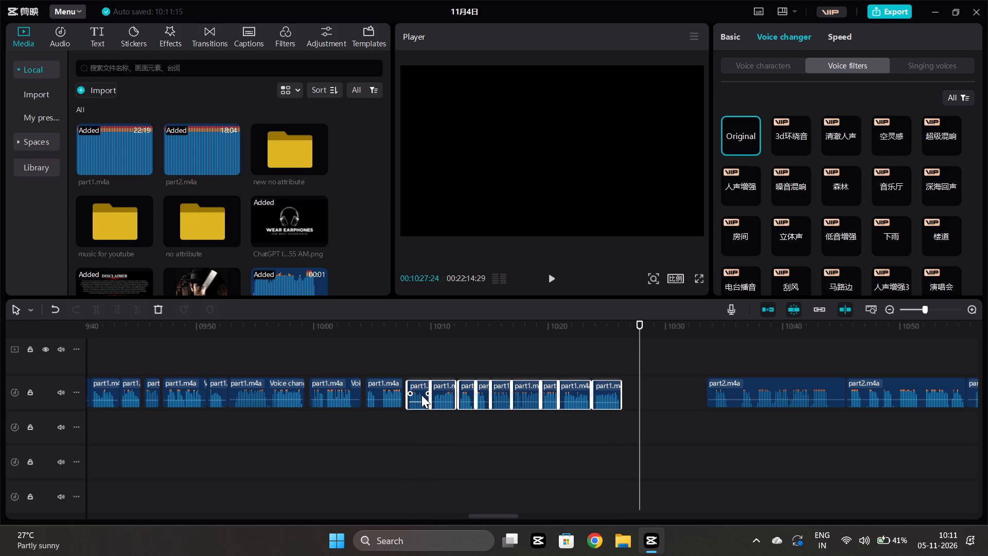
pyautogui.moveTo(421, 395); pyautogui.dragTo(421, 395)
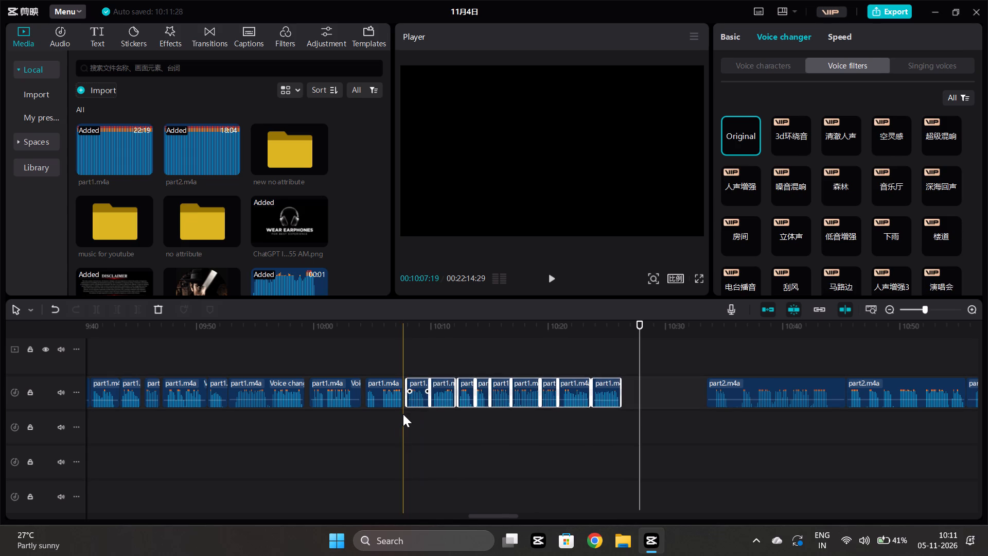
# Play the part1.m4a clips between about 10:02 and 10:14 several times to check how their joins sound.
pyautogui.click(403, 414)
pyautogui.press('space')
pyautogui.press('space')
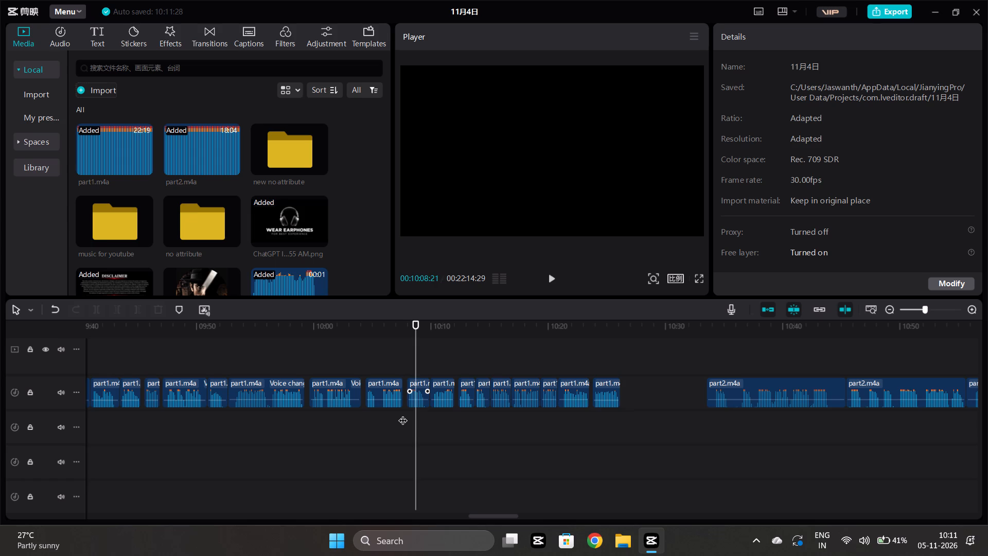
pyautogui.press('space')
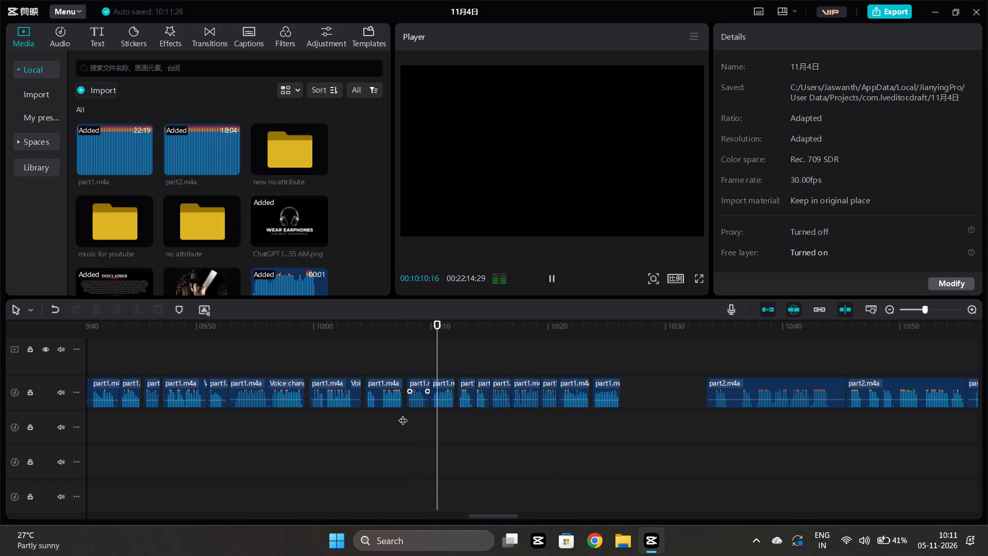
pyautogui.click(385, 421)
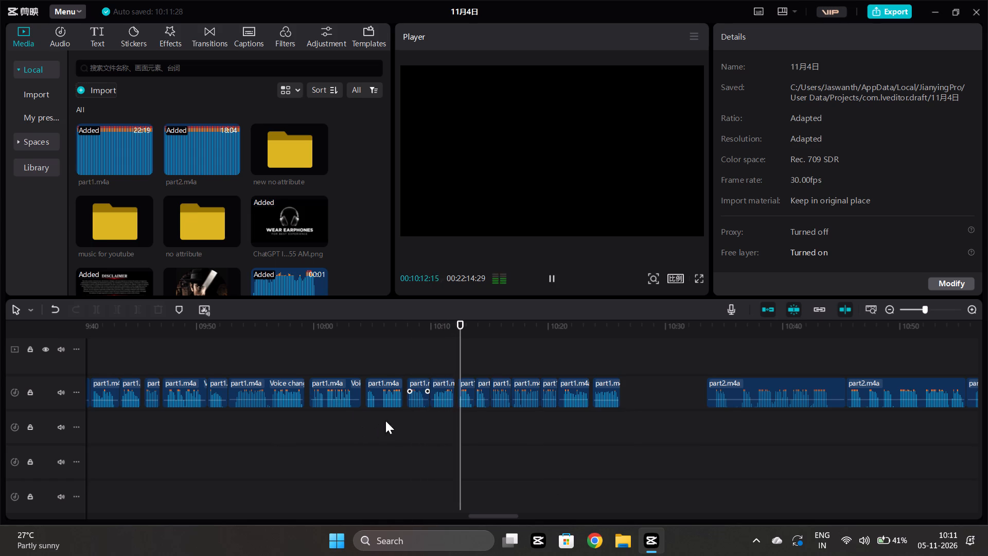
pyautogui.press('space')
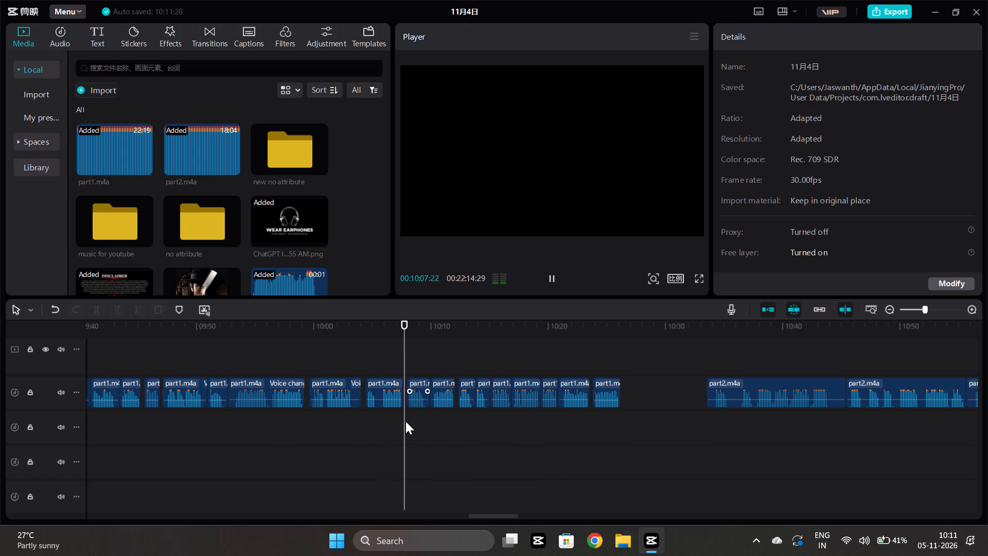
pyautogui.hscroll(-1, 405, 421)
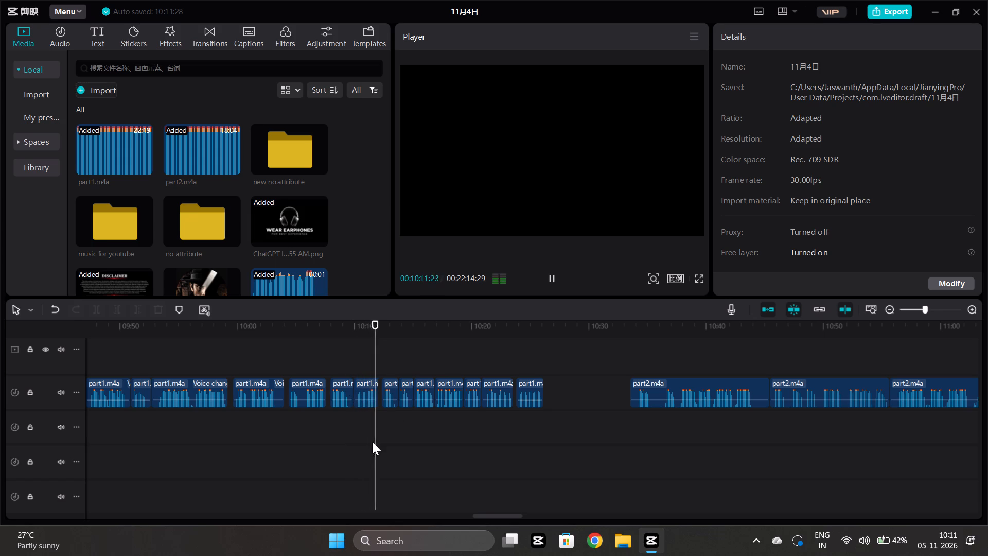
pyautogui.click(322, 420)
pyautogui.press('space')
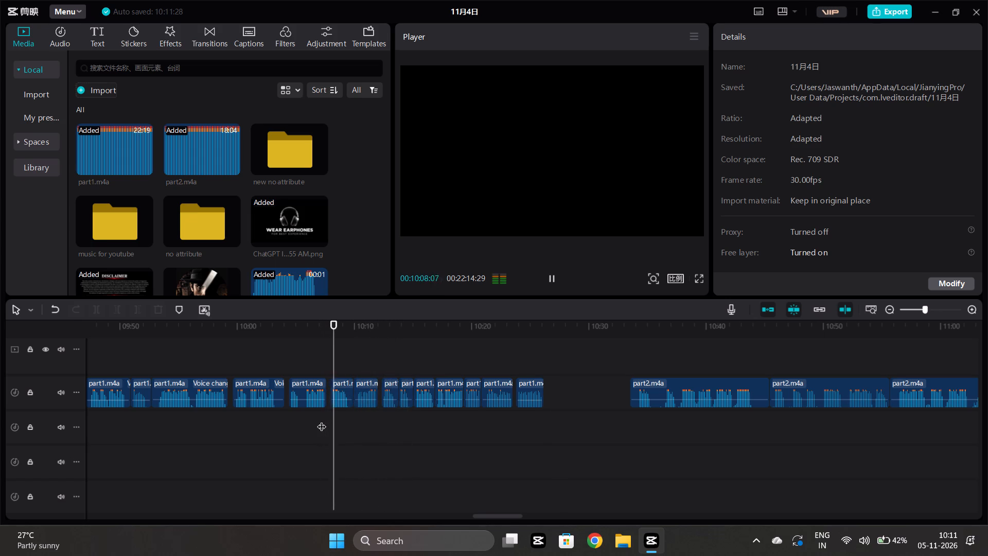
pyautogui.click(260, 416)
pyautogui.press('space')
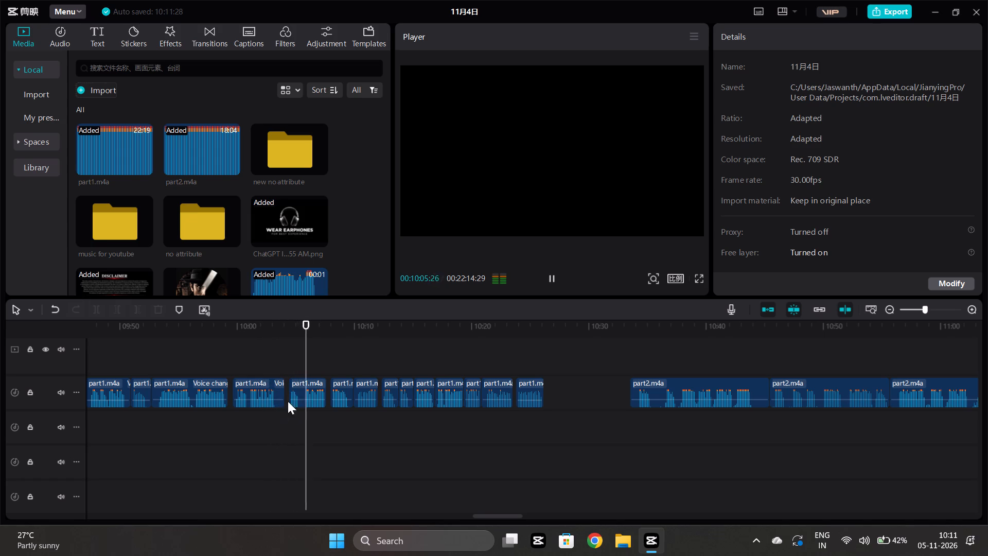
# Move the part1.m4a clip near 10:04 back against the trimmed Voice changer clip, closing the small gap, and play the join.
pyautogui.moveTo(304, 386); pyautogui.dragTo(298, 388)
pyautogui.click(284, 411)
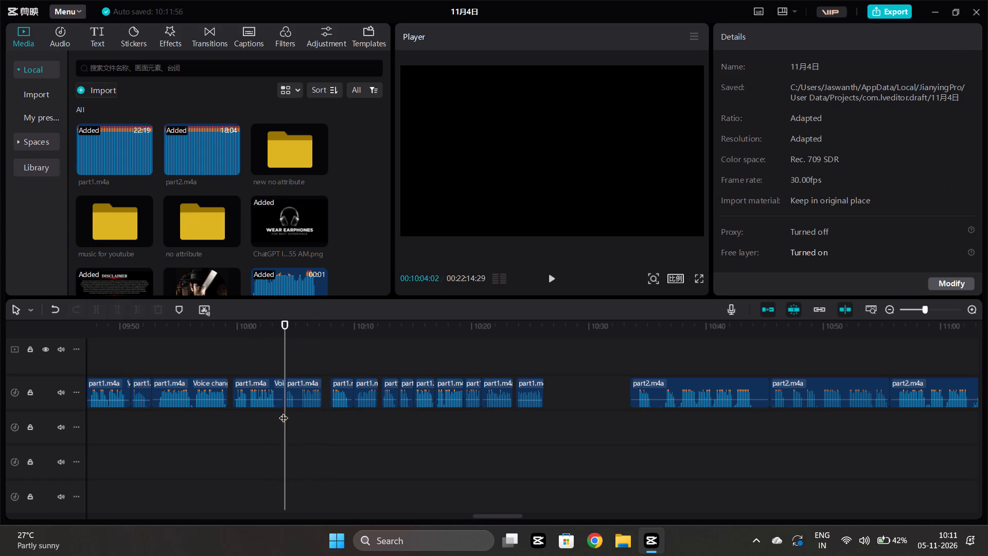
pyautogui.press('space')
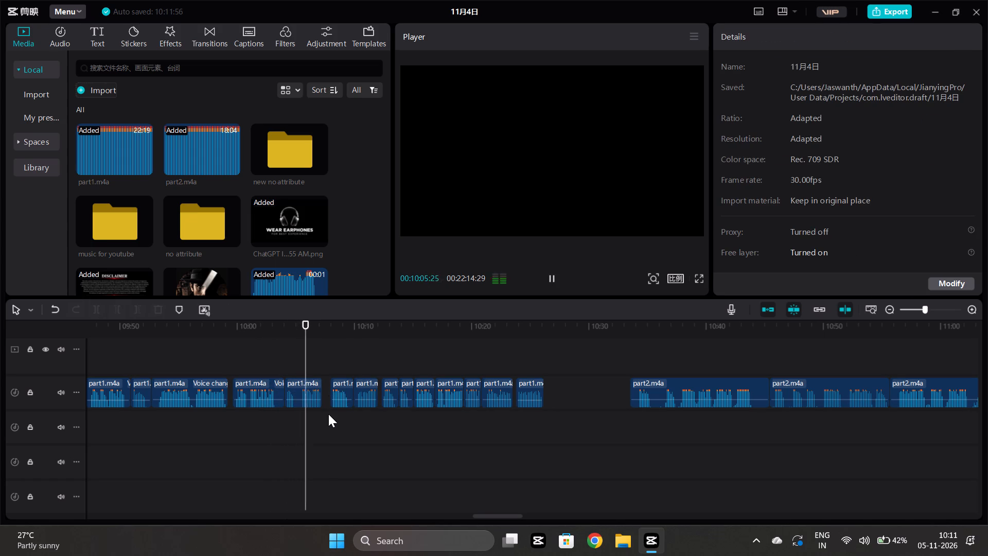
# Play the part1.m4a clips around 10:07 to 10:14, and delete the clip starting at about 10:08.
pyautogui.click(328, 414)
pyautogui.press('space')
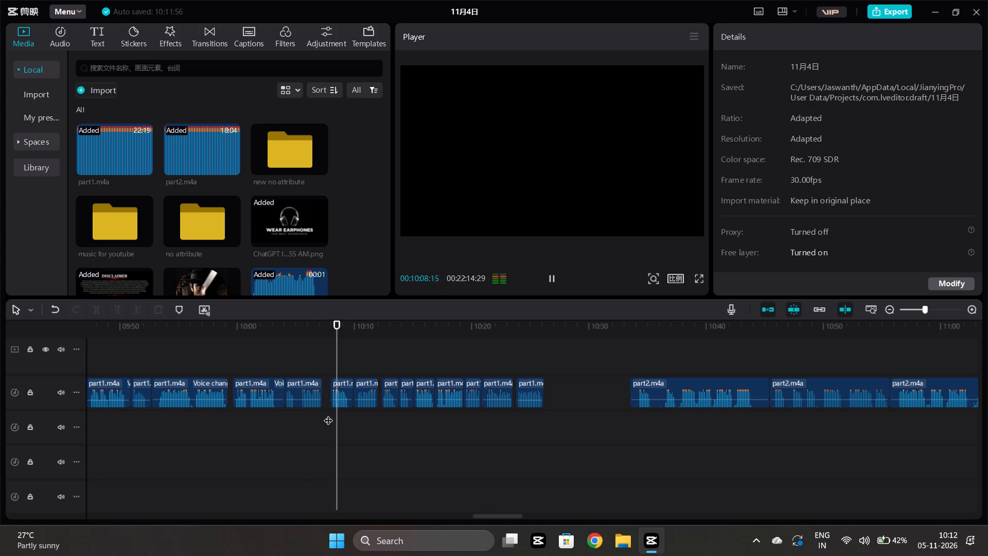
pyautogui.click(354, 411)
pyautogui.press('space')
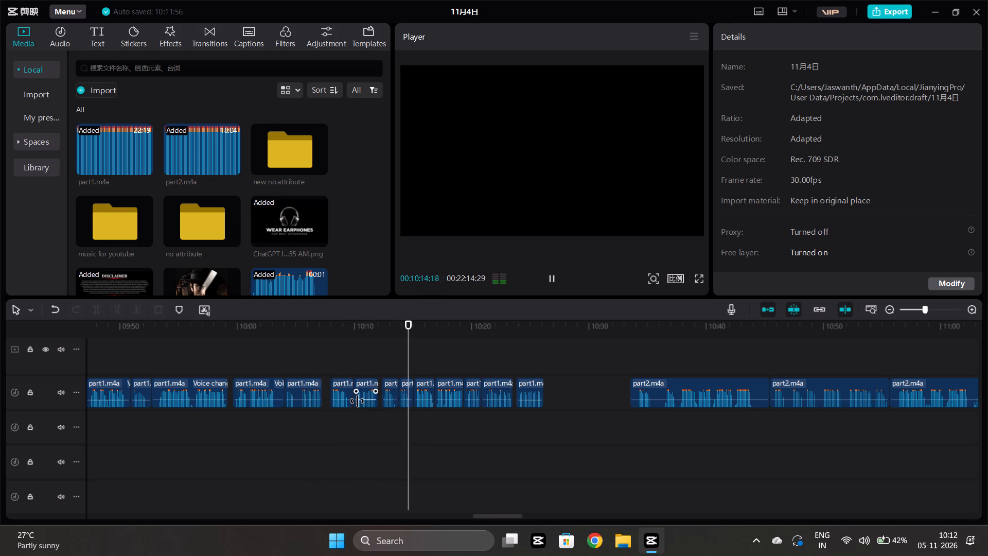
pyautogui.press('space')
pyautogui.click(312, 414)
pyautogui.press('space')
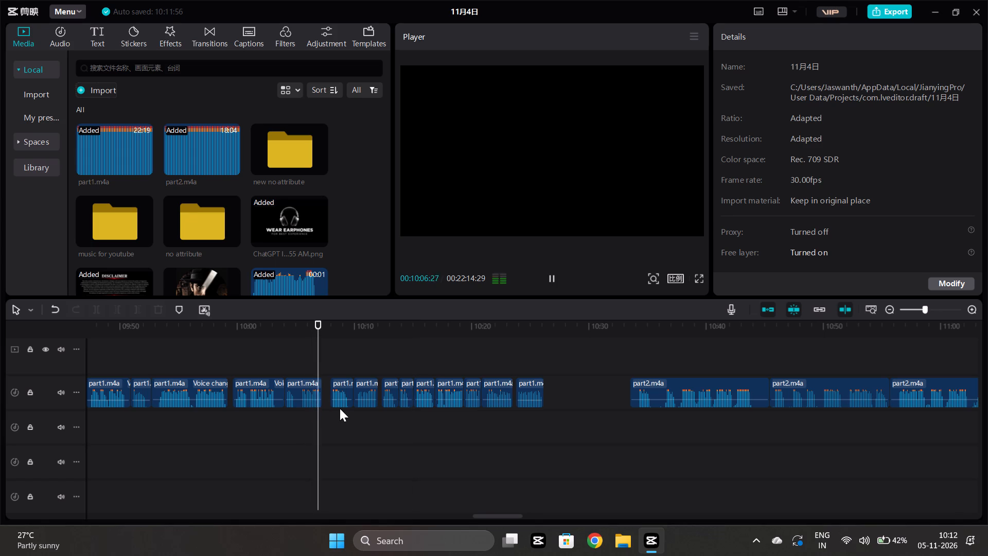
pyautogui.press('space')
pyautogui.click(340, 399)
pyautogui.press('Delete')
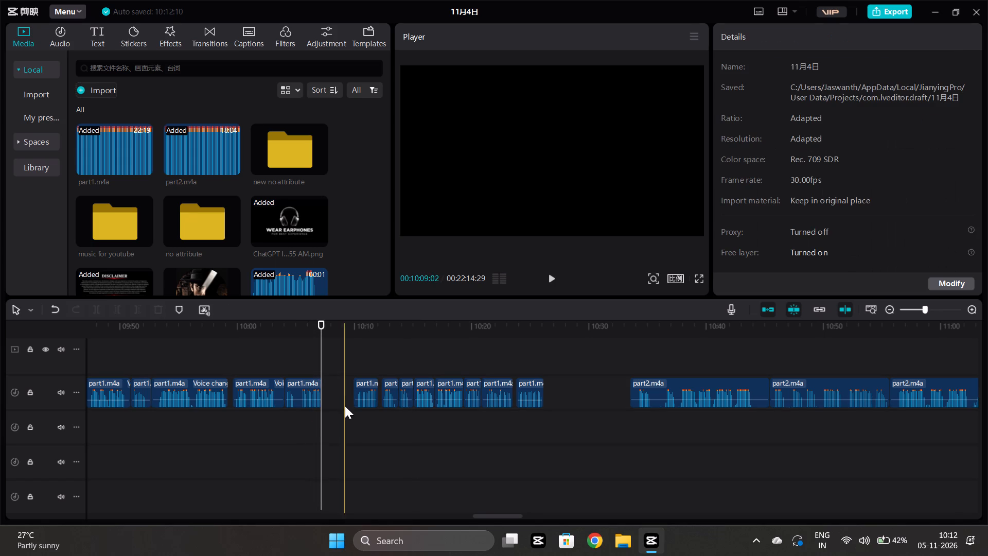
# Play the part1.m4a clip starting at about 10:10 along with the audio before the gap, and delete that clip.
pyautogui.click(353, 415)
pyautogui.press('space')
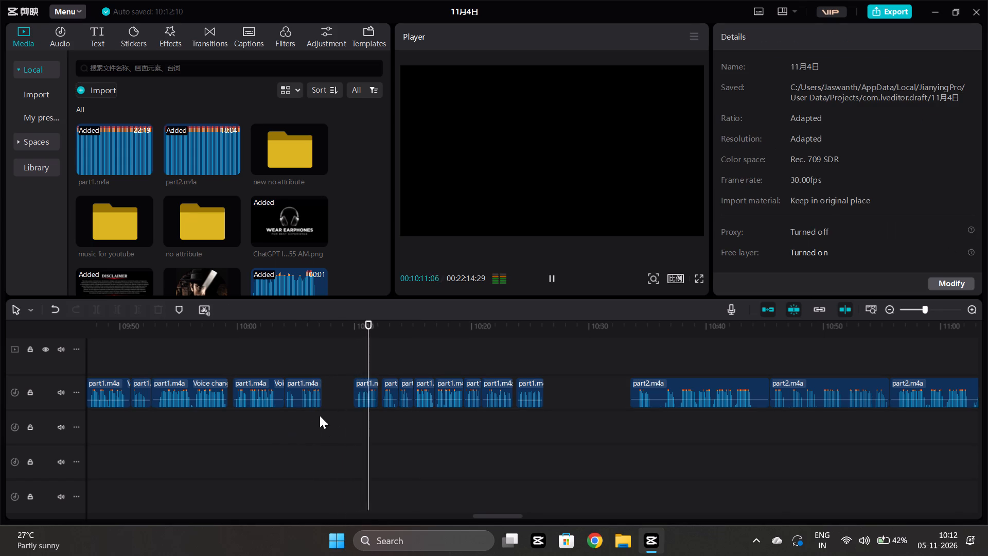
pyautogui.click(294, 426)
pyautogui.press('space')
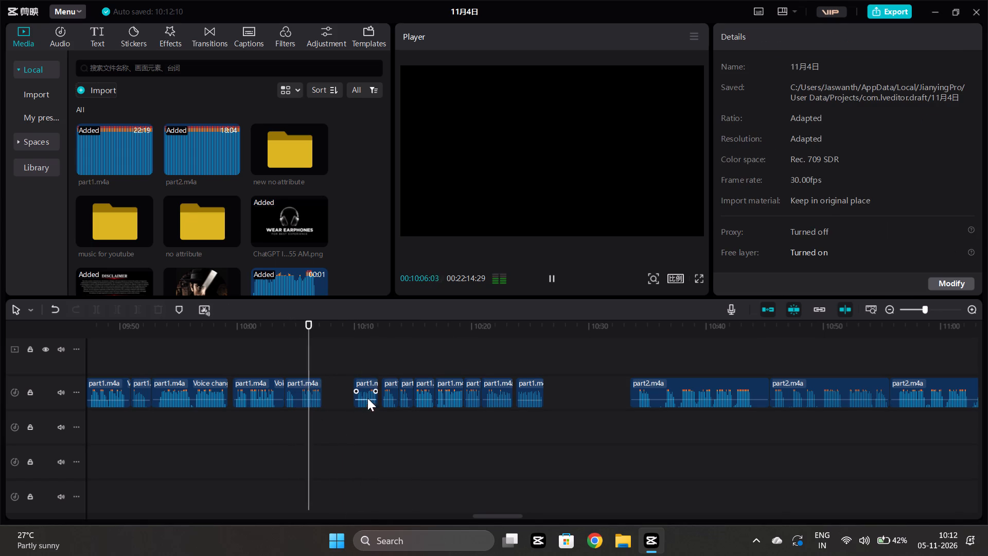
pyautogui.click(365, 396)
pyautogui.press('Delete')
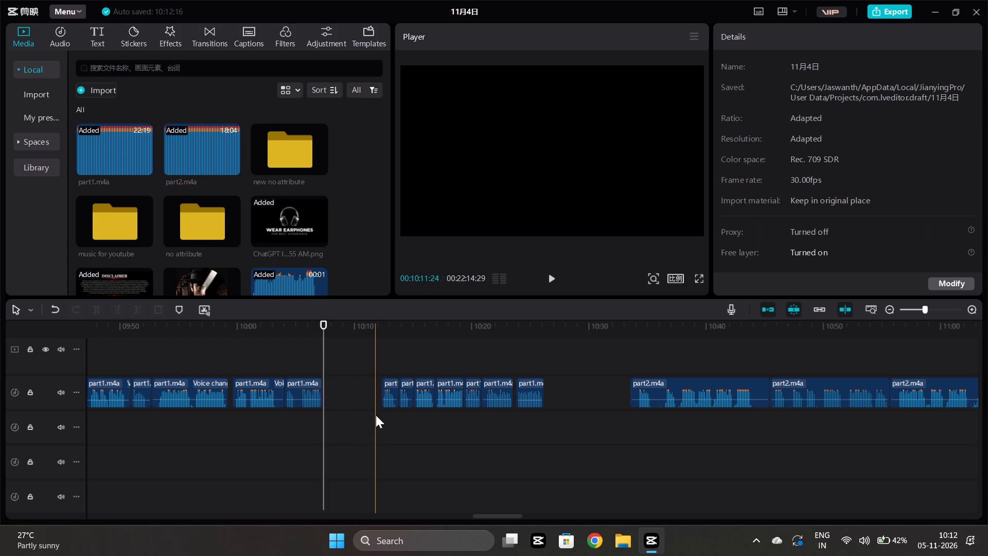
# Play from the gap, move the remaining seven part1.m4a clips together earlier to about 10:08, and play the join.
pyautogui.click(376, 415)
pyautogui.press('space')
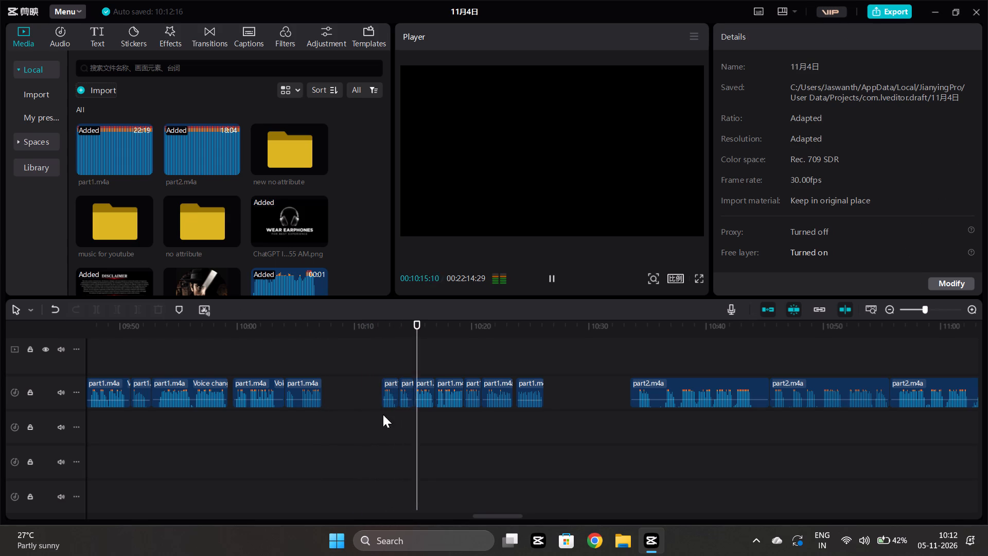
pyautogui.click(386, 418)
pyautogui.keyDown('ctrl'); pyautogui.moveTo(382, 415); pyautogui.dragTo(473, 419); pyautogui.keyUp('ctrl')
pyautogui.keyDown('ctrl'); pyautogui.moveTo(380, 416); pyautogui.dragTo(552, 401); pyautogui.keyUp('ctrl')
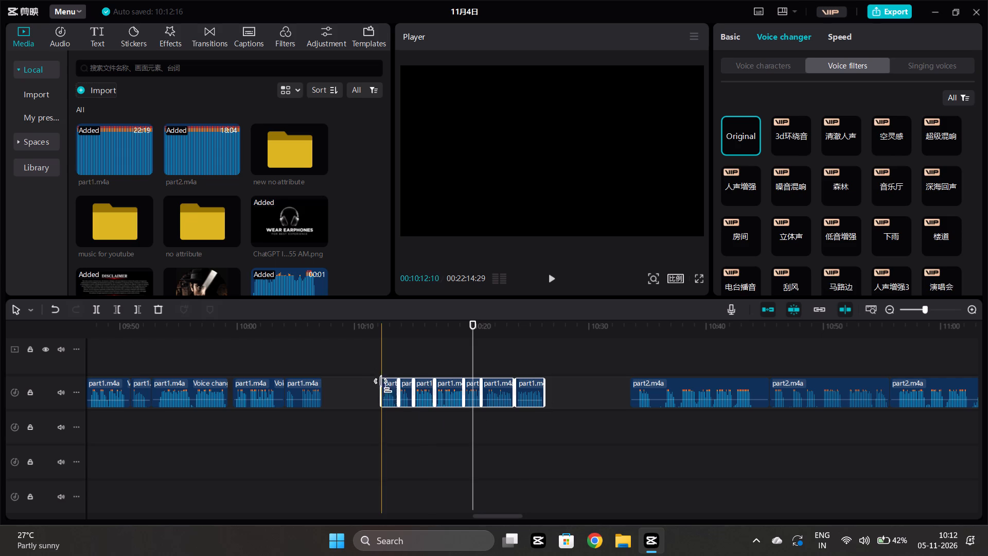
pyautogui.moveTo(391, 392); pyautogui.dragTo(336, 399)
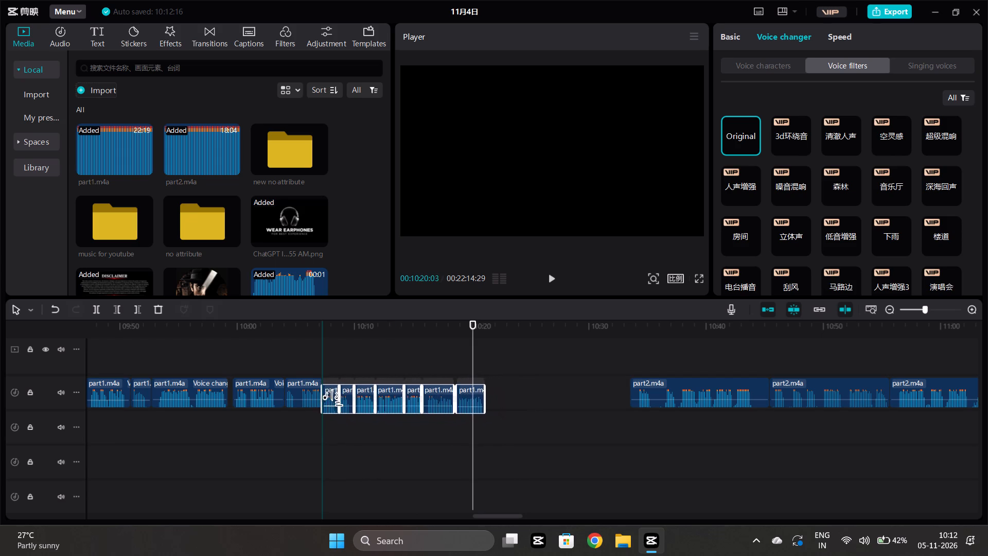
pyautogui.moveTo(336, 399); pyautogui.dragTo(336, 397)
pyautogui.click(311, 413)
pyautogui.press('space')
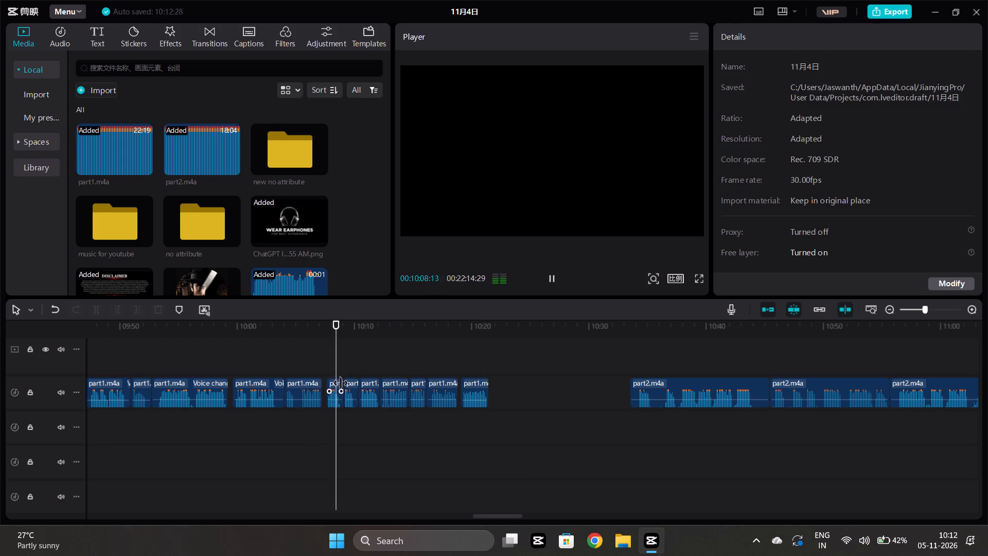
# Shift the same seven part1.m4a clips slightly earlier to about 10:07, closing the remaining gap, and play the join.
pyautogui.keyDown('ctrl'); pyautogui.moveTo(331, 416); pyautogui.dragTo(492, 404); pyautogui.keyUp('ctrl')
pyautogui.click(333, 382)
pyautogui.click(318, 414)
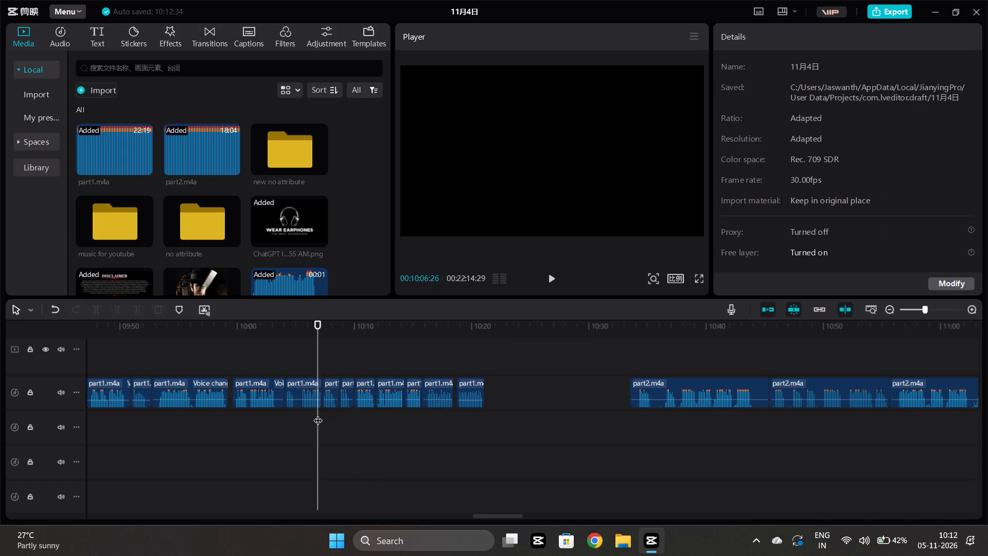
pyautogui.press('space')
# Play the last two part1.m4a clips, and delete the final one starting at about 10:19.
pyautogui.click(462, 433)
pyautogui.press('space')
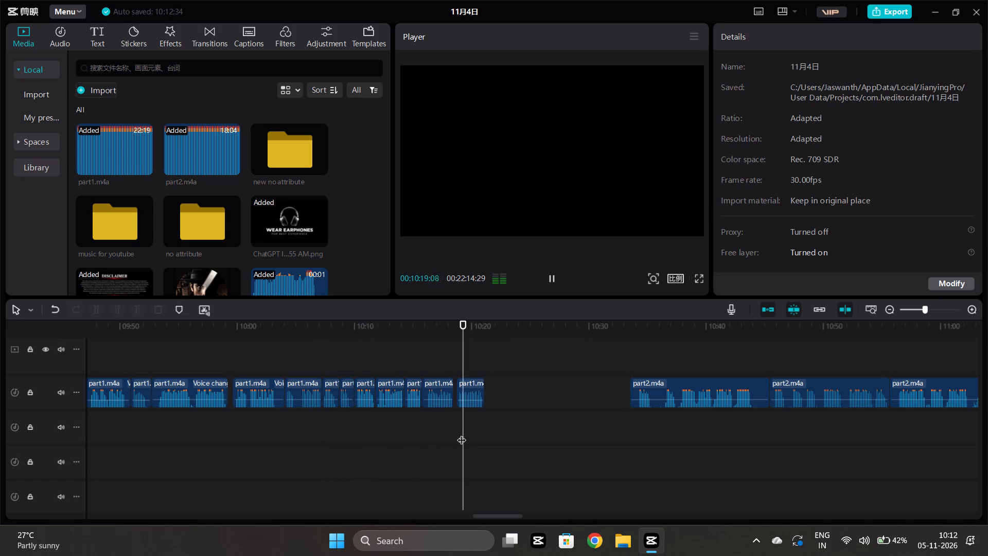
pyautogui.click(439, 421)
pyautogui.press('space')
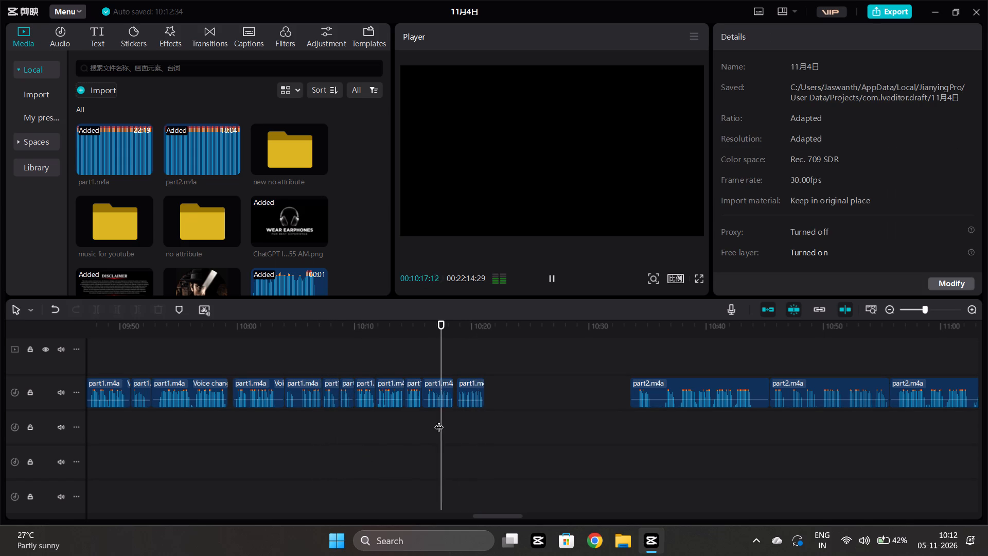
pyautogui.click(475, 399)
pyautogui.press('Delete')
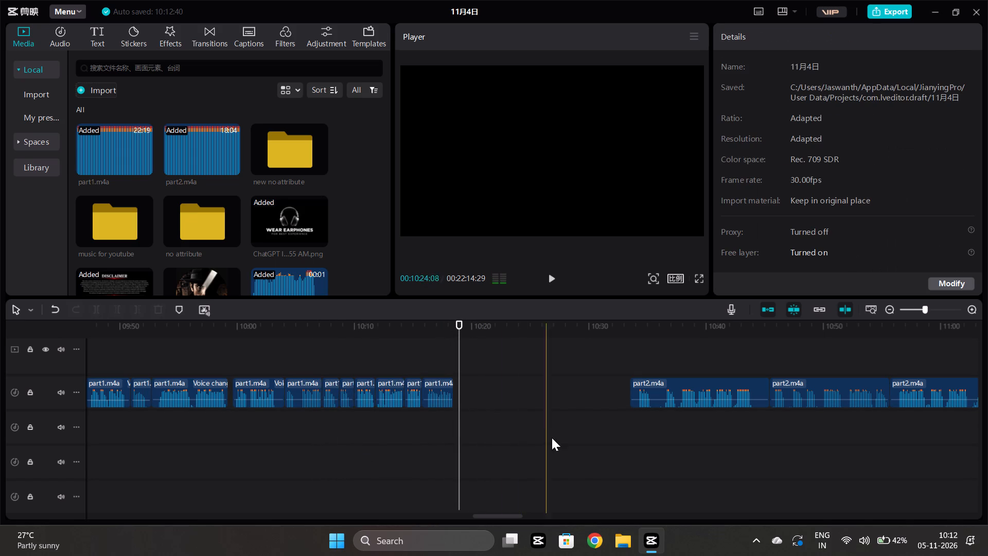
# Move all eight following part2.m4a clips together earlier, to start at about 10:20 shortly after the last part1.m4a clip.
pyautogui.keyDown('ctrl'); pyautogui.scroll(-8, 579, 444); pyautogui.keyUp('ctrl')
pyautogui.keyDown('ctrl'); pyautogui.moveTo(579, 444); pyautogui.dragTo(585, 422); pyautogui.keyUp('ctrl')
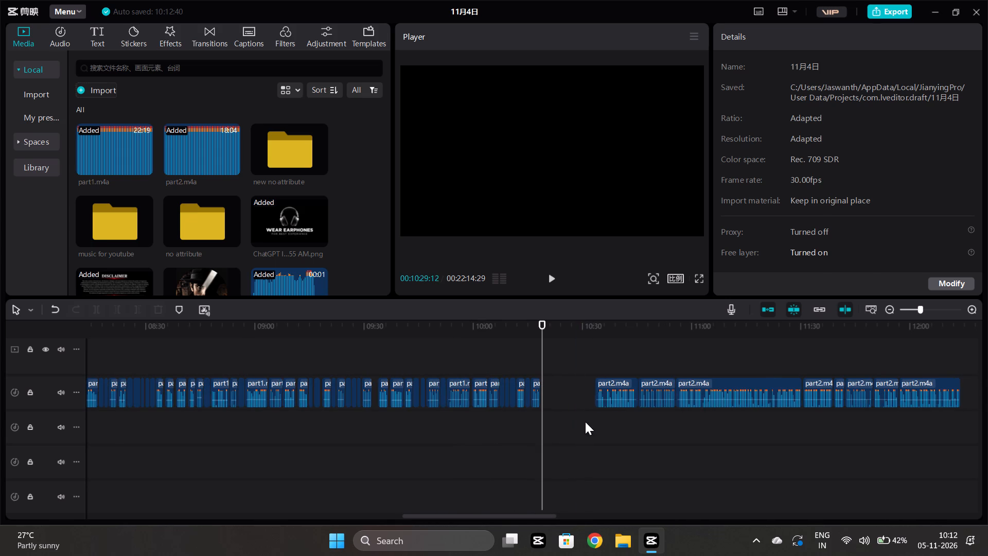
pyautogui.keyDown('ctrl'); pyautogui.moveTo(585, 422); pyautogui.dragTo(954, 401); pyautogui.keyUp('ctrl')
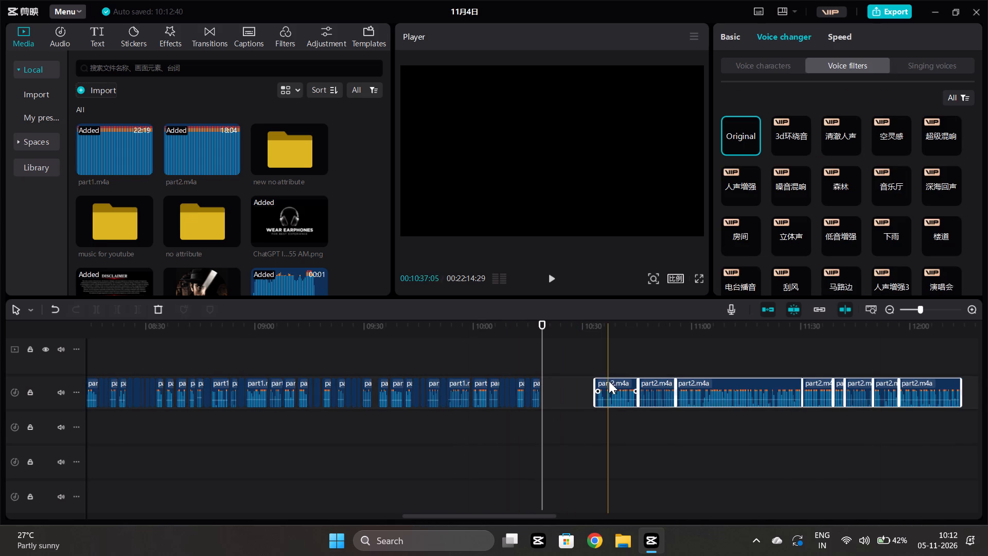
pyautogui.moveTo(609, 388); pyautogui.dragTo(559, 392)
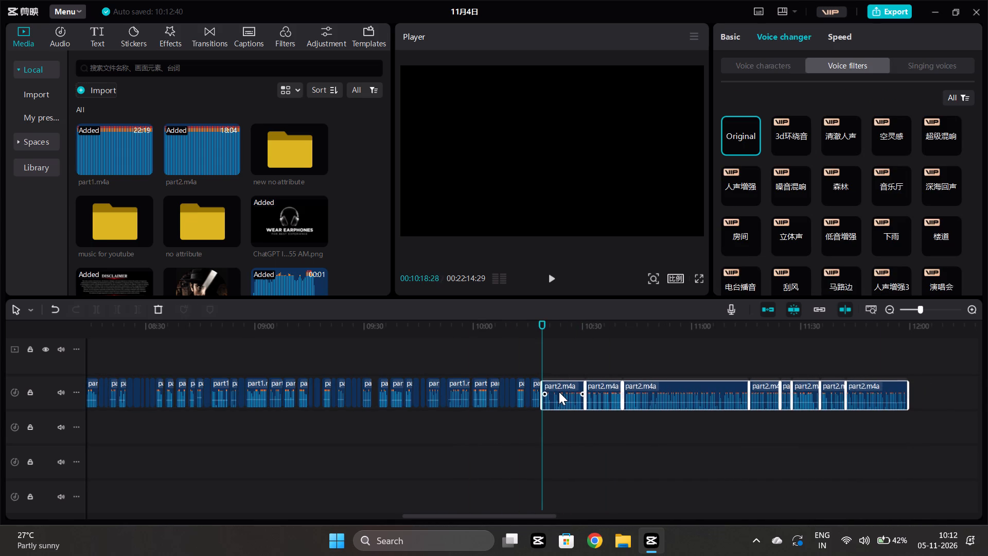
pyautogui.moveTo(559, 392); pyautogui.dragTo(560, 390)
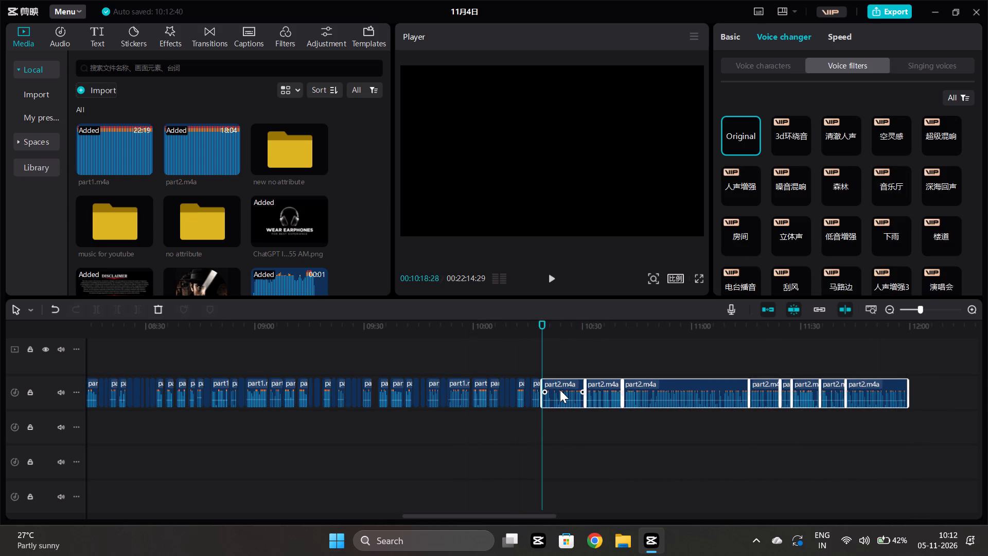
pyautogui.moveTo(560, 390); pyautogui.dragTo(561, 390)
pyautogui.click(534, 411)
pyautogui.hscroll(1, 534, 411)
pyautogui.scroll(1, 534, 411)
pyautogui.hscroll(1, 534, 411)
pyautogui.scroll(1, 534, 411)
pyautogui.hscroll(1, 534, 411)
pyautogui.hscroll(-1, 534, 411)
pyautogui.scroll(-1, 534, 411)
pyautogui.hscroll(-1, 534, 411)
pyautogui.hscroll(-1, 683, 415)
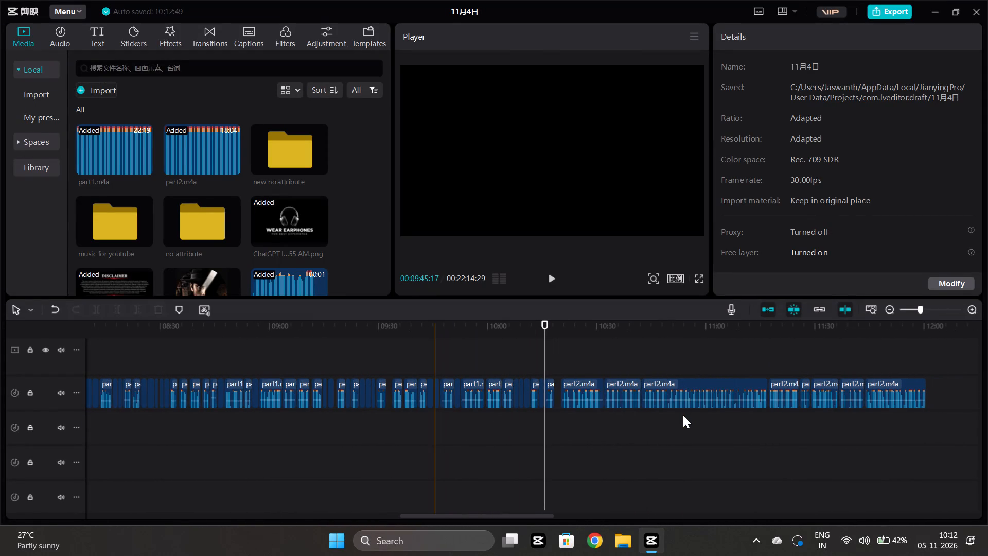
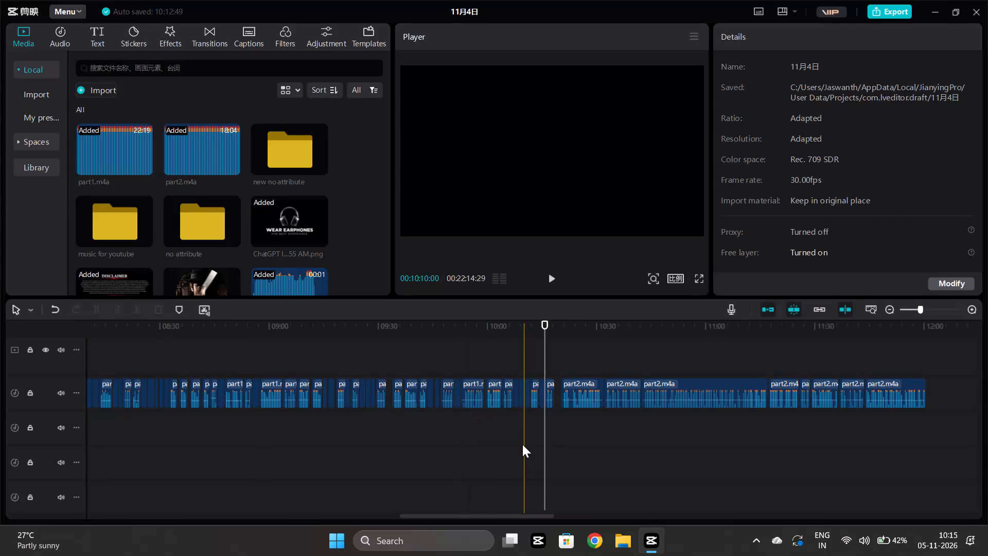
# Play the last part1.m4a clips, move the first part2.m4a clip earlier to about 10:18 against them, and play the join.
pyautogui.press('space')
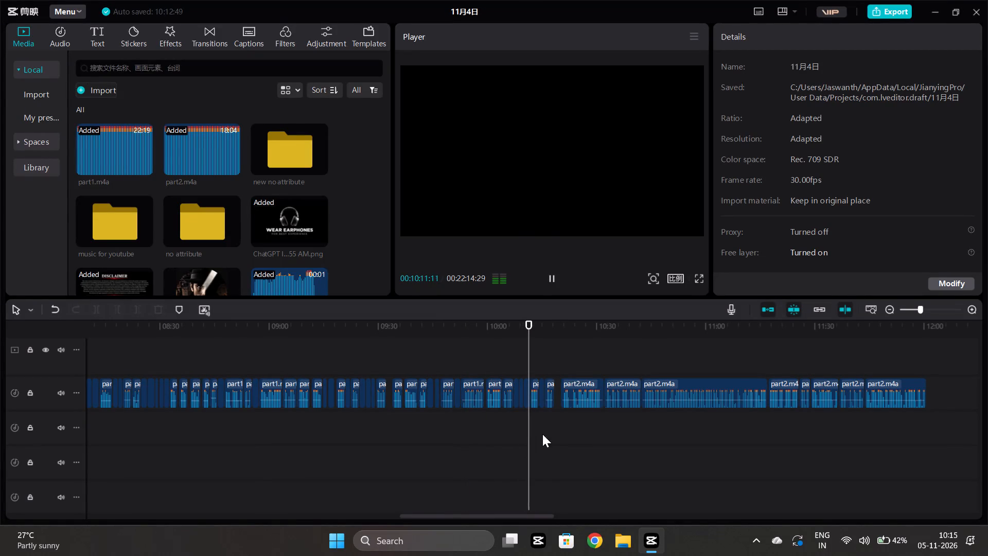
pyautogui.keyDown('ctrl'); pyautogui.scroll(9, 550, 435); pyautogui.keyUp('ctrl')
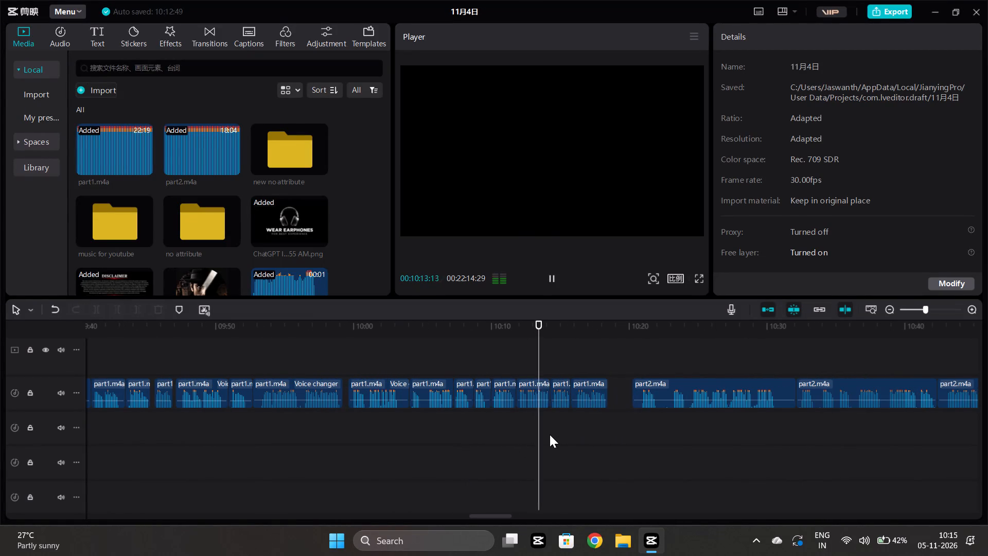
pyautogui.click(588, 438)
pyautogui.press('space')
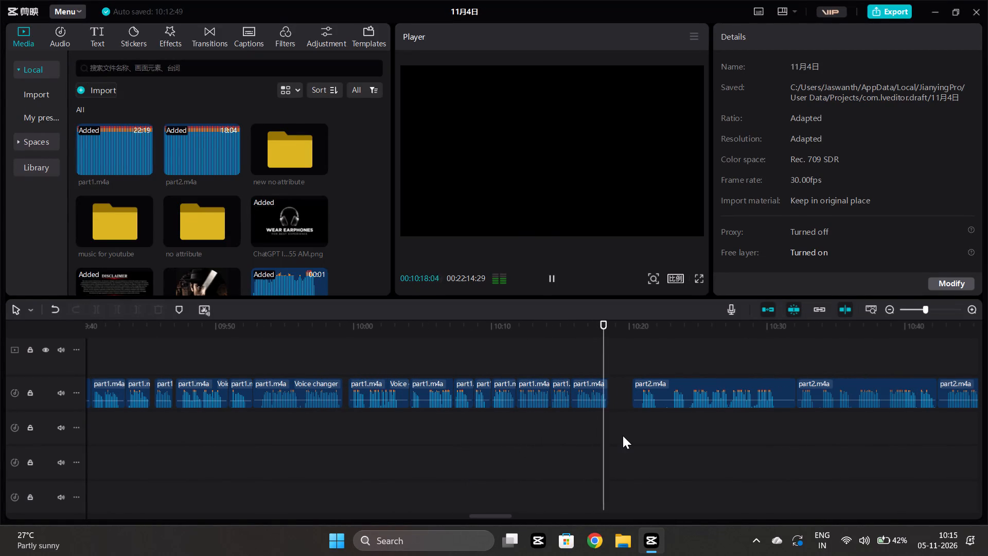
pyautogui.hscroll(-1, 623, 433)
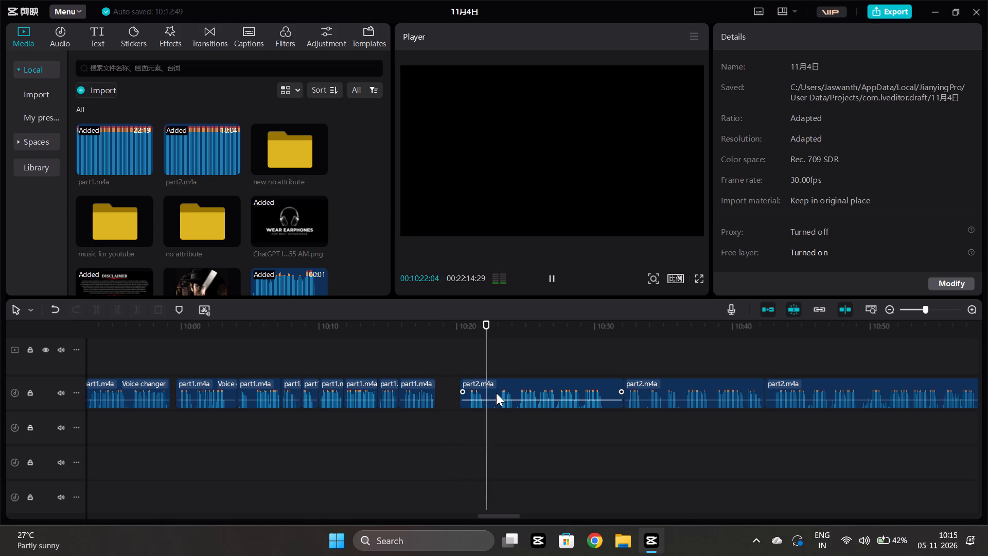
pyautogui.moveTo(495, 389); pyautogui.dragTo(478, 394)
pyautogui.click(475, 388)
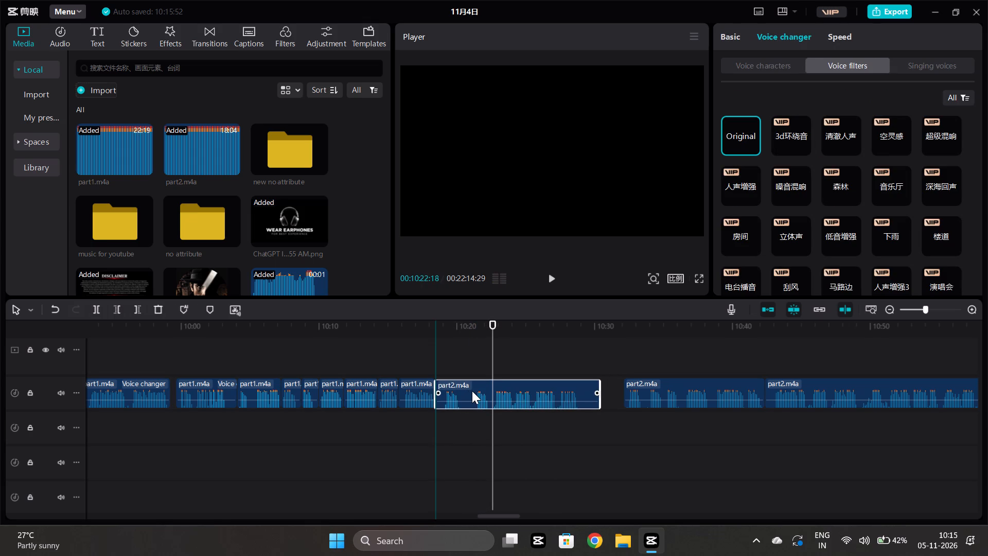
pyautogui.click(463, 418)
pyautogui.press('space')
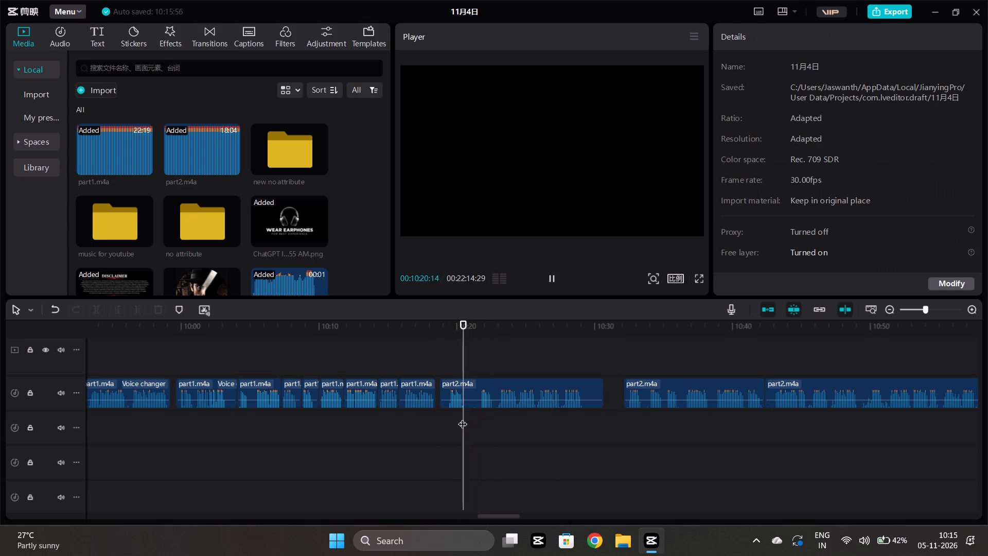
pyautogui.moveTo(463, 384); pyautogui.dragTo(458, 385)
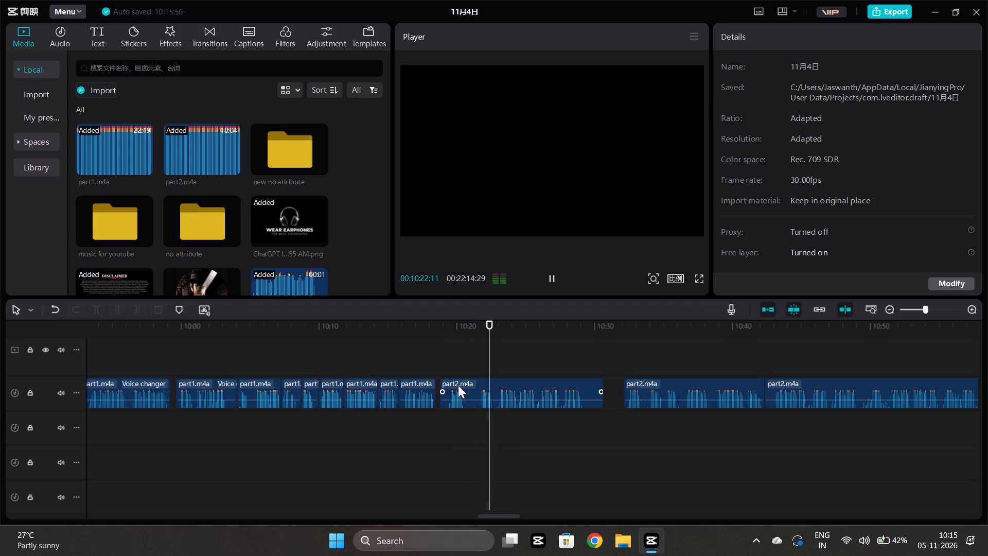
pyautogui.moveTo(458, 385); pyautogui.dragTo(458, 385)
pyautogui.click(430, 441)
pyautogui.press('space')
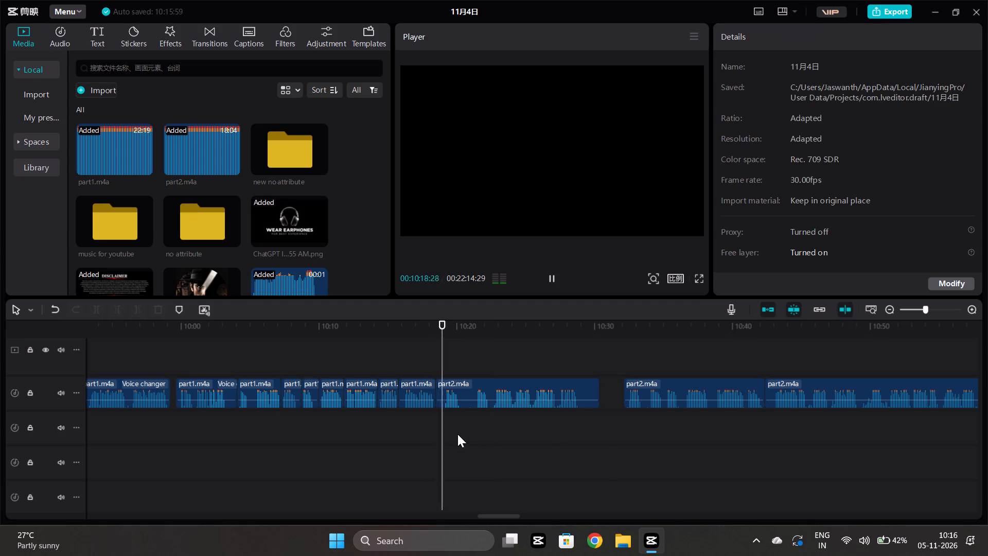
# Trim about half a second off the first part2.m4a clip's start, shift it back against the last part1.m4a clip, and play the join.
pyautogui.click(450, 393)
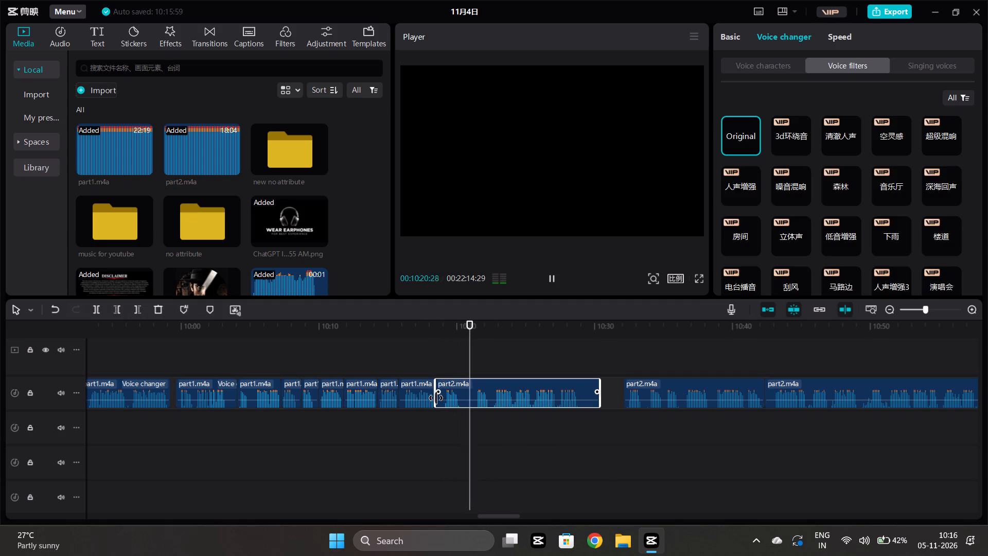
pyautogui.moveTo(436, 398); pyautogui.dragTo(443, 395)
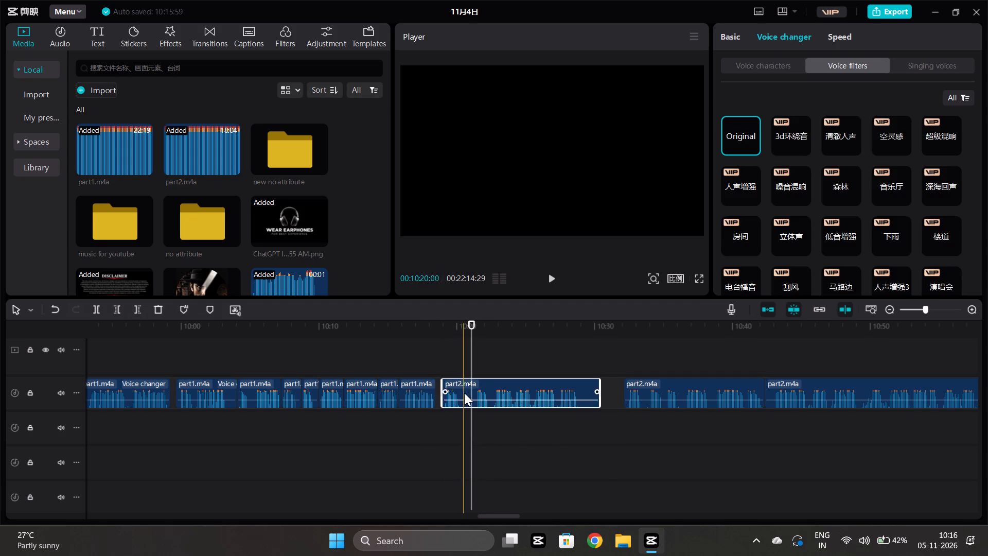
pyautogui.moveTo(468, 390); pyautogui.dragTo(462, 389)
pyautogui.click(426, 420)
pyautogui.press('space')
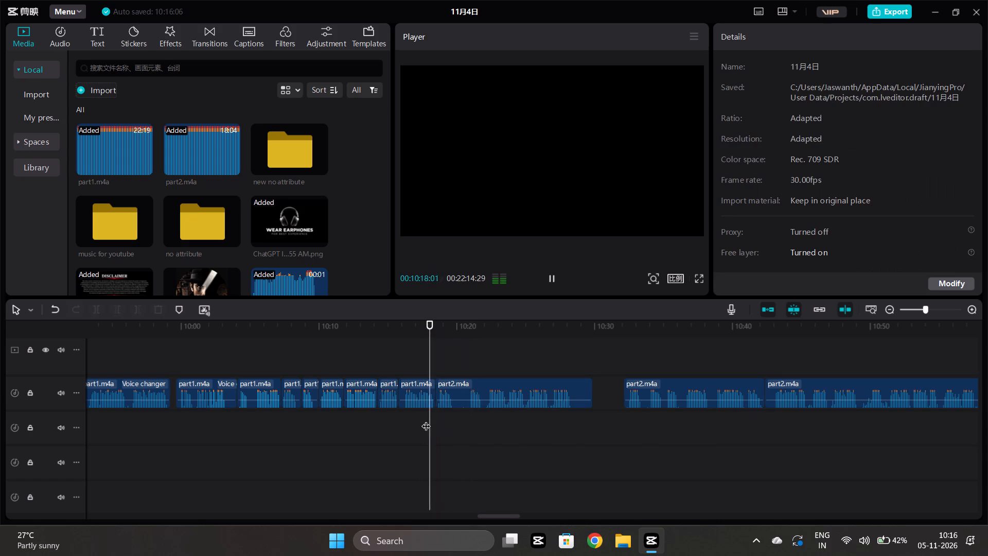
# Split the first part2.m4a clip at about 10:20:22, after its opening phrase.
pyautogui.press('space')
pyautogui.click(468, 419)
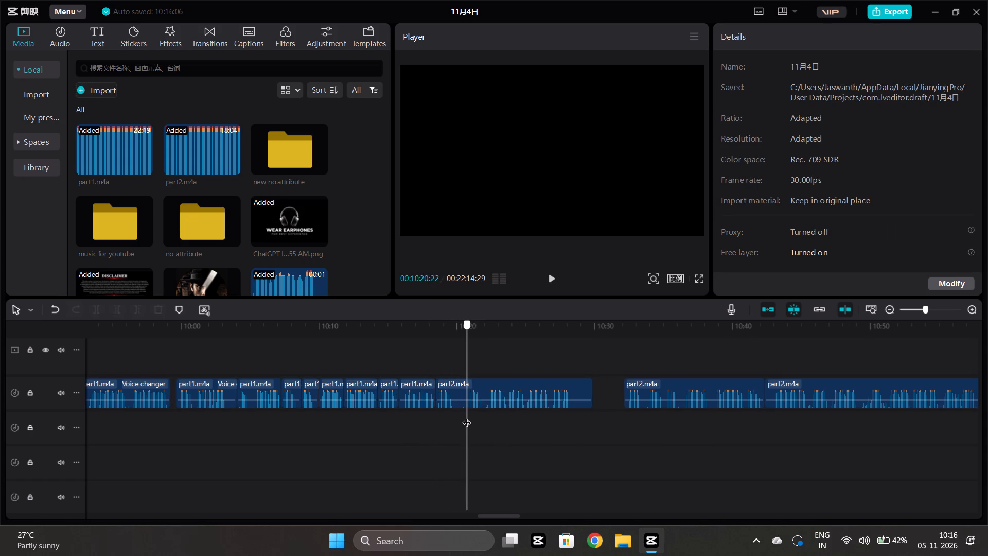
pyautogui.click(468, 402)
pyautogui.click(93, 303)
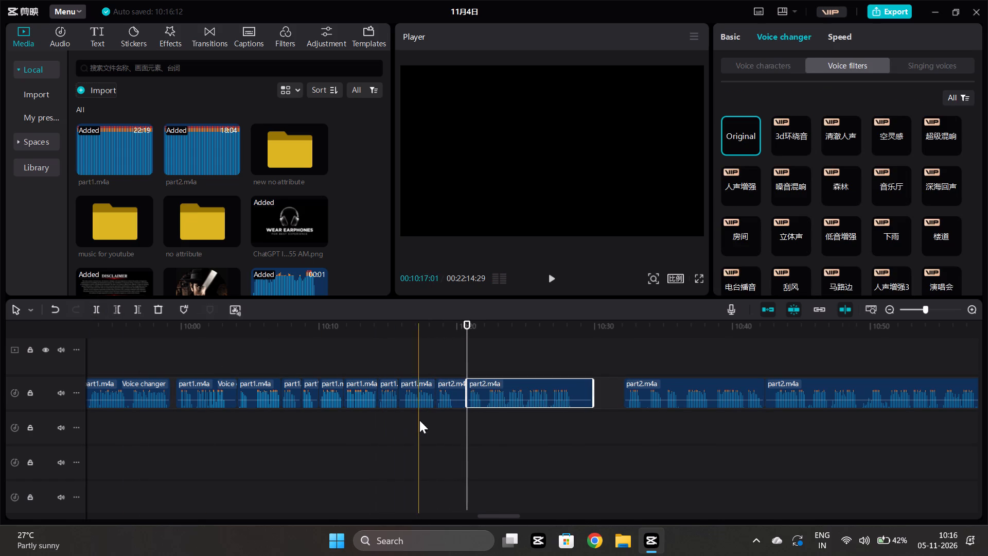
# Trim the end of the short opening part2.m4a piece back to about 10:20, and play from there.
pyautogui.click(458, 419)
pyautogui.click(459, 395)
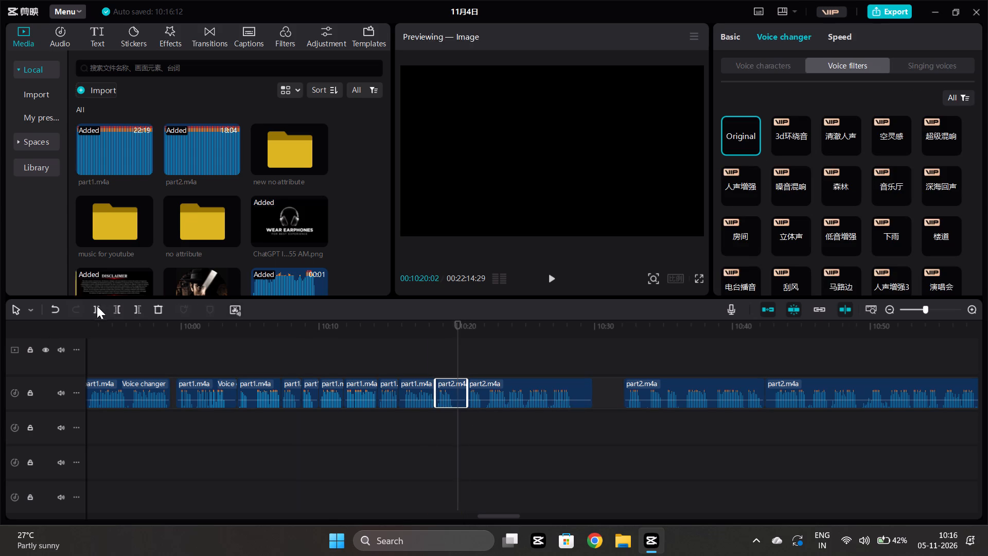
pyautogui.click(139, 306)
pyautogui.click(452, 422)
pyautogui.press('space')
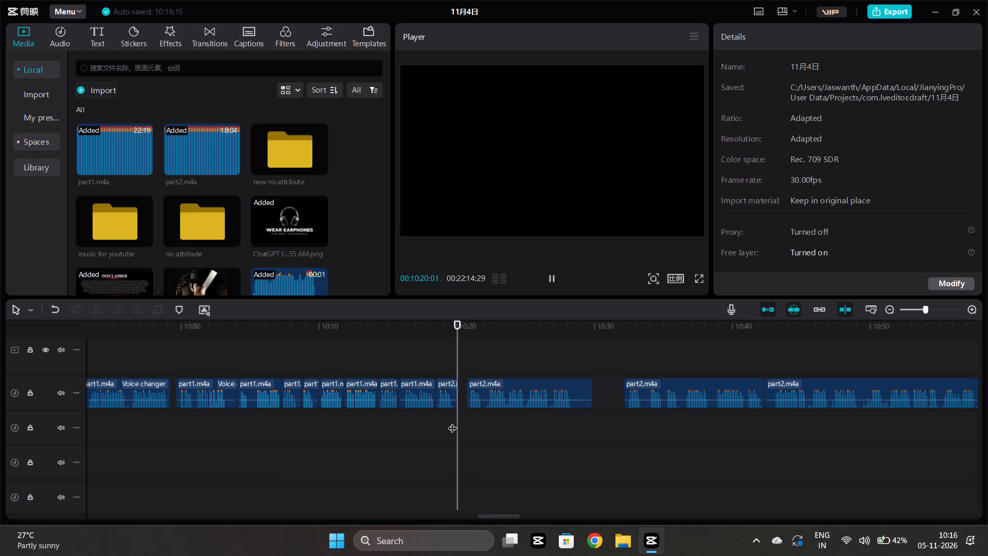
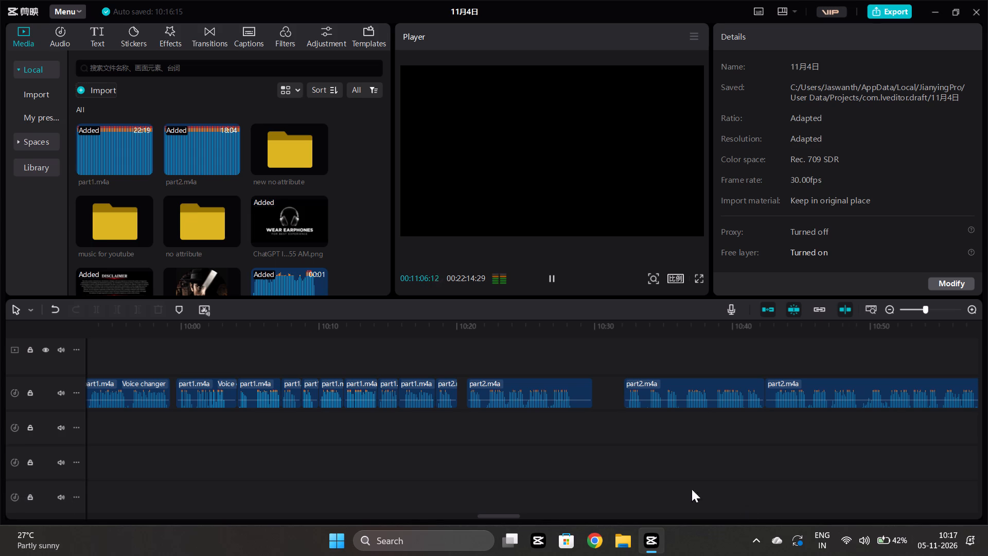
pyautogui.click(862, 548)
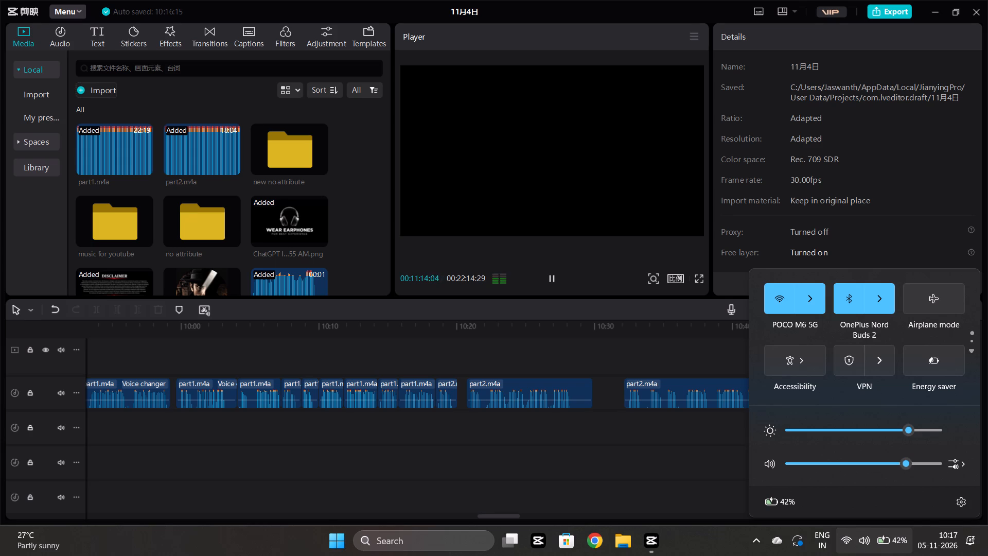
# Play up to the gap after the short part2.m4a piece, close it by moving the following part2.m4a clip to about 10:20, and play the join.
pyautogui.click(273, 438)
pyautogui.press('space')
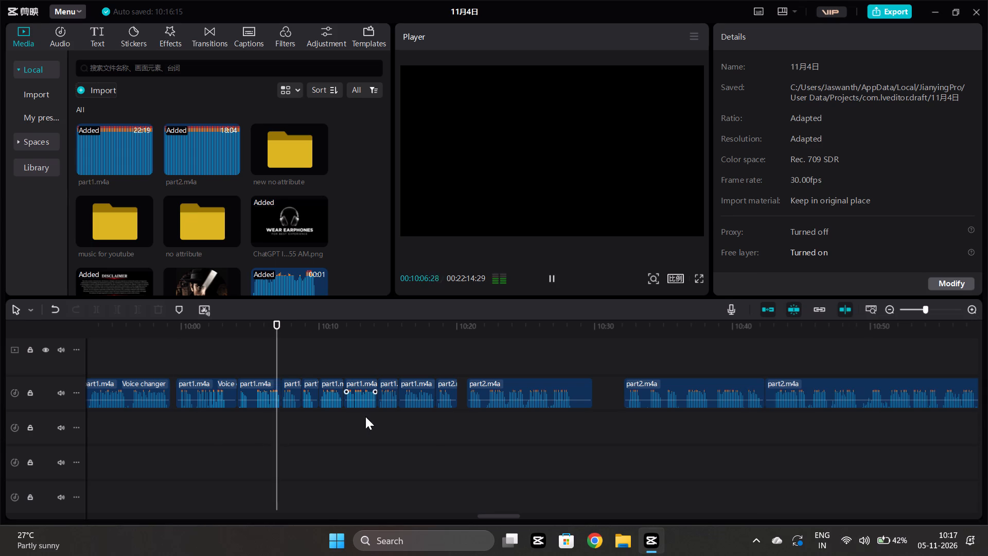
pyautogui.click(443, 443)
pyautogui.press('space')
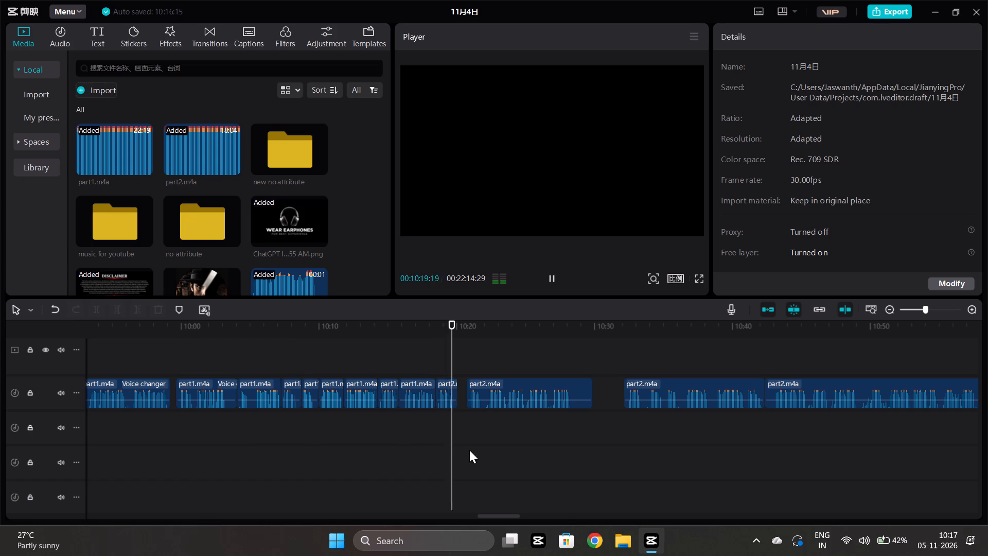
pyautogui.scroll(2, 492, 392)
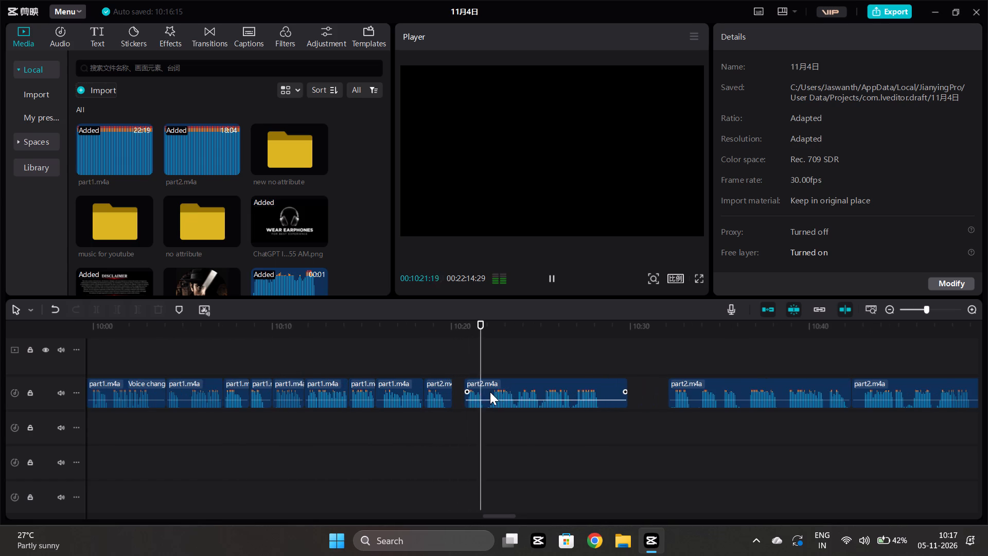
pyautogui.moveTo(488, 387); pyautogui.dragTo(478, 389)
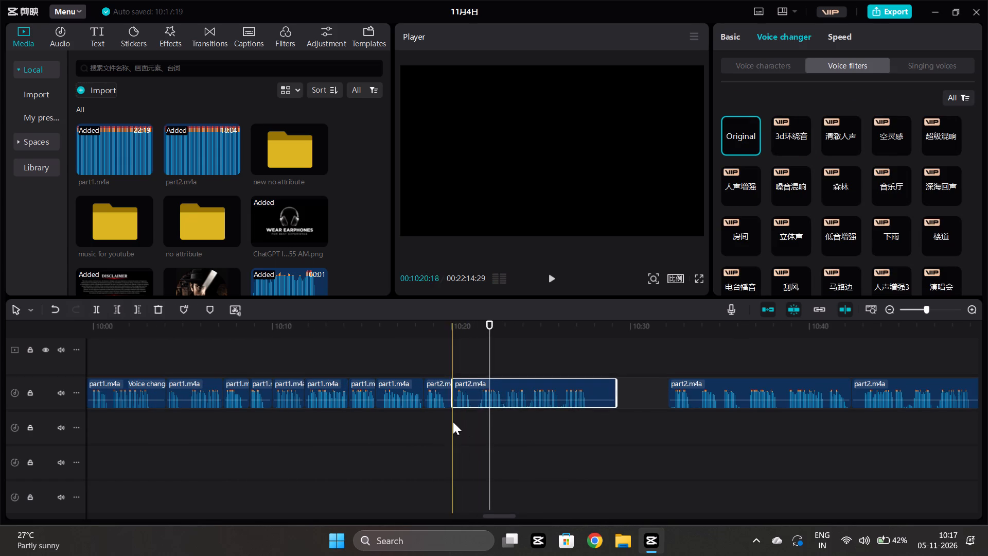
pyautogui.click(442, 418)
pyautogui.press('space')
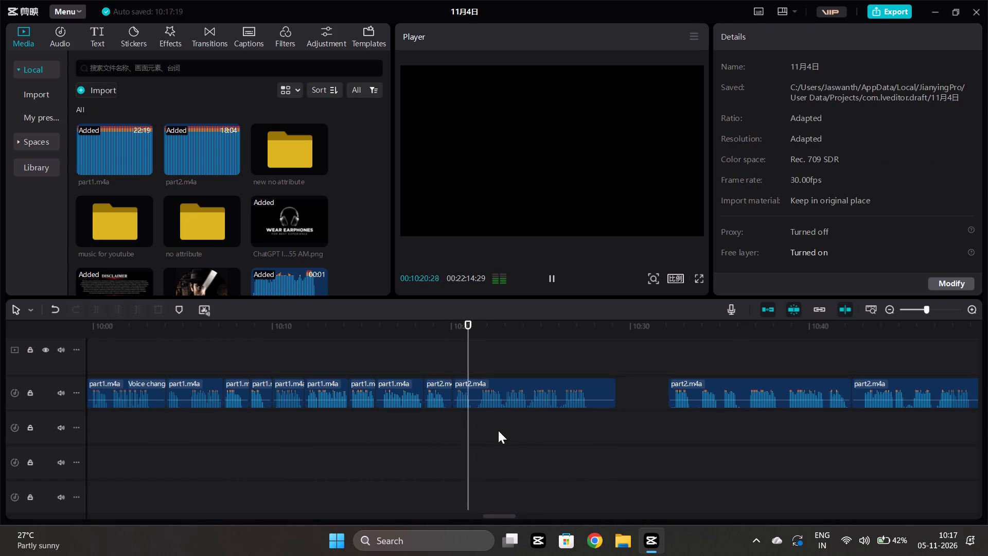
pyautogui.keyDown('ctrl'); pyautogui.scroll(3, 500, 435); pyautogui.keyUp('ctrl')
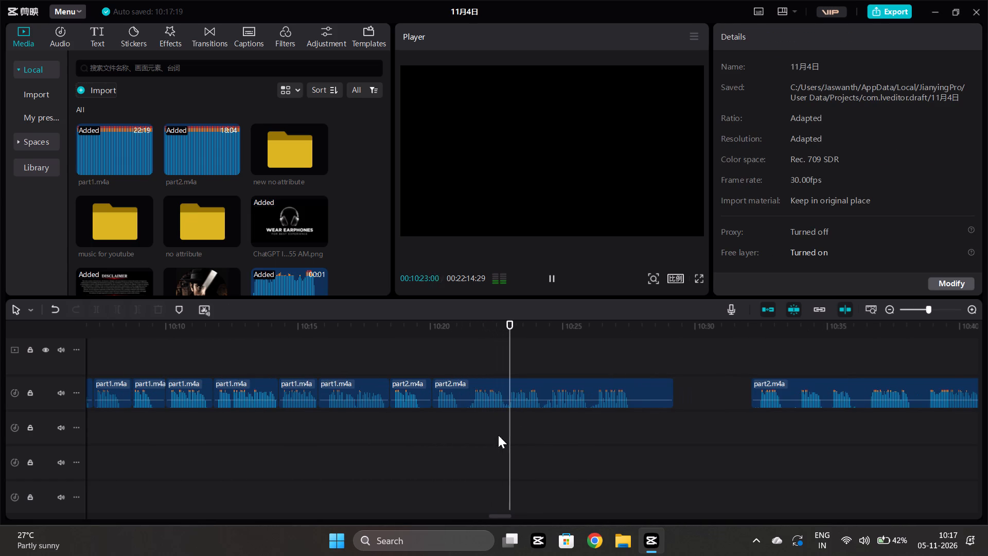
# Play the long part2.m4a piece from about 10:20, split it at about 10:21:15, and trim the front piece's end back to about 10:21:05.
pyautogui.click(433, 427)
pyautogui.press('space')
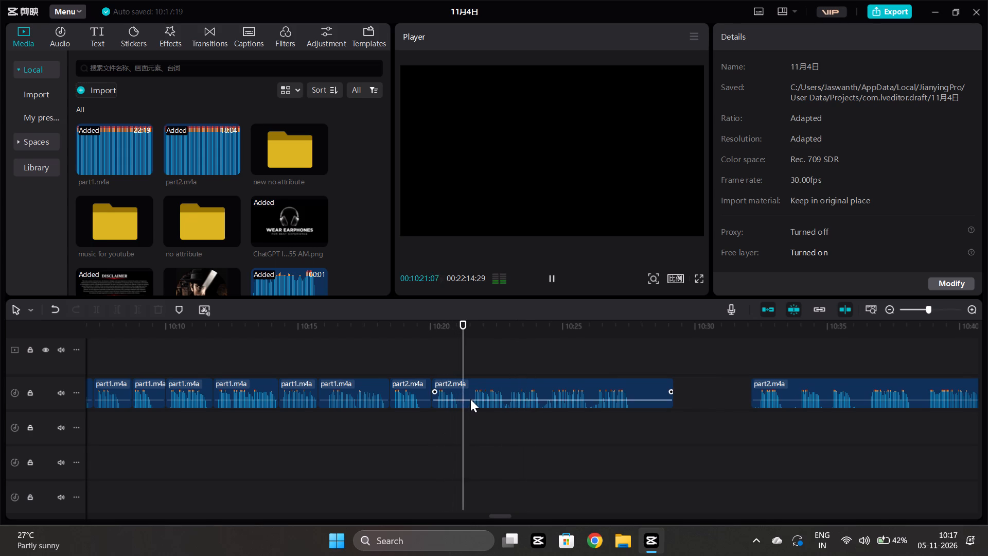
pyautogui.press('space')
pyautogui.click(468, 423)
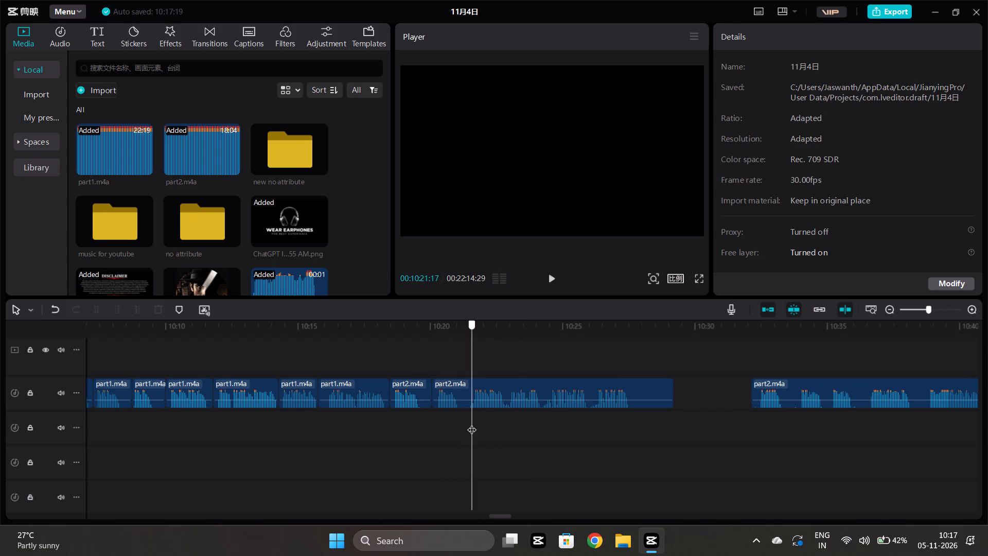
pyautogui.click(474, 402)
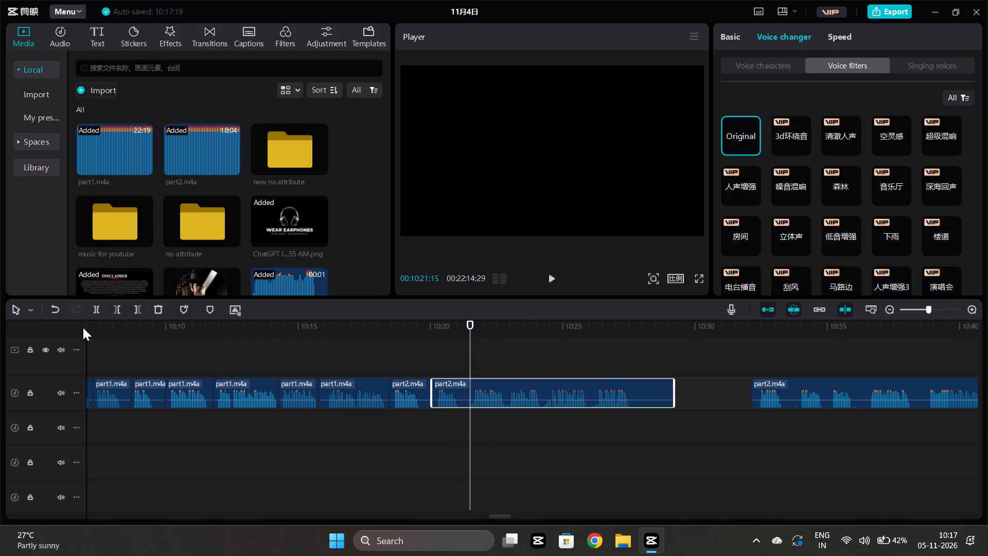
pyautogui.click(92, 313)
pyautogui.click(457, 432)
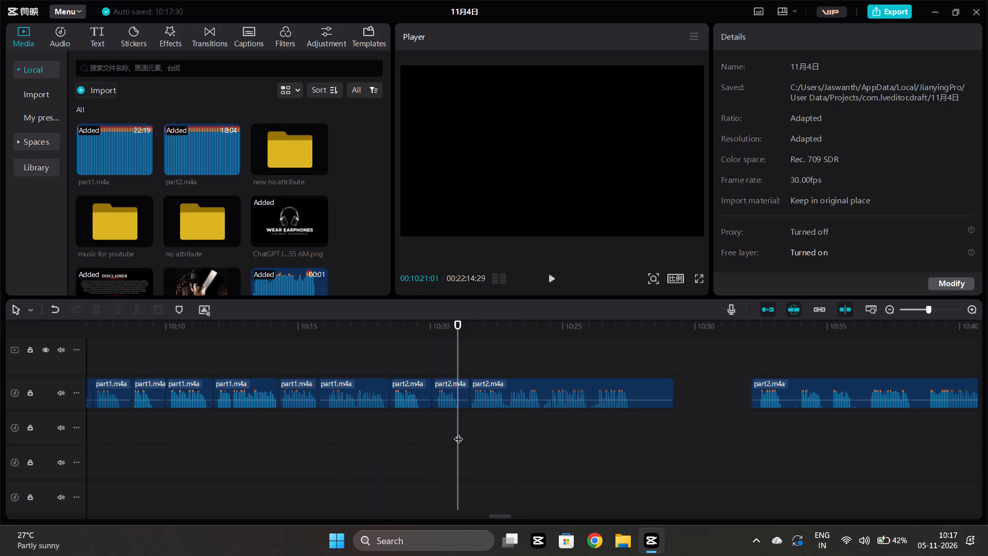
pyautogui.click(458, 432)
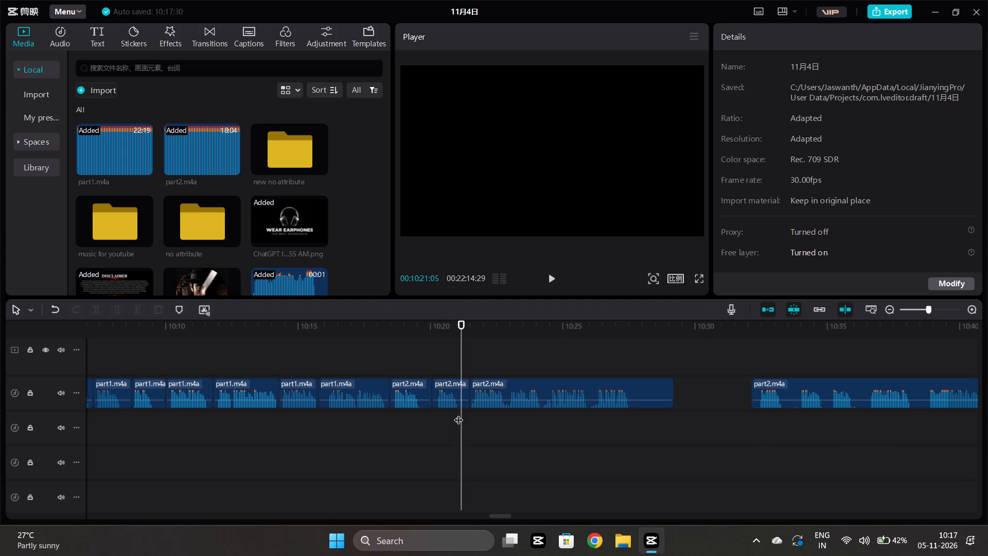
pyautogui.click(457, 399)
pyautogui.click(142, 308)
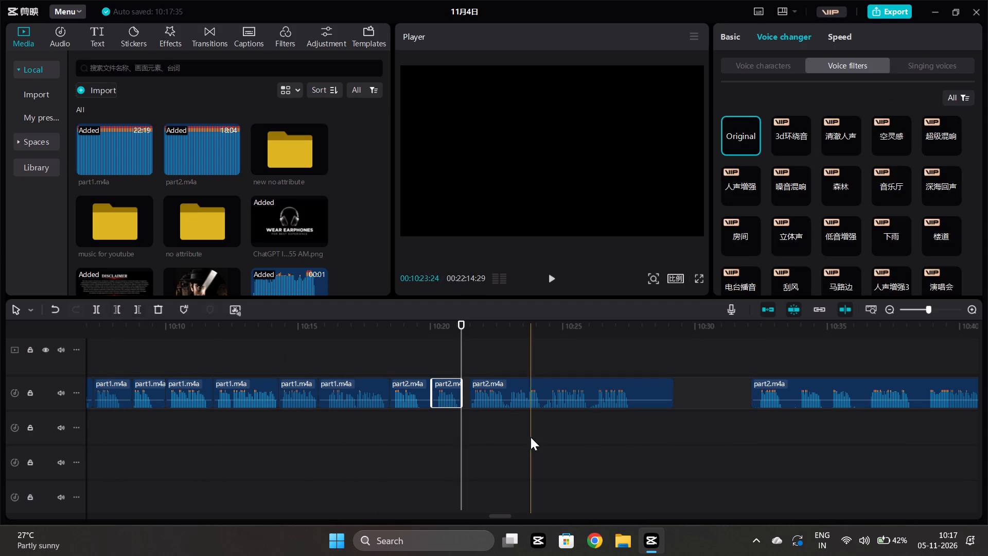
# Play on, split the remaining part2.m4a piece at about 10:22:22, and trim the start of the rear part to about 10:22:28.
pyautogui.click(468, 413)
pyautogui.press('space')
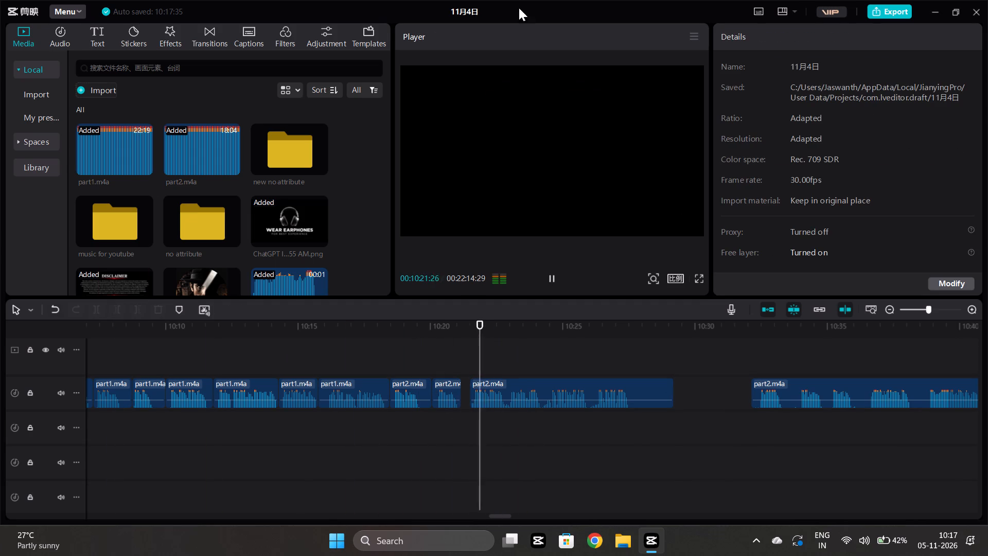
pyautogui.keyDown('ctrl'); pyautogui.scroll(11, 505, 398); pyautogui.keyUp('ctrl')
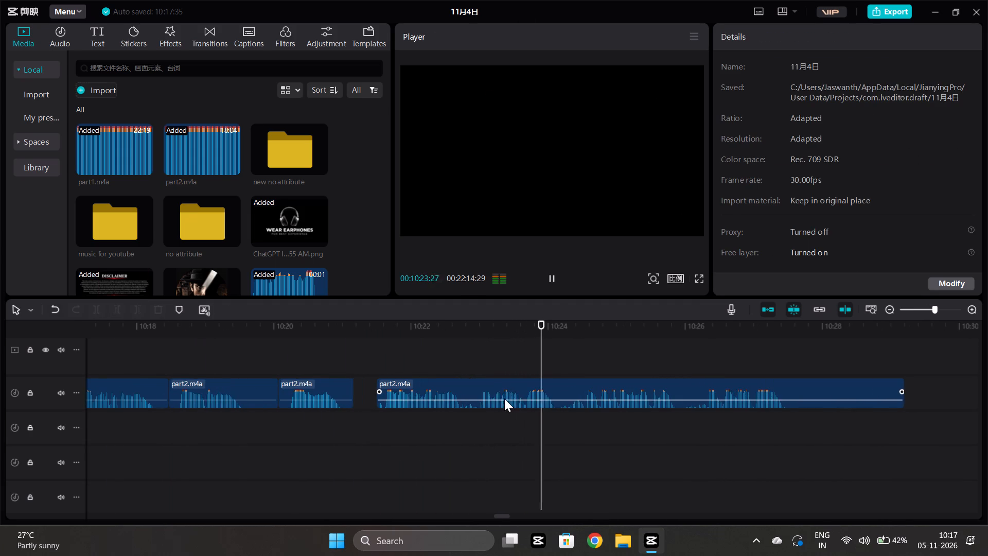
pyautogui.press('space')
pyautogui.click(462, 425)
pyautogui.click(468, 396)
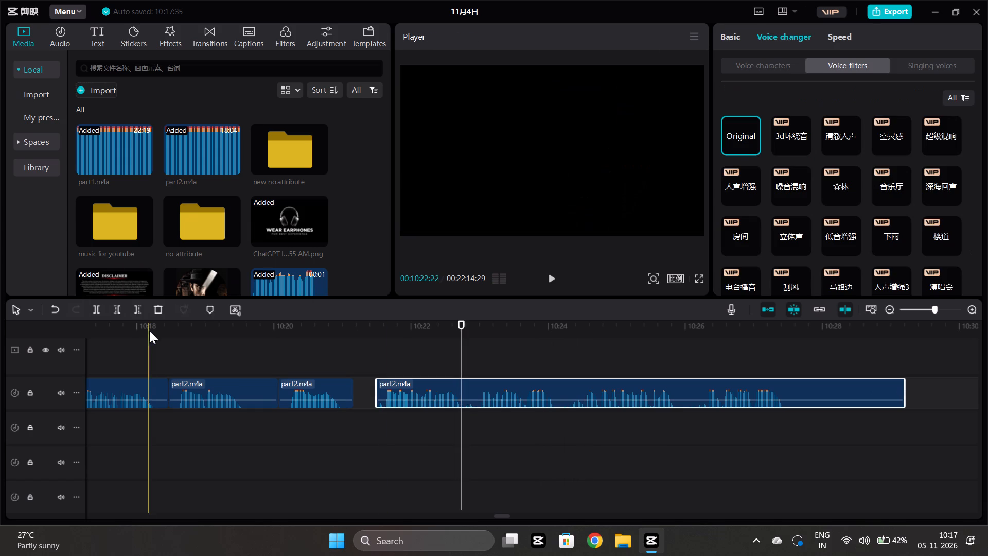
pyautogui.click(94, 313)
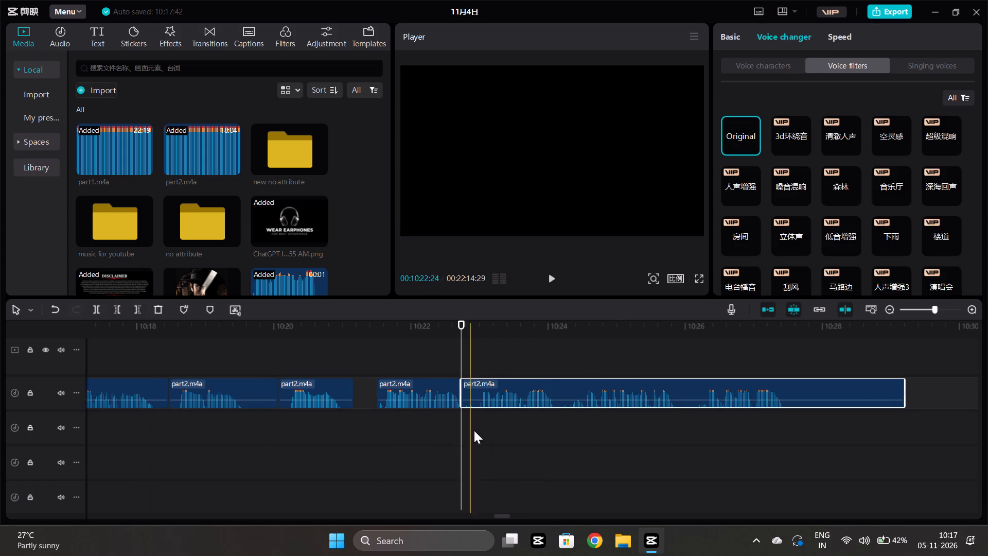
pyautogui.doubleClick(479, 423)
pyautogui.click(480, 394)
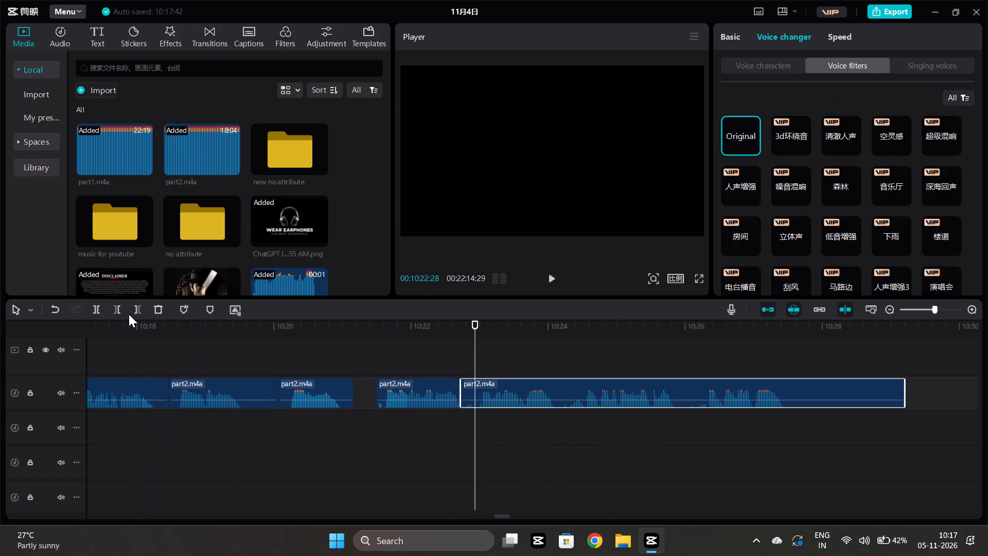
pyautogui.click(122, 309)
# Play on, split the remaining part2.m4a piece at about 10:24:15, and trim the front piece's end back to about 10:24:06.
pyautogui.click(574, 418)
pyautogui.press('space')
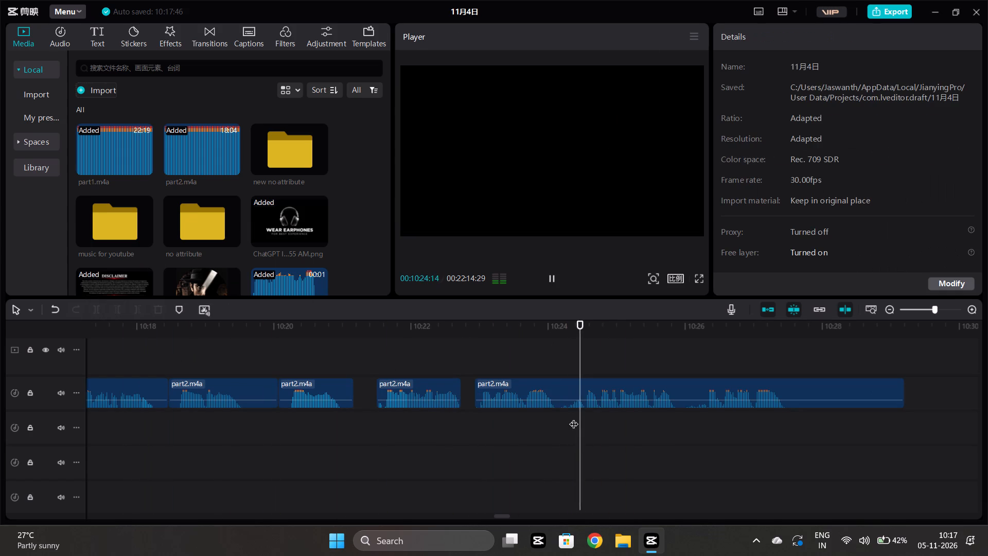
pyautogui.press('space')
pyautogui.click(585, 422)
pyautogui.click(583, 397)
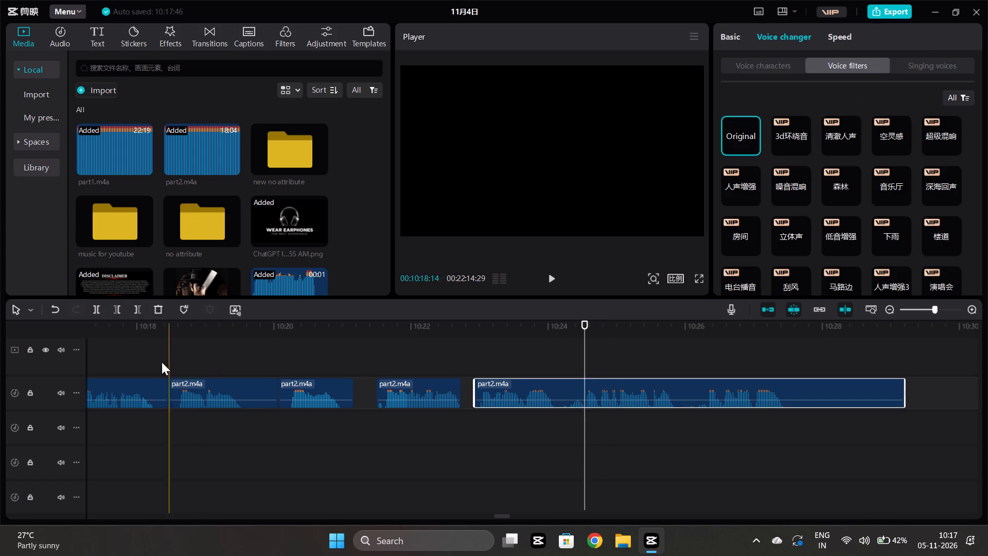
pyautogui.click(100, 313)
pyautogui.click(562, 425)
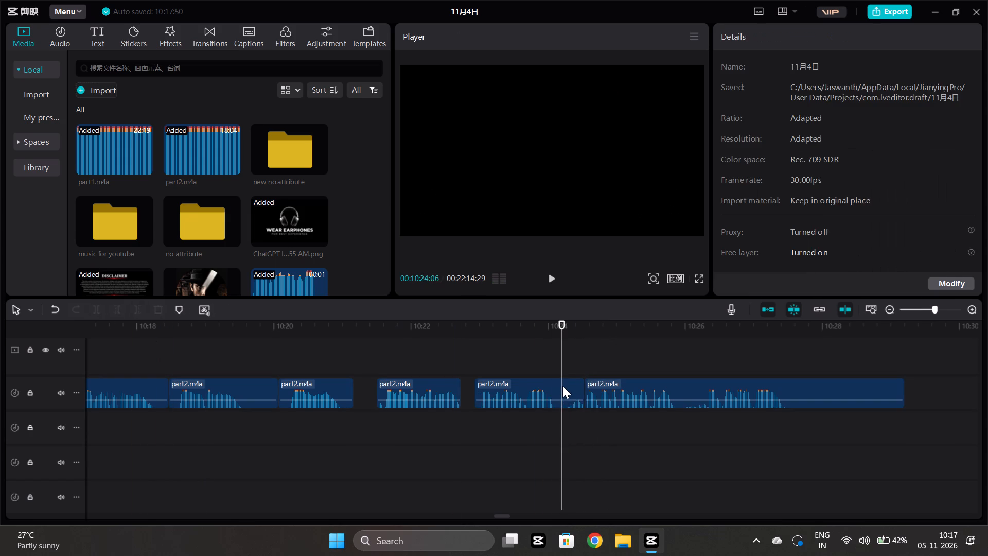
pyautogui.click(562, 386)
pyautogui.click(140, 306)
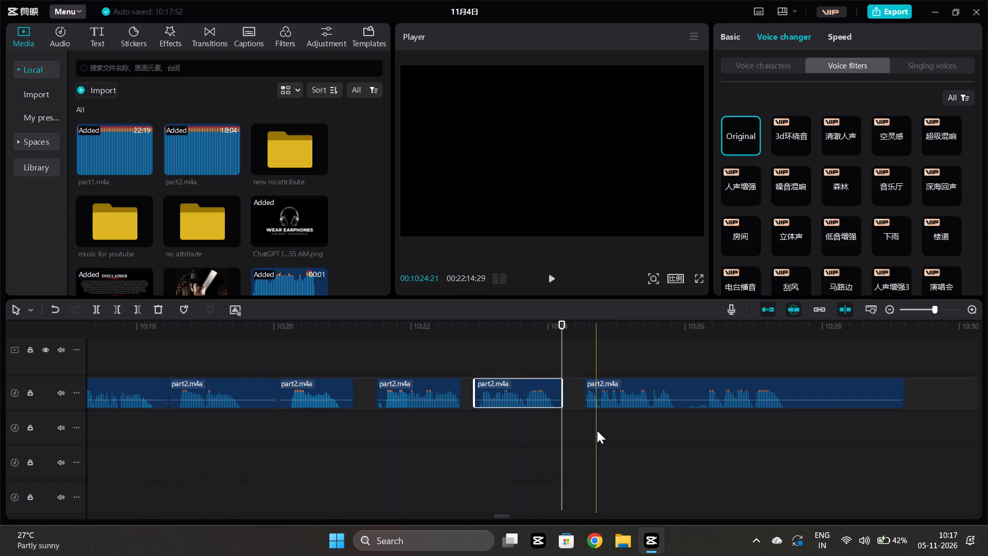
# Play on, split the remaining part2.m4a piece at about 10:26:10, and trim the front piece's end back to about 10:25:29.
pyautogui.click(597, 430)
pyautogui.press('space')
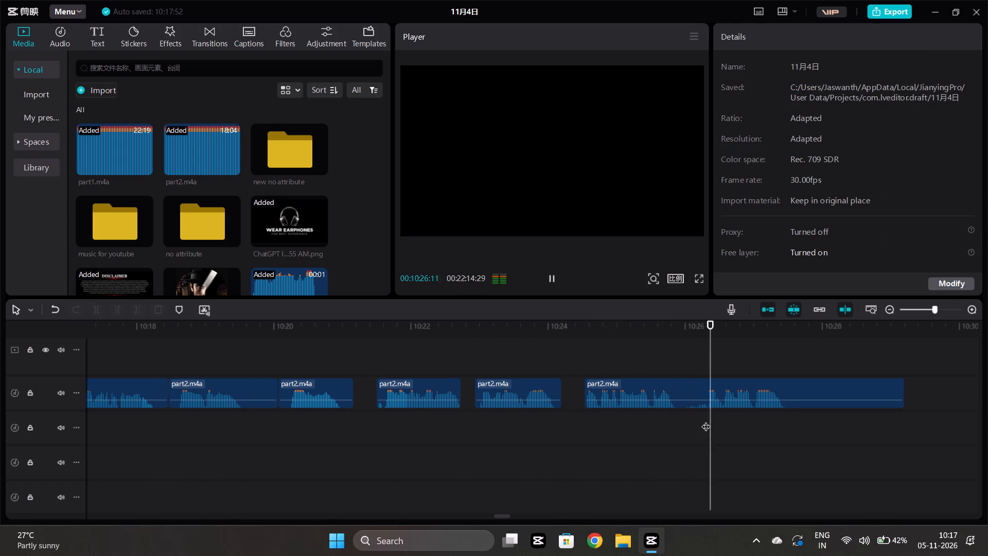
pyautogui.press('space')
pyautogui.moveTo(710, 421); pyautogui.dragTo(719, 425)
pyautogui.click(715, 424)
pyautogui.moveTo(715, 424); pyautogui.dragTo(708, 422)
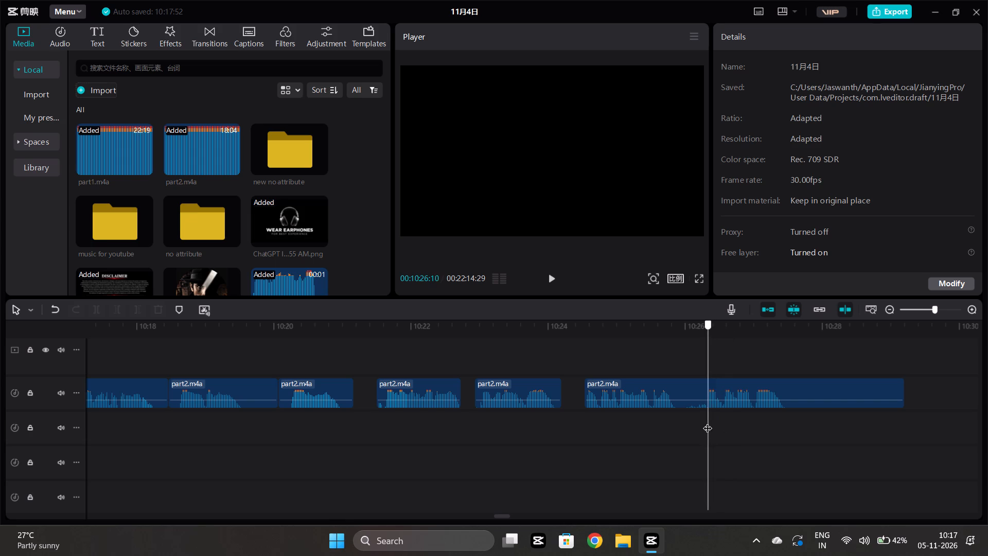
pyautogui.moveTo(708, 422); pyautogui.dragTo(707, 422)
pyautogui.click(707, 422)
pyautogui.click(713, 403)
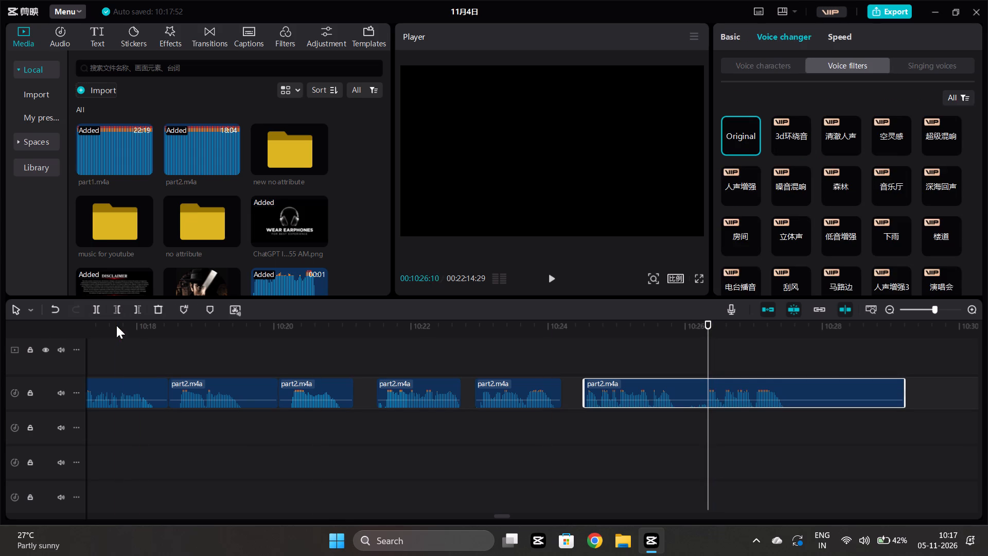
pyautogui.click(96, 304)
pyautogui.click(683, 416)
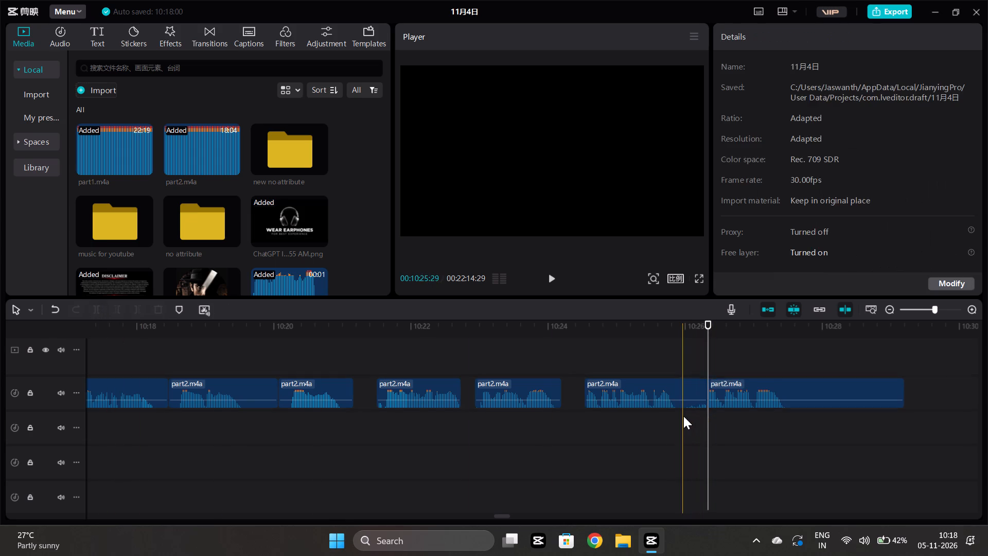
pyautogui.click(685, 391)
pyautogui.click(134, 315)
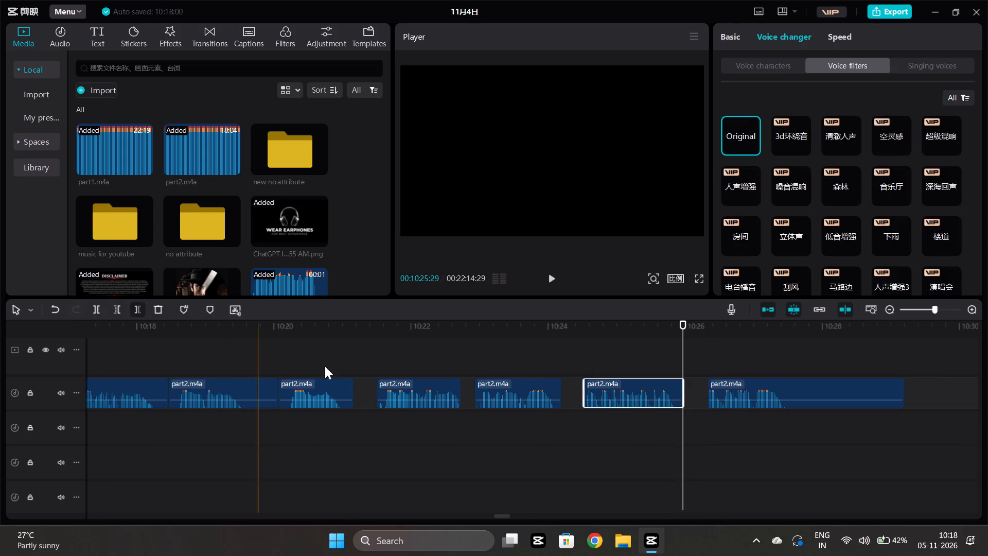
# Move the piece after the 10:26:10 cut slightly earlier to about 10:26:05, and play the newly cut part2.m4a pieces.
pyautogui.click(600, 436)
pyautogui.press('space')
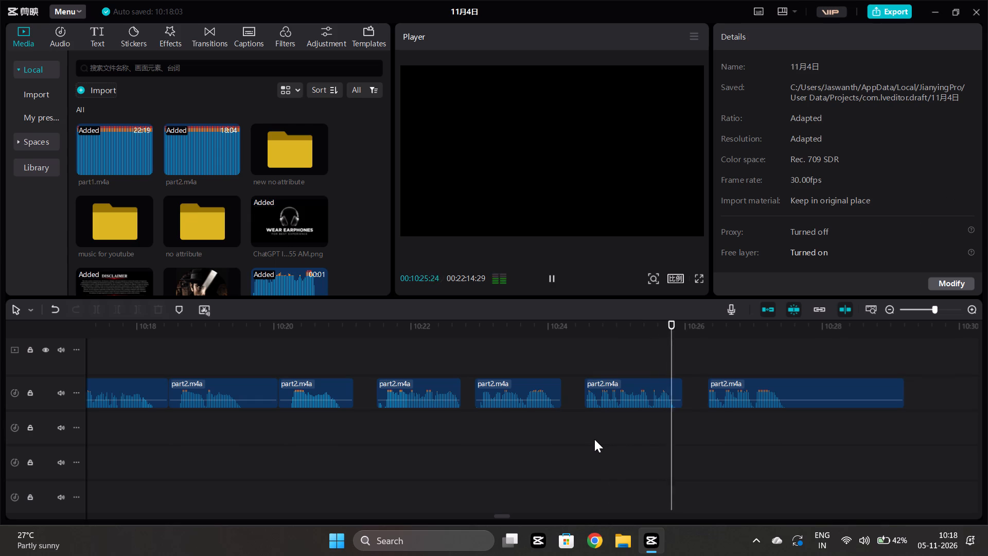
pyautogui.moveTo(747, 385); pyautogui.dragTo(740, 385)
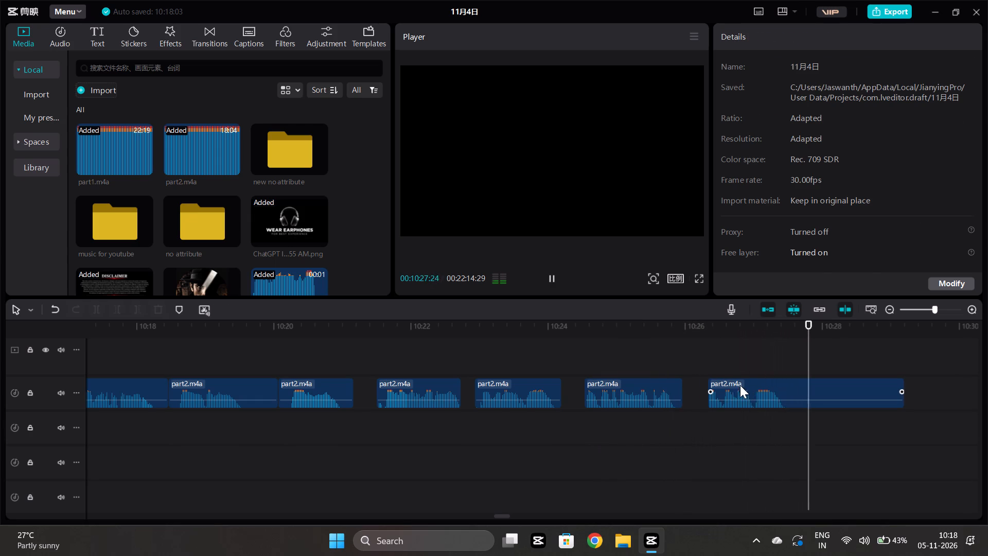
pyautogui.moveTo(740, 385); pyautogui.dragTo(734, 387)
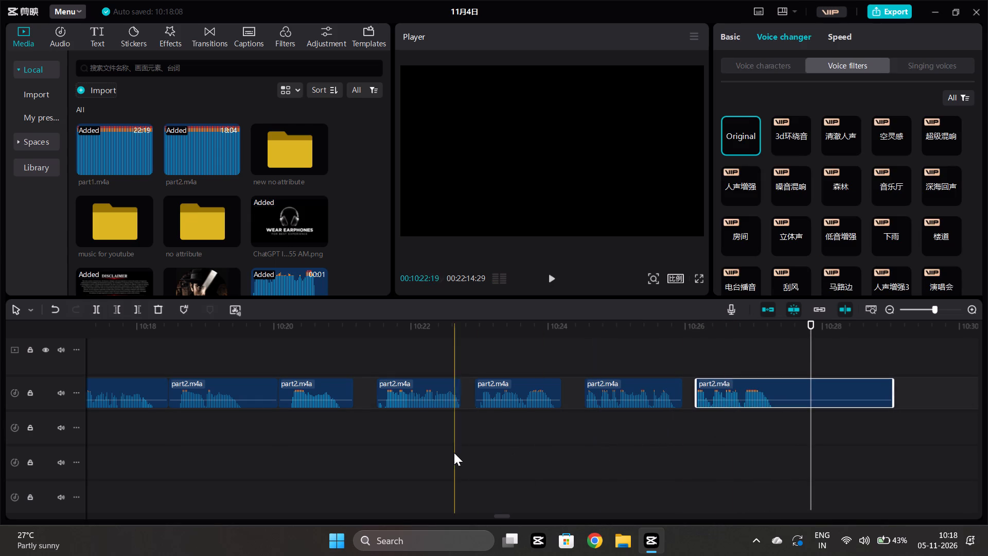
pyautogui.click(474, 453)
pyautogui.press('space')
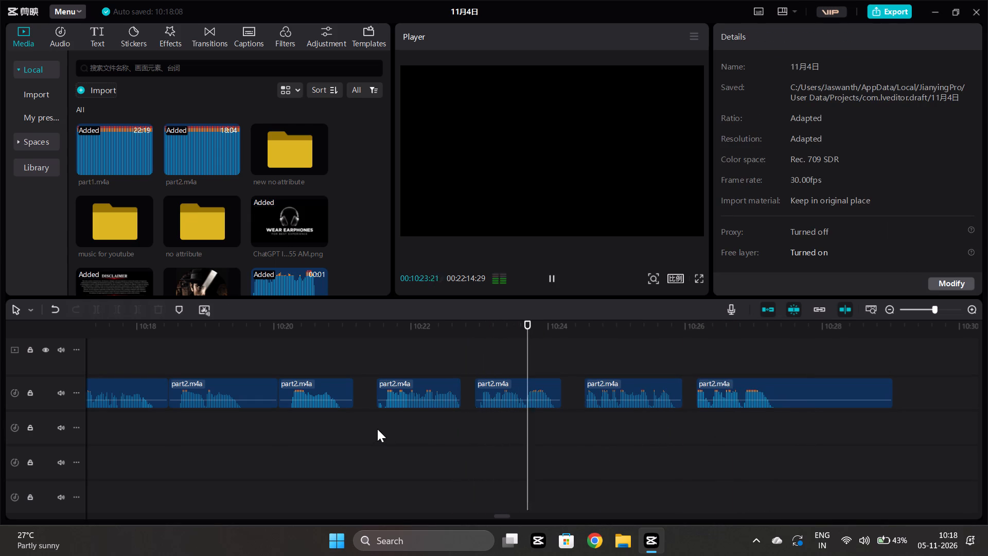
pyautogui.click(375, 429)
pyautogui.press('space')
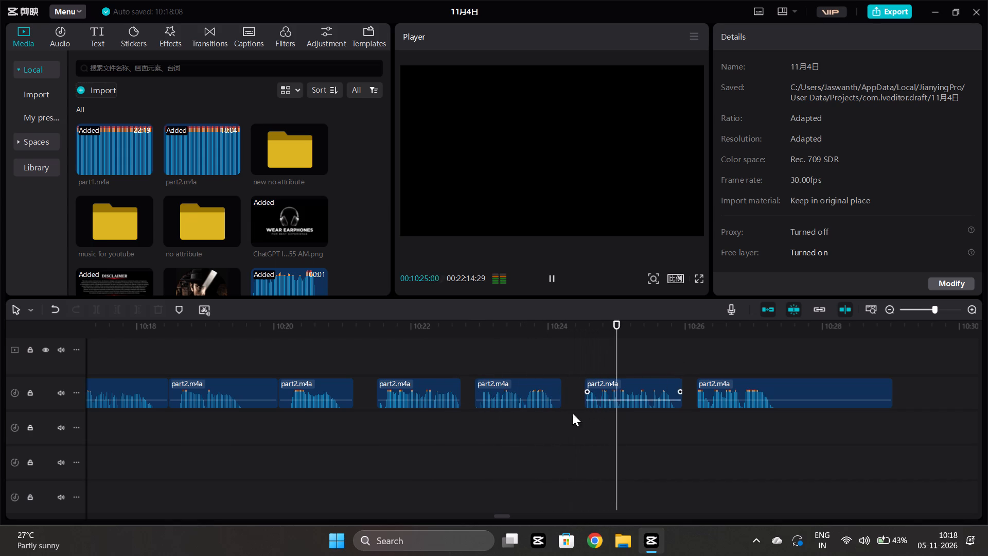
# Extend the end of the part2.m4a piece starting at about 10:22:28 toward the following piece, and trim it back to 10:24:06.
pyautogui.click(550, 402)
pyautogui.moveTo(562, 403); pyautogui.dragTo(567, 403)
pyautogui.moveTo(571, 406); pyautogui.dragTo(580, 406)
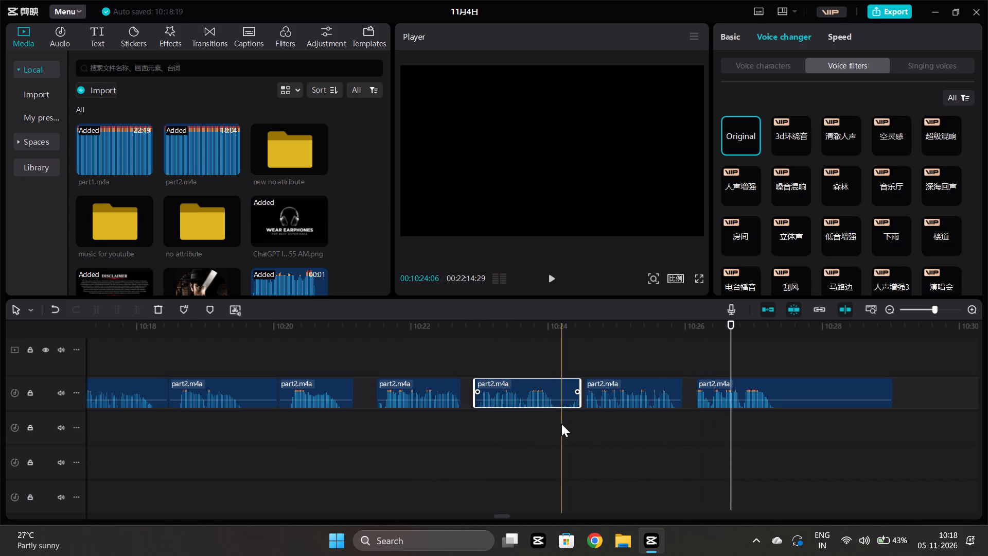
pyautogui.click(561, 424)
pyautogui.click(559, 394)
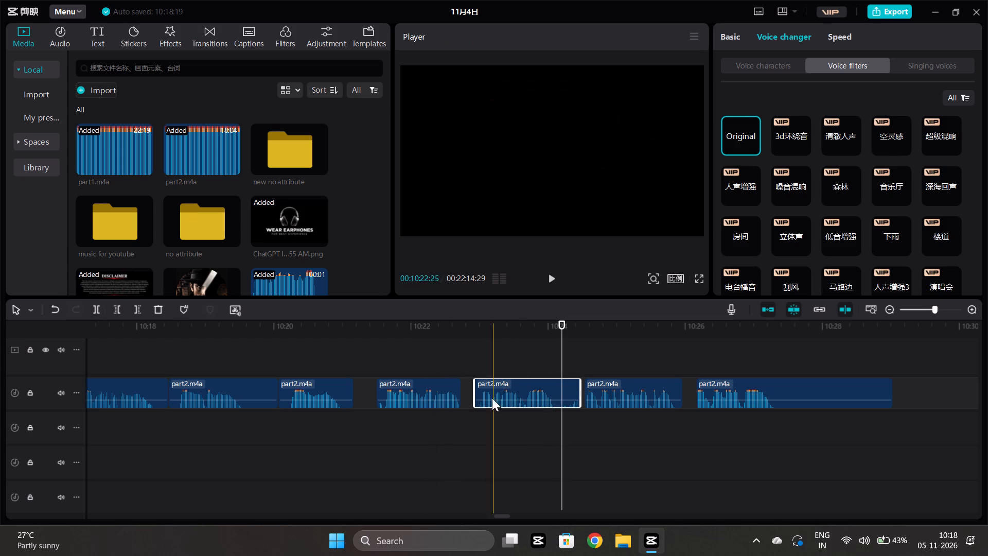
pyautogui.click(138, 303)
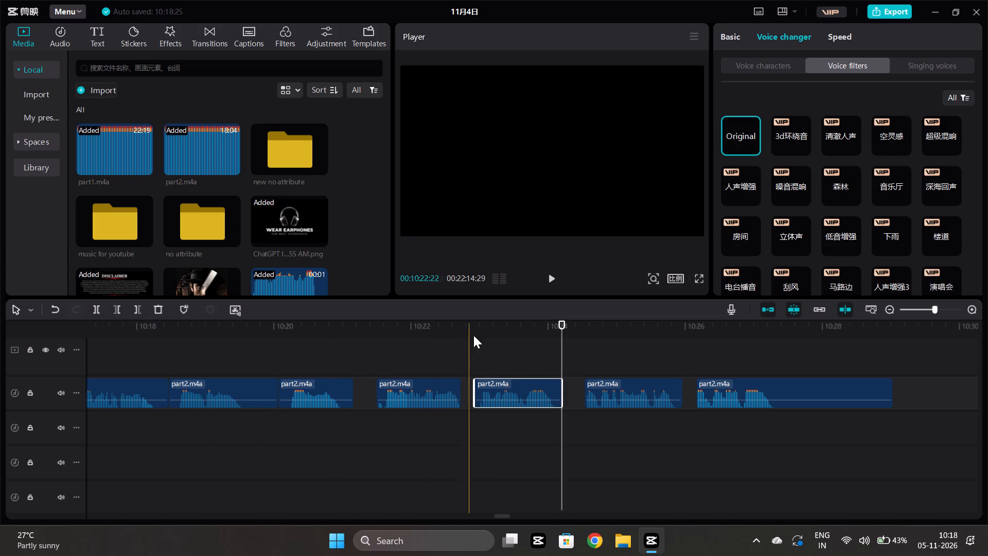
# Apply the 超级混响 voice filter to the part2.m4a piece starting at about 10:21:15 and set its strength to 58.
pyautogui.click(426, 388)
pyautogui.click(921, 142)
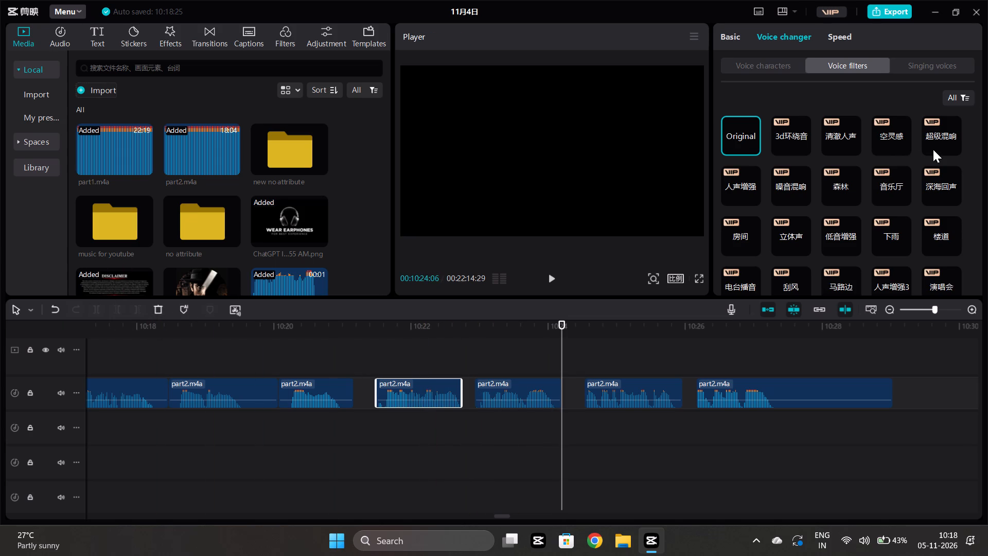
pyautogui.click(942, 149)
pyautogui.click(833, 279)
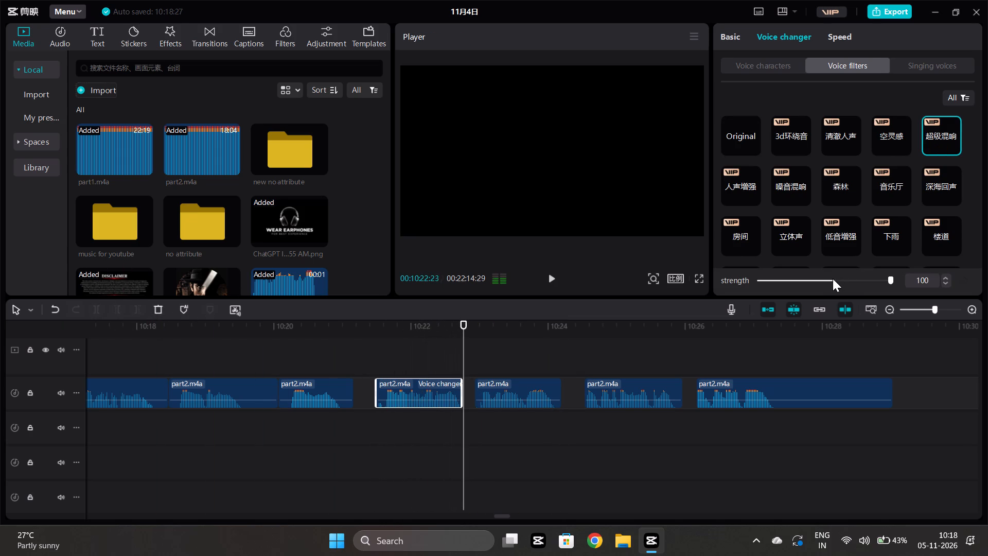
pyautogui.click(836, 279)
# Apply the 超级混响 voice filter to the part2.m4a piece starting at about 10:22:28 and set its strength to 60.
pyautogui.click(527, 387)
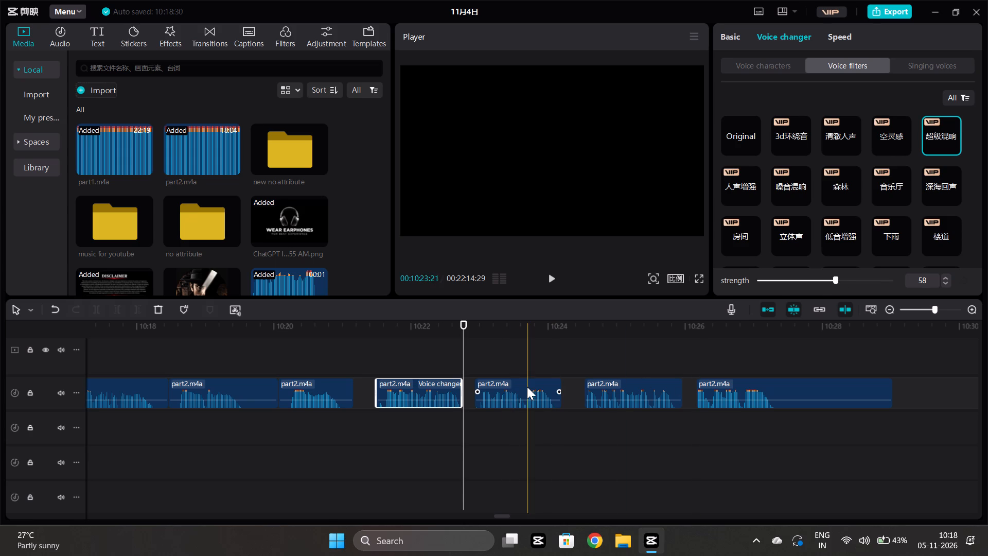
pyautogui.click(927, 138)
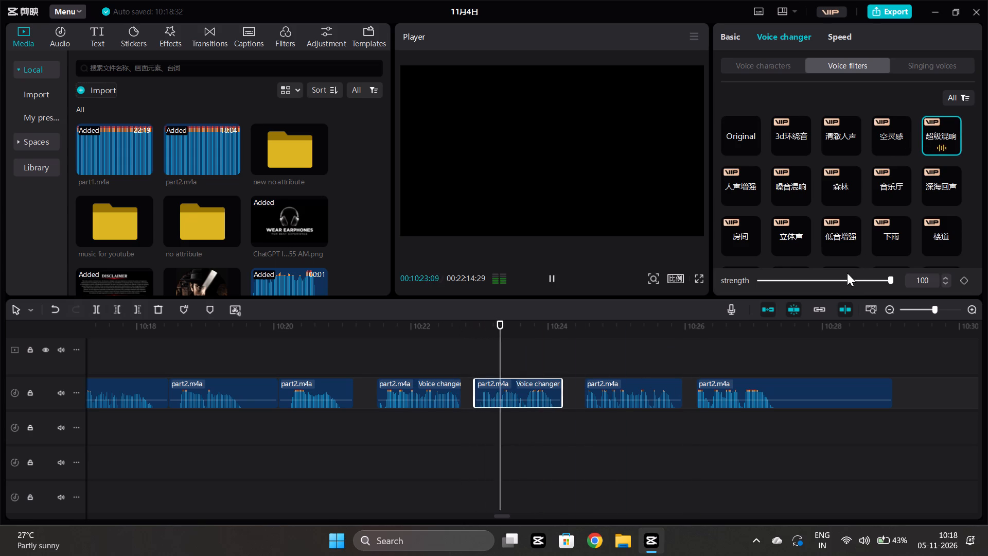
pyautogui.click(843, 280)
pyautogui.click(838, 277)
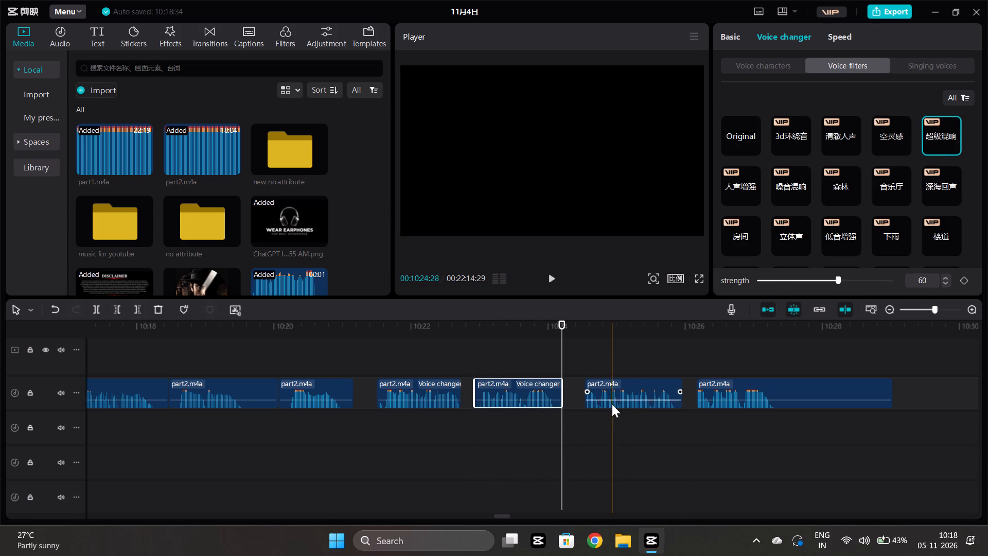
# Apply the 超级混响 voice filter to the part2.m4a piece starting at about 10:24:15 and reduce its strength to match its neighbours.
pyautogui.click(612, 404)
pyautogui.click(936, 139)
pyautogui.click(834, 276)
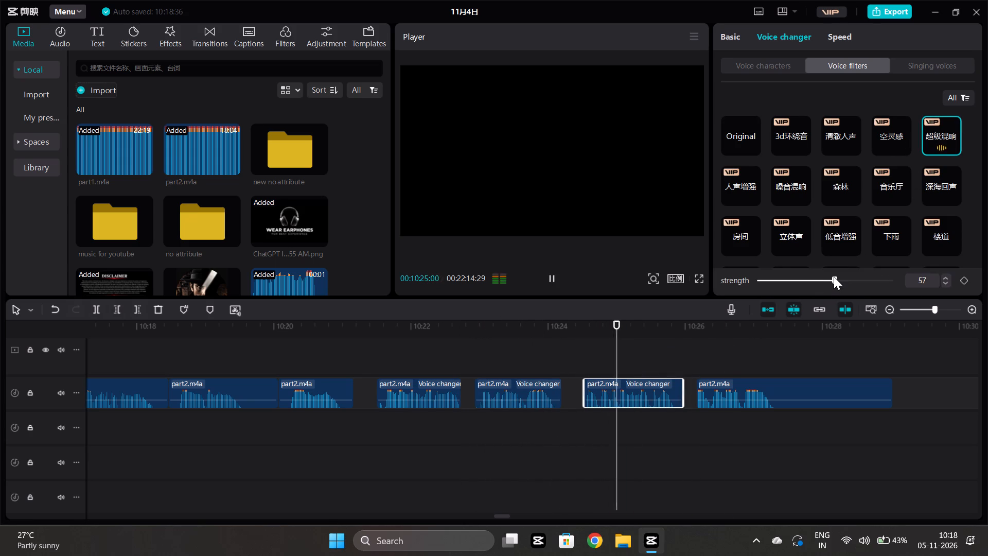
pyautogui.click(837, 277)
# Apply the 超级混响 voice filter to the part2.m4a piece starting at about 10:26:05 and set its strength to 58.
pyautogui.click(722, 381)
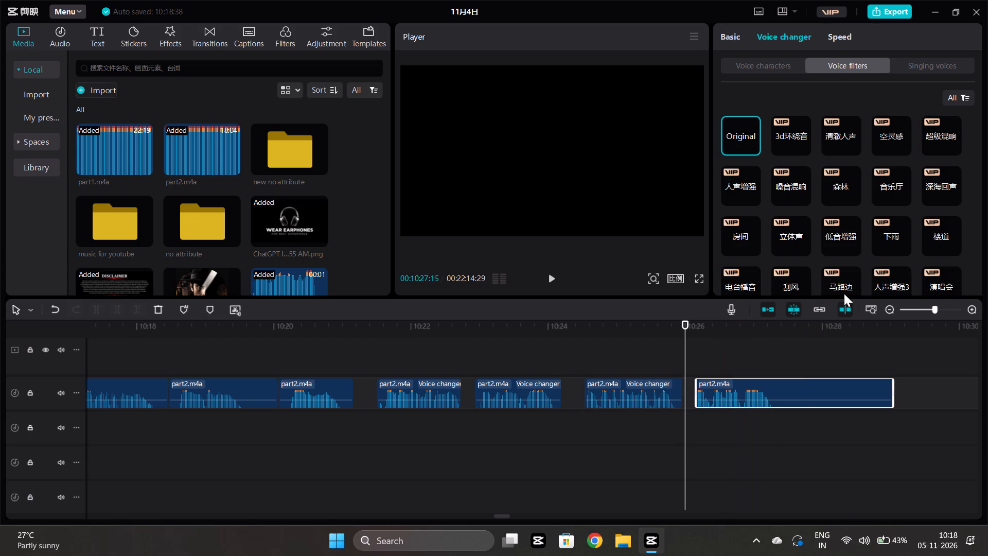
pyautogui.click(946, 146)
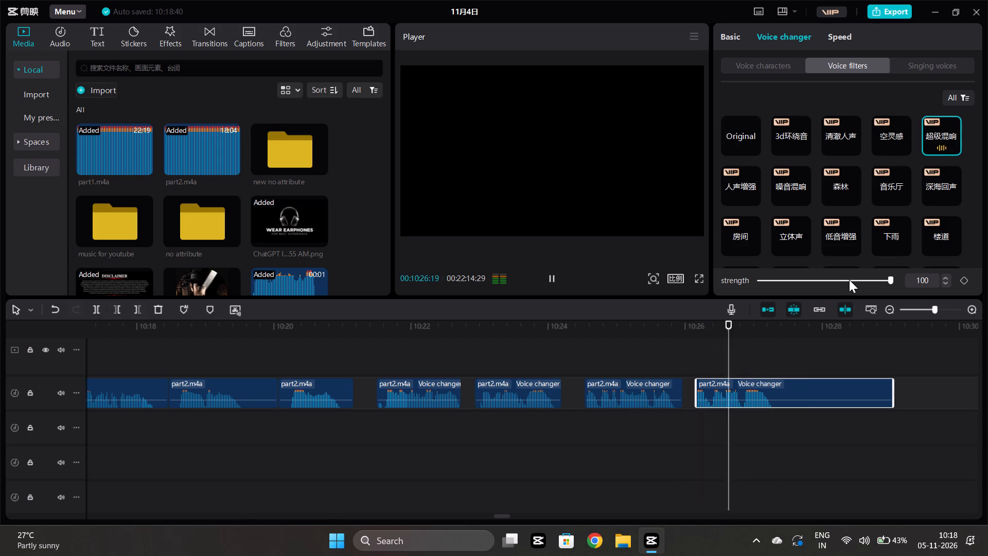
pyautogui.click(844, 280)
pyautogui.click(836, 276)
# Play back the two filtered part2.m4a pieces from about 10:24:15 onward to check how the reverb sounds.
pyautogui.click(574, 439)
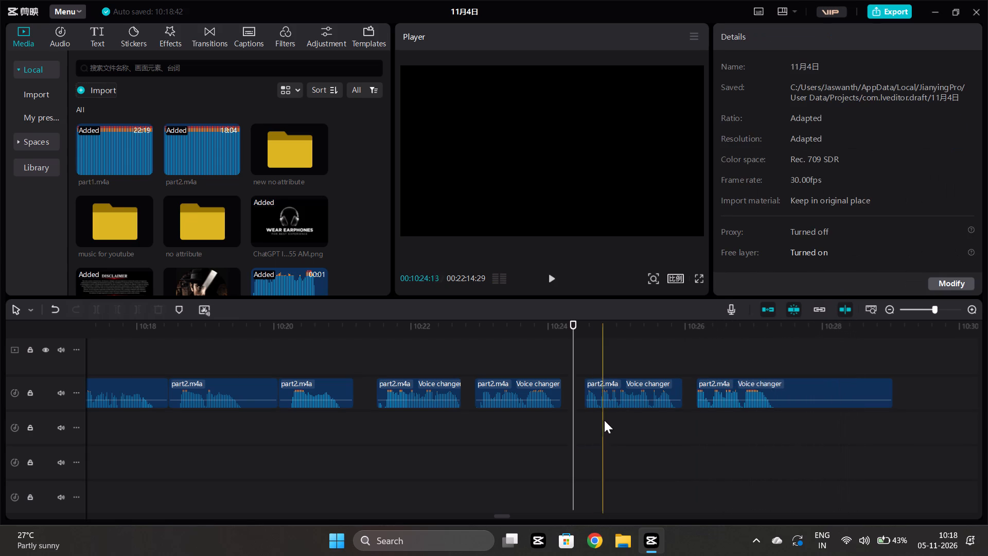
pyautogui.click(604, 415)
pyautogui.press('space')
pyautogui.hscroll(-1, 604, 413)
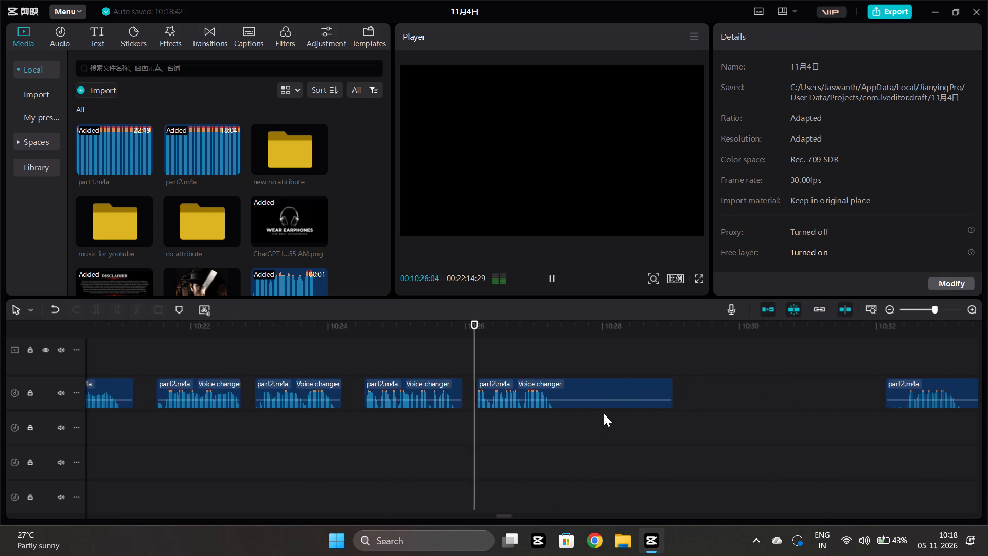
pyautogui.hscroll(-1, 604, 413)
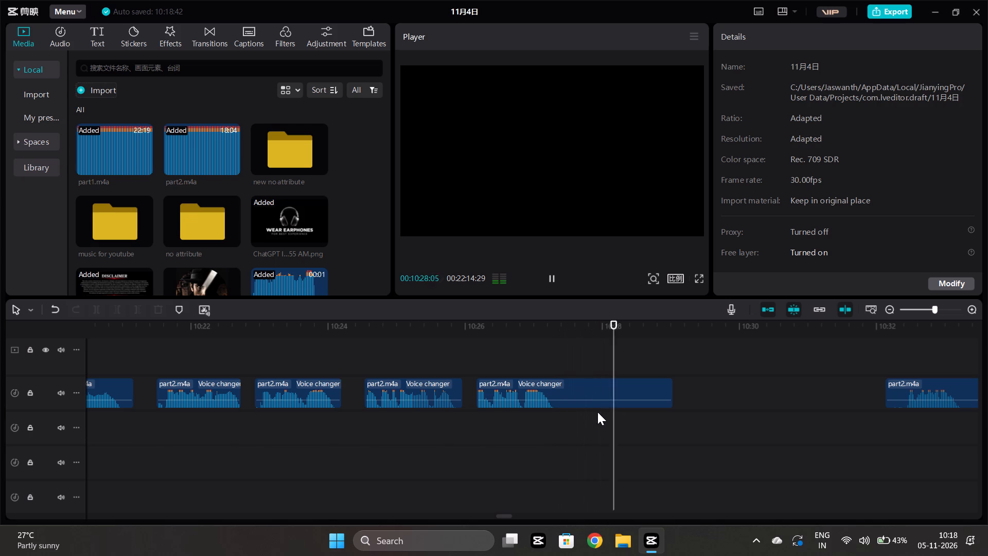
pyautogui.click(387, 431)
pyautogui.press('space')
pyautogui.click(385, 427)
pyautogui.press('space')
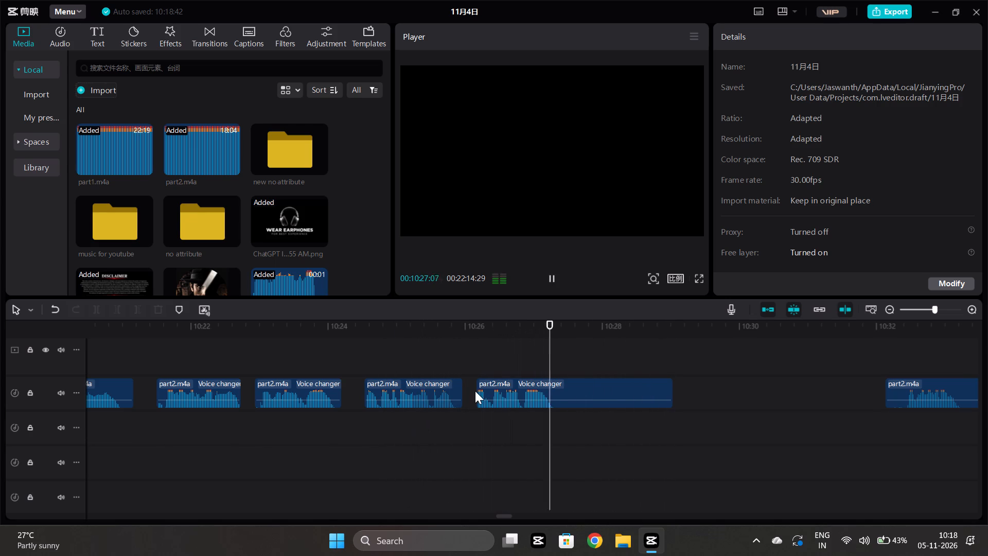
# Delete the part2.m4a piece starting at about 10:26:05 and extend the preceding filtered piece's end over the gap to about 10:28:11.
pyautogui.click(492, 388)
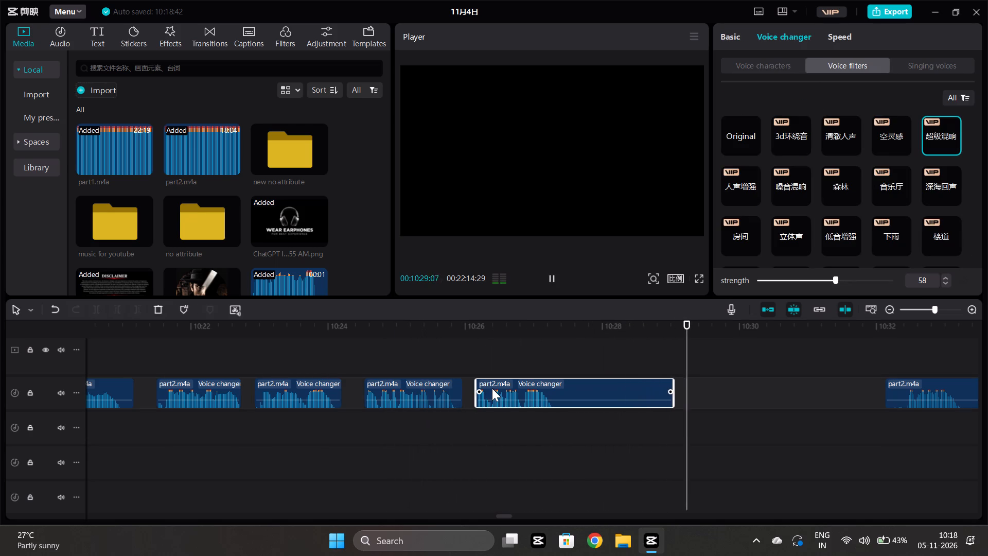
pyautogui.press('Delete')
pyautogui.click(451, 385)
pyautogui.moveTo(463, 396); pyautogui.dragTo(580, 389)
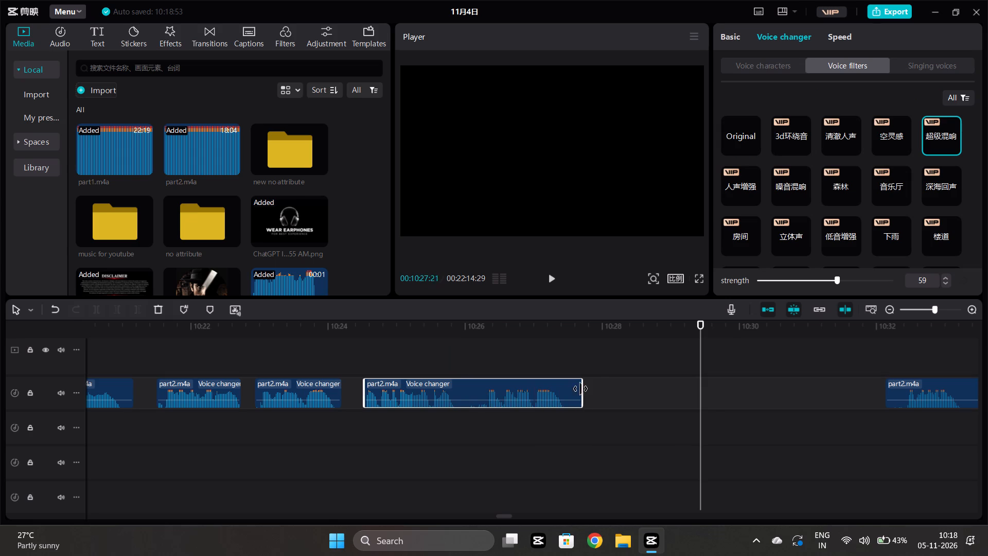
pyautogui.moveTo(580, 389); pyautogui.dragTo(628, 391)
# Play back the extended filtered part2.m4a piece and extend its end further to about 10:29:12.
pyautogui.click(458, 413)
pyautogui.press('space')
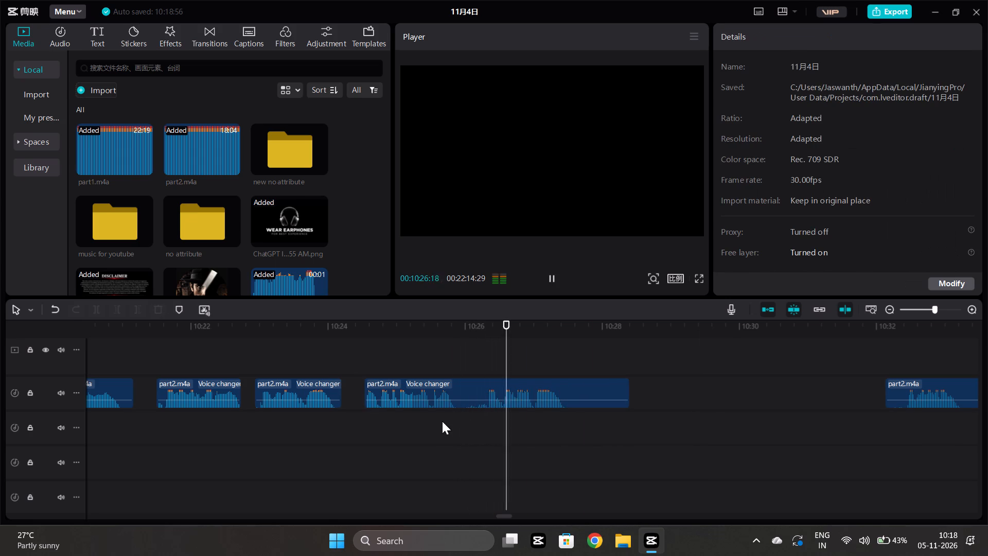
pyautogui.click(363, 417)
pyautogui.press('space')
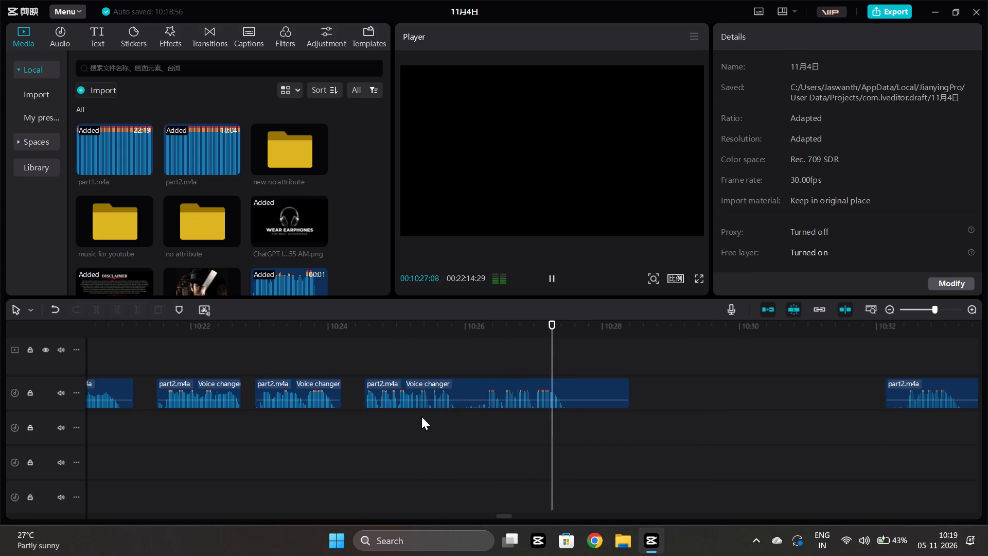
pyautogui.hscroll(-1, 421, 416)
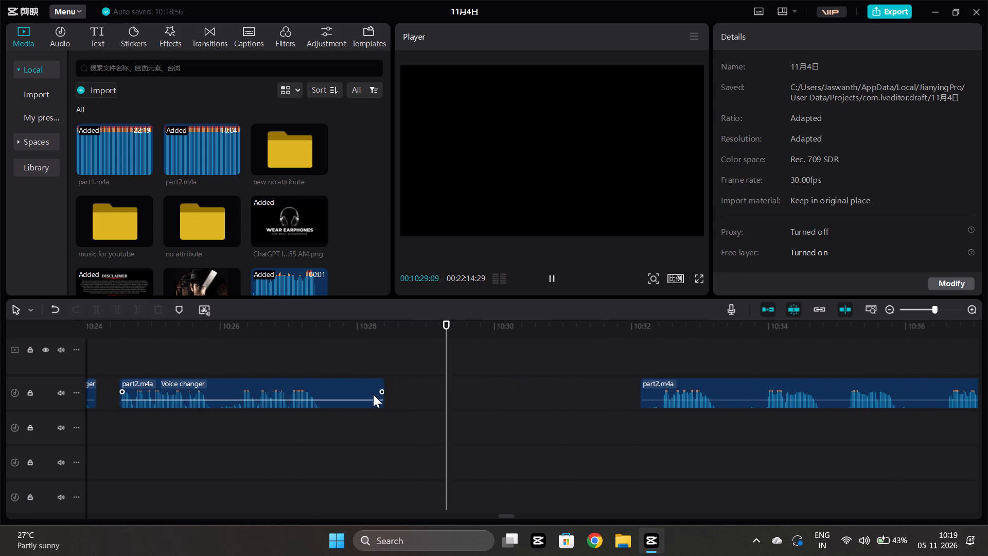
pyautogui.click(373, 394)
pyautogui.moveTo(384, 399); pyautogui.dragTo(451, 397)
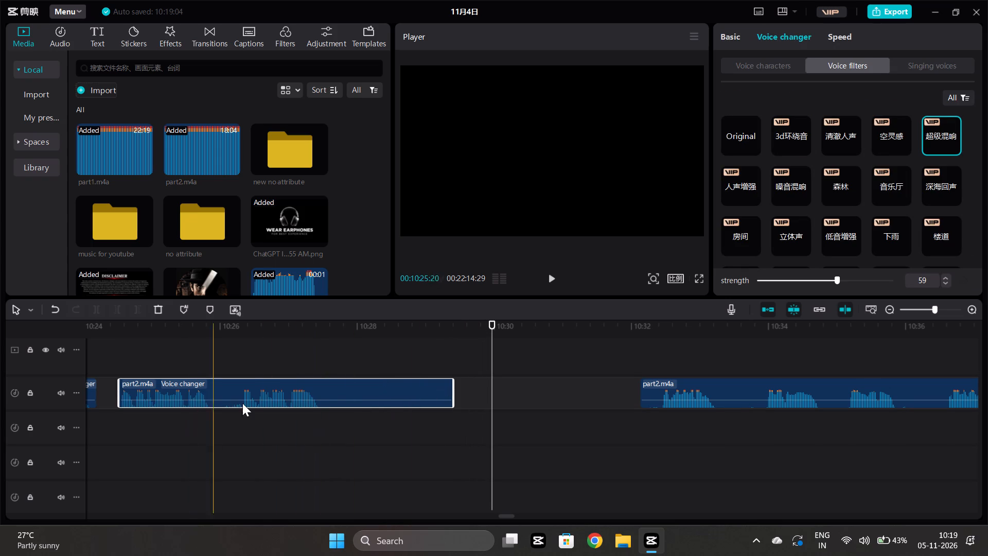
# Move the part2.m4a piece starting at about 10:32:04 earlier so it directly follows the extended filtered piece at about 10:29:13.
pyautogui.click(259, 394)
pyautogui.click(276, 425)
pyautogui.press('space')
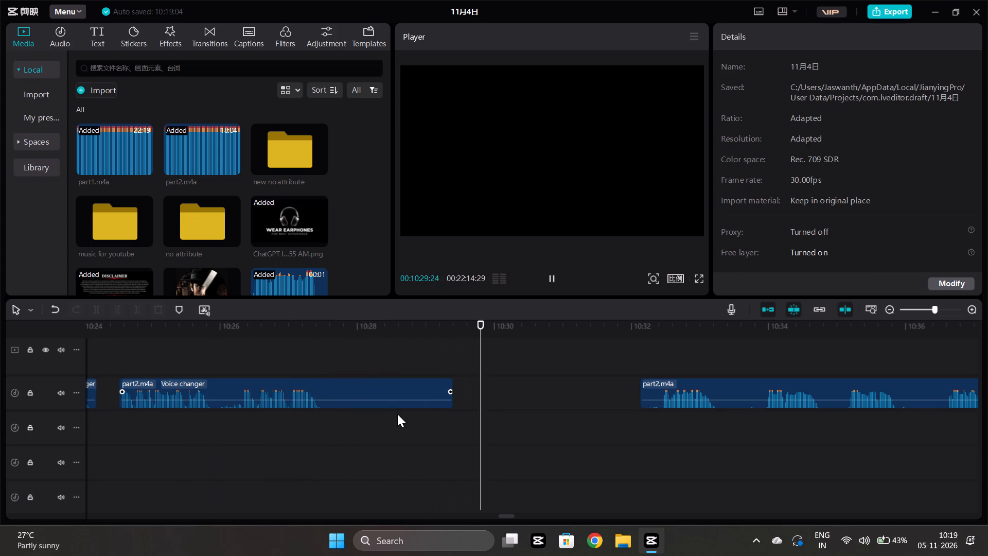
pyautogui.press('space')
pyautogui.moveTo(680, 387); pyautogui.dragTo(490, 395)
pyautogui.moveTo(450, 399); pyautogui.dragTo(469, 409)
pyautogui.moveTo(484, 381); pyautogui.dragTo(467, 384)
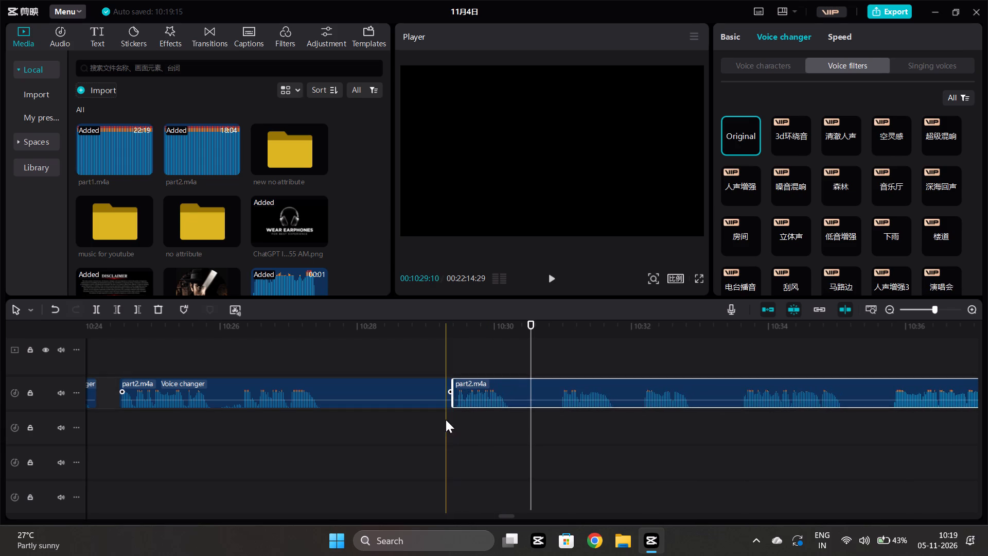
# Split the part2.m4a piece starting at about 10:29:13 at about 10:30:25 and trim the first part's end to about 10:30:19.
pyautogui.click(446, 425)
pyautogui.press('space')
pyautogui.hscroll(-1, 446, 426)
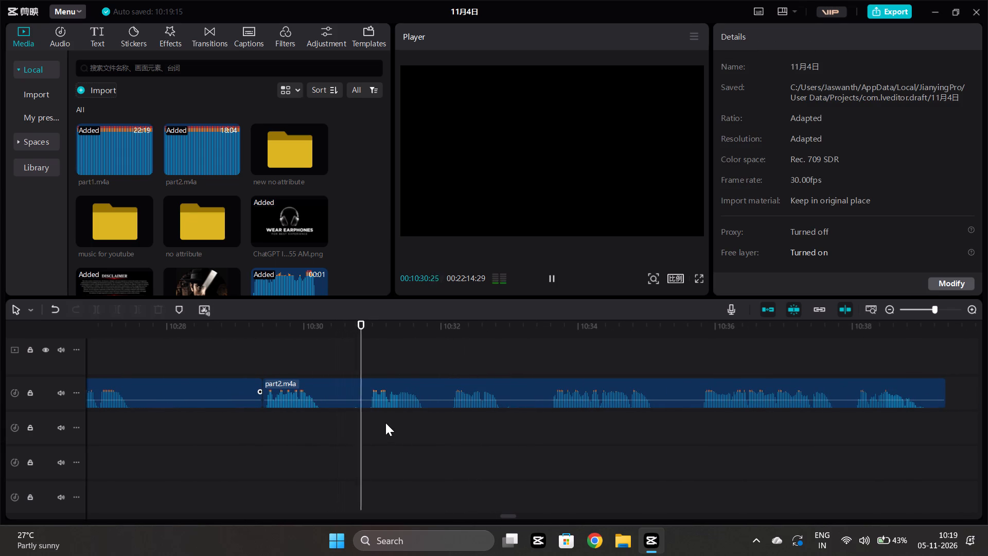
pyautogui.keyDown('ctrl'); pyautogui.scroll(5, 385, 423); pyautogui.keyUp('ctrl')
pyautogui.press('space')
pyautogui.click(351, 431)
pyautogui.click(360, 391)
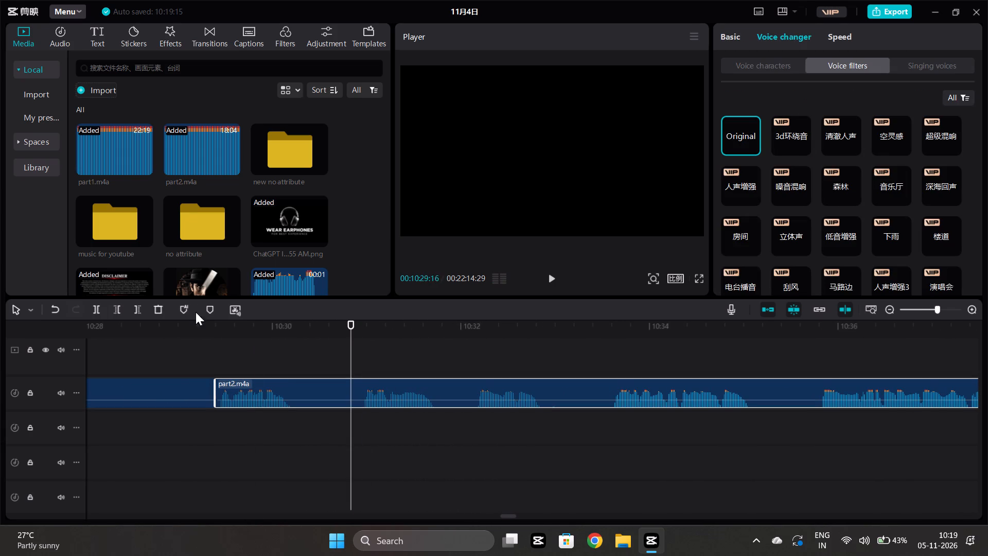
pyautogui.click(95, 316)
pyautogui.click(332, 420)
pyautogui.click(334, 382)
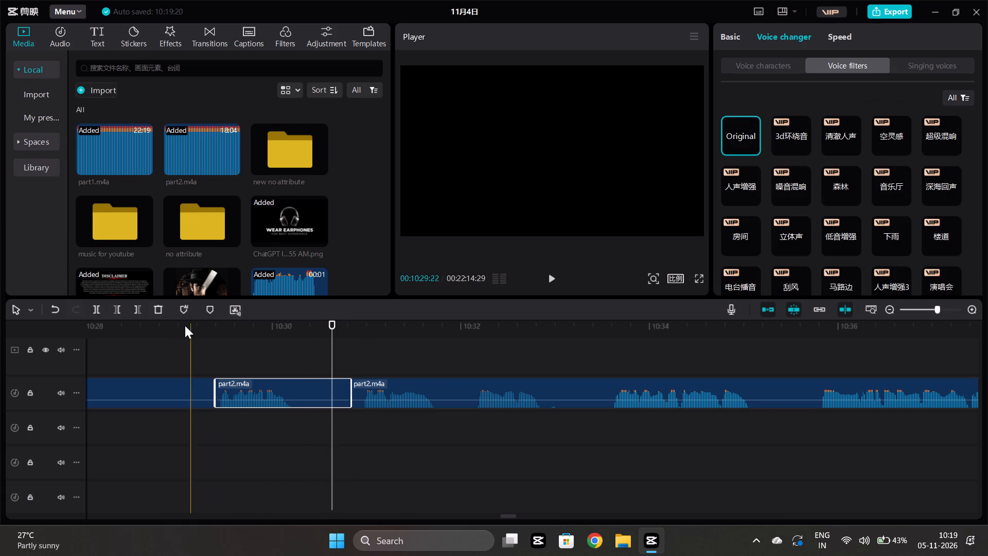
pyautogui.click(140, 304)
# Split the following part2.m4a piece at 10:32:28 and trim the start of the second part to about 10:33:11.
pyautogui.click(365, 424)
pyautogui.press('space')
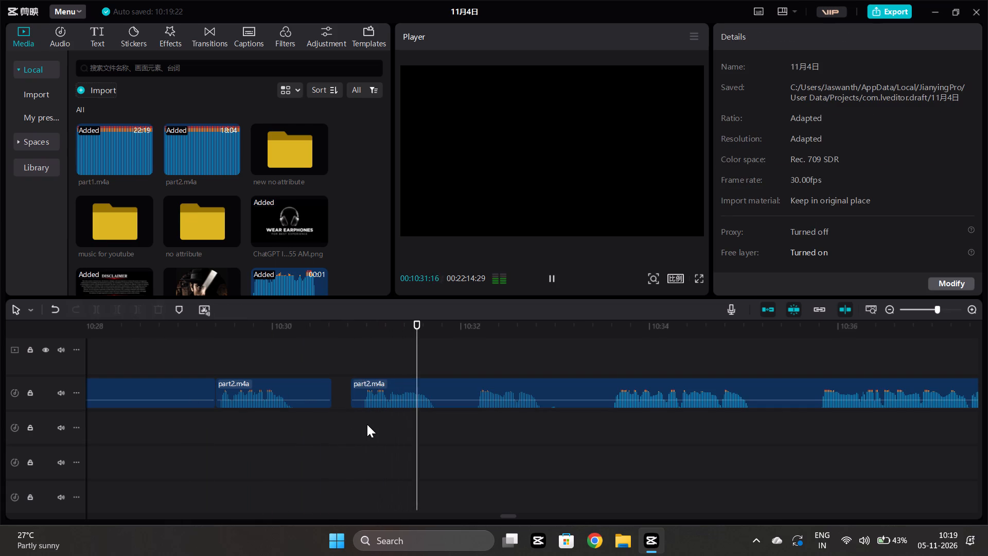
pyautogui.keyDown('ctrl'); pyautogui.scroll(-3, 367, 424); pyautogui.keyUp('ctrl')
pyautogui.press('space')
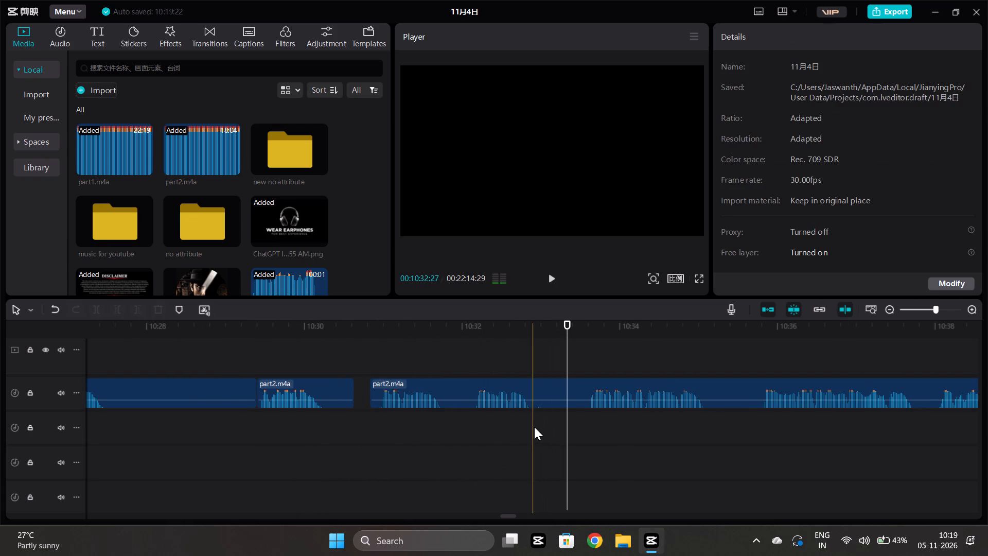
pyautogui.click(536, 427)
pyautogui.click(541, 396)
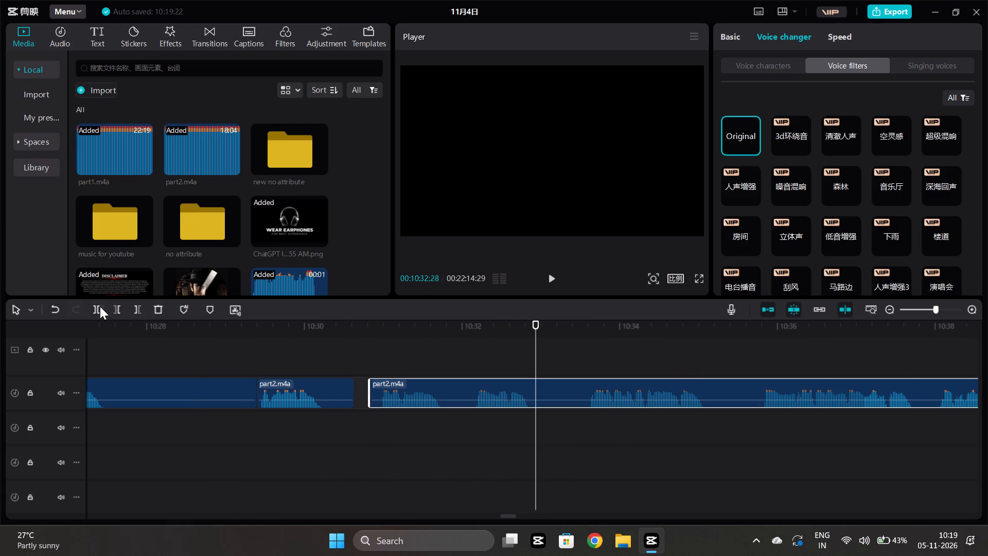
pyautogui.click(100, 306)
pyautogui.click(570, 432)
pyautogui.click(560, 395)
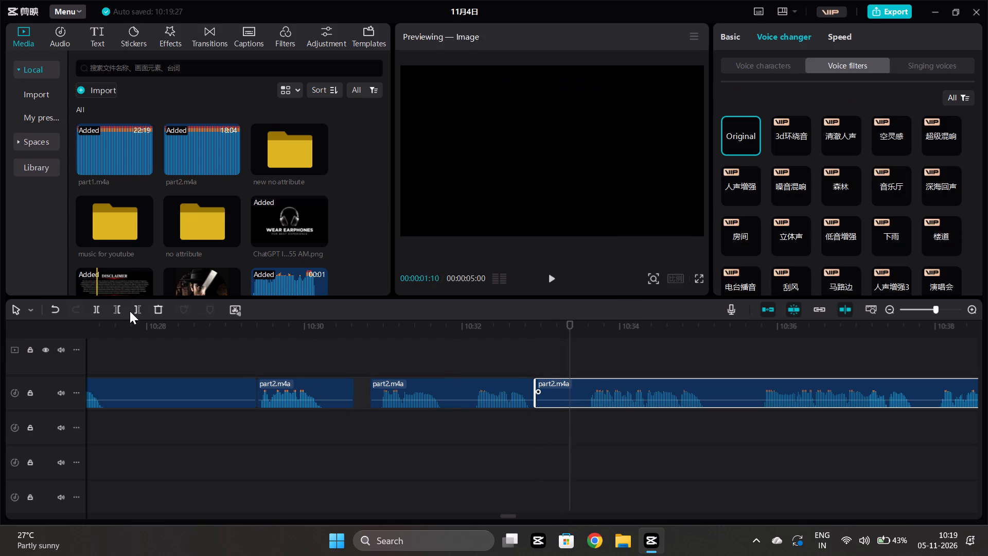
pyautogui.click(114, 310)
# Cut the pause from 10:35:15 to 10:35:24 out of the part2.m4a piece starting at about 10:33:11 and close the gap.
pyautogui.click(575, 448)
pyautogui.press('space')
pyautogui.hscroll(-1, 575, 448)
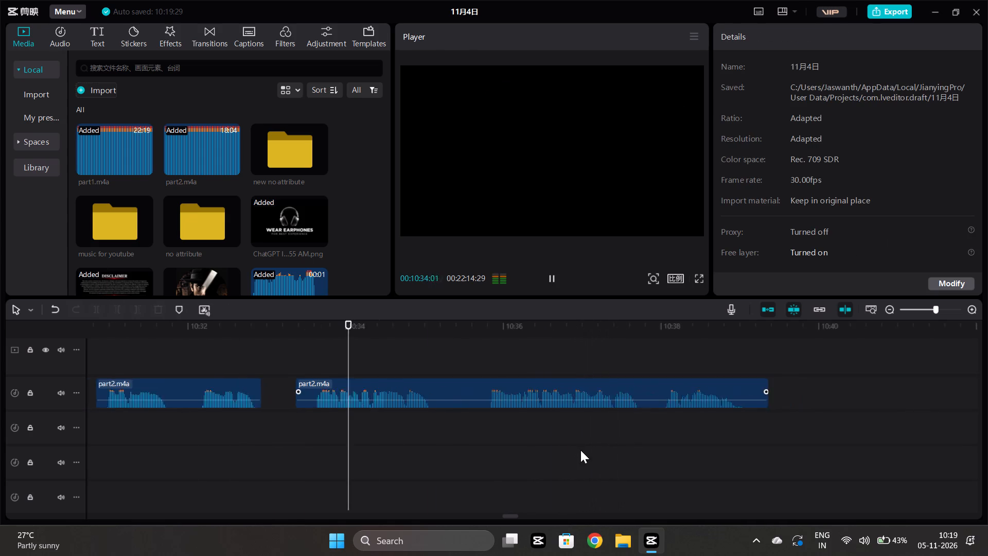
pyautogui.hscroll(-1, 580, 450)
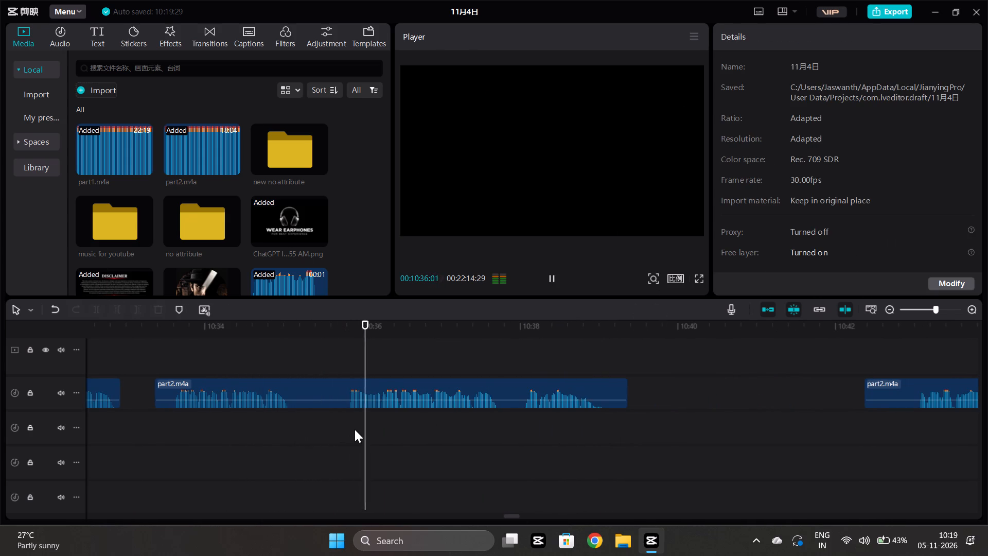
pyautogui.click(346, 432)
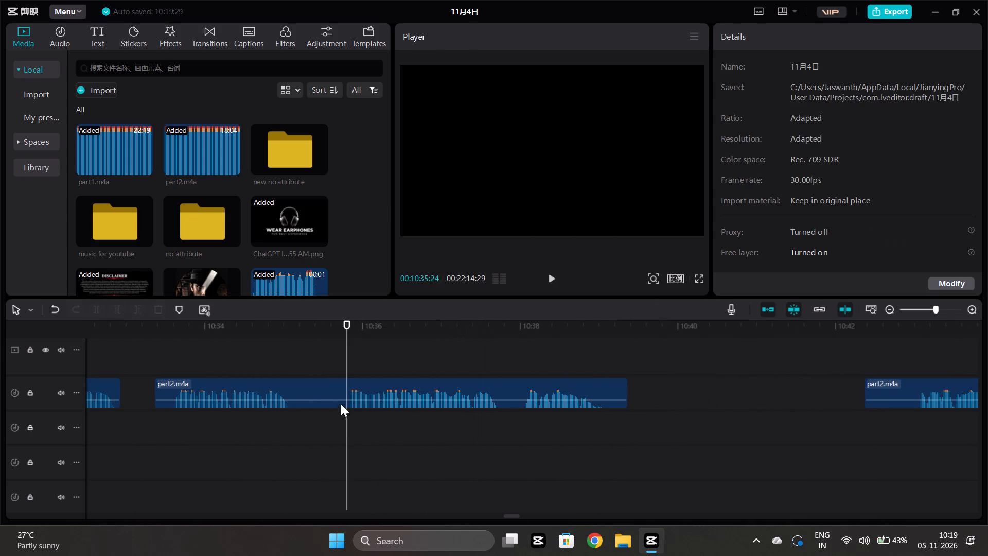
pyautogui.click(336, 397)
pyautogui.click(95, 306)
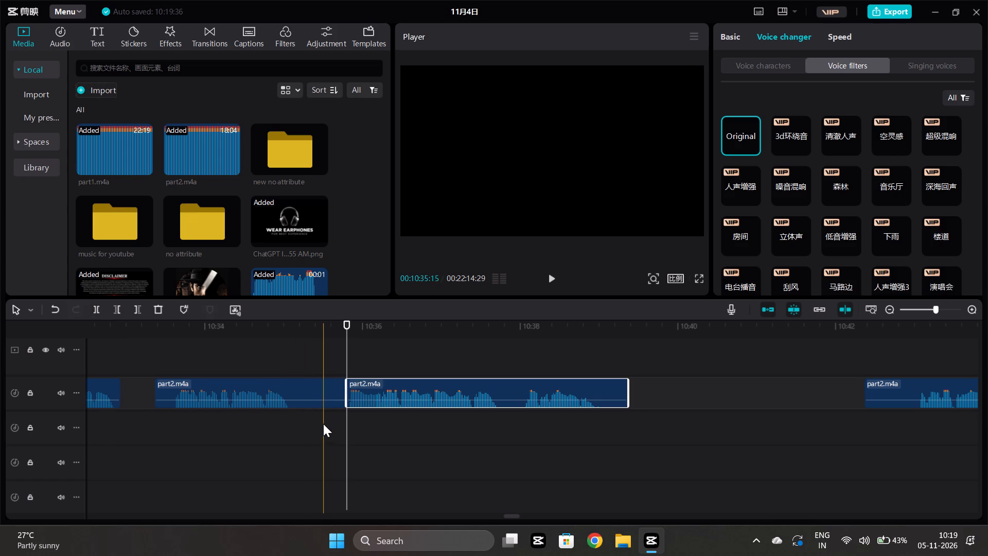
pyautogui.click(323, 424)
pyautogui.click(319, 404)
pyautogui.click(140, 310)
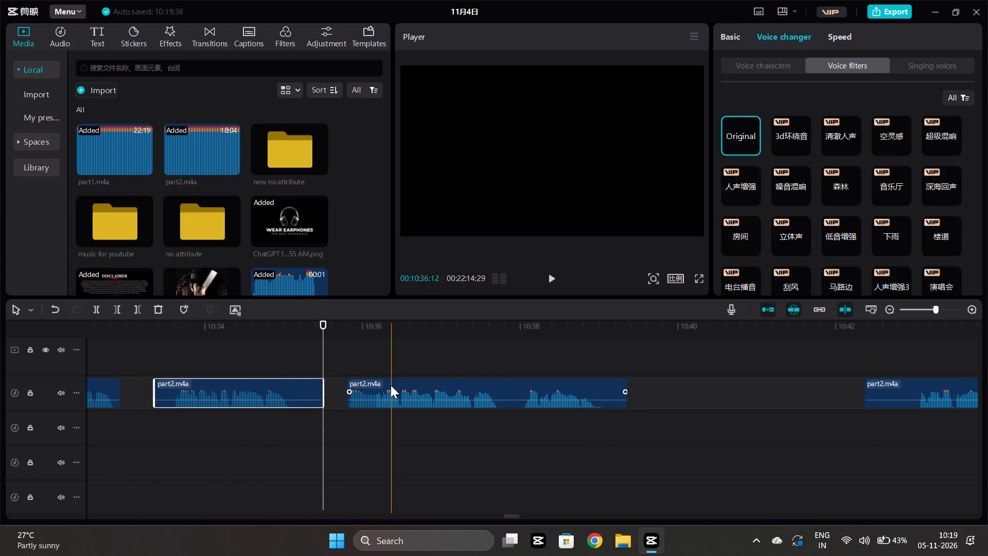
pyautogui.moveTo(391, 385); pyautogui.dragTo(369, 386)
# Trim the end of the part2.m4a piece starting at 10:35:15 to 10:38:20, and tighten it to about 10:38:16.
pyautogui.click(277, 419)
pyautogui.press('space')
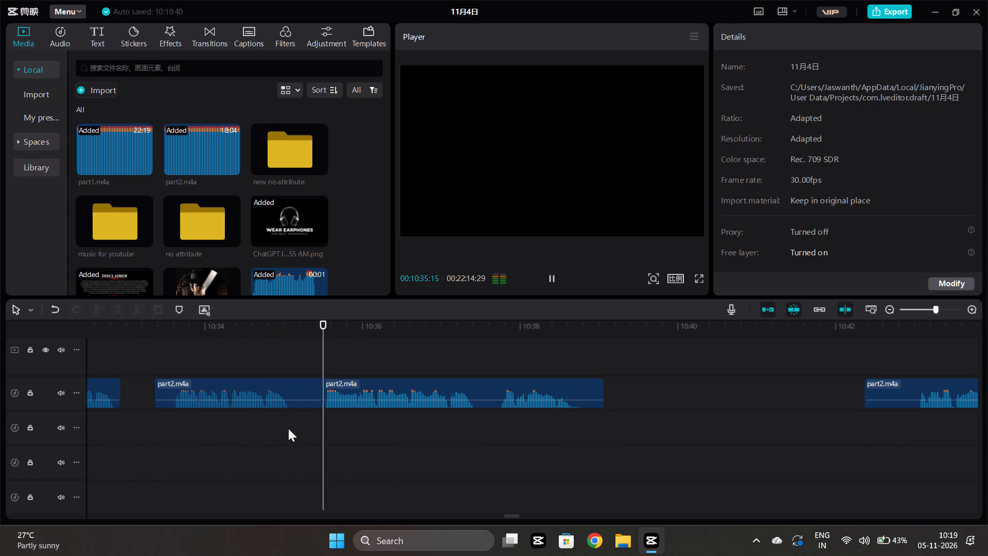
pyautogui.hscroll(-1, 316, 435)
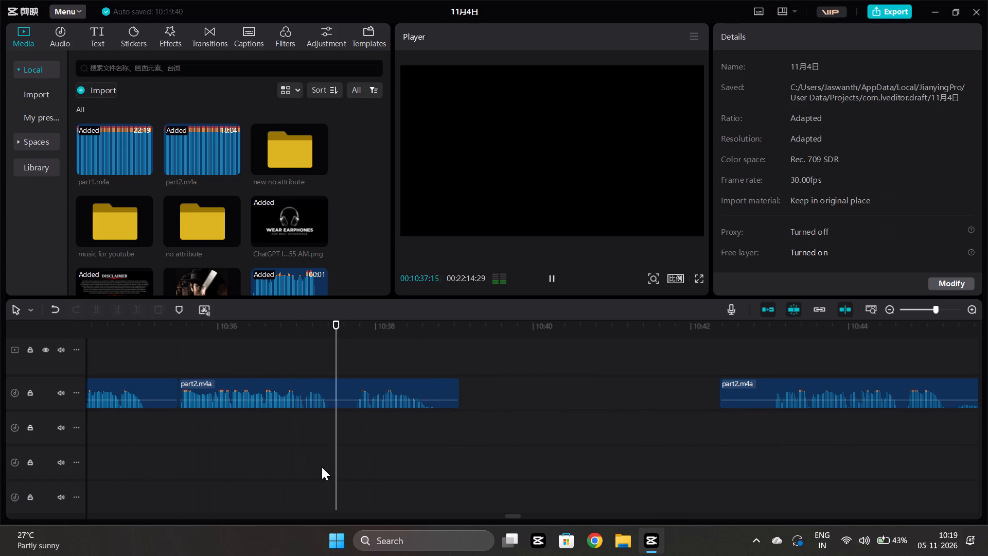
pyautogui.hscroll(-1, 383, 462)
pyautogui.press('space')
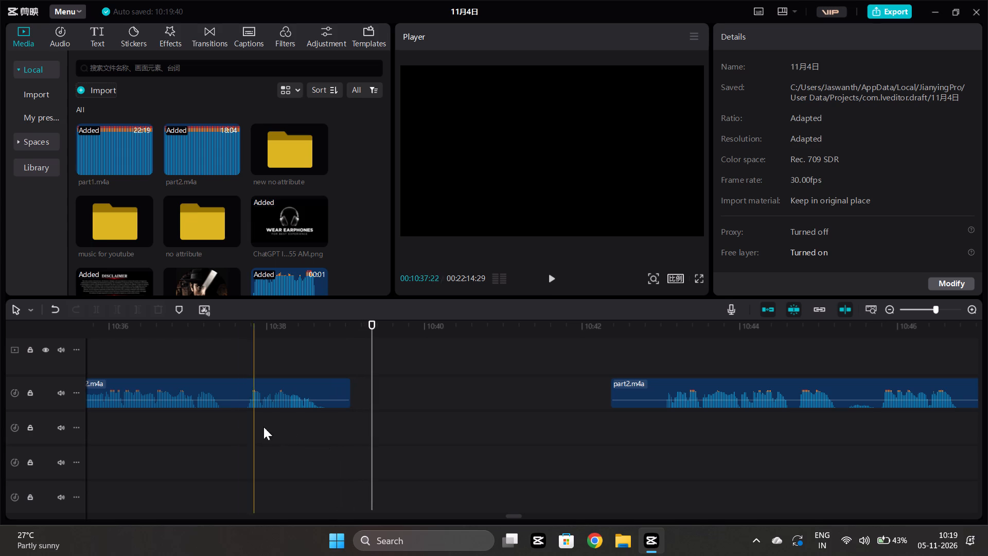
pyautogui.click(319, 417)
pyautogui.click(325, 386)
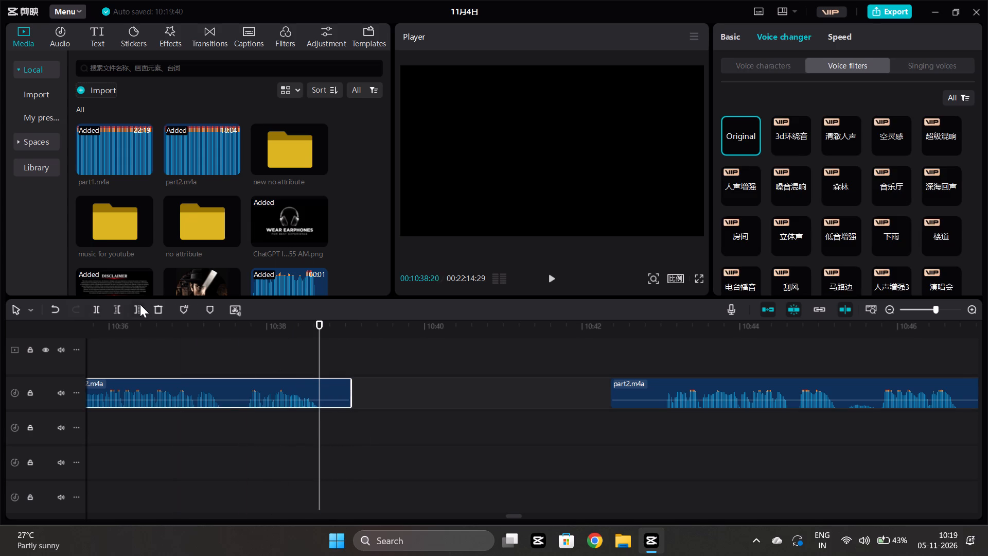
pyautogui.click(140, 304)
pyautogui.click(266, 443)
pyautogui.press('space')
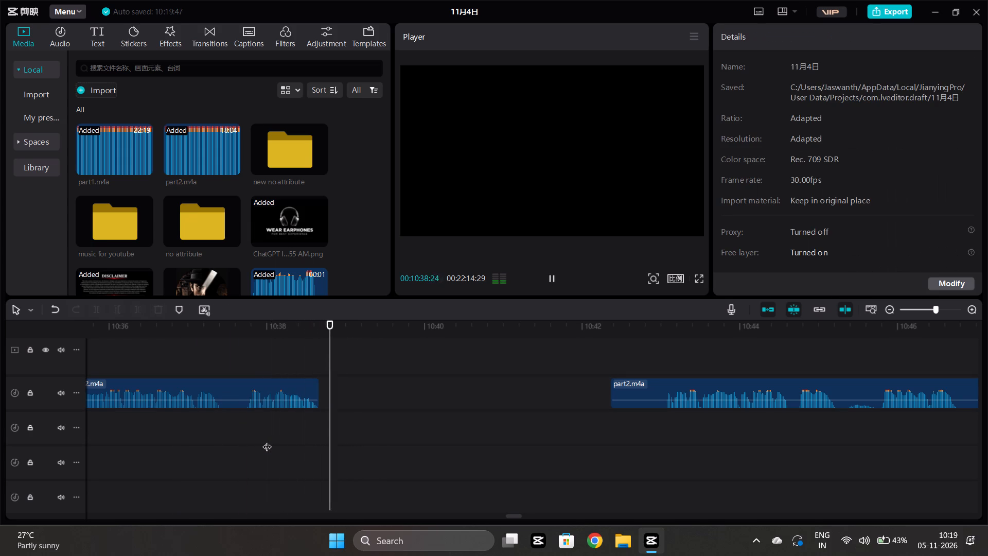
pyautogui.click(310, 426)
pyautogui.click(310, 396)
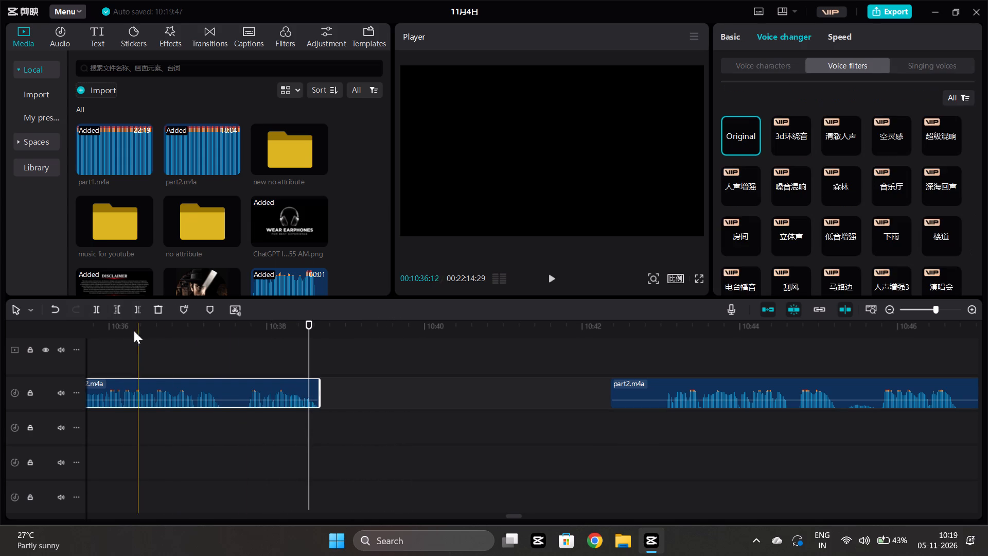
pyautogui.click(141, 308)
# Split the part2.m4a piece starting at 10:35:15 at 10:37:20 and trim the first part's end to about 10:37:14.
pyautogui.click(239, 442)
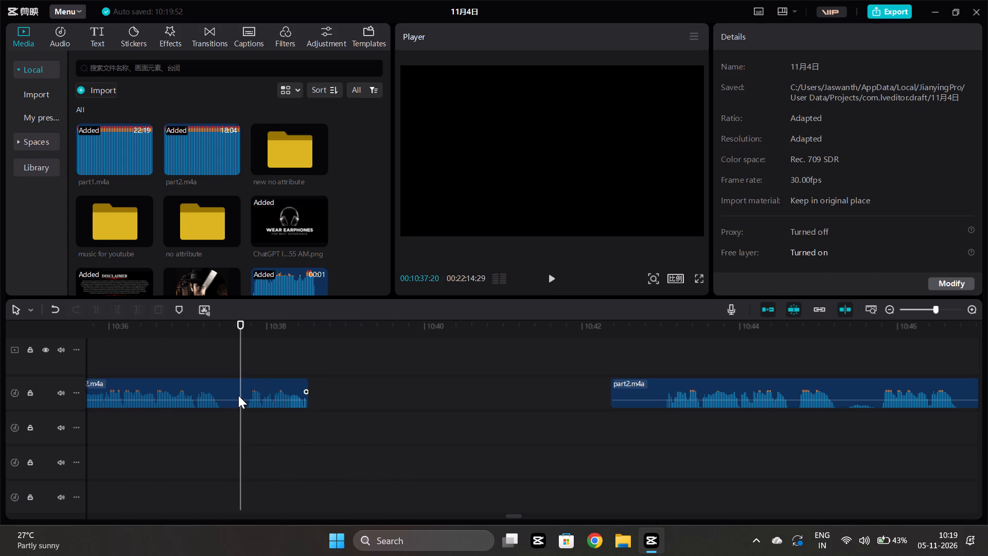
pyautogui.click(238, 397)
pyautogui.click(100, 311)
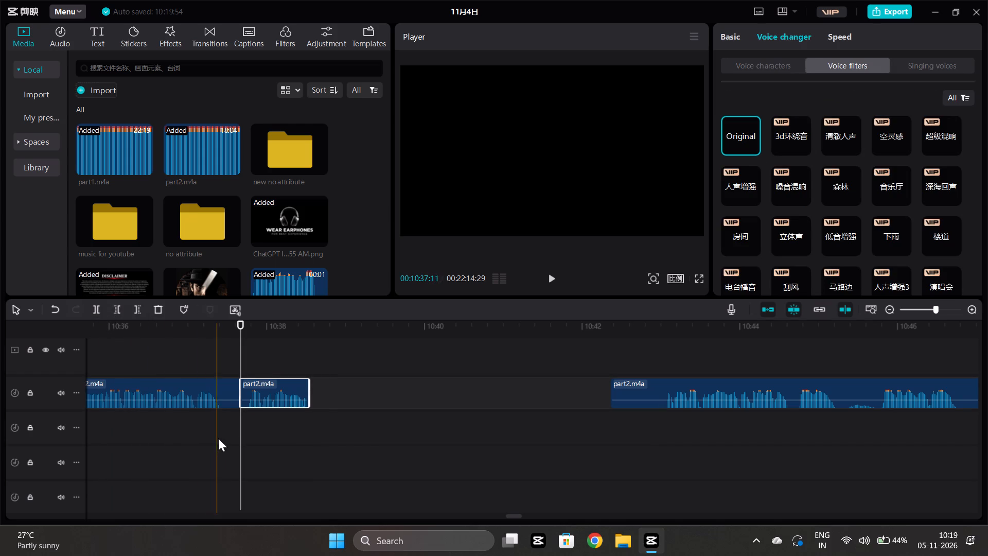
pyautogui.click(222, 440)
pyautogui.click(228, 401)
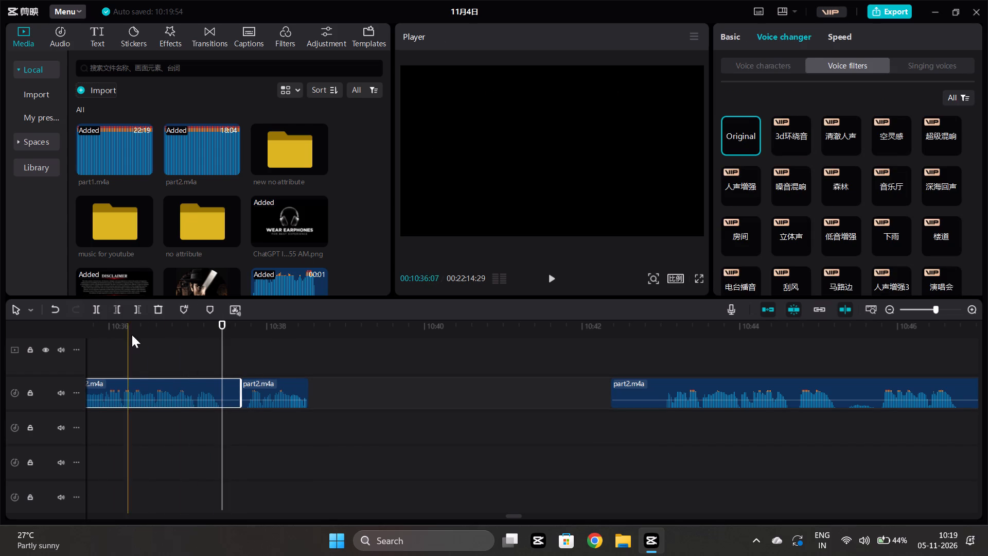
pyautogui.click(133, 314)
pyautogui.click(213, 414)
pyautogui.press('space')
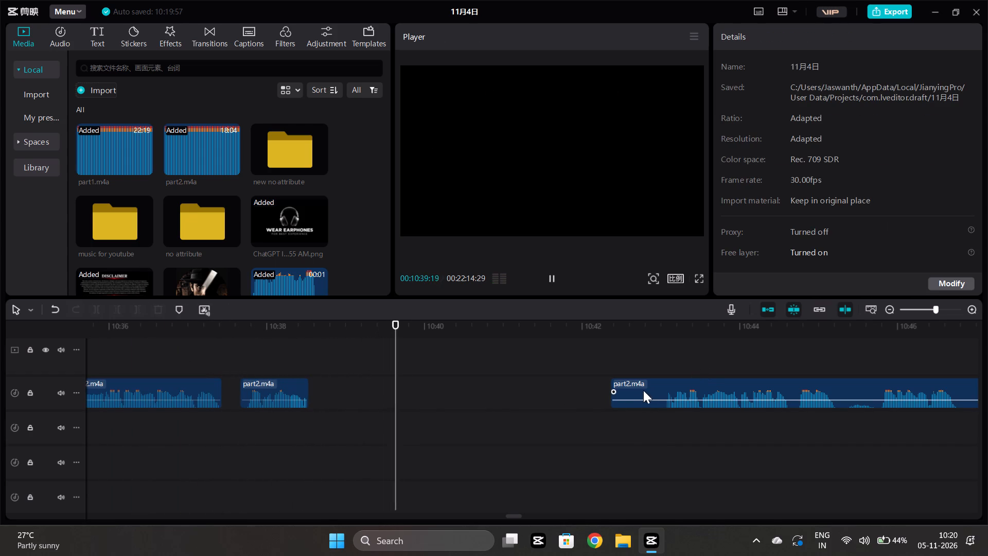
# Move the part2.m4a piece starting at about 10:42:12 back against the previous piece's end at about 10:38:16, and play the join.
pyautogui.moveTo(643, 390); pyautogui.dragTo(344, 397)
pyautogui.click(281, 442)
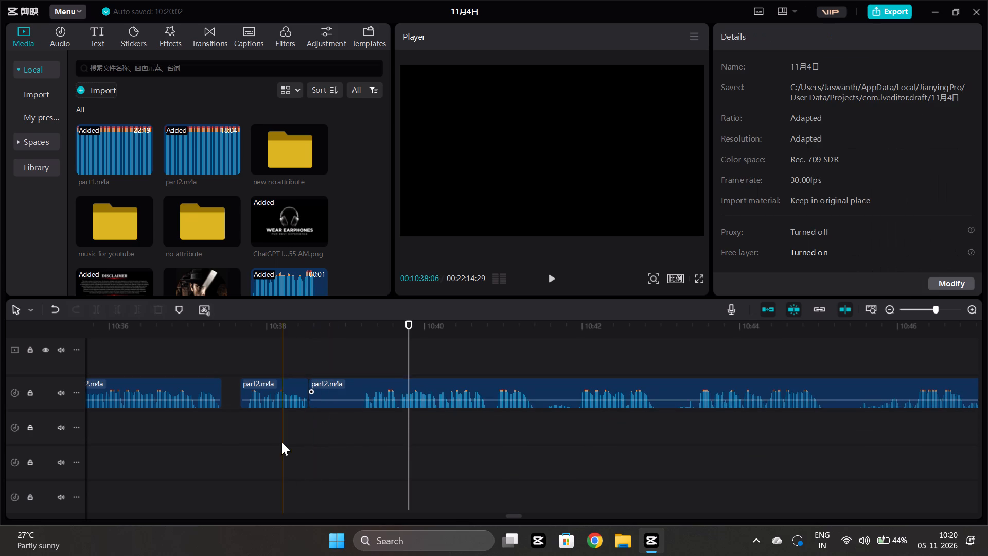
pyautogui.press('space')
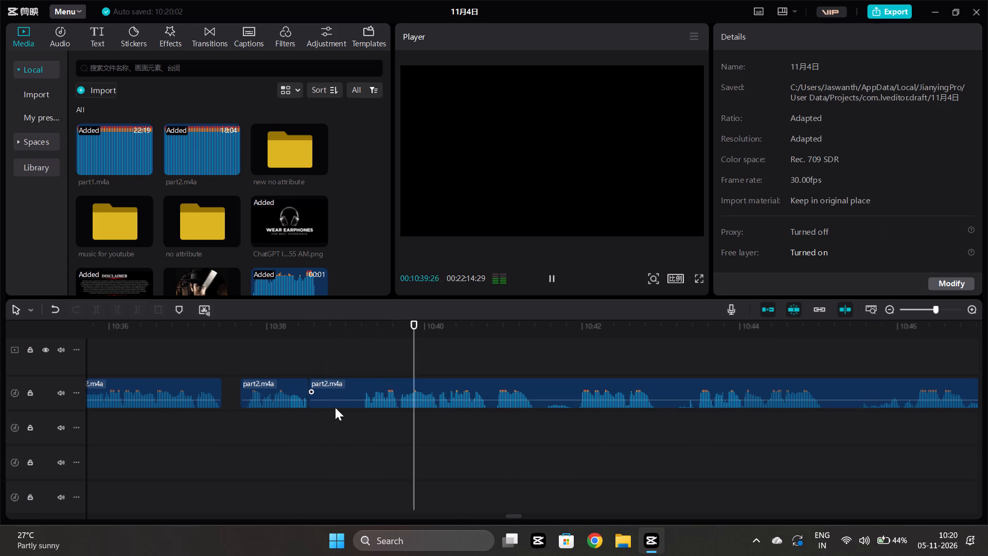
# Trim the start of the moved part2.m4a piece to about 10:39:00.
pyautogui.click(336, 391)
pyautogui.moveTo(311, 400); pyautogui.dragTo(348, 408)
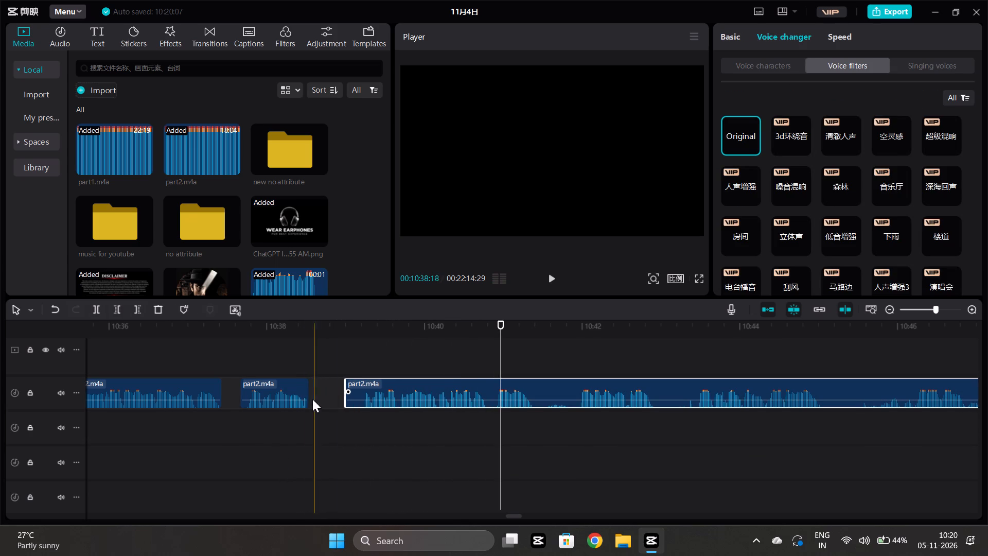
# Extend the end of the short part2.m4a piece starting at 10:37:20 to about 10:38:23 and move the following piece against it.
pyautogui.click(305, 399)
pyautogui.moveTo(309, 406); pyautogui.dragTo(322, 409)
pyautogui.moveTo(369, 381); pyautogui.dragTo(357, 384)
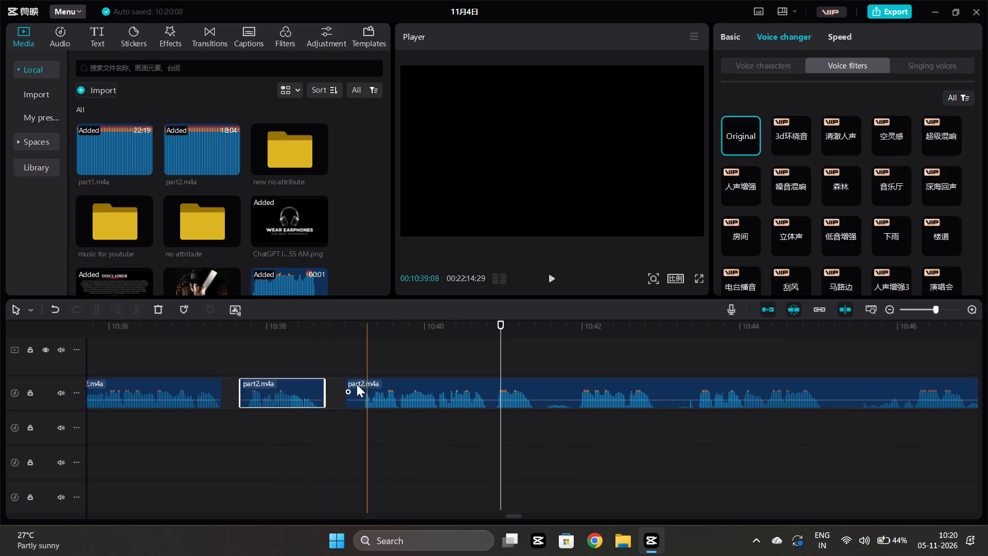
pyautogui.moveTo(357, 384); pyautogui.dragTo(349, 386)
pyautogui.click(294, 440)
pyautogui.press('space')
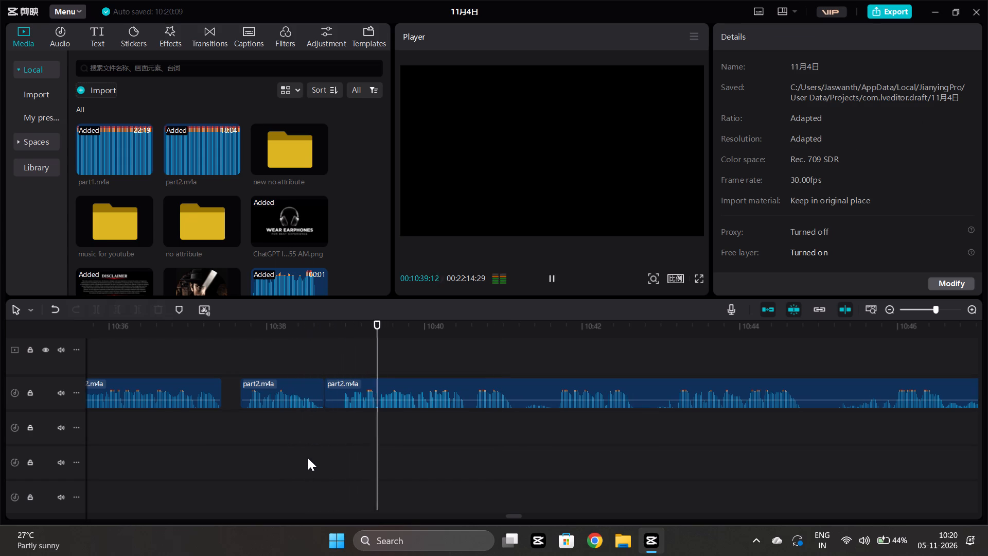
# Split the part2.m4a piece starting at about 10:38:23 at about 10:41:18 and trim the first part's end to 10:41:07.
pyautogui.hscroll(-1, 315, 473)
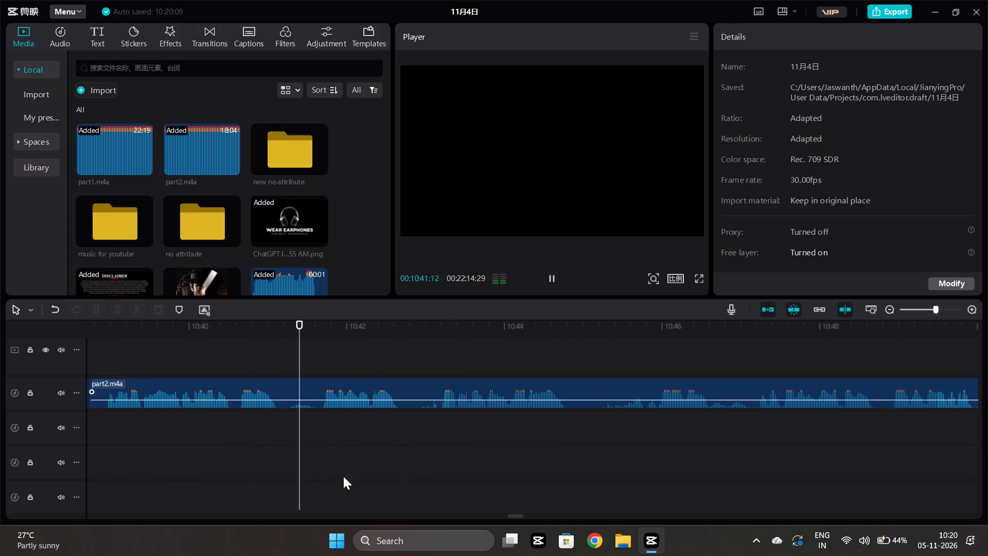
pyautogui.press('space')
pyautogui.click(315, 425)
pyautogui.click(320, 395)
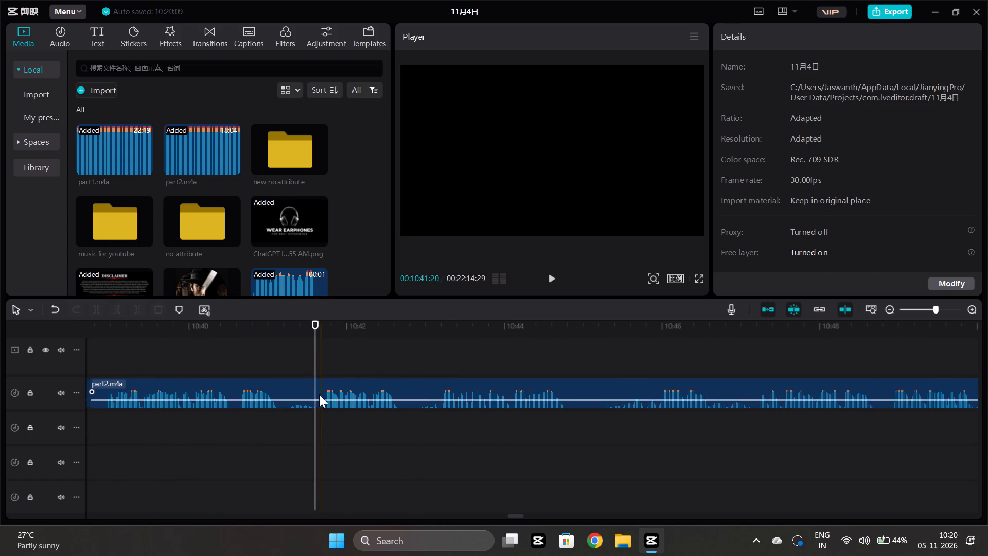
pyautogui.click(96, 309)
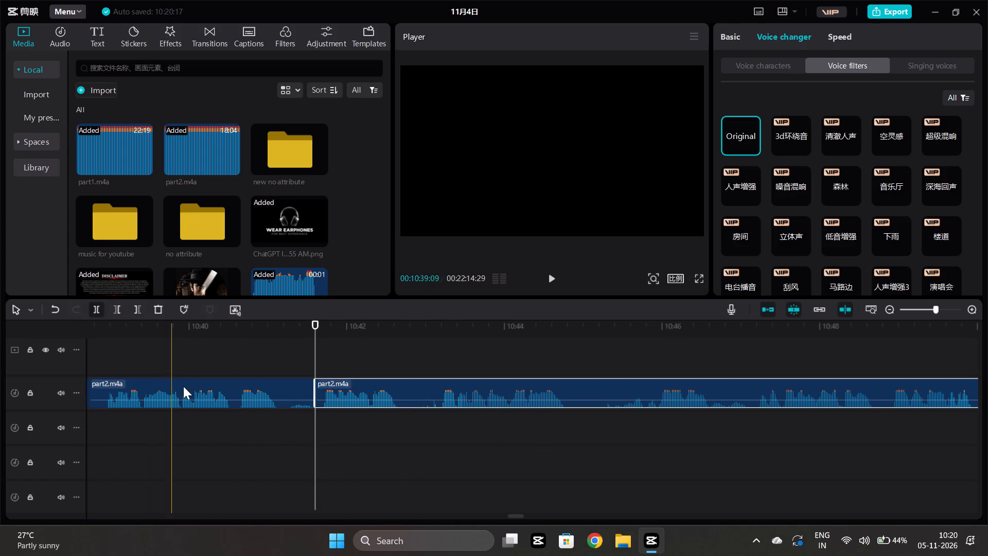
pyautogui.click(286, 444)
pyautogui.click(294, 388)
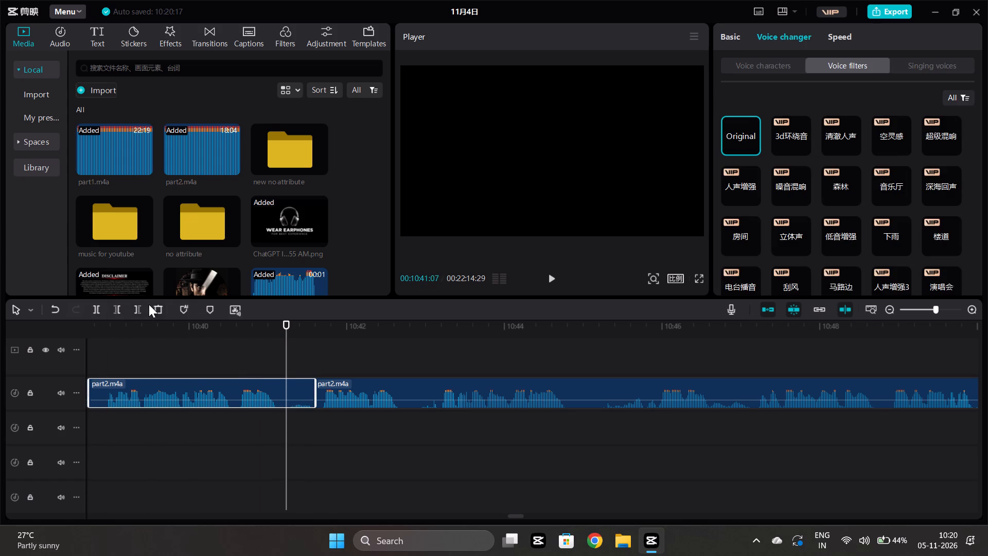
pyautogui.click(141, 307)
pyautogui.click(309, 433)
pyautogui.press('space')
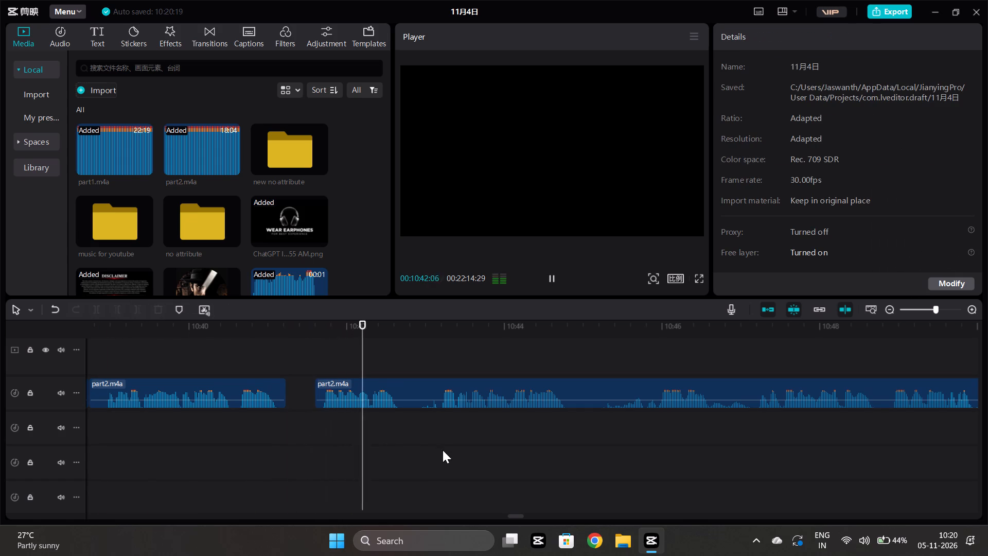
# Split the part2.m4a piece starting at about 10:41:18 at 10:43:05 and trim the first part's end to about 10:42:28.
pyautogui.press('space')
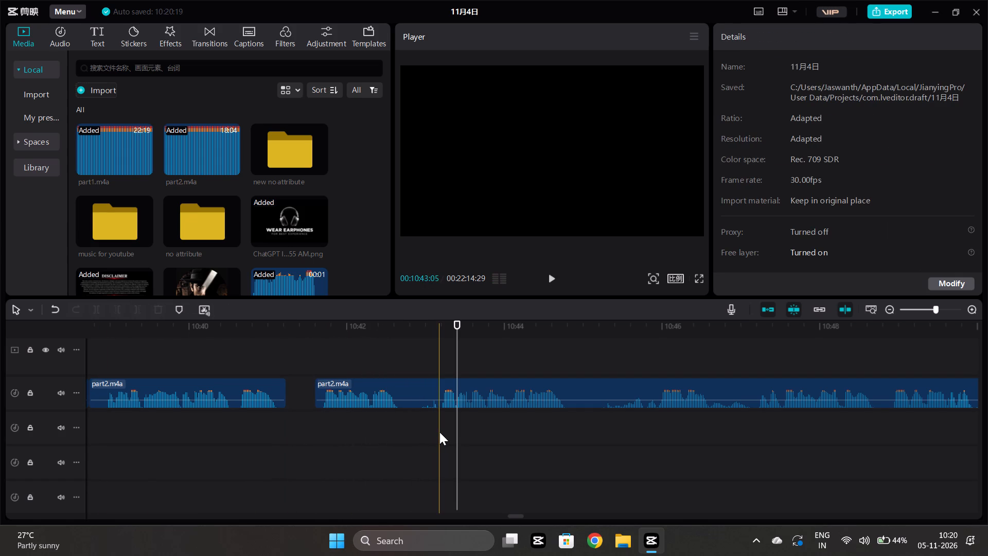
pyautogui.click(439, 432)
pyautogui.click(438, 391)
pyautogui.click(93, 314)
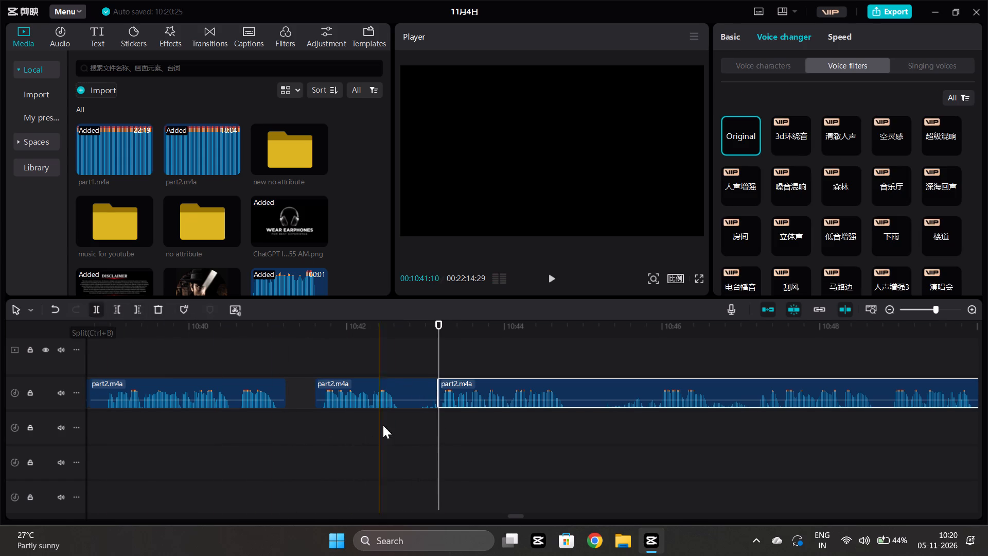
pyautogui.click(421, 421)
pyautogui.click(417, 396)
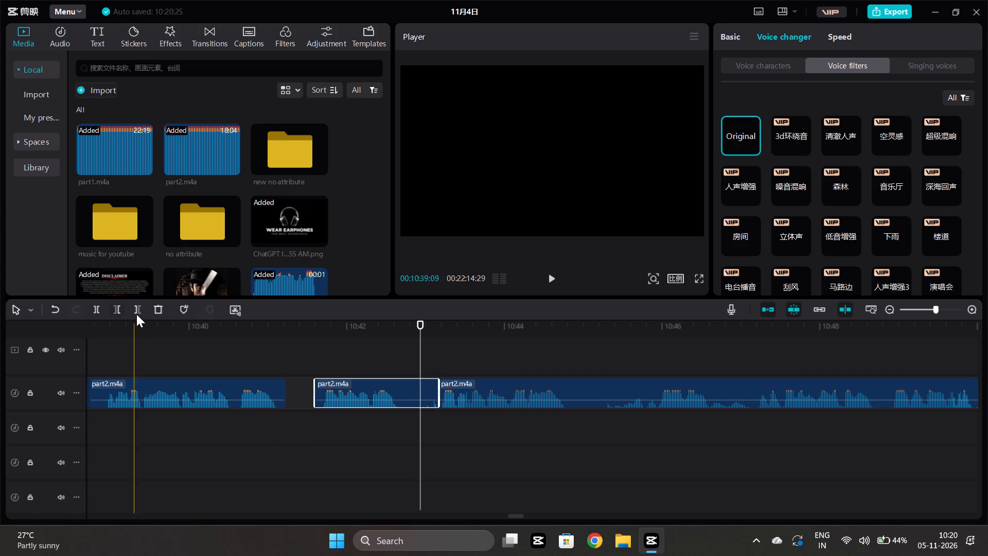
pyautogui.click(136, 312)
pyautogui.click(407, 426)
pyautogui.press('space')
pyautogui.hscroll(-1, 408, 426)
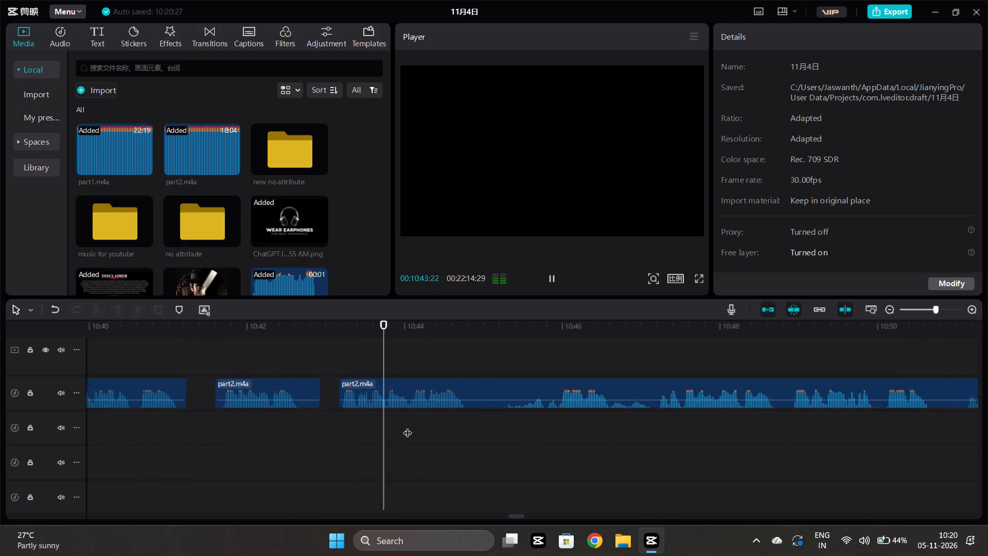
pyautogui.hscroll(-1, 408, 426)
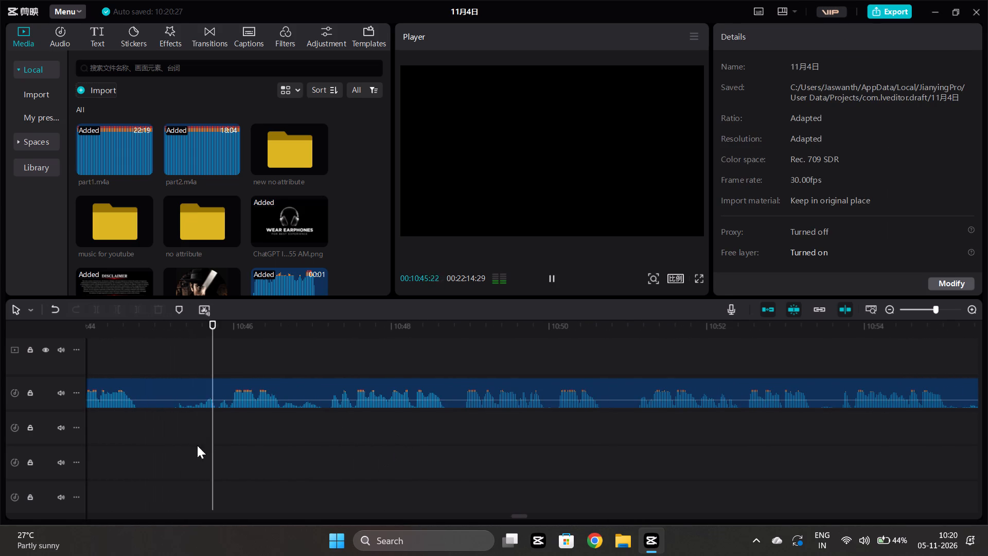
# Split the part2.m4a piece starting at 10:43:05 at 10:45:28 and trim the first part's end to about 10:45:05.
pyautogui.press('space')
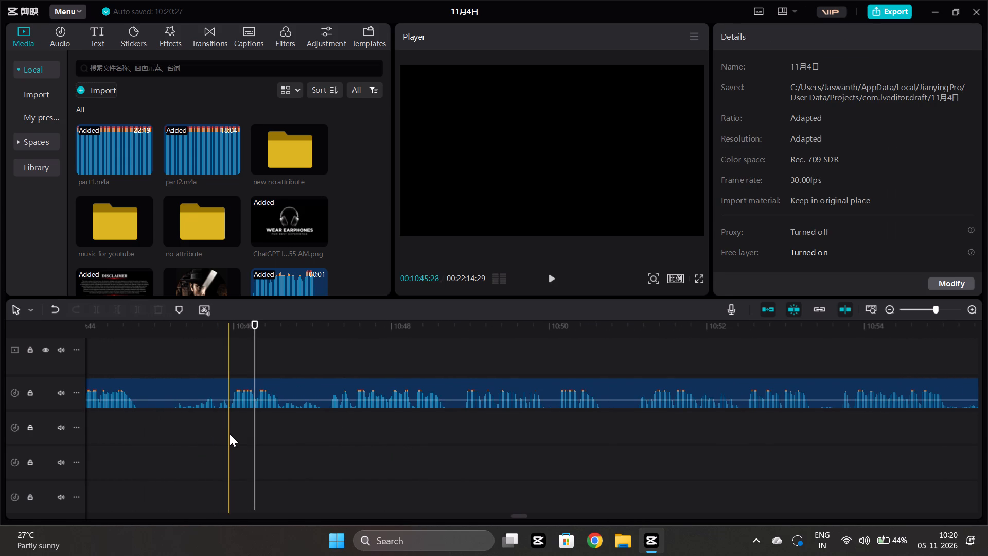
pyautogui.click(230, 433)
pyautogui.click(223, 402)
pyautogui.click(95, 305)
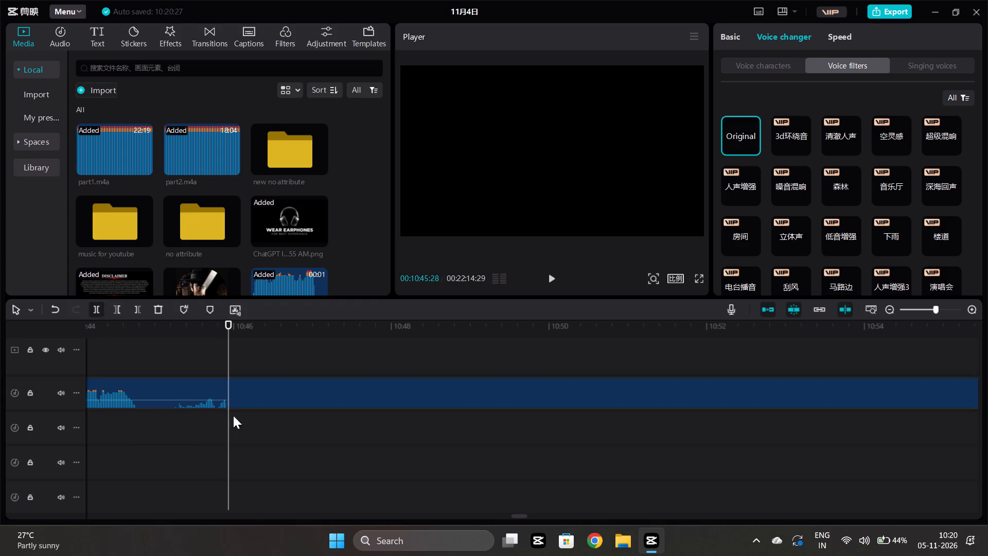
pyautogui.click(167, 430)
pyautogui.click(170, 402)
pyautogui.click(136, 315)
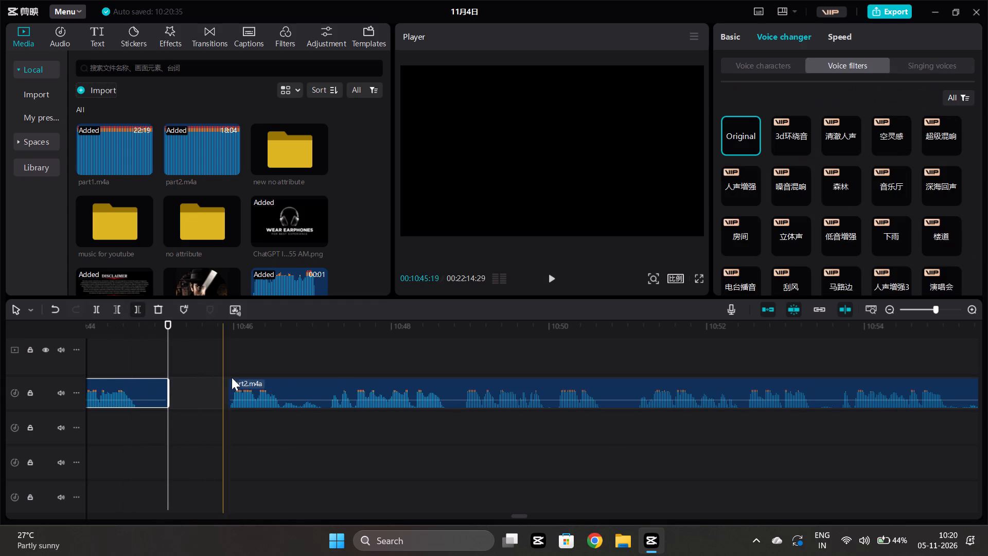
# Move the part2.m4a piece starting at 10:45:28 back to about 10:45:05 to close the gap, and play the join.
pyautogui.moveTo(273, 385); pyautogui.dragTo(217, 389)
pyautogui.moveTo(202, 382); pyautogui.dragTo(196, 382)
pyautogui.click(126, 414)
pyautogui.press('space')
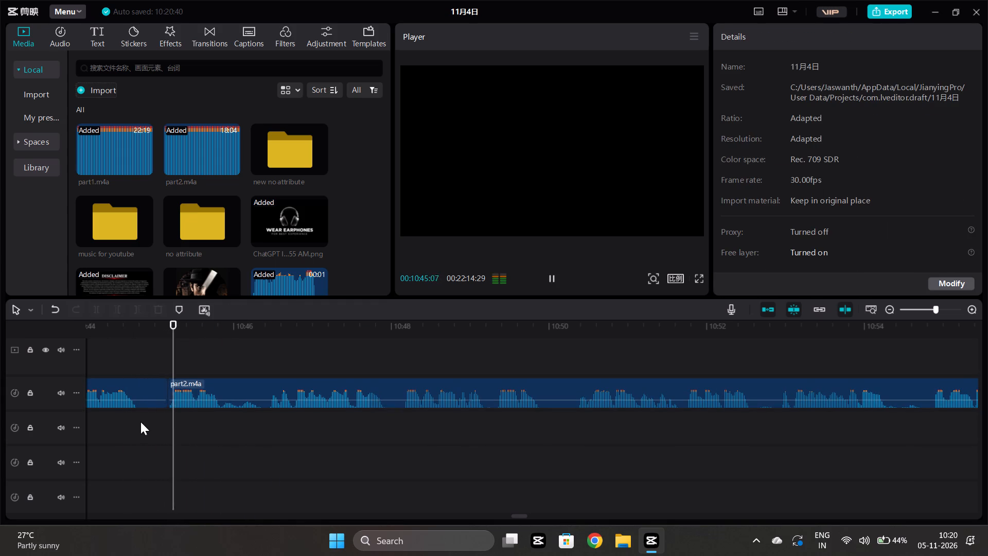
# Split the part2.m4a piece starting at about 10:45:05 at 10:46:01.
pyautogui.press('space')
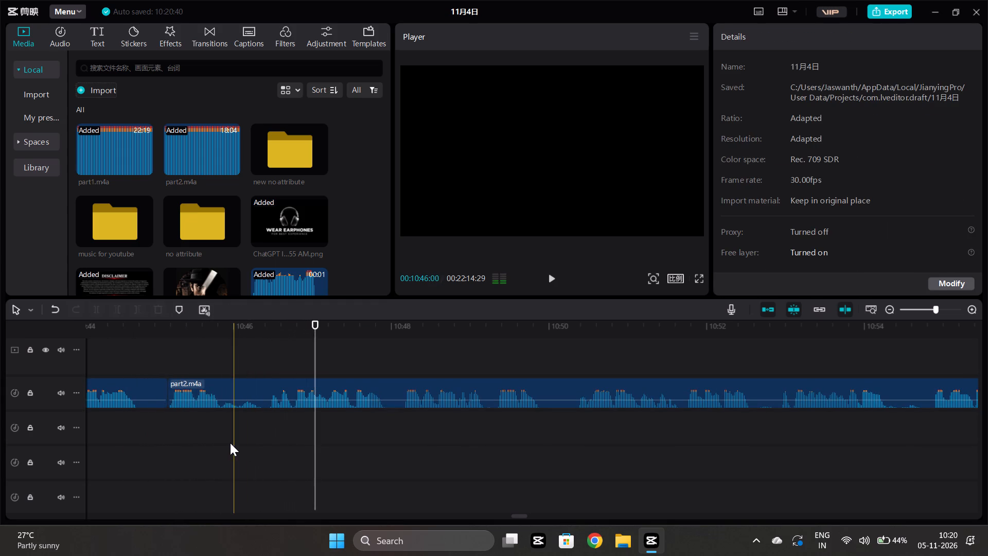
pyautogui.click(221, 443)
pyautogui.click(230, 399)
pyautogui.click(220, 435)
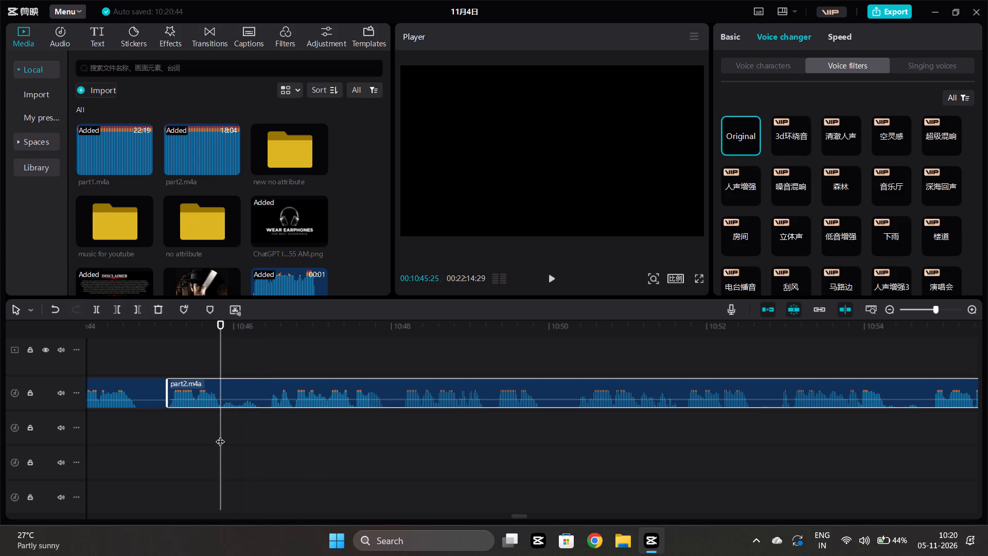
pyautogui.moveTo(222, 433); pyautogui.dragTo(233, 433)
pyautogui.click(232, 420)
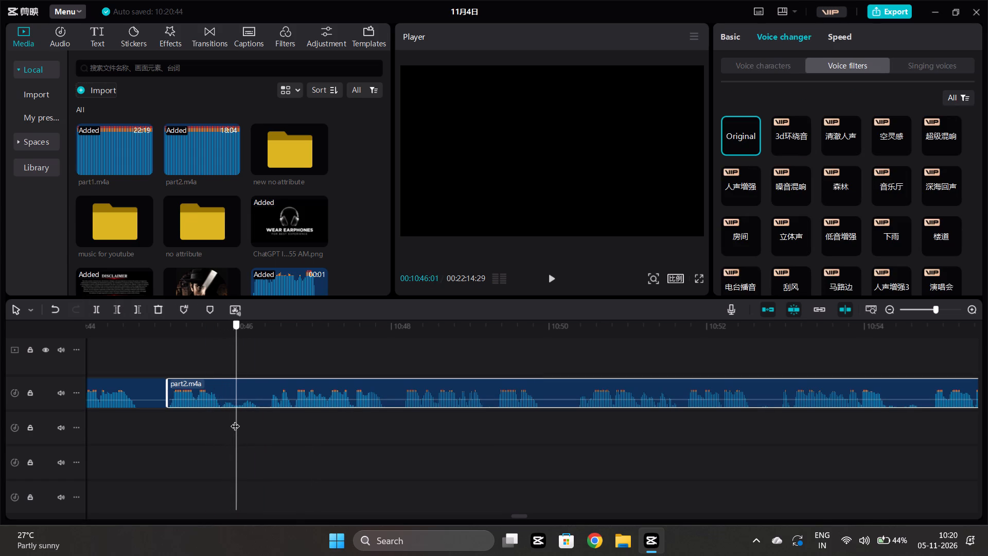
pyautogui.click(240, 397)
pyautogui.click(96, 308)
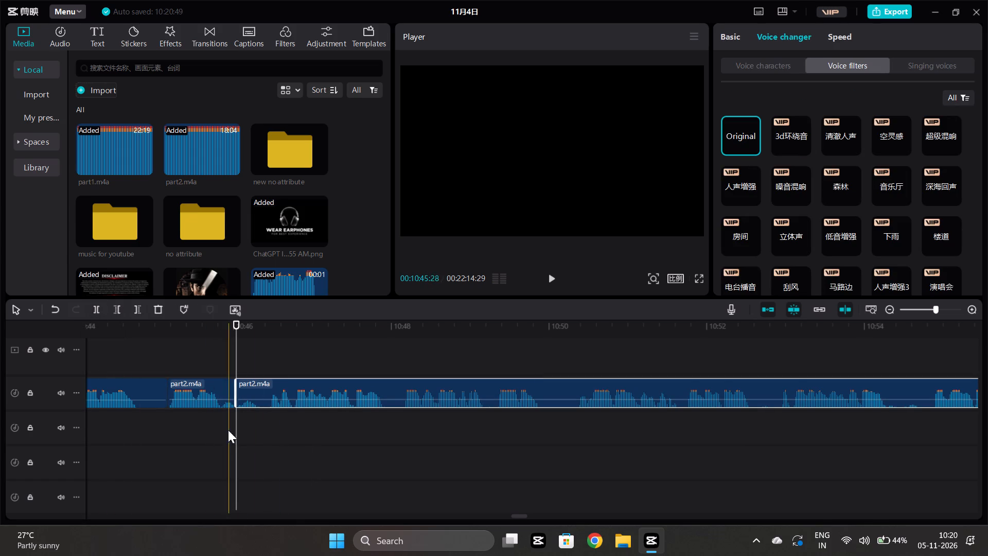
# Trim the start of the part2.m4a piece after the 10:46:01 split to 10:46:09.
pyautogui.click(257, 424)
pyautogui.click(262, 384)
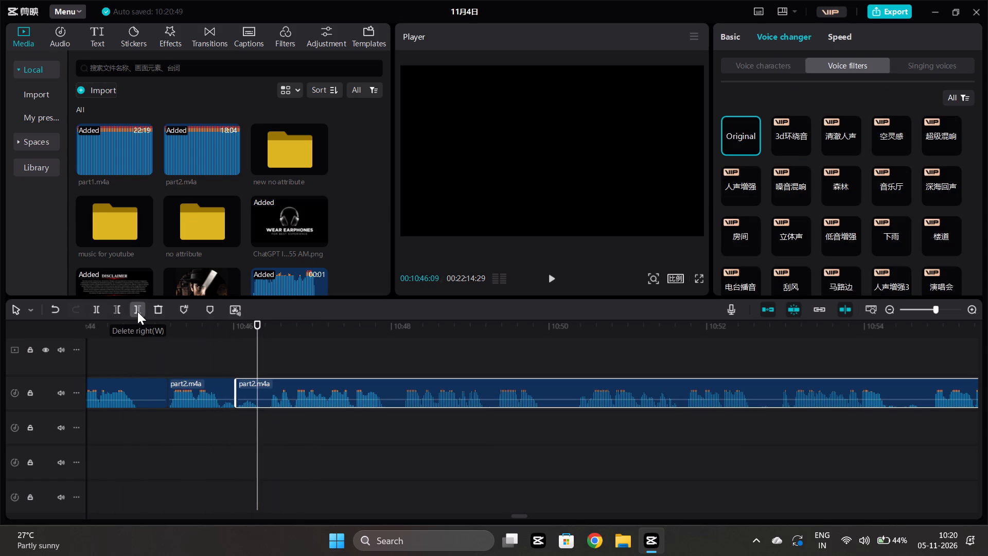
pyautogui.click(137, 311)
pyautogui.hotkey('ctrl', 'z')
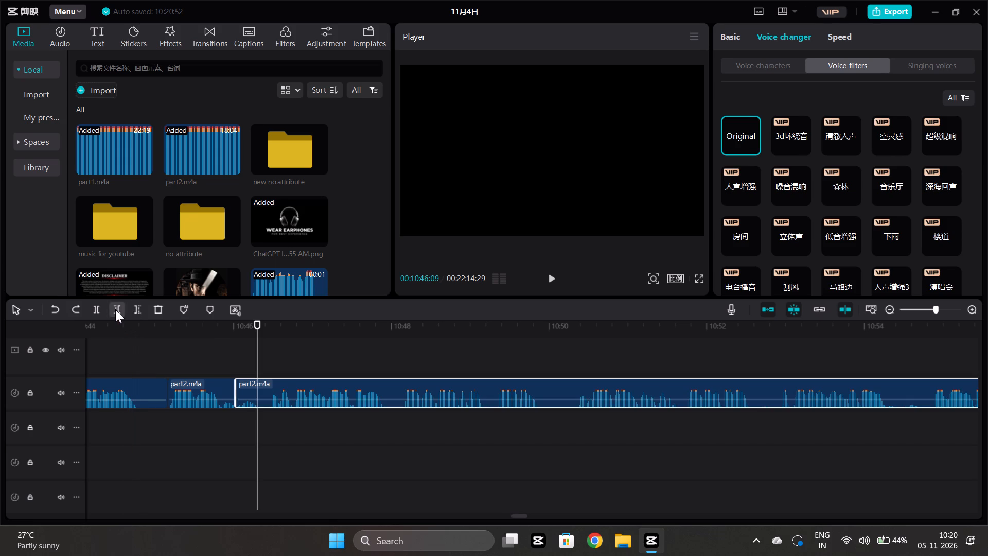
pyautogui.click(115, 309)
pyautogui.click(177, 422)
pyautogui.press('space')
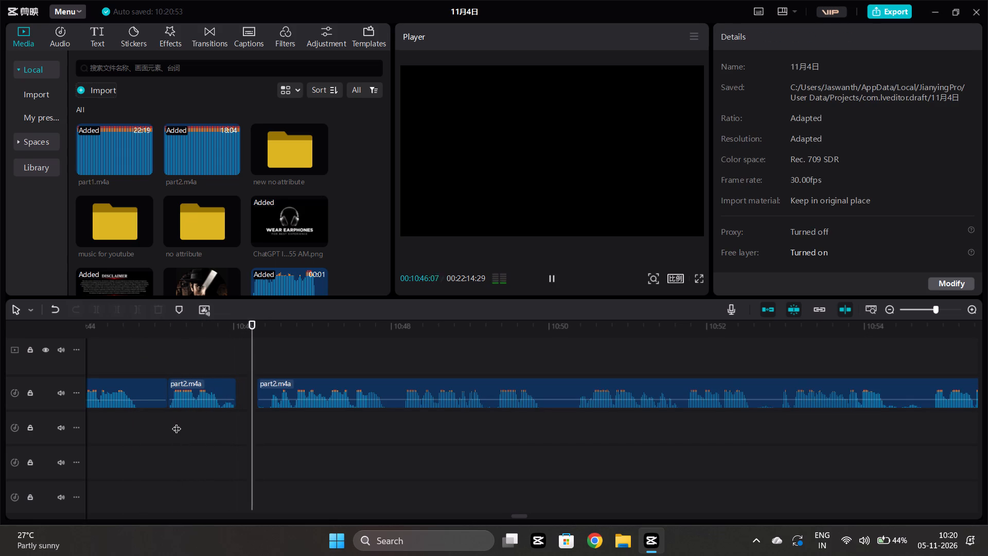
# Apply the 超级混响 voice filter at strength 61 to the short part2.m4a piece starting at about 10:45:05, and play it.
pyautogui.click(181, 399)
pyautogui.click(934, 133)
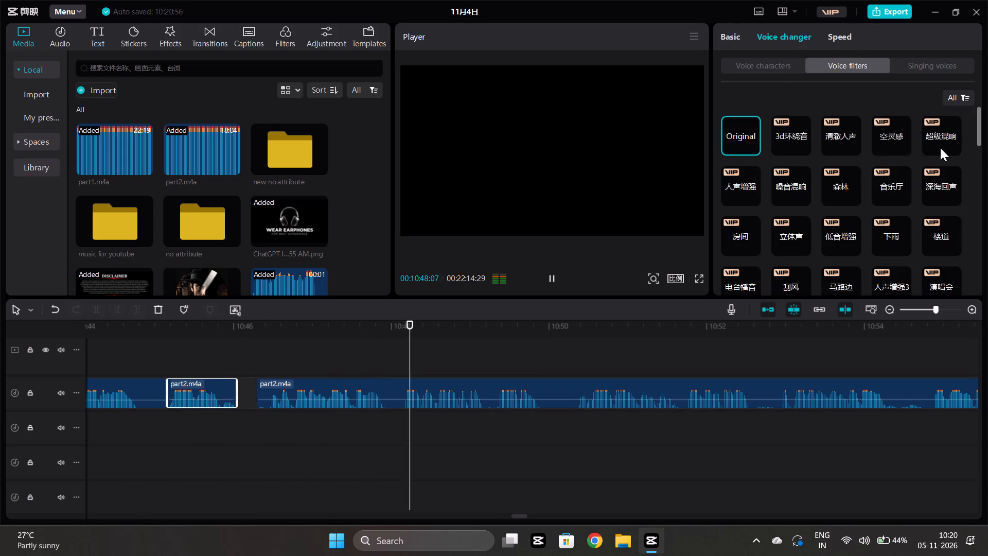
pyautogui.click(846, 277)
pyautogui.click(840, 278)
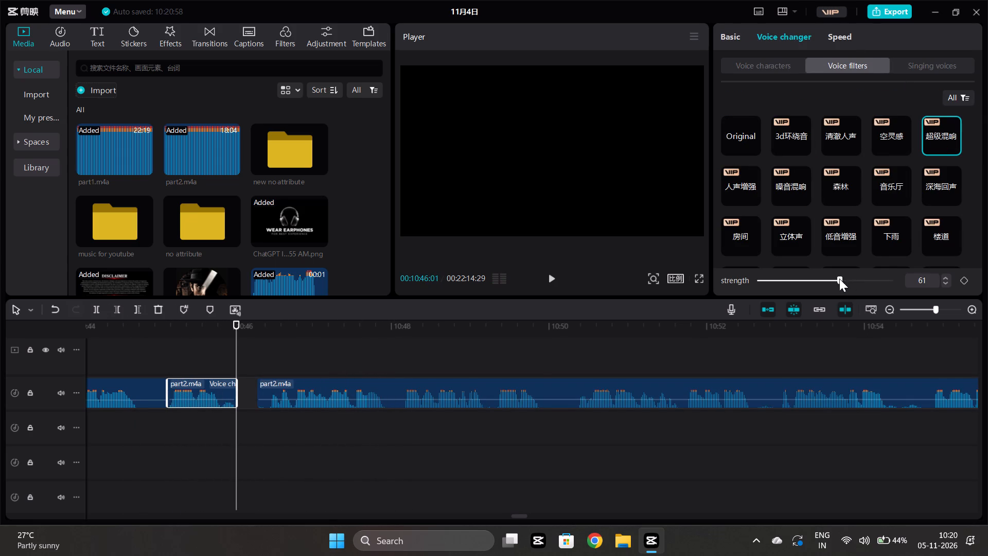
pyautogui.moveTo(156, 428); pyautogui.dragTo(188, 435)
pyautogui.click(173, 430)
pyautogui.press('space')
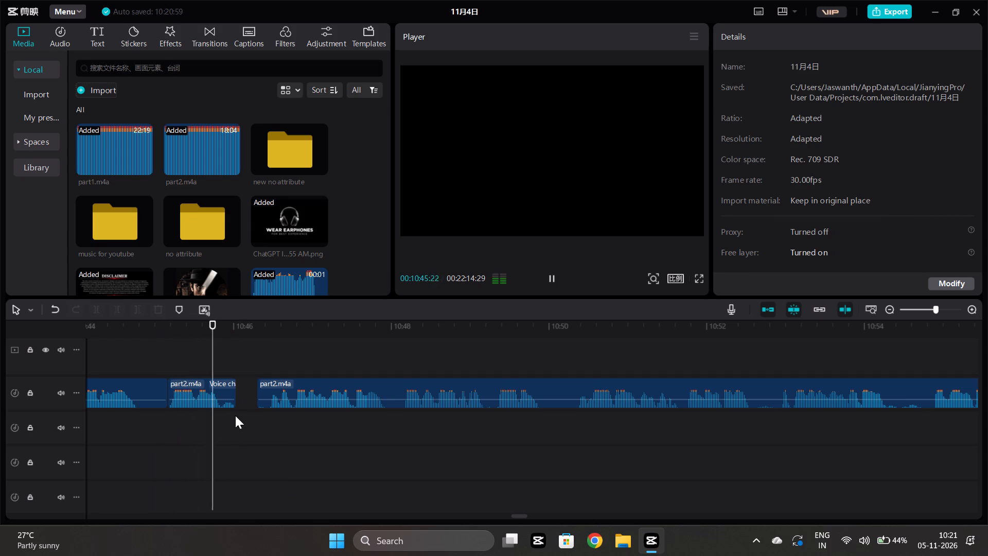
# Play the part2.m4a piece starting at 10:46:09 and split it in the pause at 10:54:14.
pyautogui.click(272, 394)
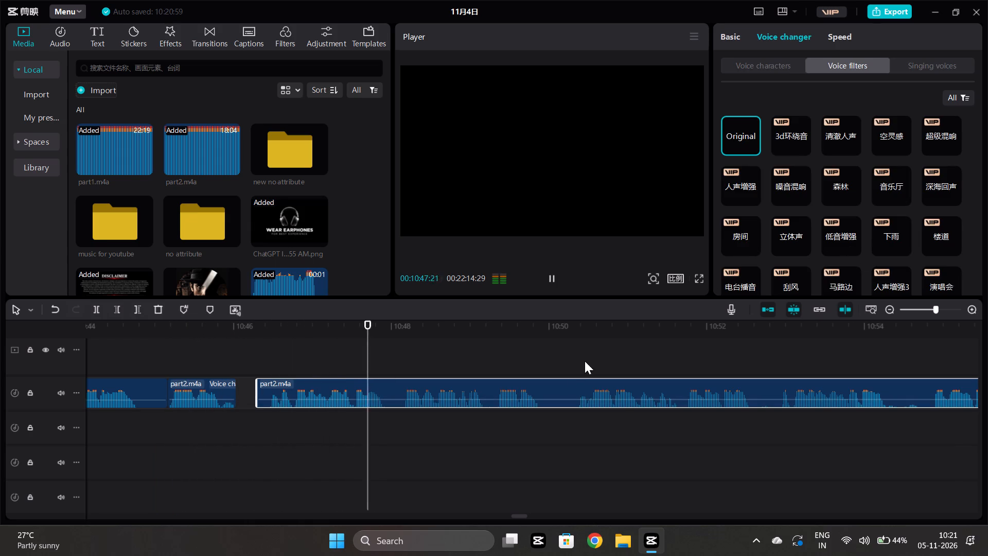
pyautogui.hscroll(-1, 546, 399)
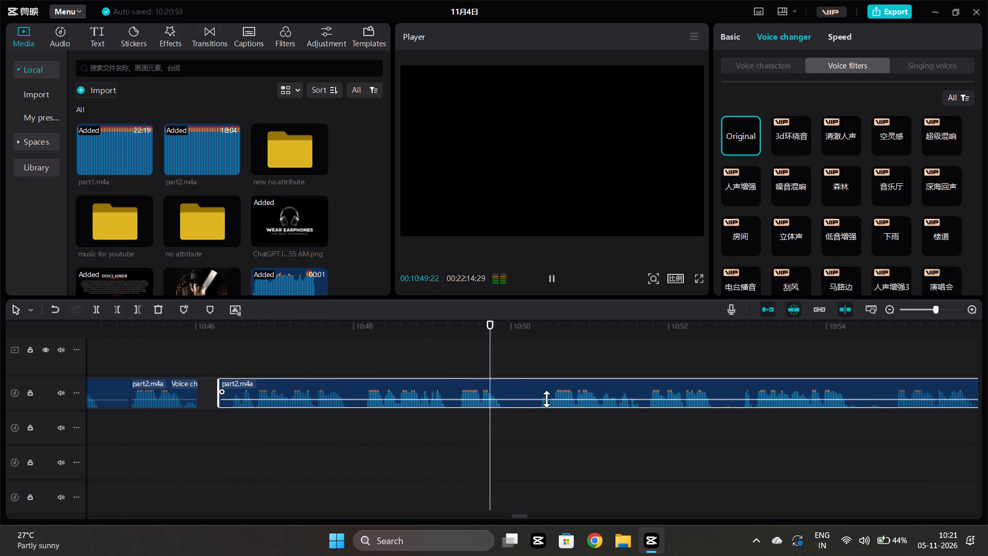
pyautogui.hscroll(-2, 546, 399)
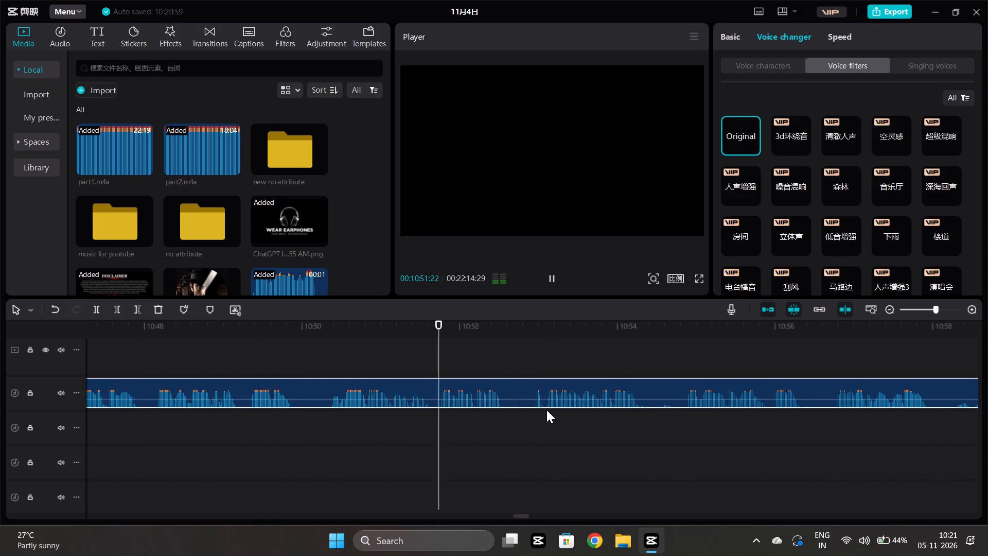
pyautogui.hscroll(-1, 546, 410)
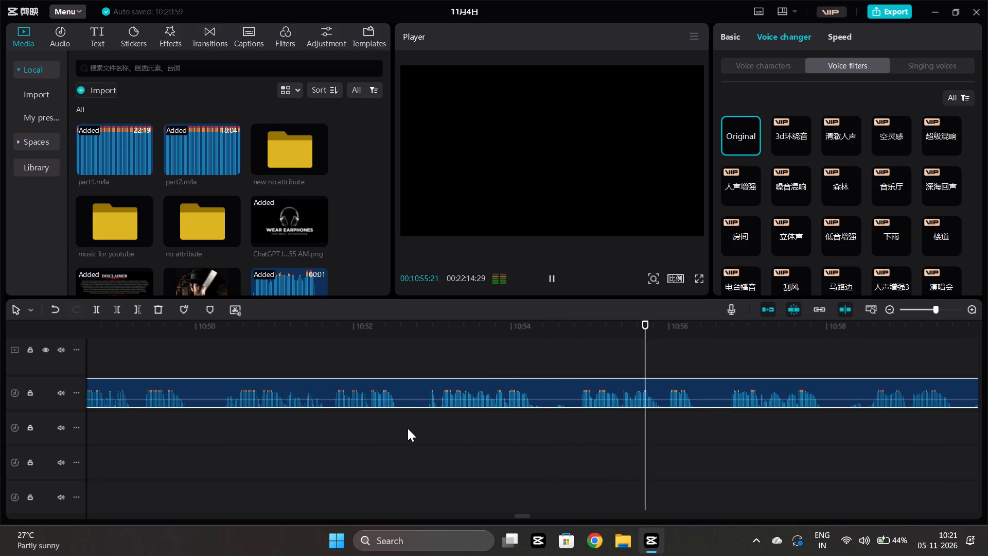
pyautogui.moveTo(510, 410); pyautogui.dragTo(559, 415, button='right')
pyautogui.click(548, 421)
pyautogui.click(517, 421)
pyautogui.press('space')
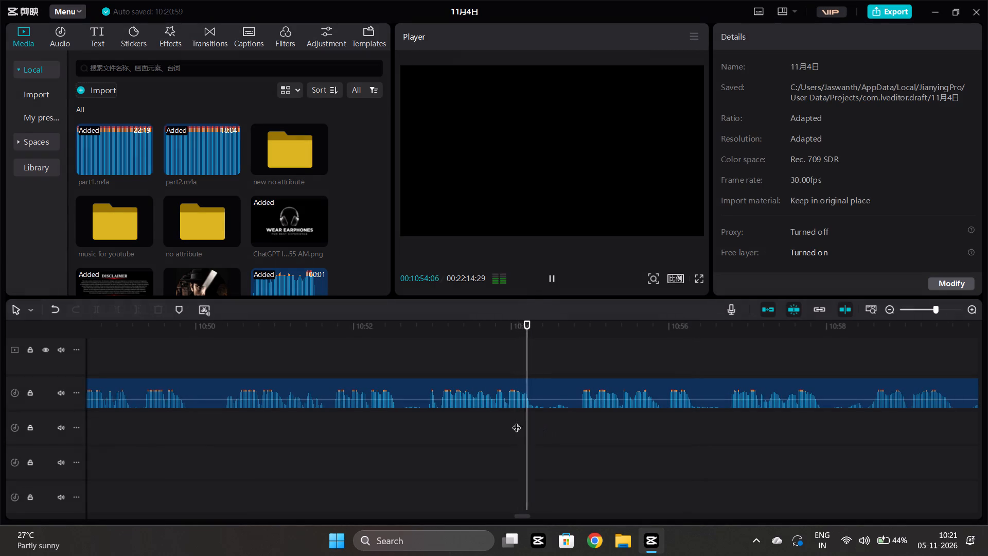
pyautogui.press('space')
pyautogui.click(550, 420)
pyautogui.click(549, 397)
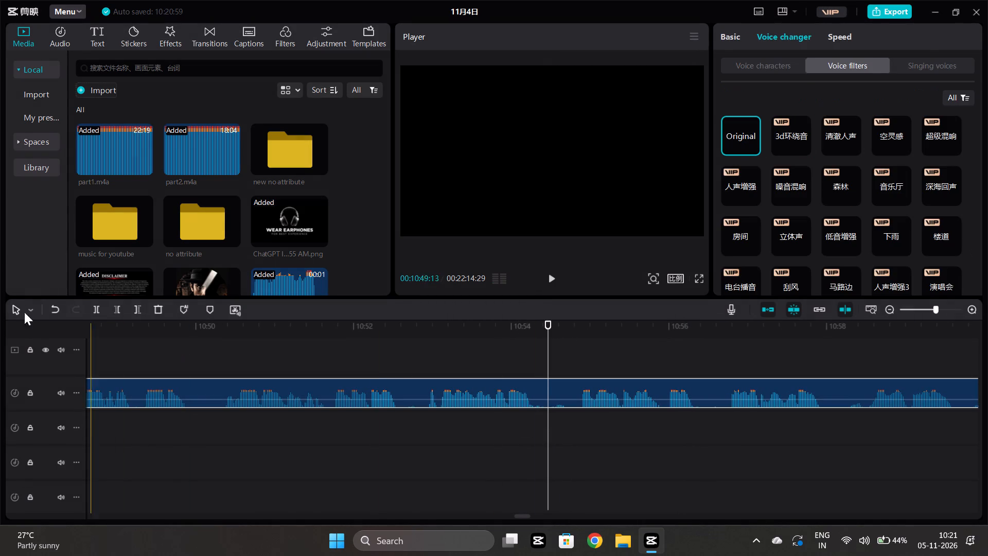
pyautogui.click(100, 312)
# Trim the start of the part2.m4a piece after the 10:54:14 split to 10:54:23.
pyautogui.click(572, 436)
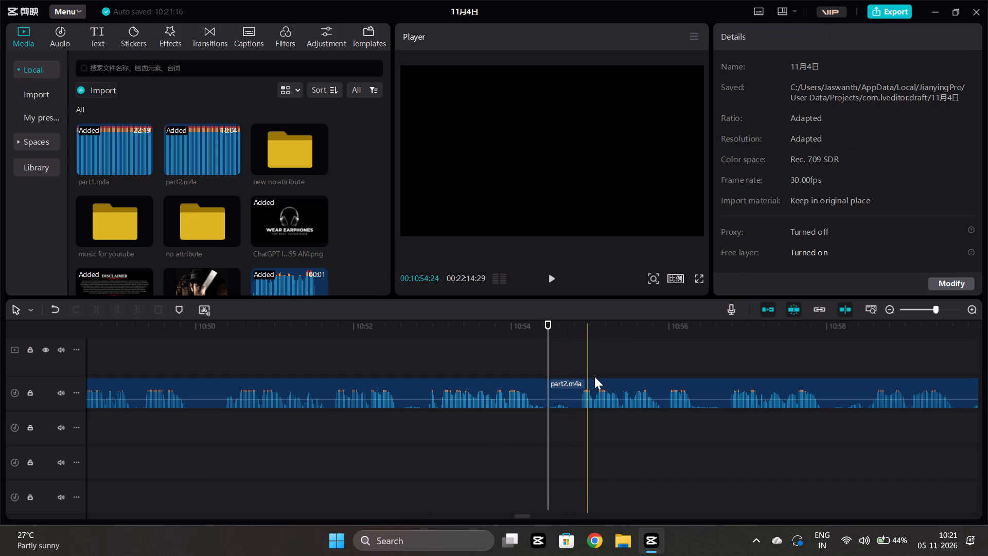
pyautogui.click(571, 423)
pyautogui.click(572, 404)
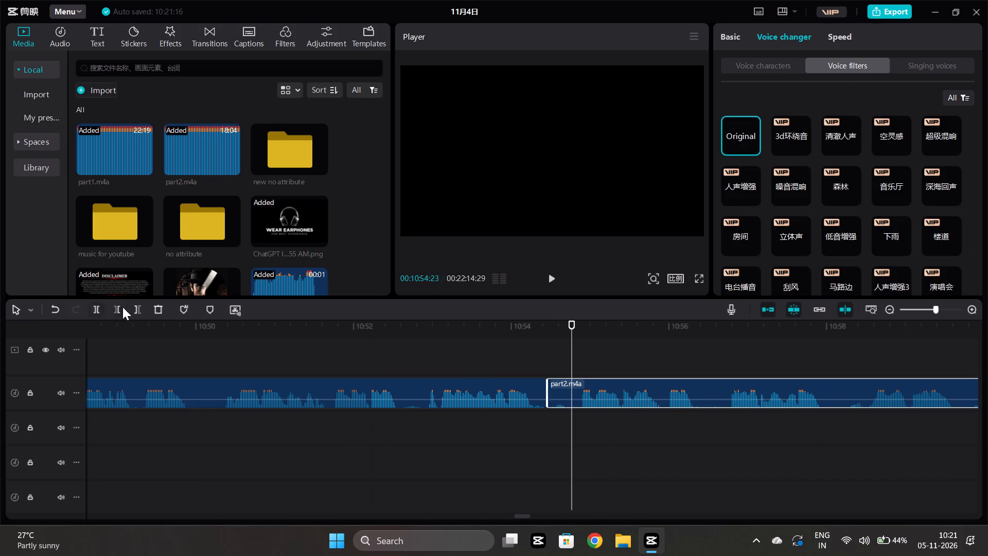
pyautogui.click(122, 307)
# Apply the 超级混响 voice filter at strength 60 to the part2.m4a piece ending at 10:54:14.
pyautogui.click(433, 392)
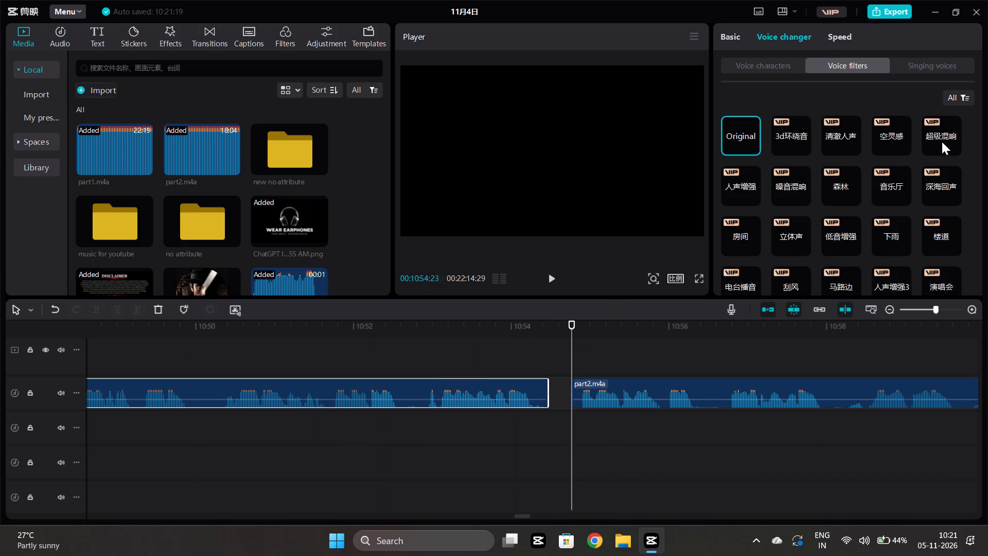
pyautogui.click(942, 142)
pyautogui.click(847, 283)
pyautogui.click(838, 279)
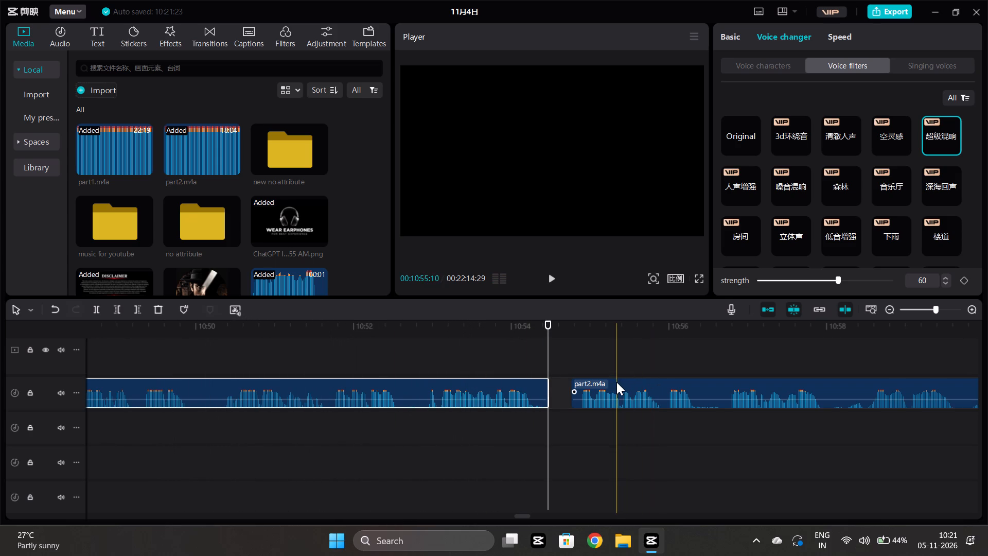
# Move the part2.m4a piece starting at 10:54:23 back to 10:54:14 to close the gap.
pyautogui.moveTo(616, 383); pyautogui.dragTo(594, 388)
# Apply the 超级混响 voice filter at strength 60 to the part2.m4a piece starting at 10:54:14.
pyautogui.click(589, 387)
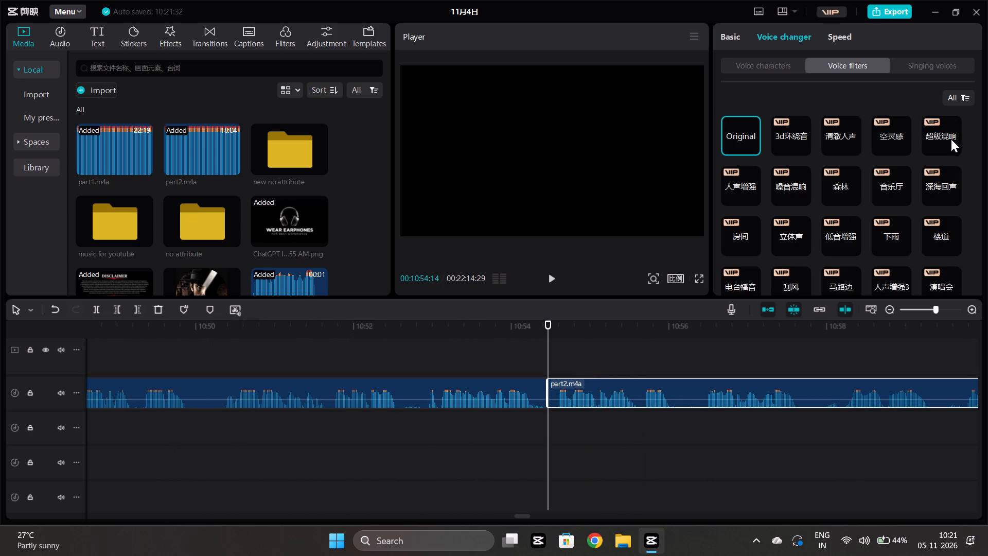
pyautogui.click(946, 138)
pyautogui.click(841, 270)
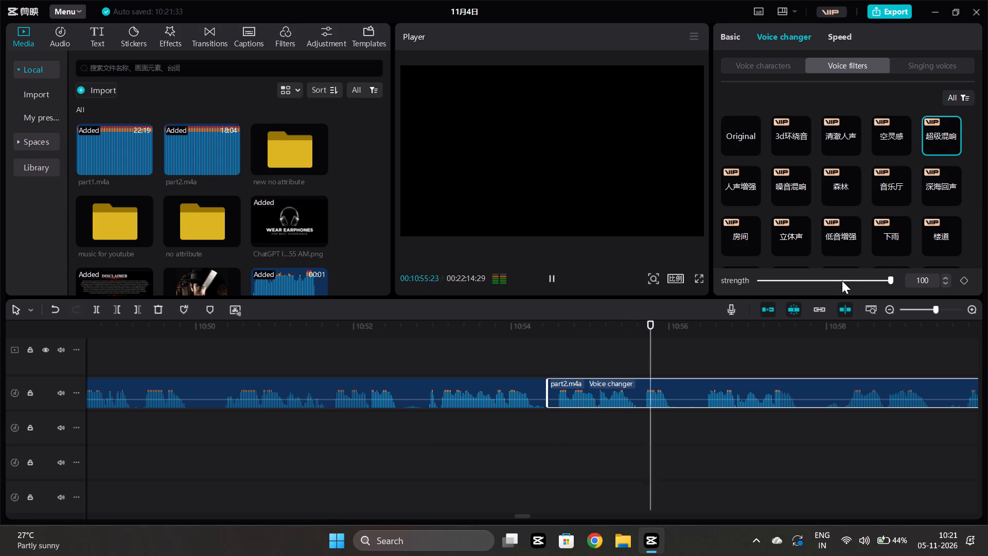
pyautogui.click(838, 281)
# Play on through the filtered part2.m4a piece and split it in the pause at about 11:02:18.
pyautogui.hscroll(-1, 649, 425)
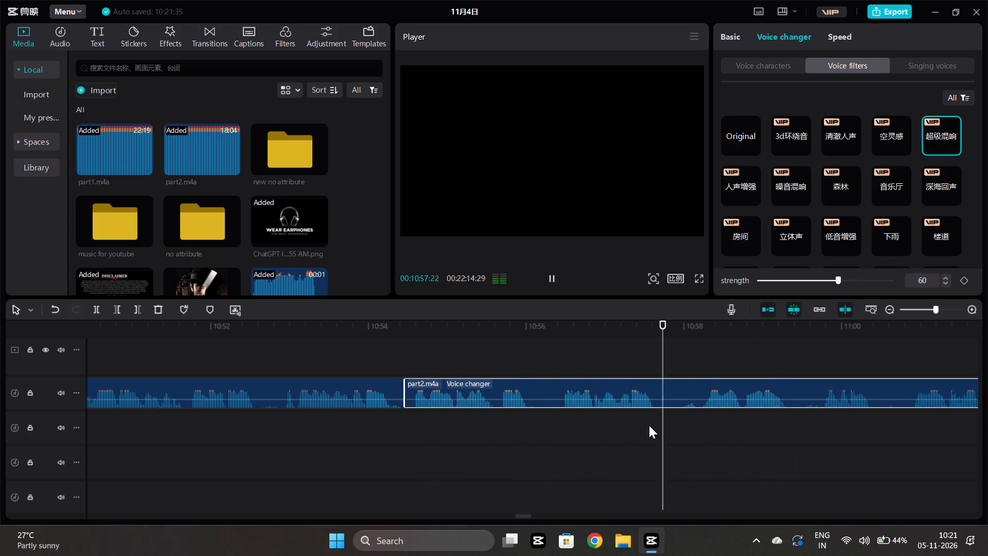
pyautogui.hscroll(-1, 649, 425)
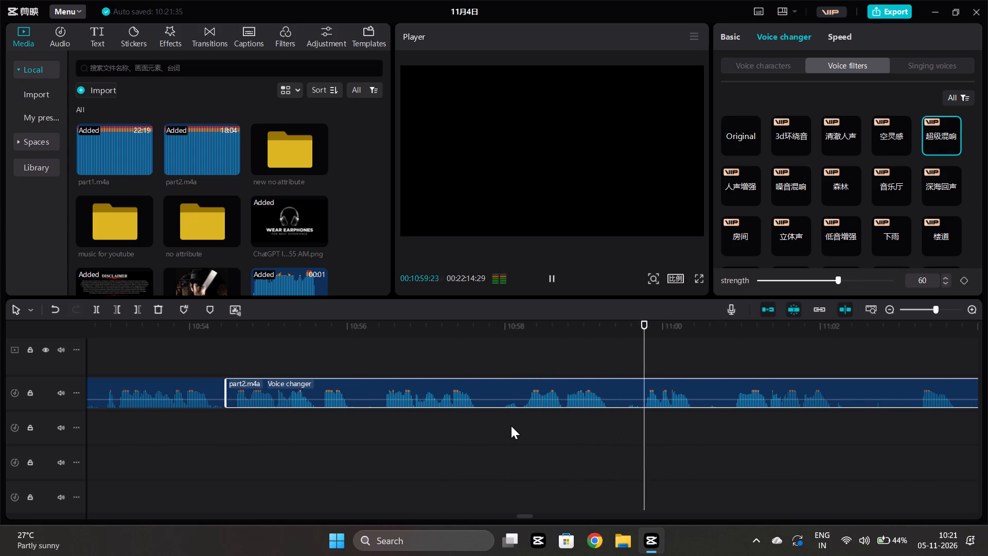
pyautogui.hscroll(-2, 511, 426)
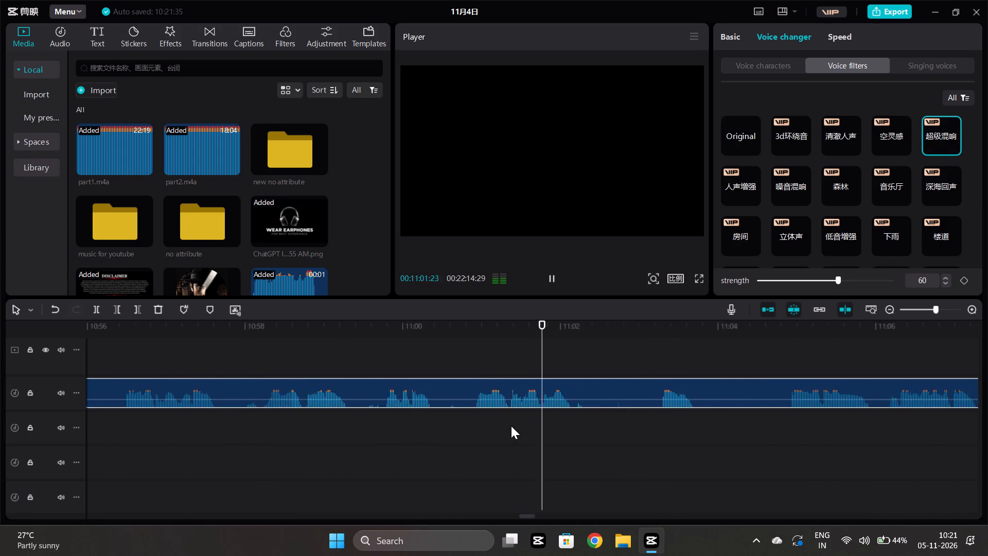
pyautogui.hscroll(-1, 511, 426)
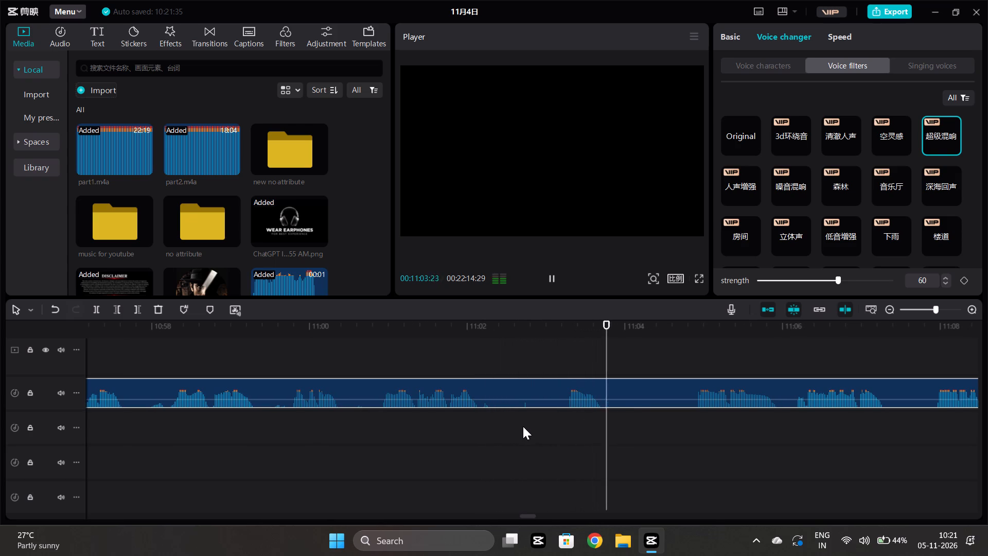
pyautogui.press('space')
pyautogui.click(514, 424)
pyautogui.click(524, 399)
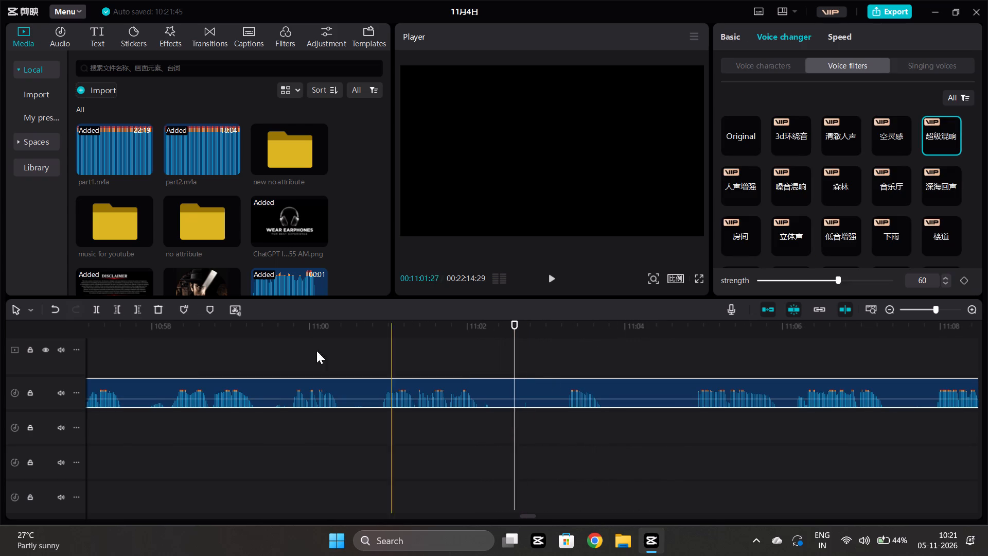
pyautogui.click(97, 311)
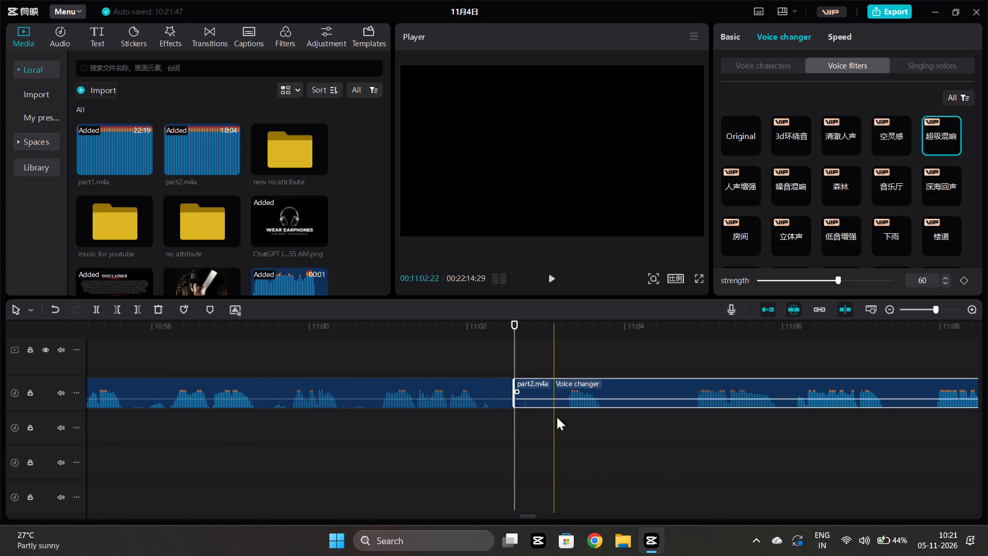
# Trim the start of the part2.m4a piece after the 11:02:18 split to 11:02:26.
pyautogui.click(537, 427)
pyautogui.click(535, 390)
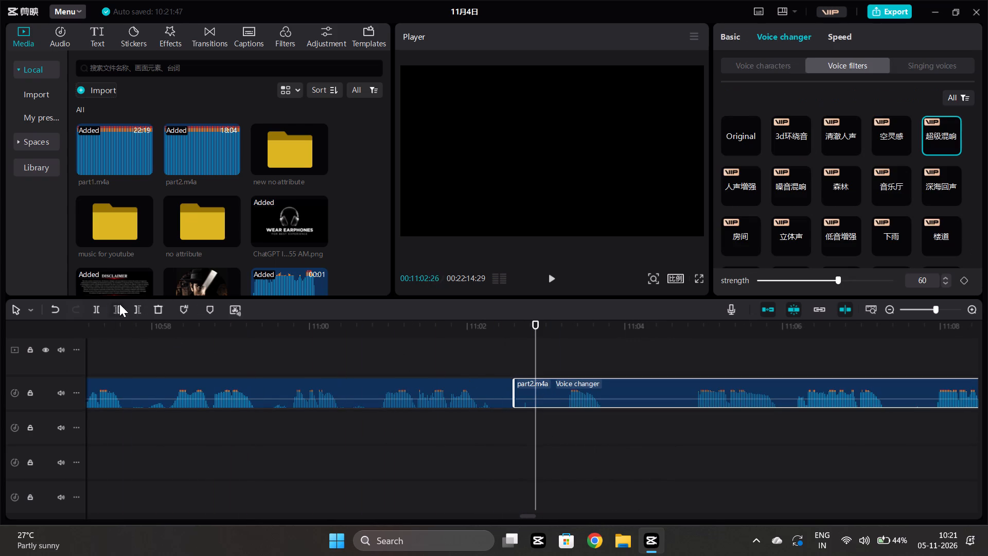
pyautogui.click(119, 304)
# Move the part2.m4a piece starting at 11:02:26 back to about 11:02:18, against the preceding piece.
pyautogui.moveTo(586, 380); pyautogui.dragTo(569, 385)
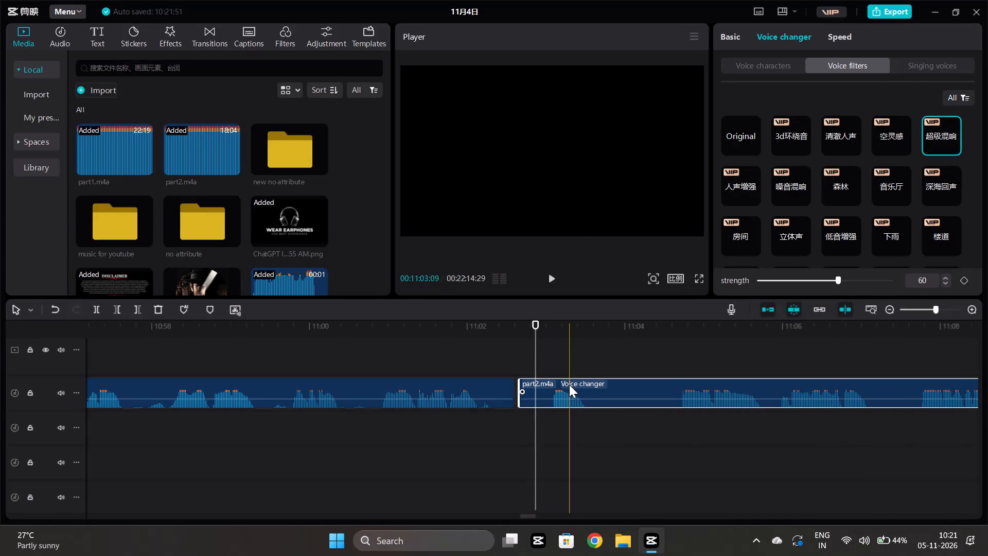
pyautogui.moveTo(577, 379); pyautogui.dragTo(572, 380)
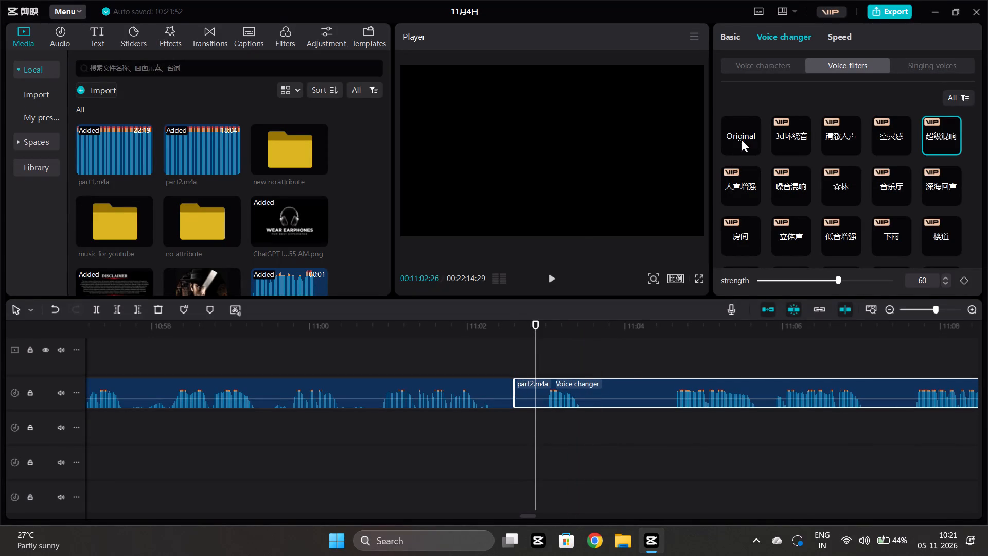
# Set the voice filter of the part2.m4a piece starting at about 11:02:18 to Original, and play it.
pyautogui.click(742, 135)
pyautogui.click(504, 441)
pyautogui.press('space')
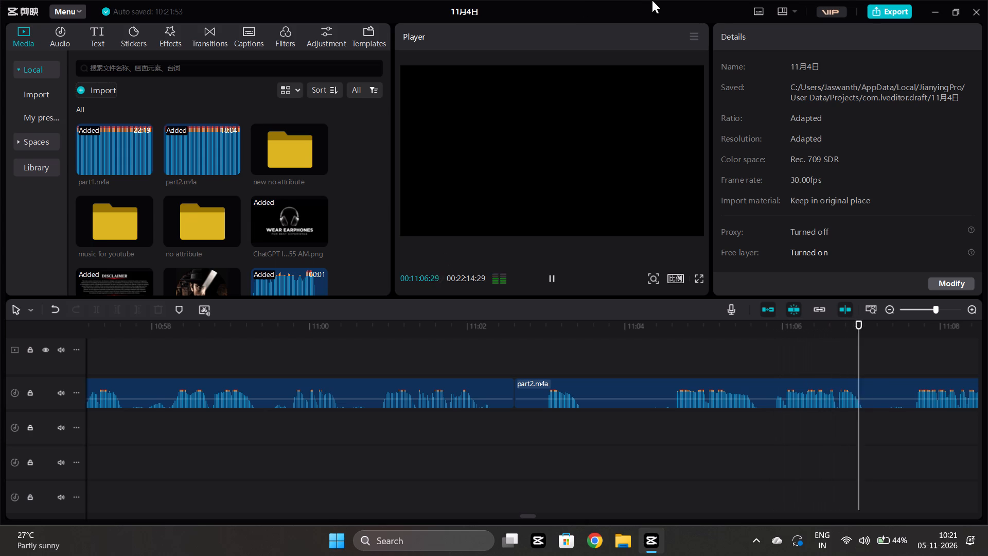
# Replay the part2.m4a piece from about 11:02:26 and split it at 11:04:17, just before the second phrase.
pyautogui.click(518, 421)
pyautogui.press('space')
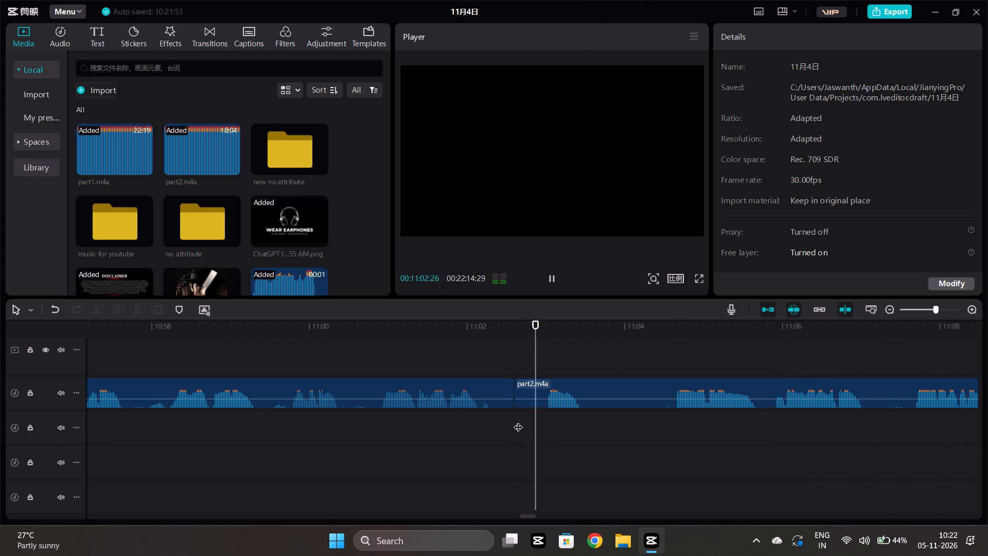
pyautogui.press('space')
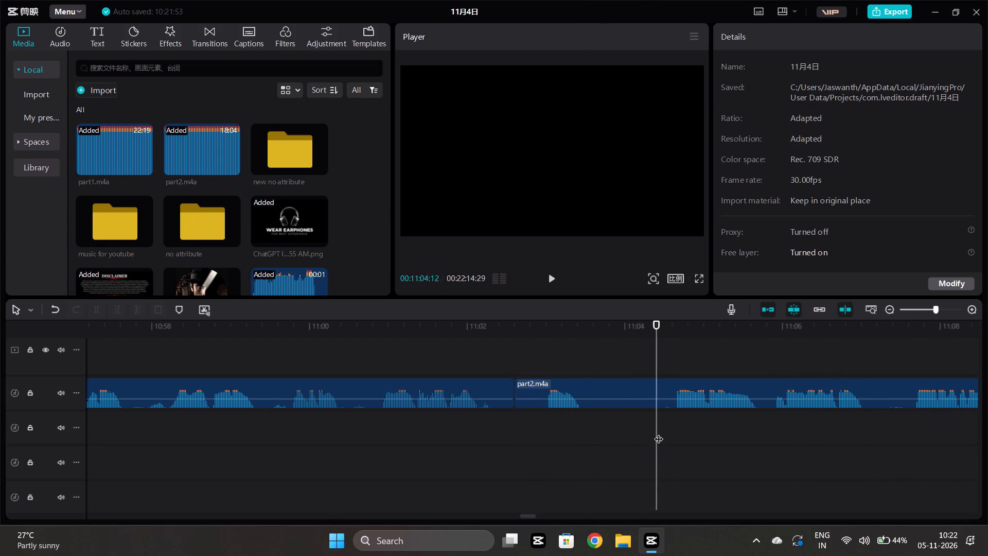
pyautogui.moveTo(658, 432); pyautogui.dragTo(668, 427)
pyautogui.click(669, 395)
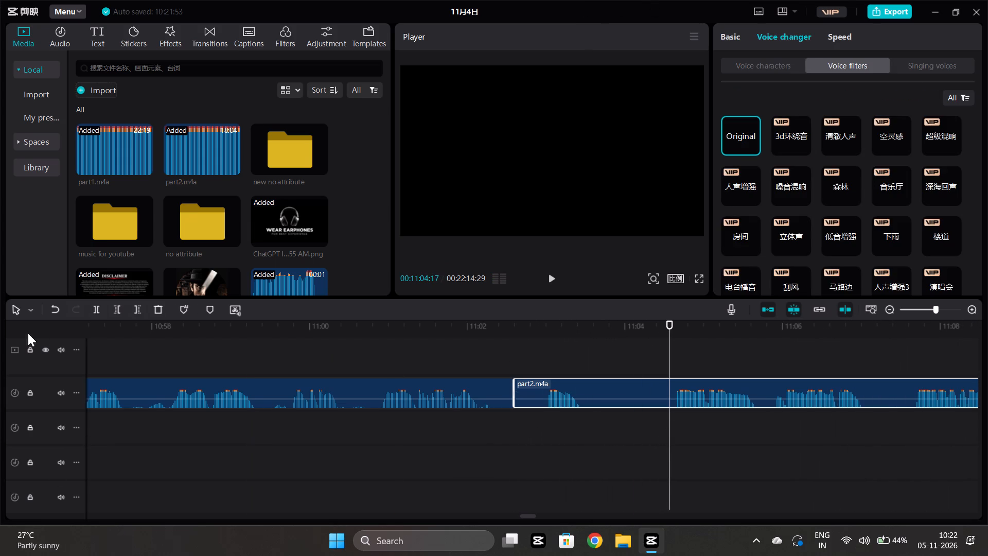
pyautogui.click(96, 308)
# Trim the end of the short part2.m4a piece before the 11:04:17 split to about 11:03:17, right after its phrase.
pyautogui.click(630, 436)
pyautogui.click(644, 383)
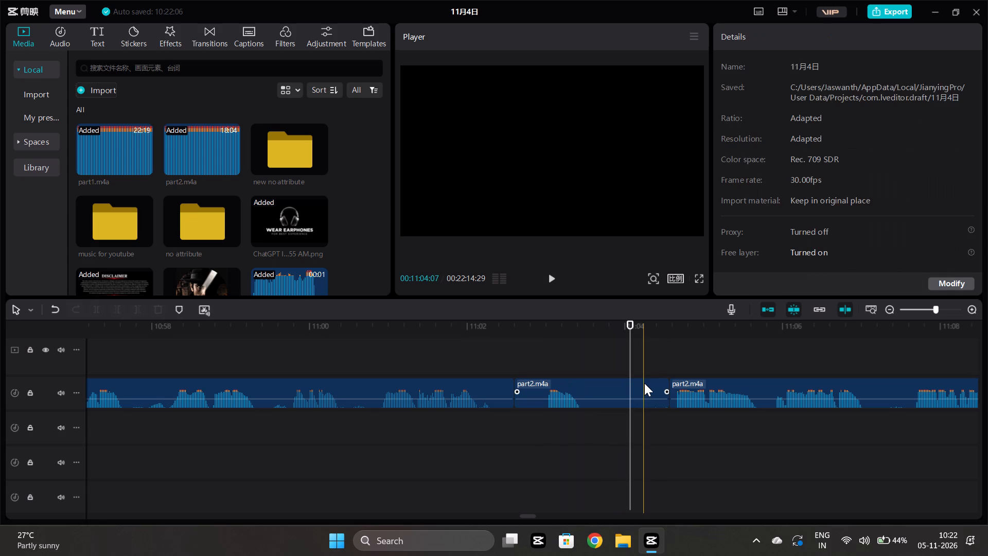
pyautogui.click(136, 309)
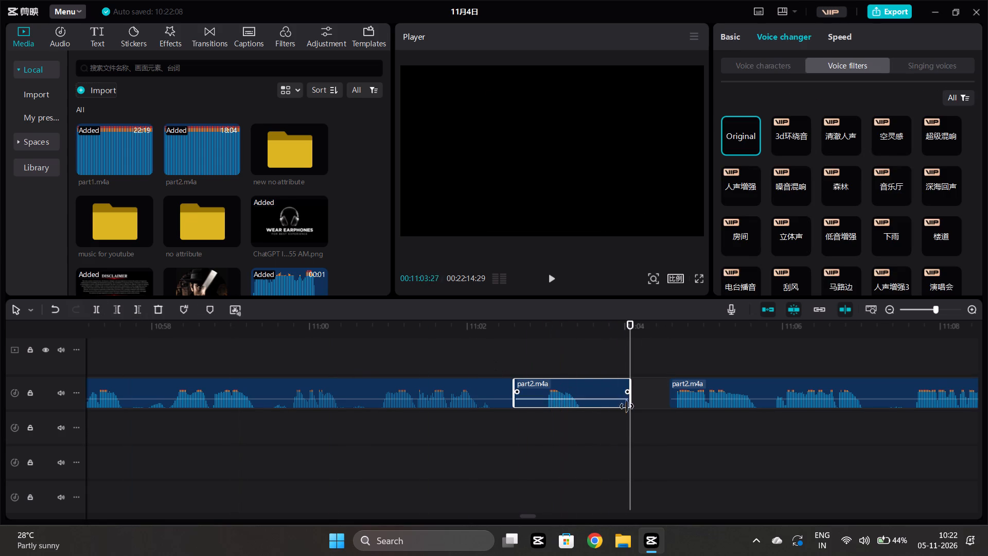
pyautogui.moveTo(631, 397); pyautogui.dragTo(589, 395)
# Move the short part2.m4a piece forward so that it ends against the piece starting at 11:04:17.
pyautogui.moveTo(567, 384); pyautogui.dragTo(651, 390)
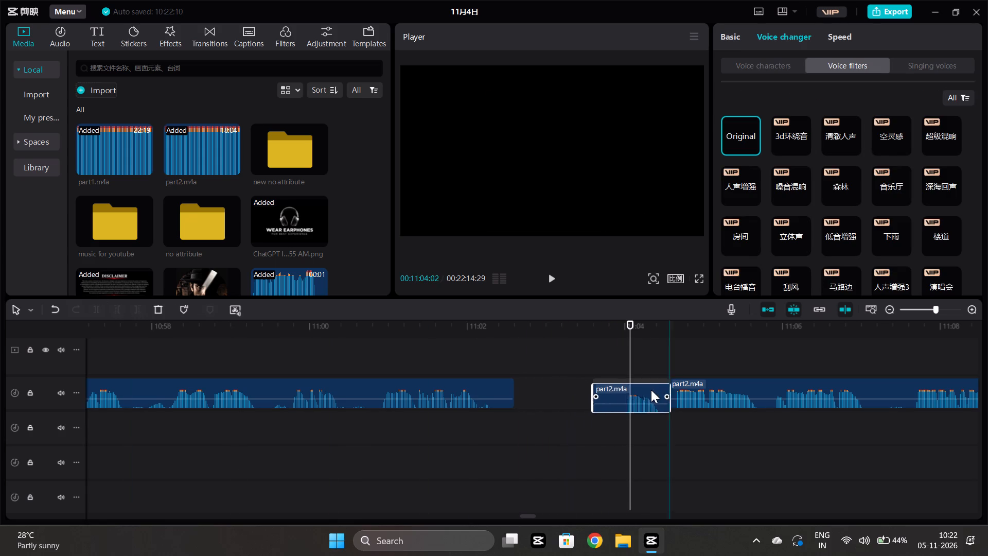
pyautogui.moveTo(651, 390); pyautogui.dragTo(647, 387)
# Trim the silent start of the short part2.m4a piece to about 11:03:29.
pyautogui.moveTo(591, 402); pyautogui.dragTo(622, 400)
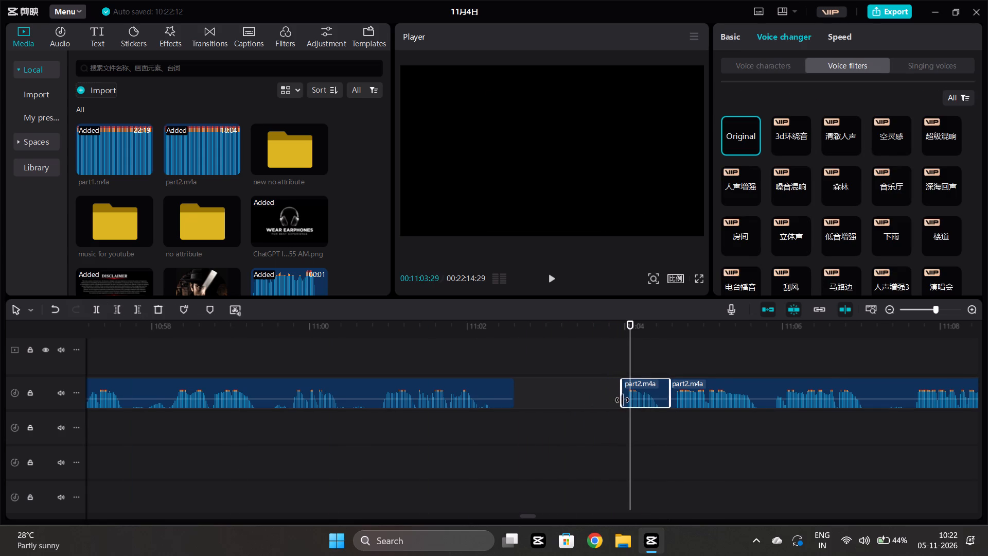
pyautogui.moveTo(622, 400); pyautogui.dragTo(621, 401)
# Extend the end of the filtered part2.m4a piece from about 11:02:18 to about 11:03:07, and play the transition.
pyautogui.click(395, 407)
pyautogui.press('space')
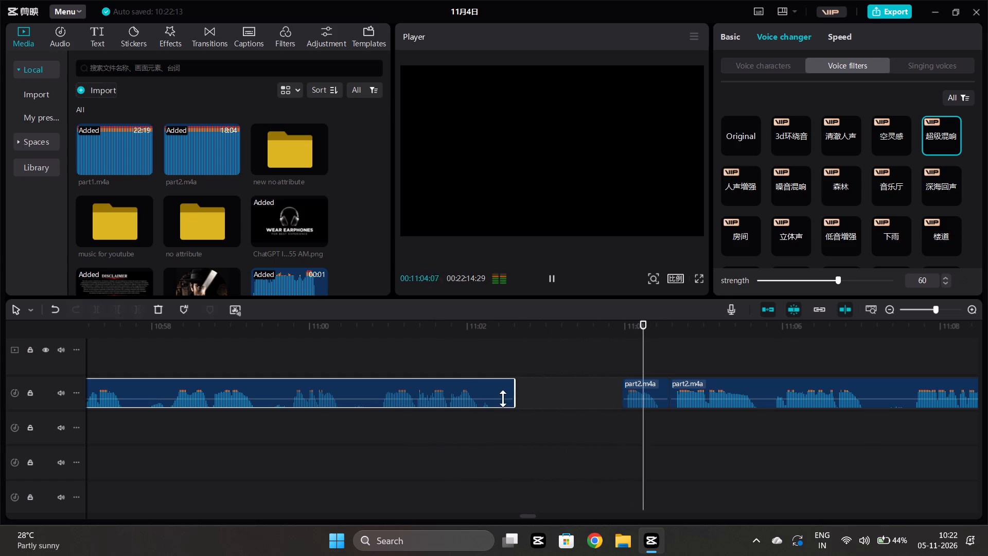
pyautogui.moveTo(516, 403); pyautogui.dragTo(565, 408)
pyautogui.click(369, 433)
pyautogui.press('space')
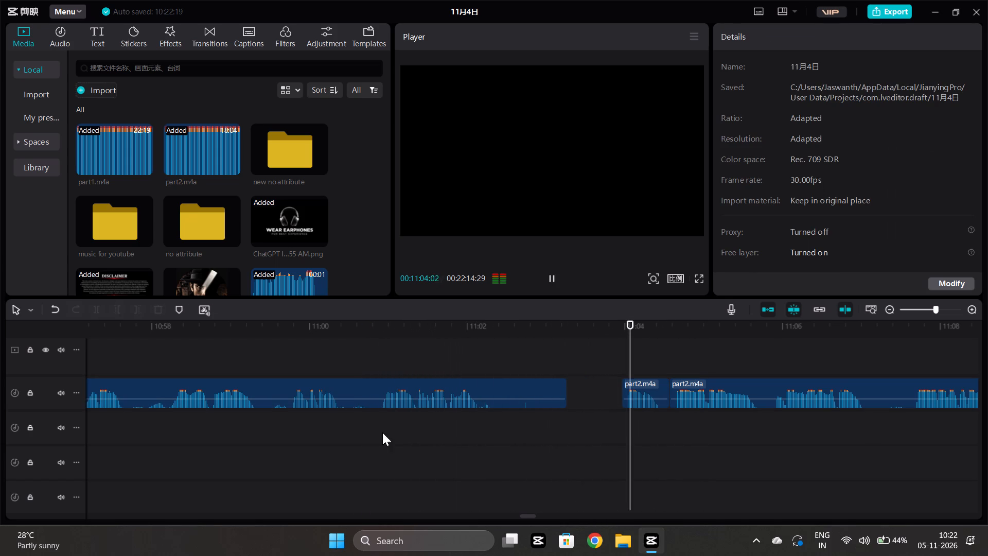
# Play on and split the part2.m4a piece starting at 11:04:17 in the pause at 11:07:09.
pyautogui.hscroll(-3, 596, 387)
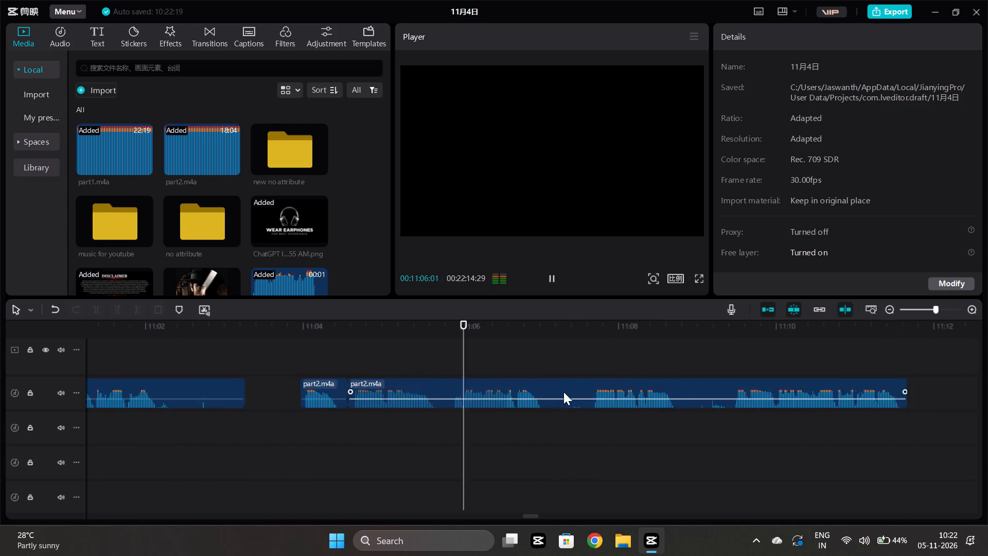
pyautogui.hscroll(-1, 563, 392)
pyautogui.press('space')
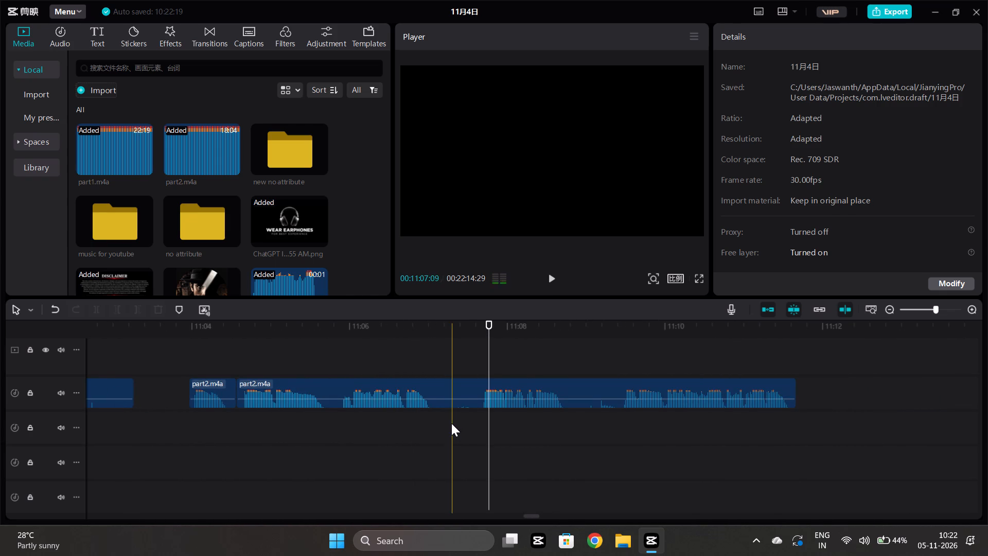
pyautogui.click(451, 423)
pyautogui.click(456, 394)
pyautogui.click(97, 308)
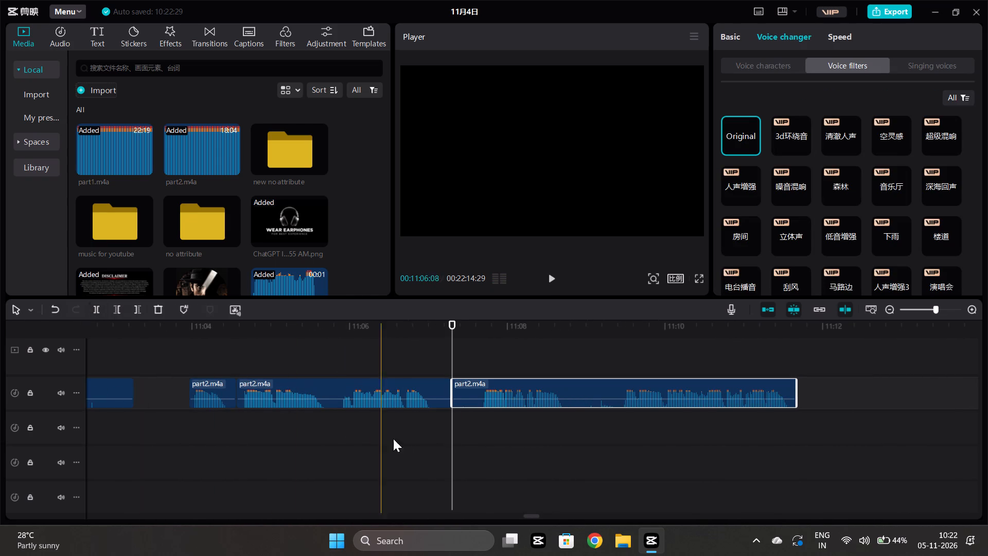
# Trim the start of the part2.m4a piece after the 11:07:09 split to 11:07:16.
pyautogui.click(471, 434)
pyautogui.click(483, 389)
pyautogui.click(112, 302)
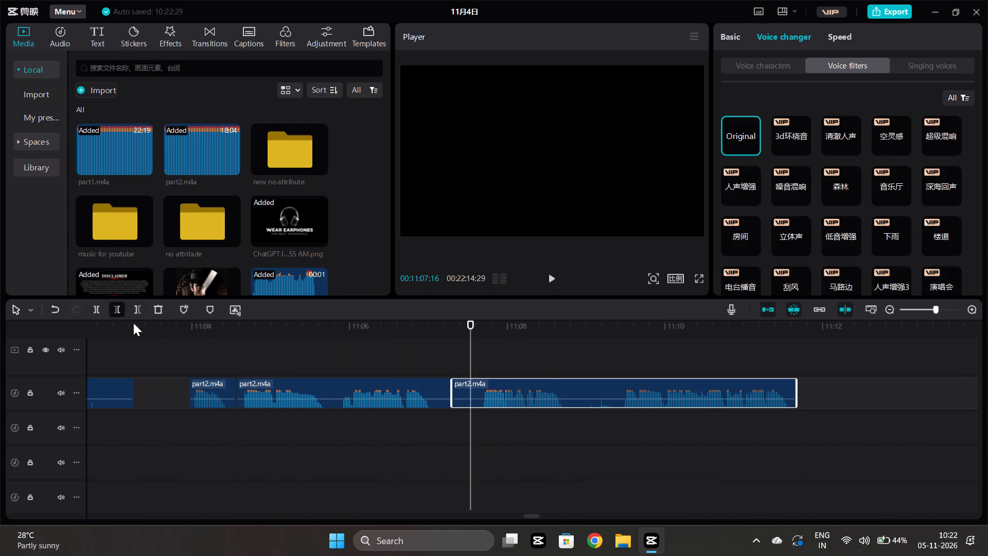
# Split the part2.m4a piece starting at 11:07:16 in the pause at about 11:09:01.
pyautogui.click(589, 463)
pyautogui.click(619, 397)
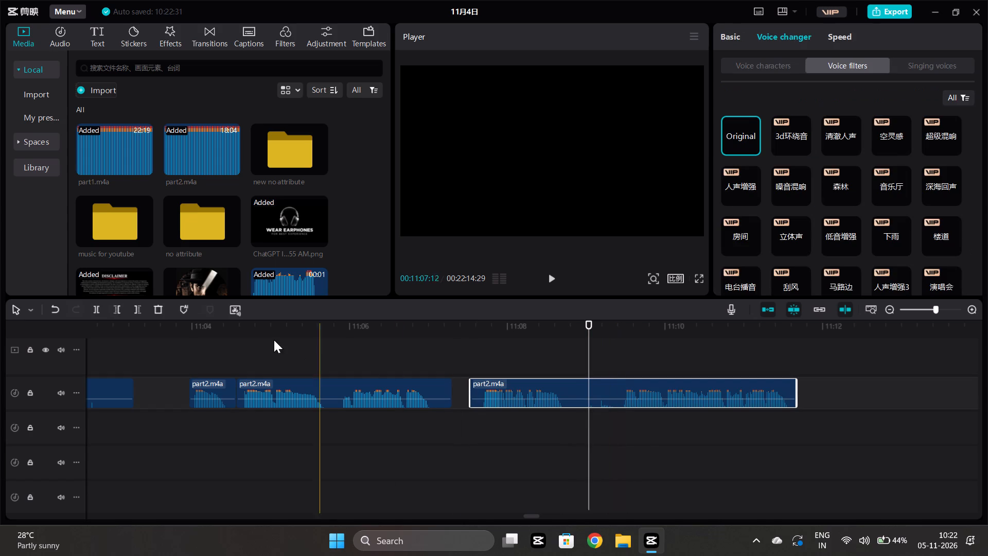
pyautogui.click(95, 312)
# Trim the silent start of the part2.m4a piece after the 11:09:01 split to about 11:09:12, and play it.
pyautogui.click(617, 433)
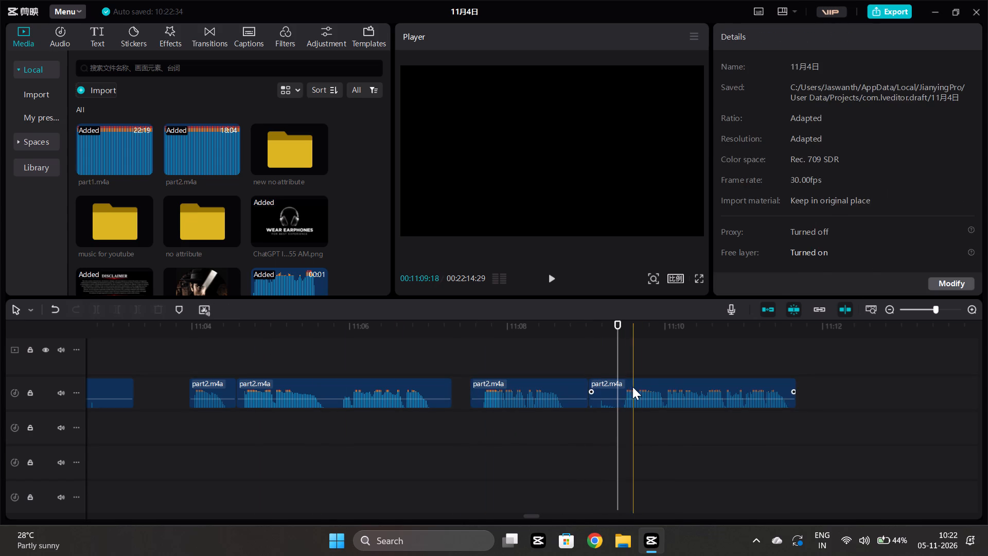
pyautogui.click(632, 387)
pyautogui.click(119, 314)
pyautogui.click(616, 476)
pyautogui.press('space')
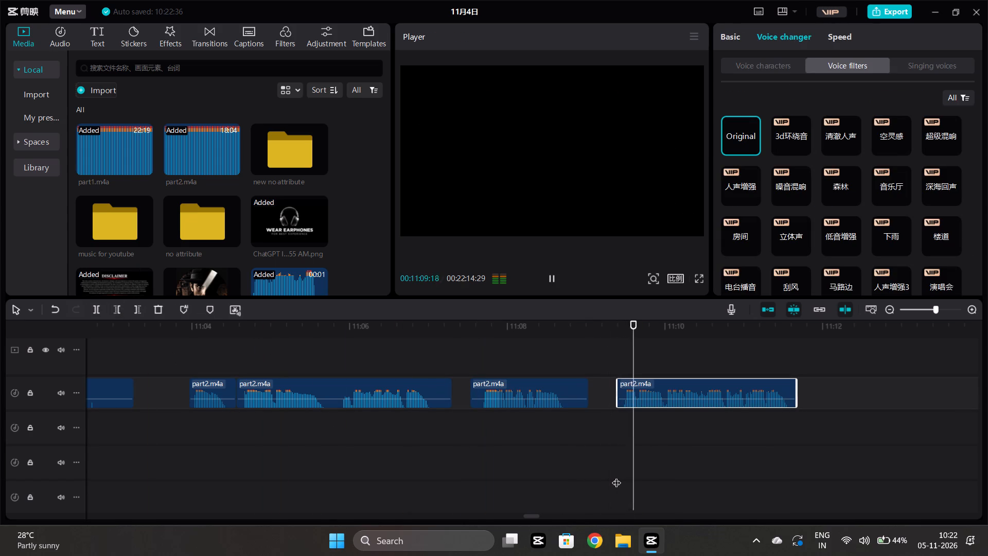
# Move the following part2.m4a piece back to meet the previous piece's end at about 11:11:20, and play the transition.
pyautogui.hscroll(-1, 616, 476)
pyautogui.keyDown('ctrl'); pyautogui.scroll(-3, 614, 478); pyautogui.keyUp('ctrl')
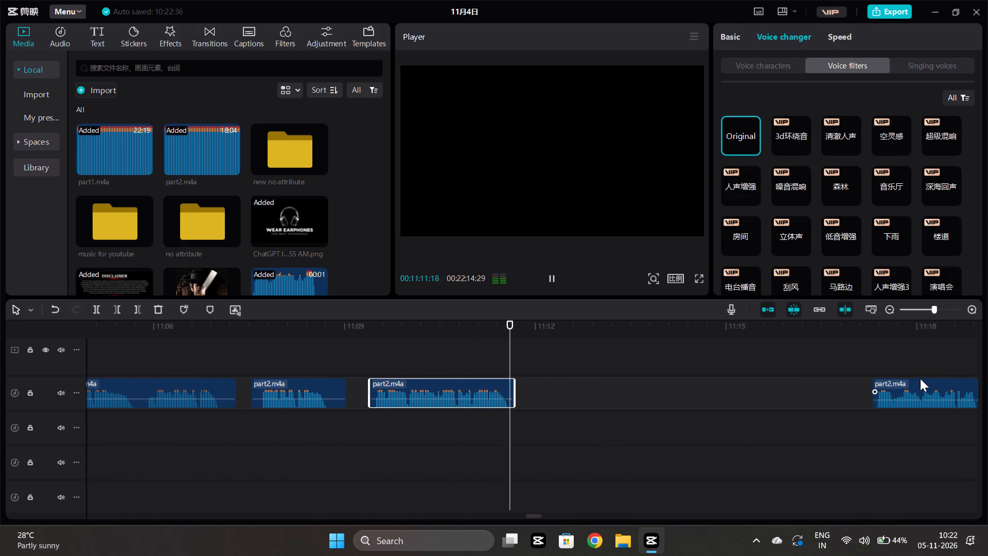
pyautogui.moveTo(920, 383); pyautogui.dragTo(563, 399)
pyautogui.click(474, 457)
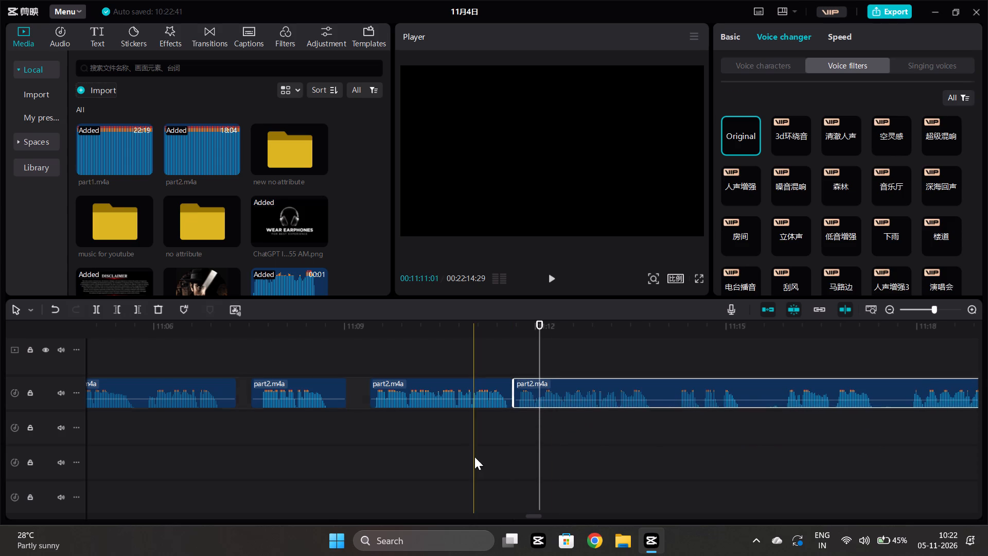
pyautogui.press('space')
pyautogui.hscroll(-1, 474, 457)
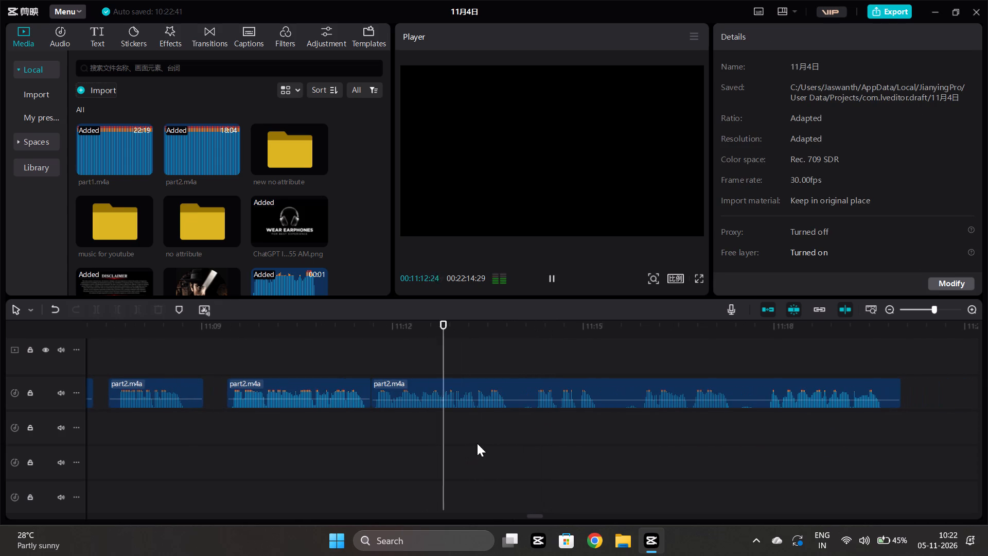
# Split the part2.m4a piece starting at about 11:11:20 in the pause at 11:14:07.
pyautogui.press('space')
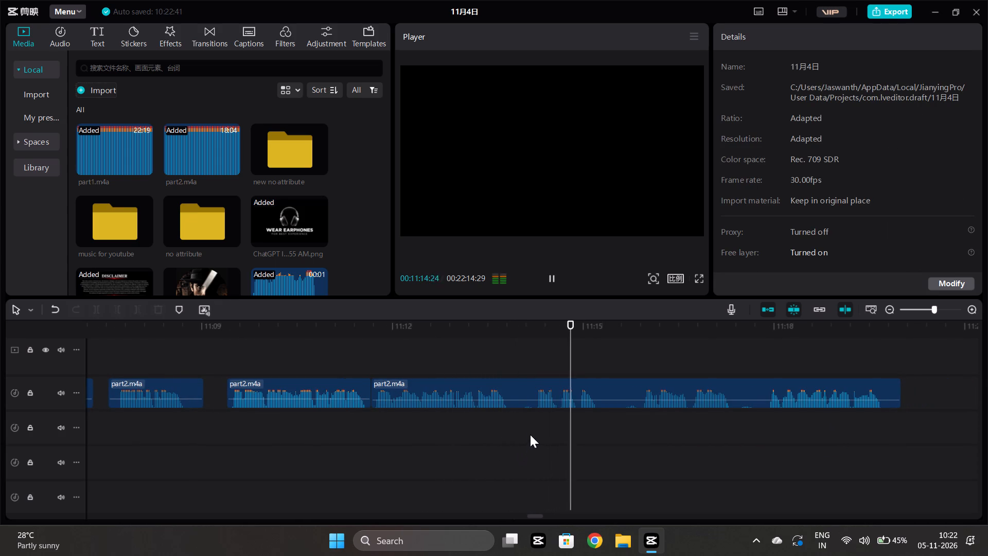
pyautogui.click(535, 433)
pyautogui.click(537, 397)
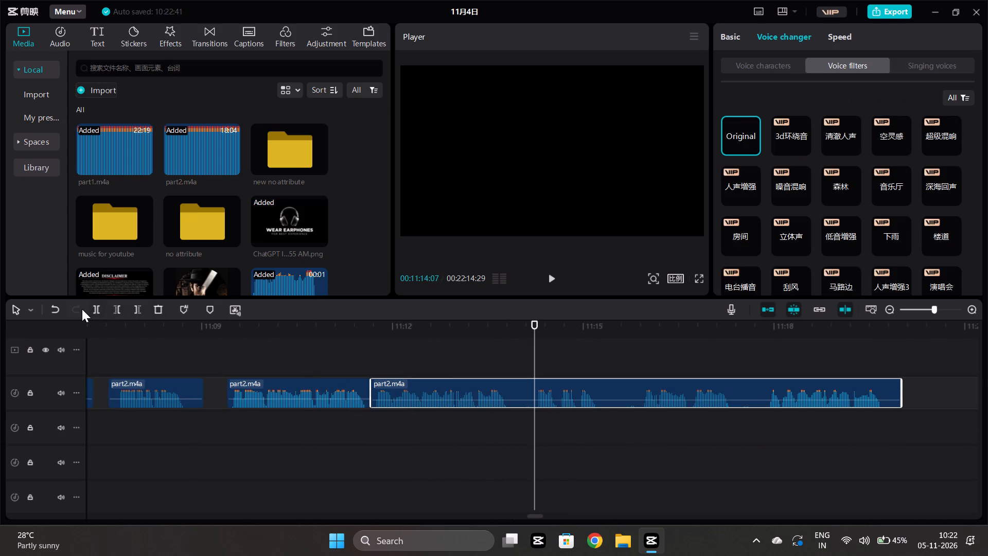
pyautogui.click(96, 311)
# Trim the end of the part2.m4a piece before the 11:14:07 split to about 11:14:00, and play the piece.
pyautogui.click(519, 447)
pyautogui.click(534, 404)
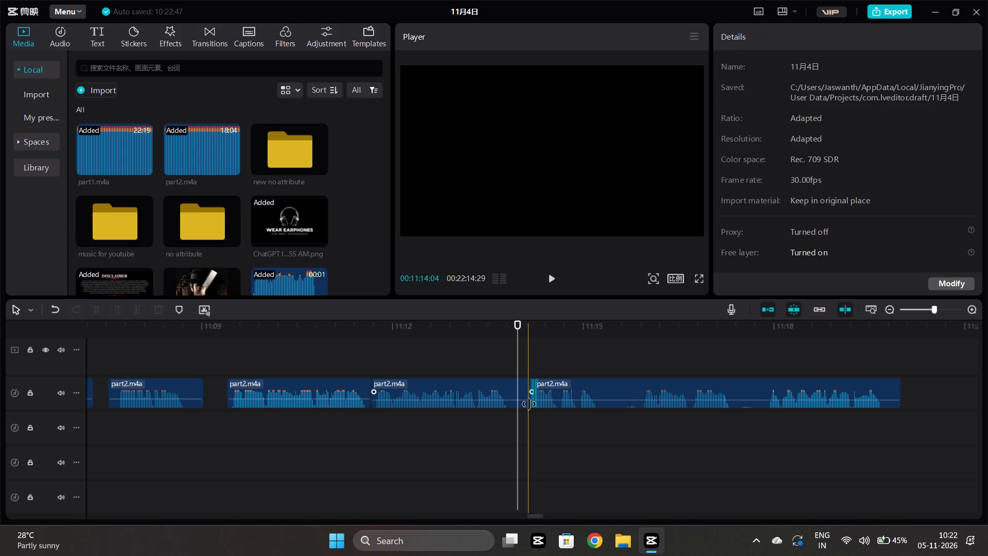
pyautogui.click(529, 404)
pyautogui.click(139, 308)
pyautogui.click(394, 436)
pyautogui.press('space')
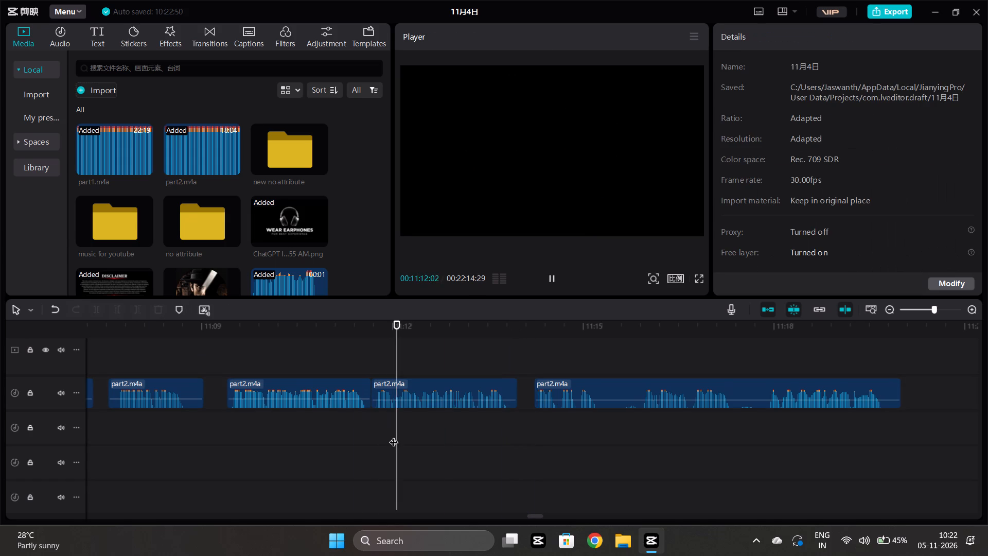
pyautogui.click(376, 431)
pyautogui.press('space')
# Apply the 超级混响 voice filter at strength 54 to the part2.m4a piece from about 11:11:20 to 11:14:00.
pyautogui.click(418, 400)
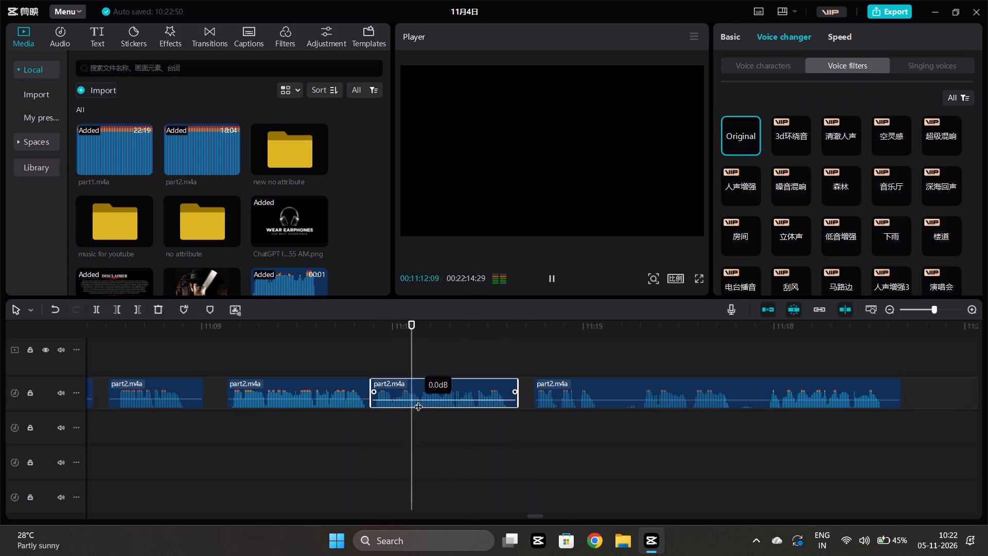
pyautogui.click(947, 135)
pyautogui.click(831, 277)
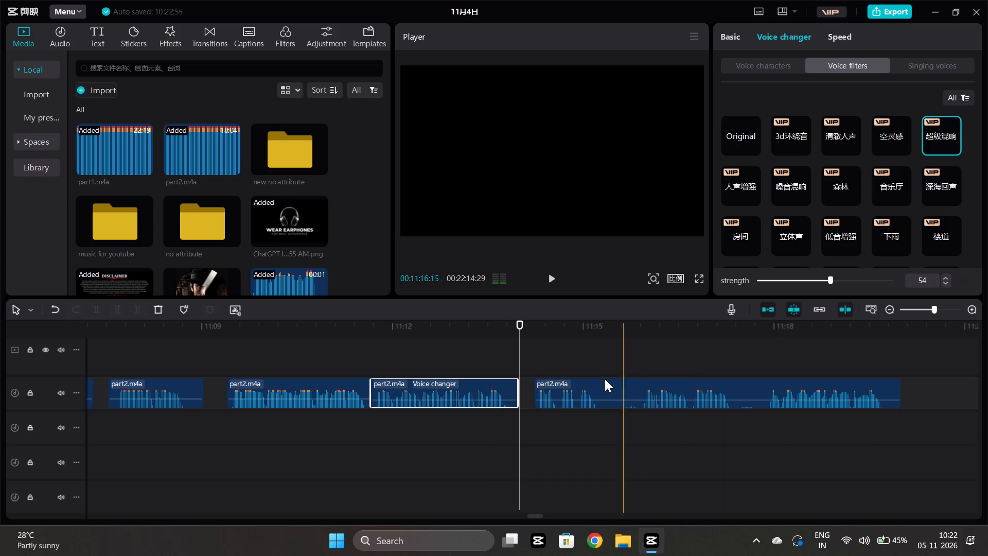
# Apply the 超级混响 voice filter at strength 51 to the part2.m4a piece starting at 11:14:07.
pyautogui.click(581, 388)
pyautogui.moveTo(934, 144); pyautogui.dragTo(926, 149)
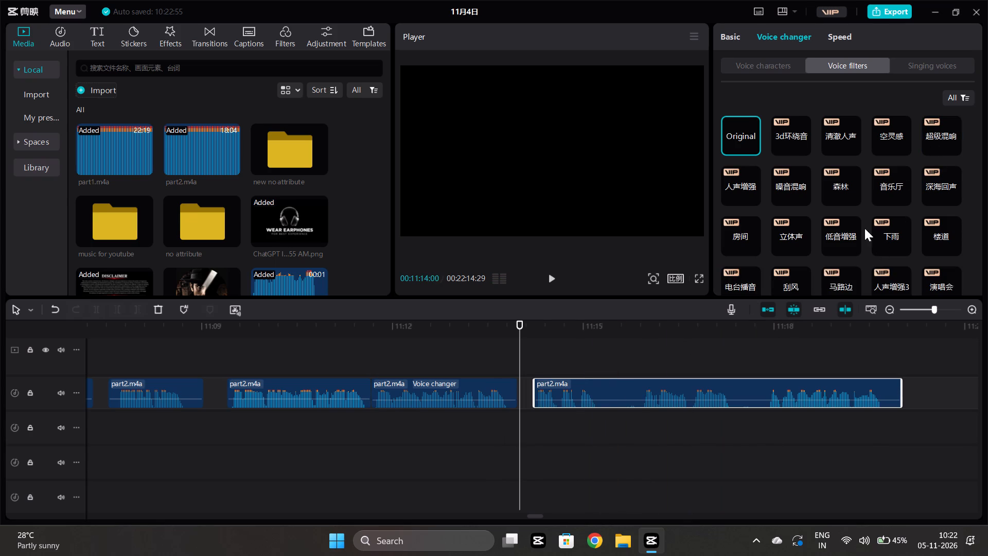
pyautogui.click(827, 280)
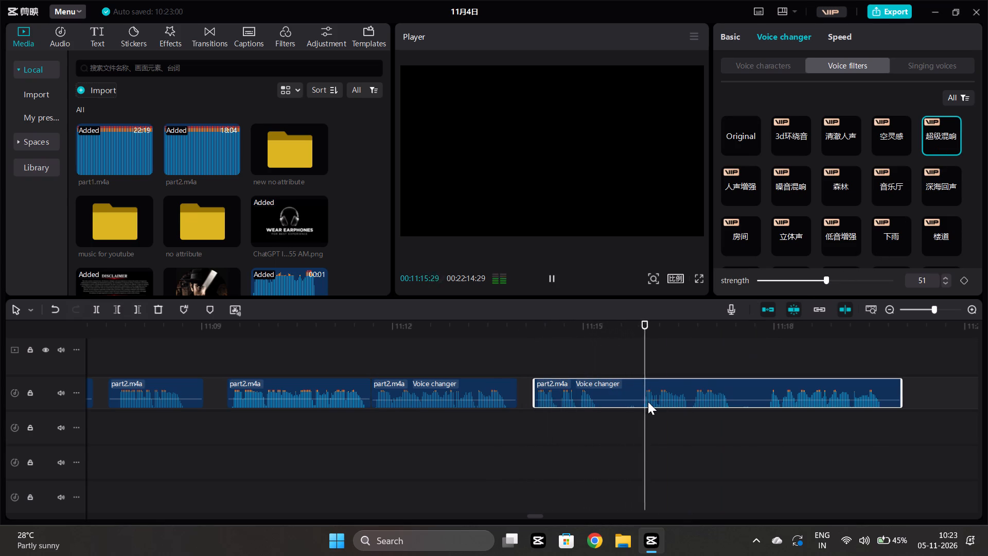
# Play the filtered part2.m4a piece starting at 11:14:07, extend its end to about 11:20:25, and play its ending.
pyautogui.hscroll(-2, 630, 416)
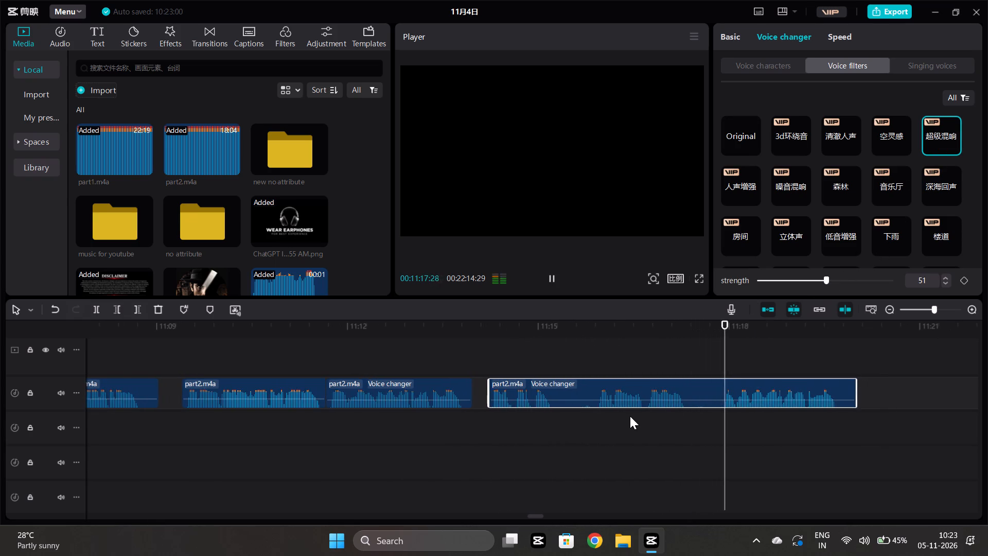
pyautogui.hscroll(-2, 630, 416)
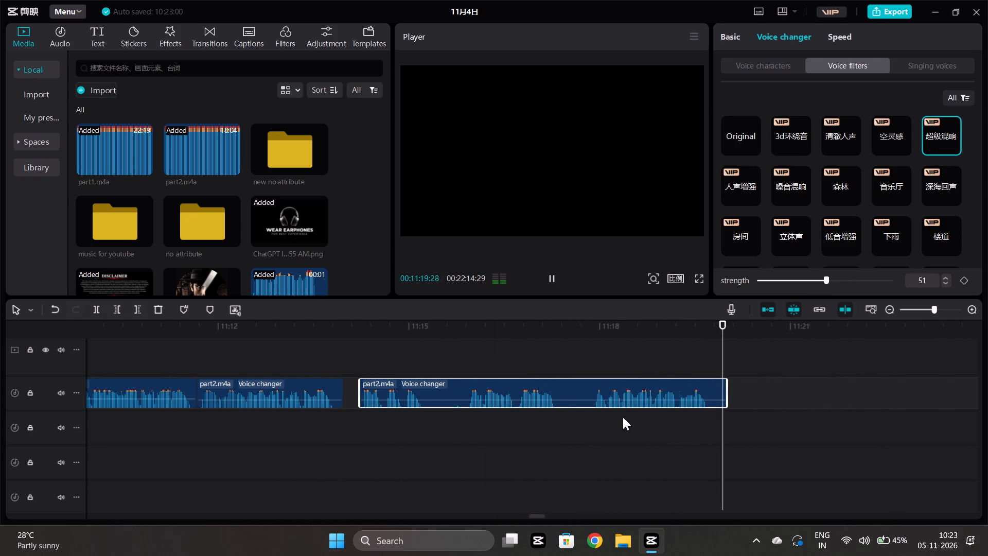
pyautogui.hscroll(-1, 623, 417)
pyautogui.moveTo(619, 395); pyautogui.dragTo(643, 391)
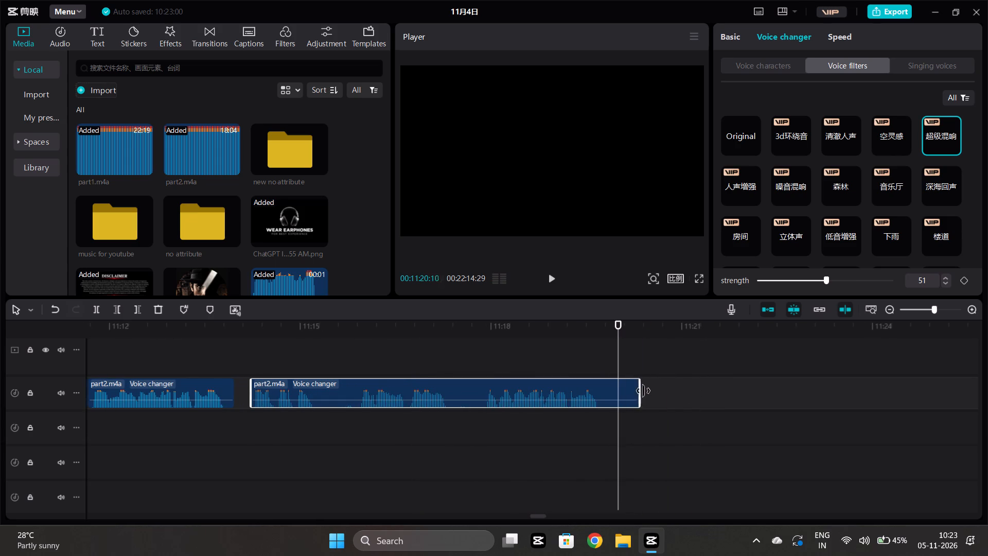
pyautogui.moveTo(643, 391); pyautogui.dragTo(671, 401)
pyautogui.click(581, 411)
pyautogui.press('space')
# Move the following part2.m4a piece back to meet the filtered piece's end at about 11:20:25, and play the transition.
pyautogui.hscroll(-1, 581, 411)
pyautogui.keyDown('ctrl'); pyautogui.scroll(-1, 581, 411); pyautogui.keyUp('ctrl')
pyautogui.keyDown('ctrl'); pyautogui.hscroll(-1, 581, 411); pyautogui.keyUp('ctrl')
pyautogui.hscroll(-1, 581, 411)
pyautogui.keyDown('ctrl'); pyautogui.scroll(-1, 581, 411); pyautogui.keyUp('ctrl')
pyautogui.keyDown('ctrl'); pyautogui.hscroll(-1, 581, 411); pyautogui.keyUp('ctrl')
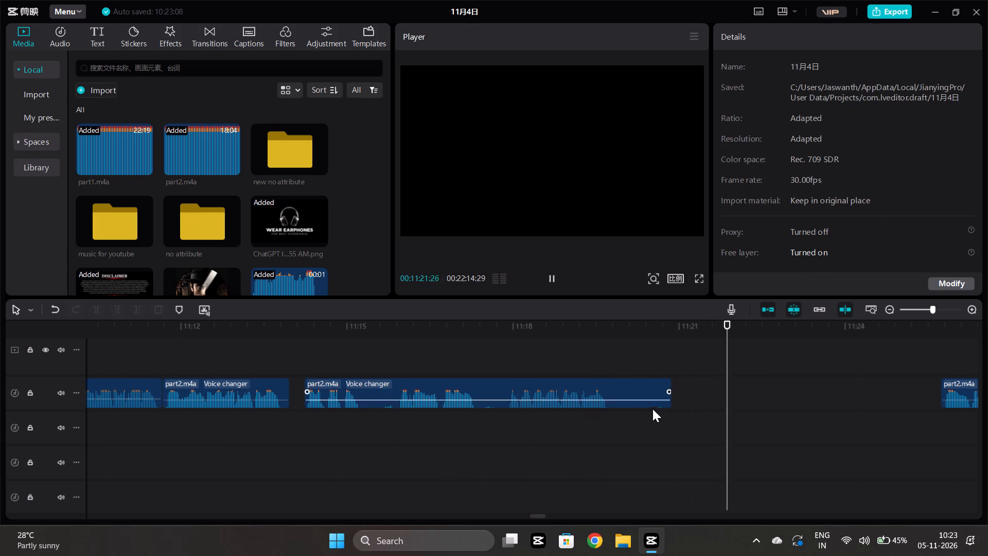
pyautogui.hscroll(-1, 656, 419)
pyautogui.moveTo(823, 388); pyautogui.dragTo(559, 383)
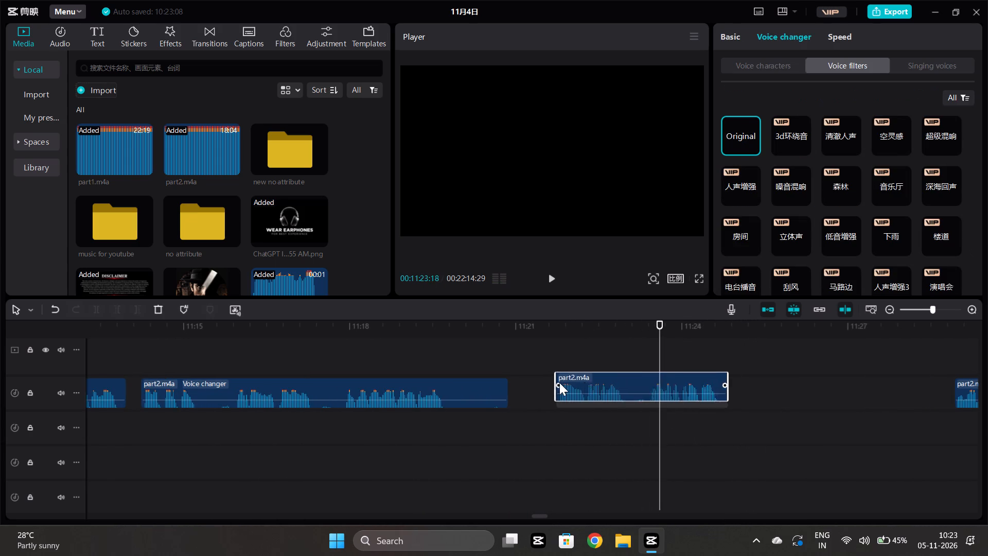
pyautogui.moveTo(559, 383); pyautogui.dragTo(554, 387)
pyautogui.click(509, 420)
pyautogui.click(509, 419)
pyautogui.press('space')
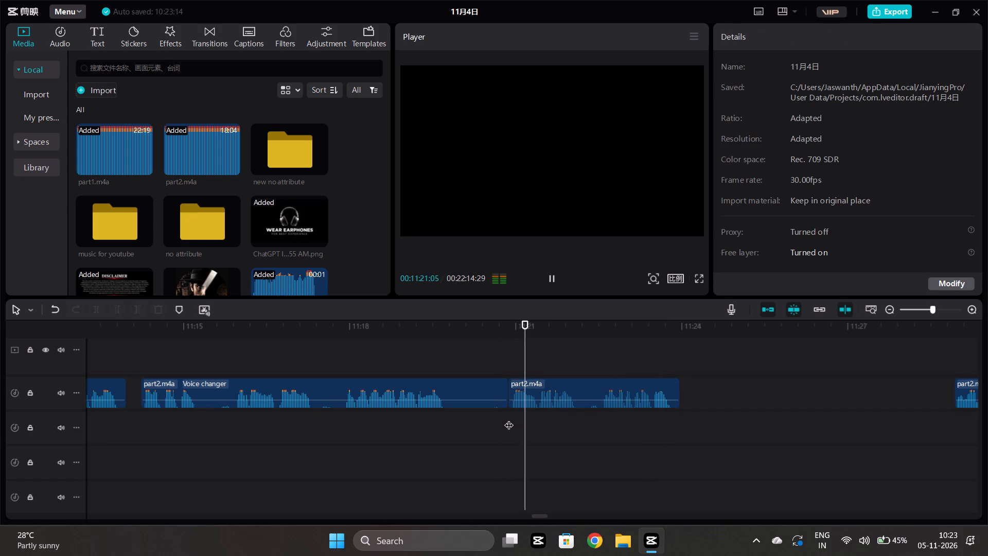
# Split the part2.m4a piece starting at about 11:20:25 in the pause at 11:22:15.
pyautogui.press('space')
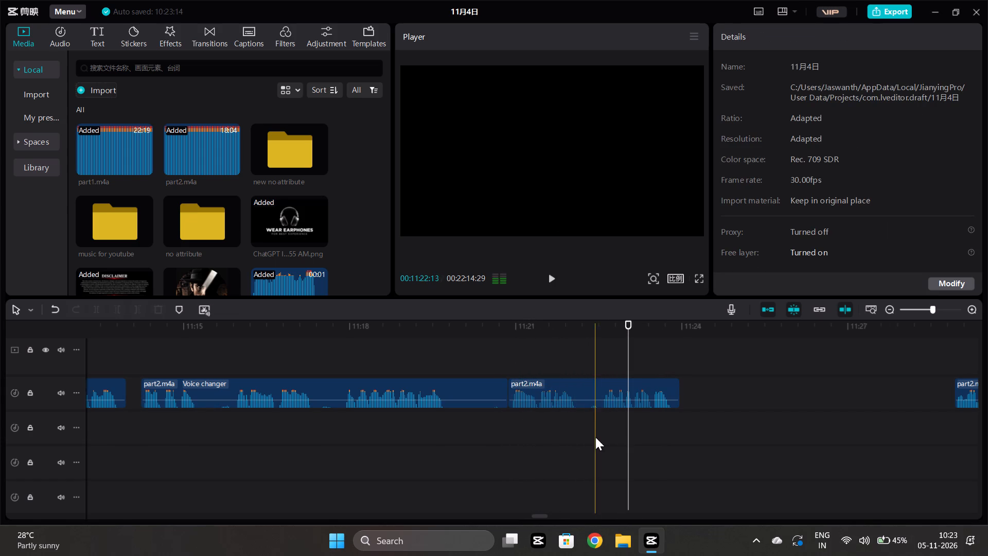
pyautogui.click(598, 431)
pyautogui.click(599, 392)
pyautogui.click(93, 310)
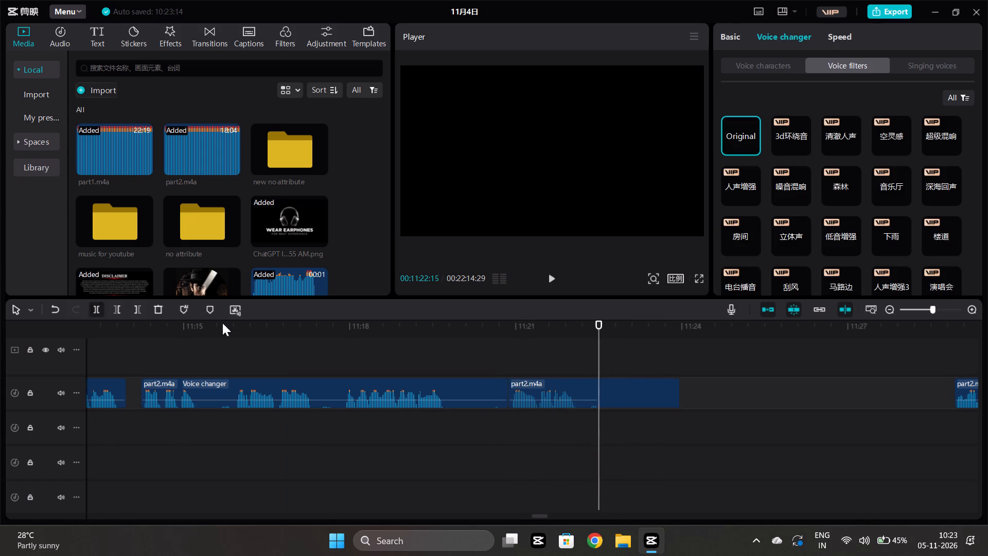
# Trim the end of the part2.m4a piece before the 11:22:15 split to 11:22:09, and play across the gap.
pyautogui.click(587, 428)
pyautogui.click(589, 397)
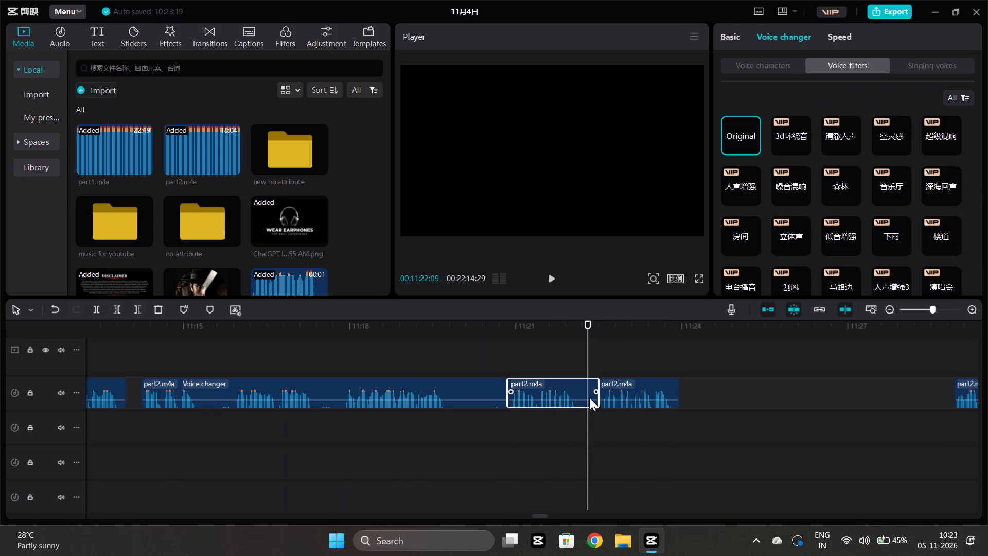
pyautogui.click(135, 312)
pyautogui.click(569, 470)
pyautogui.press('space')
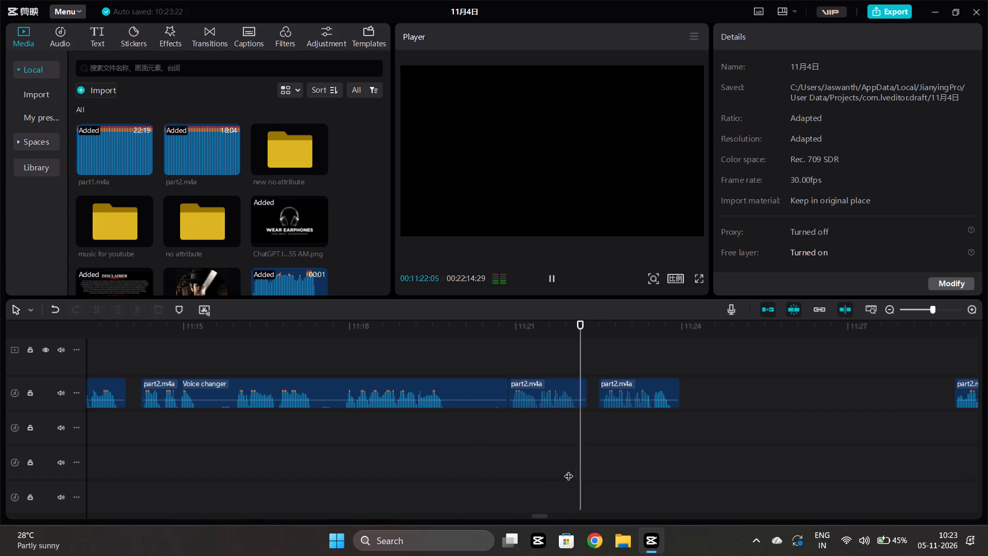
# Move the following part2.m4a piece back to meet the previous piece's end at about 11:23:28, and play the transition.
pyautogui.hscroll(-1, 569, 470)
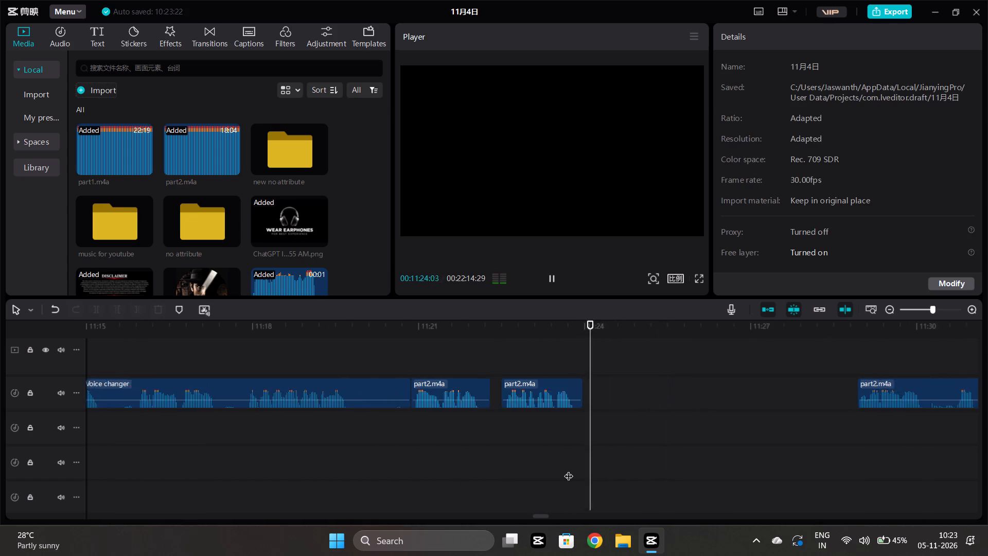
pyautogui.hscroll(-1, 569, 470)
pyautogui.moveTo(813, 386); pyautogui.dragTo(541, 397)
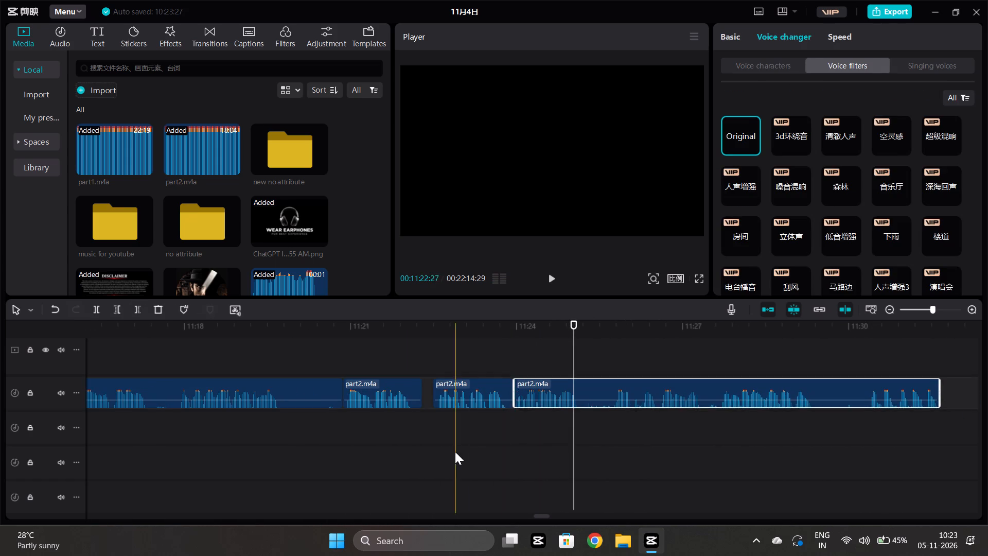
pyautogui.moveTo(455, 451); pyautogui.dragTo(469, 449)
pyautogui.click(472, 449)
pyautogui.press('space')
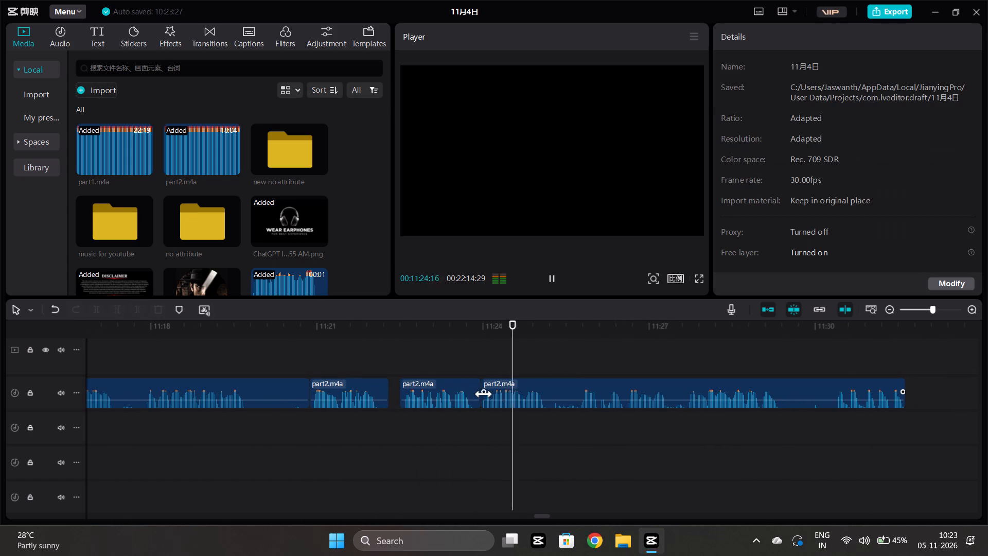
# Replay the part2.m4a piece starting at about 11:23:28 and split it in the pause at 11:25:22.
pyautogui.click(467, 412)
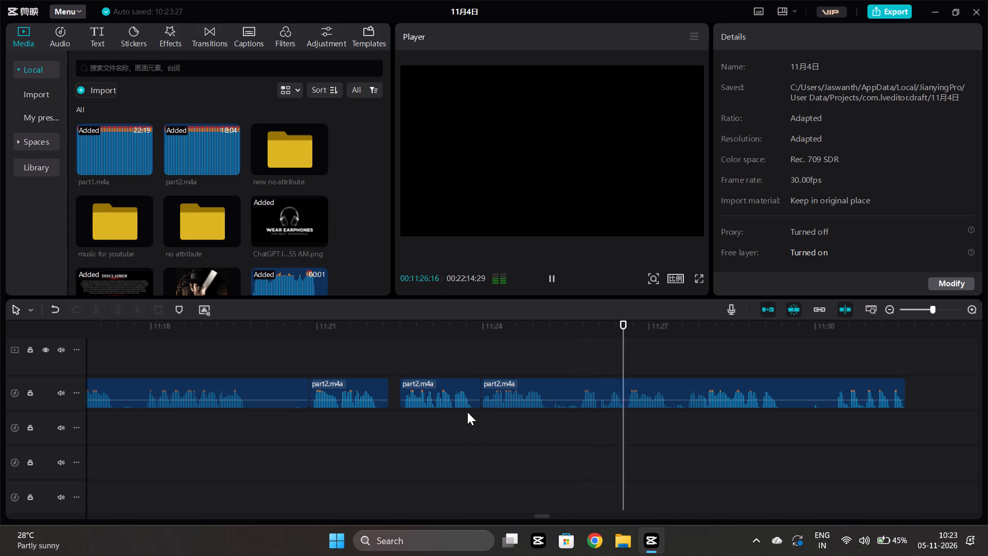
pyautogui.press('space')
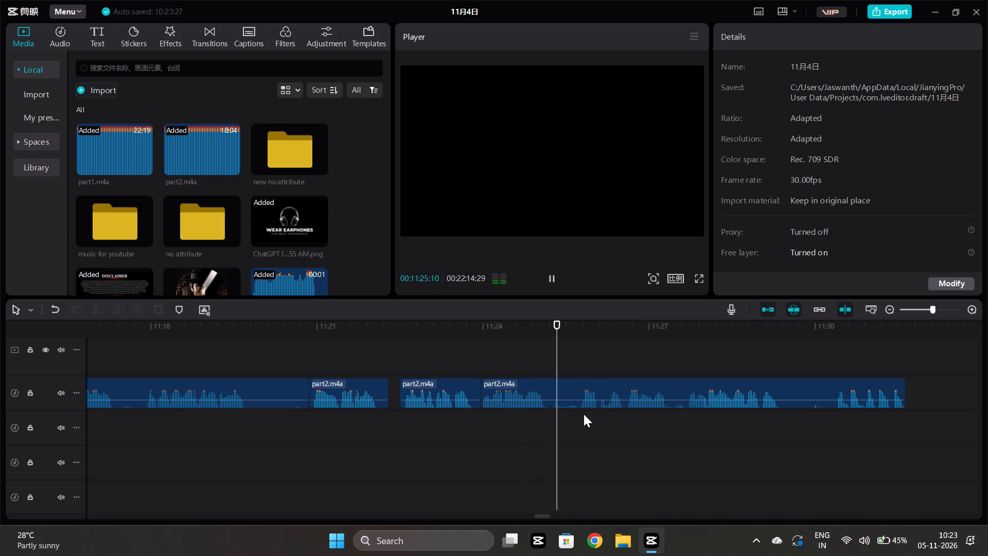
pyautogui.press('space')
pyautogui.click(578, 420)
pyautogui.click(578, 401)
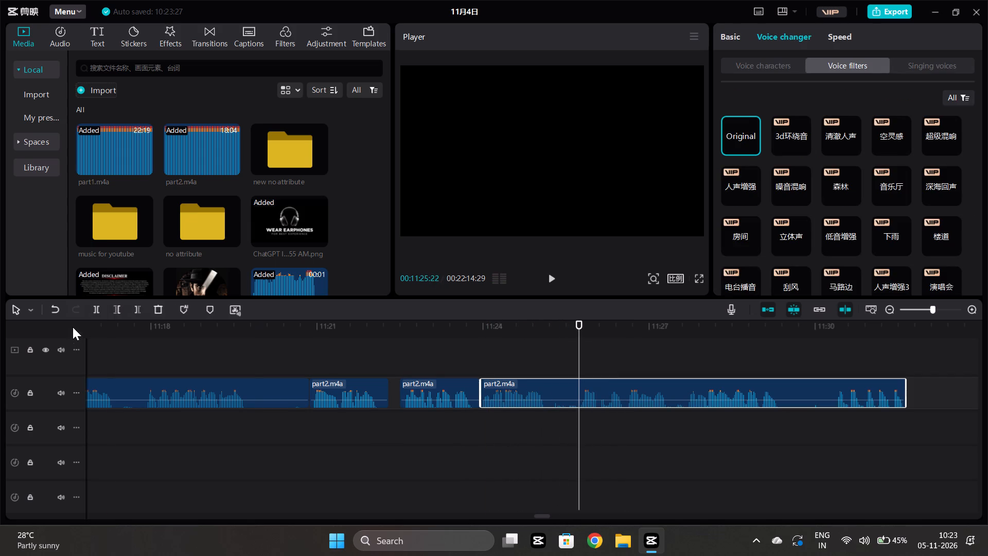
pyautogui.click(94, 308)
# Trim the end of the part2.m4a piece before the 11:25:22 split to about 11:25:09, and play from about 11:24:19.
pyautogui.click(555, 418)
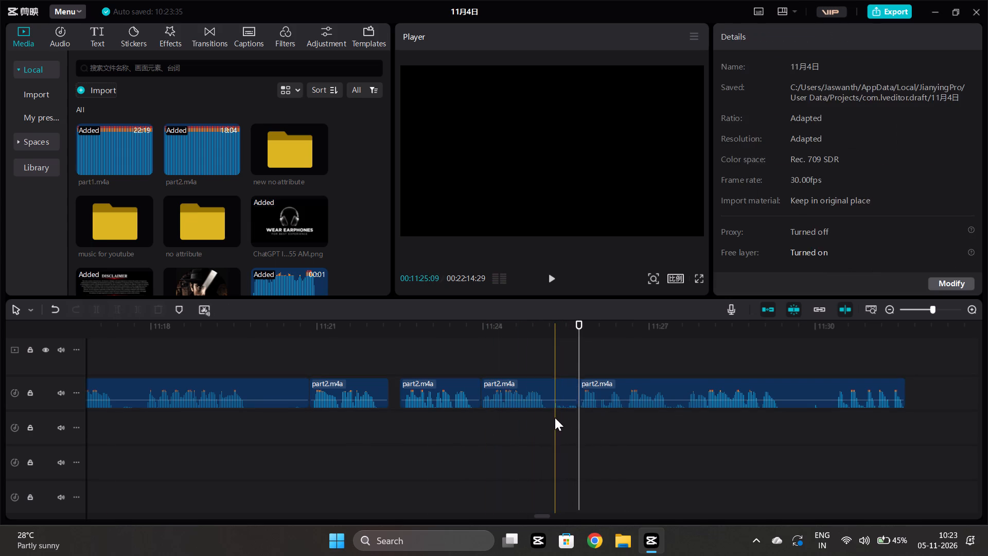
pyautogui.click(553, 398)
pyautogui.click(135, 314)
pyautogui.click(518, 446)
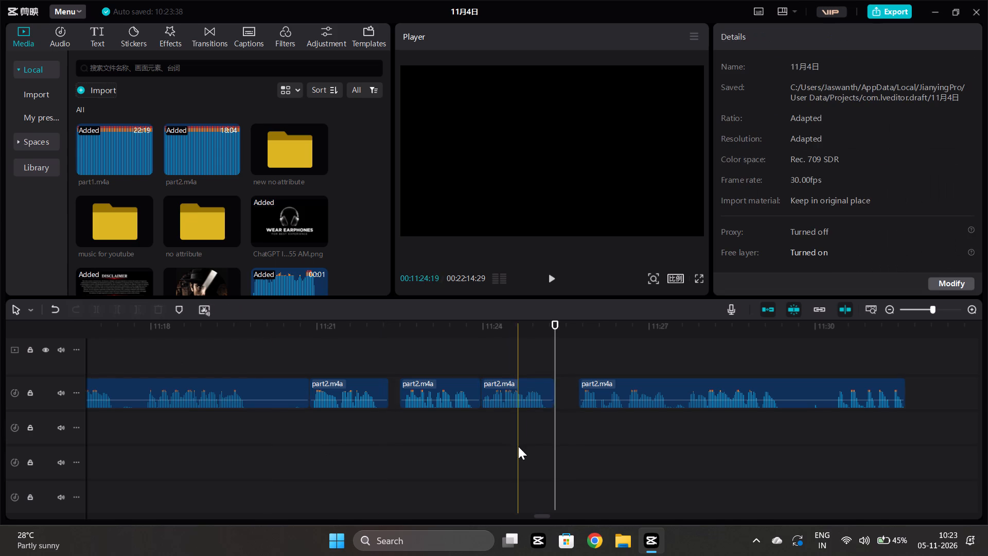
pyautogui.press('space')
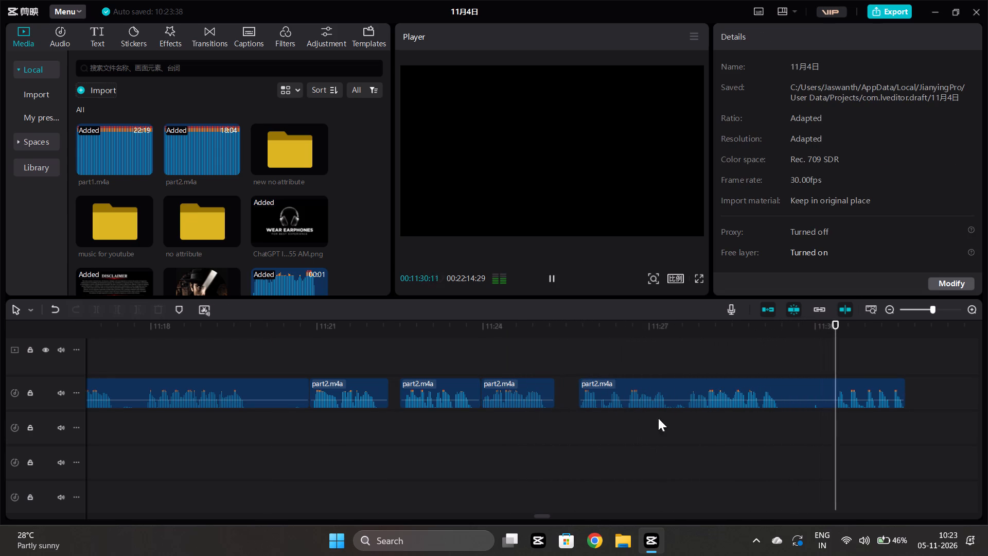
# Split the part2.m4a piece starting at 11:25:22 in the pause at about 11:30:02.
pyautogui.press('space')
pyautogui.click(819, 421)
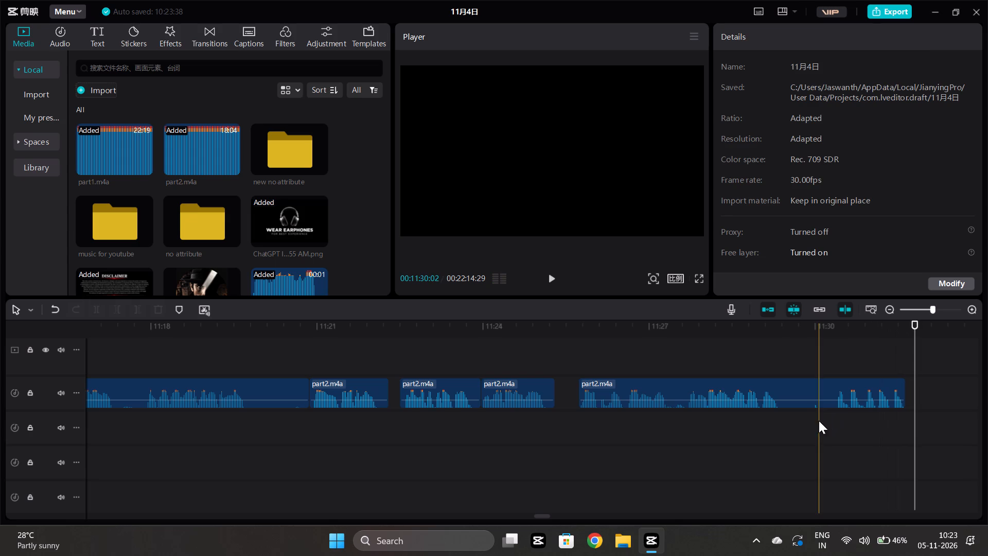
pyautogui.click(823, 392)
pyautogui.click(100, 307)
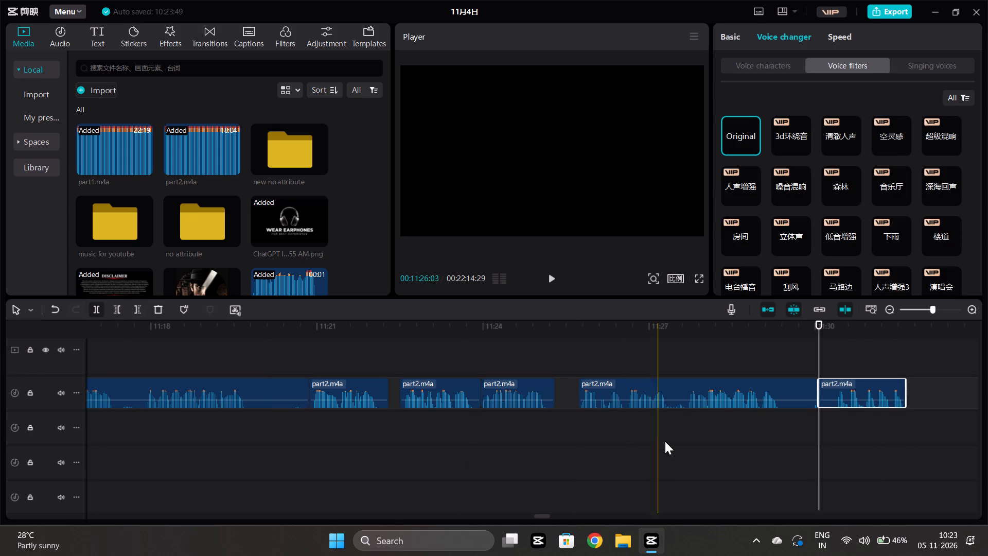
# Trim the end of the part2.m4a piece before the 11:30:02 split to about 11:29:28.
pyautogui.click(811, 420)
pyautogui.click(807, 393)
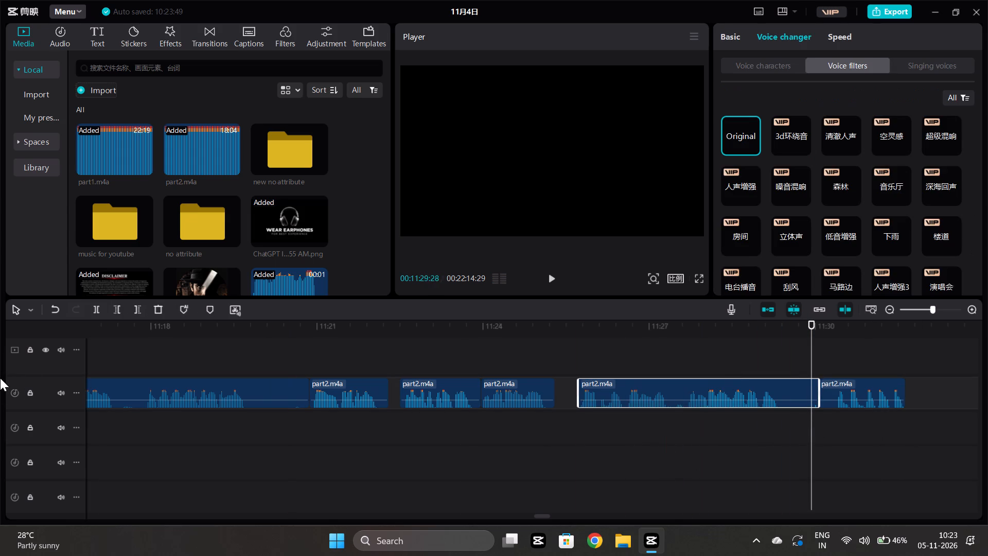
pyautogui.click(140, 301)
pyautogui.click(138, 303)
pyautogui.click(135, 305)
# Apply the 超级混响 voice filter at strength 45 to the part2.m4a piece ending at about 11:29:28.
pyautogui.click(771, 385)
pyautogui.click(947, 137)
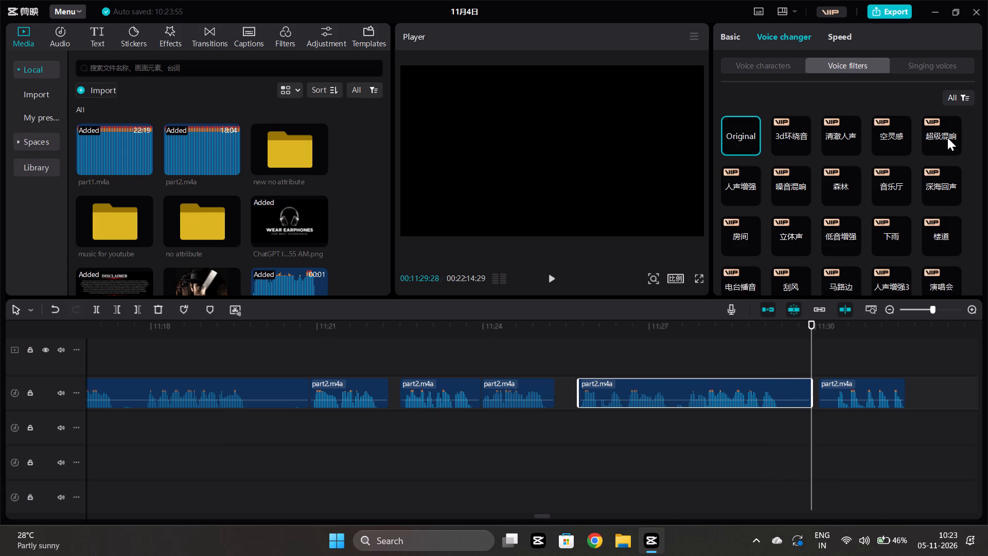
pyautogui.click(818, 277)
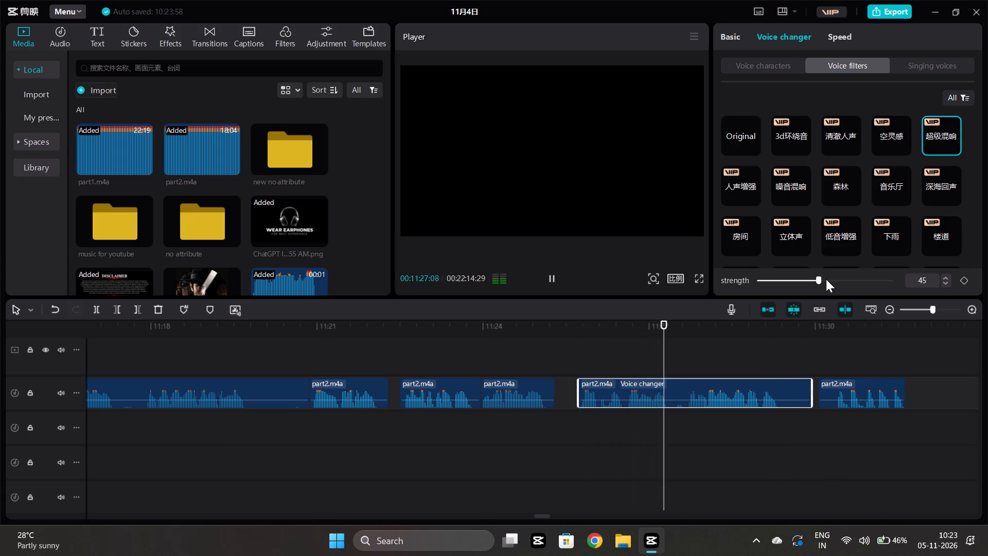
# Apply the 超级混响 voice filter to the part2.m4a piece starting at about 11:30:02 and reduce its strength to below 47.
pyautogui.click(846, 392)
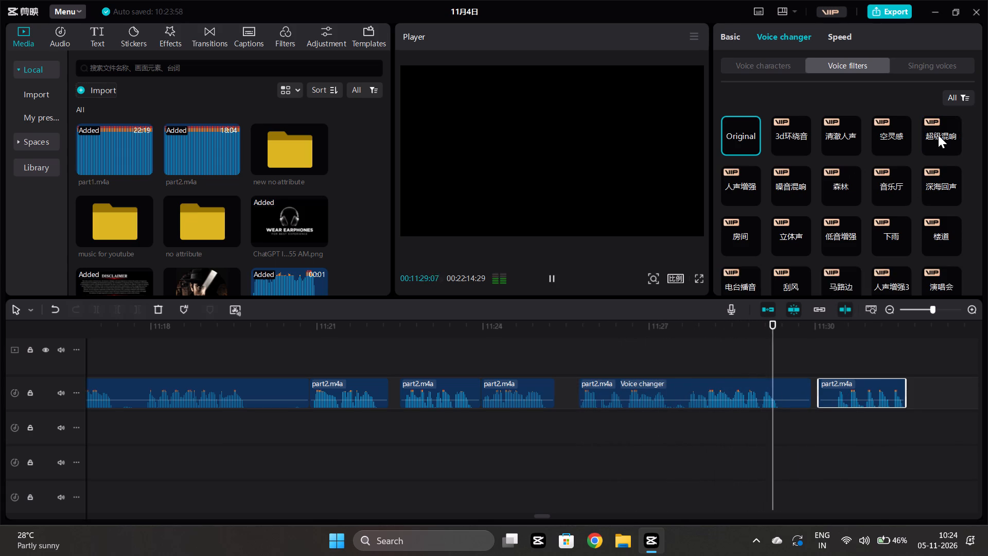
pyautogui.click(938, 135)
pyautogui.click(828, 277)
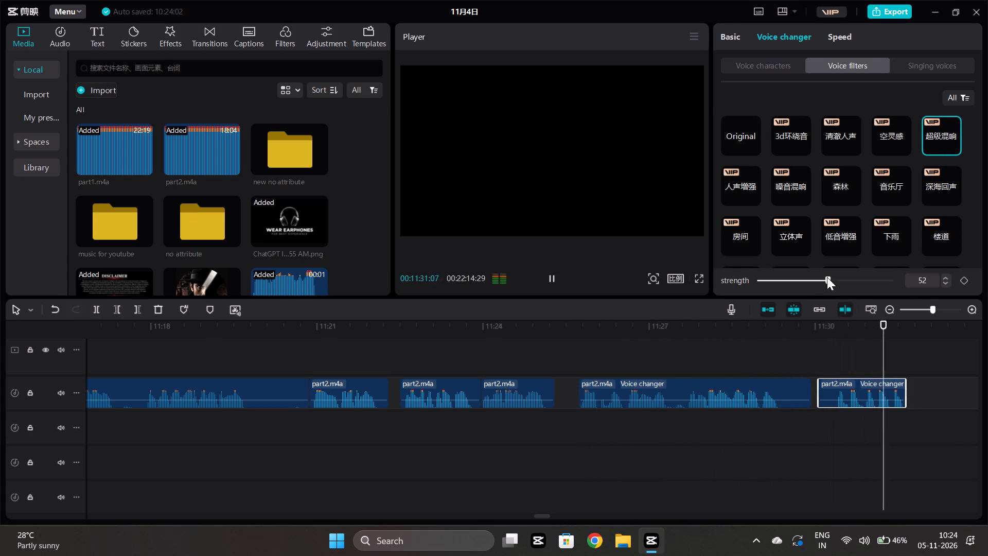
pyautogui.click(821, 279)
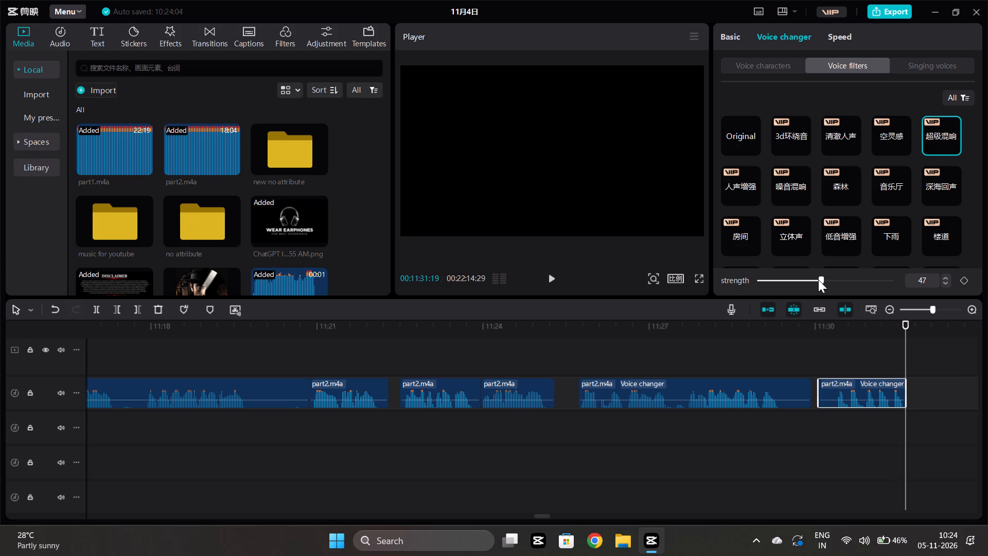
pyautogui.click(817, 280)
# Raise the volume of the filtered part2.m4a piece starting at about 11:25:22 to 3.3 dB.
pyautogui.click(679, 390)
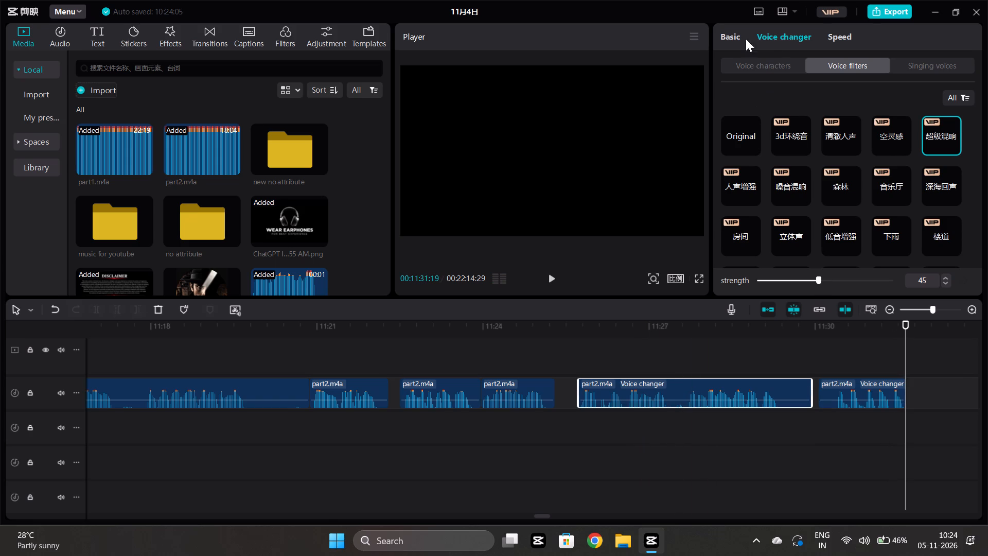
pyautogui.click(732, 36)
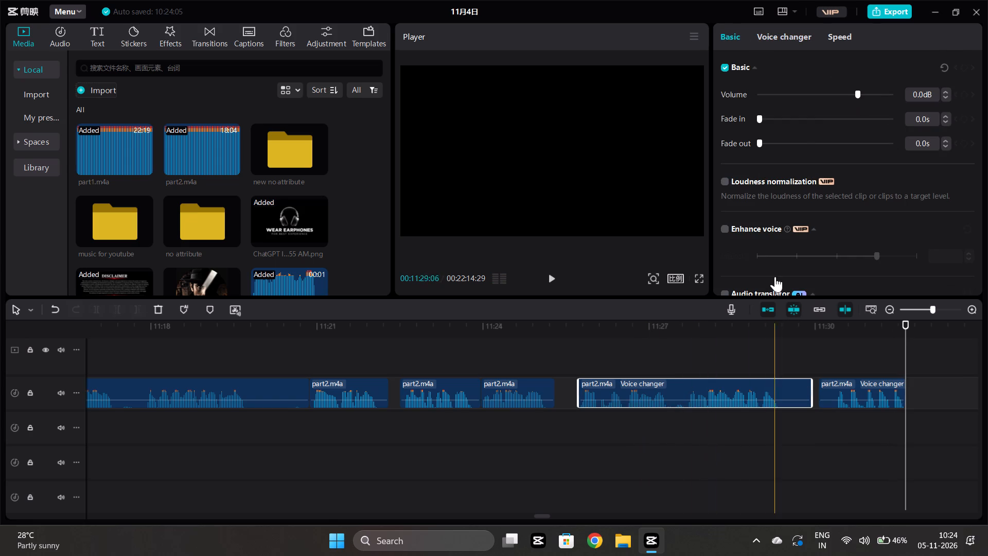
pyautogui.click(858, 92)
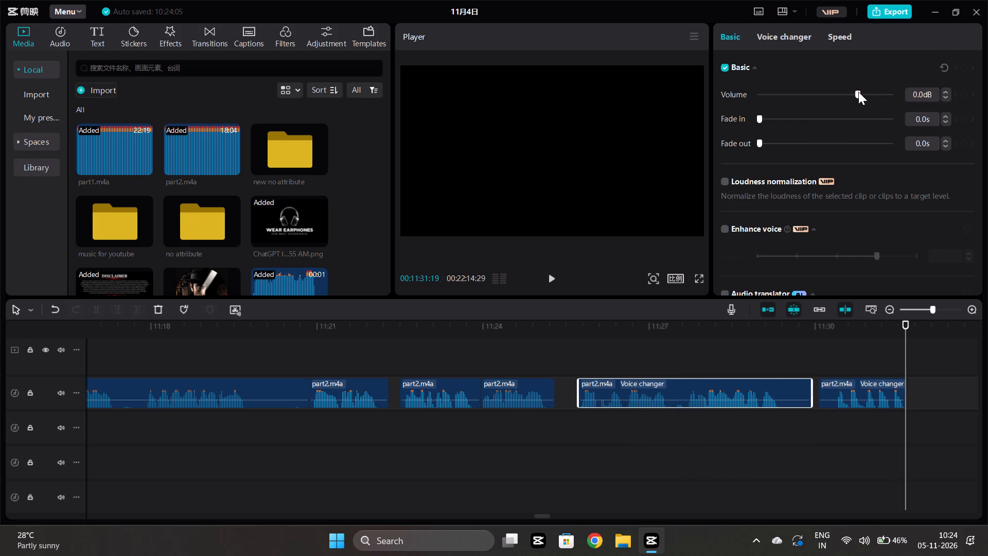
pyautogui.click(859, 91)
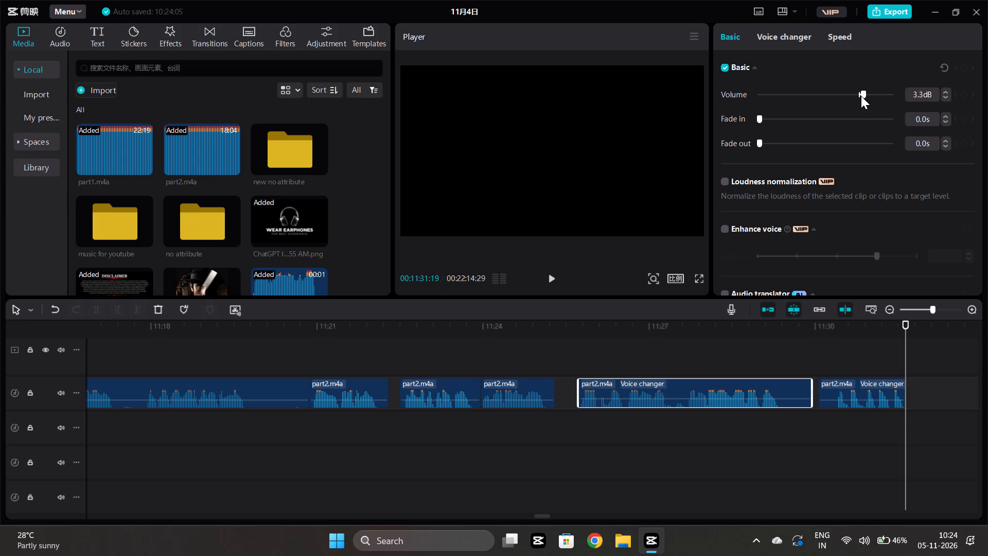
# Raise the volume of the part2.m4a piece starting at about 11:30:02 to 0.7 dB, and play from 11:29:19.
pyautogui.click(827, 399)
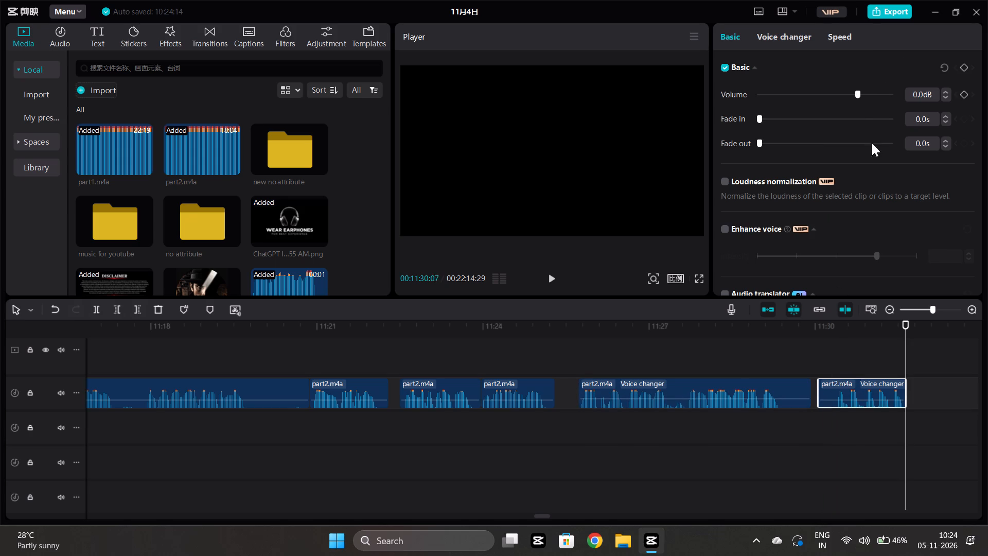
pyautogui.click(945, 90)
pyautogui.tripleClick(945, 90)
pyautogui.click(945, 90)
pyautogui.click(795, 410)
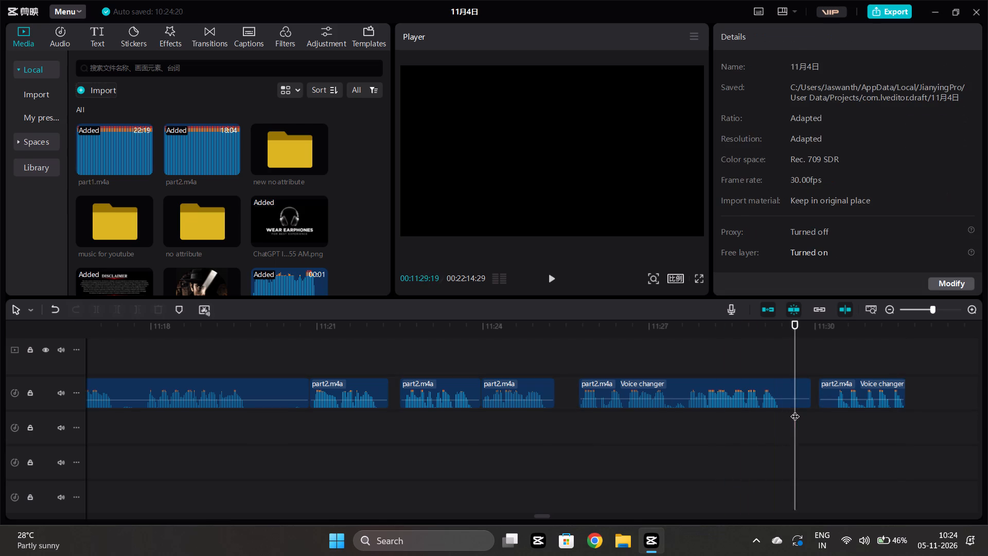
pyautogui.press('space')
# Move the following part2.m4a piece back to start at about 11:31:26, leaving a short gap, and play the transition.
pyautogui.hscroll(-1, 795, 410)
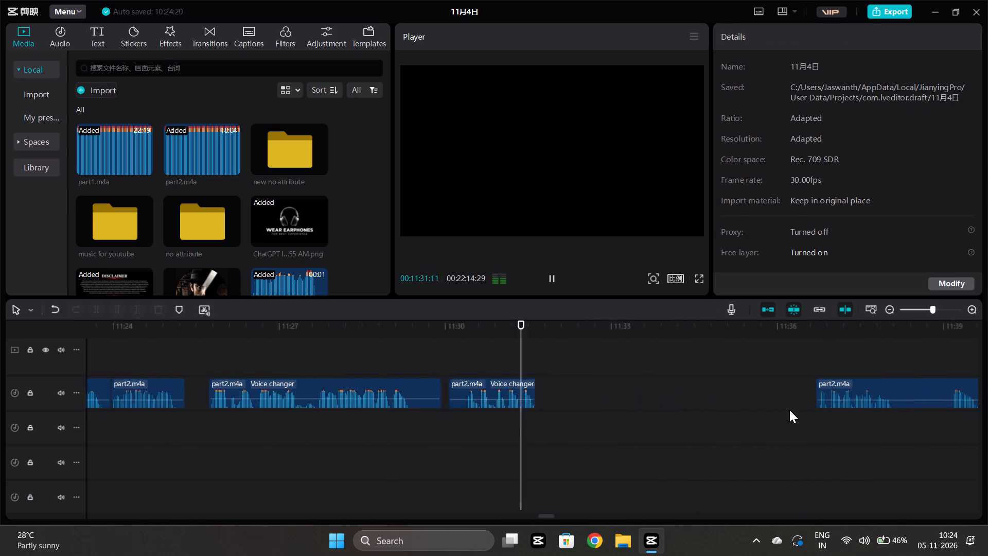
pyautogui.hscroll(-1, 789, 410)
pyautogui.moveTo(860, 385); pyautogui.dragTo(583, 403)
pyautogui.click(491, 443)
pyautogui.press('space')
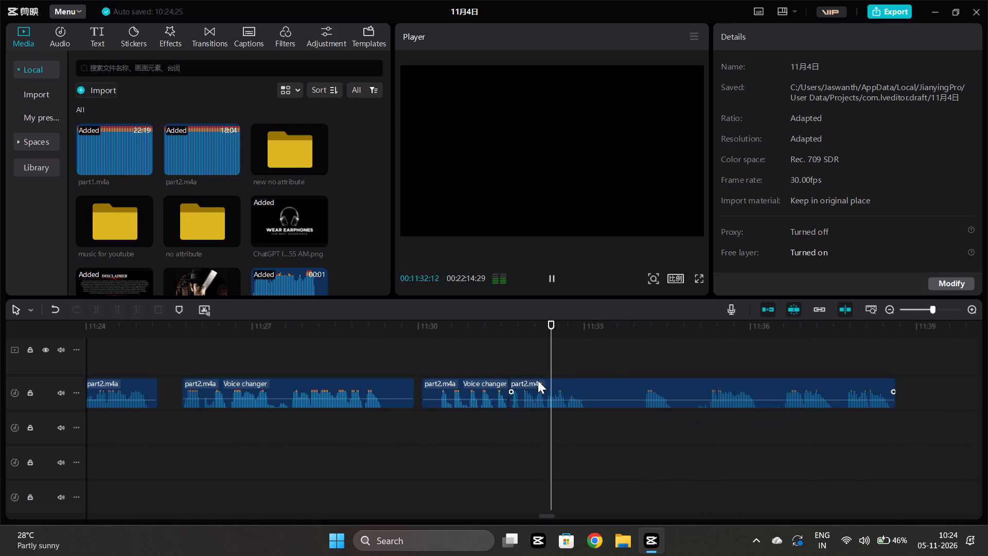
pyautogui.moveTo(531, 384); pyautogui.dragTo(544, 386)
pyautogui.click(468, 434)
pyautogui.press('space')
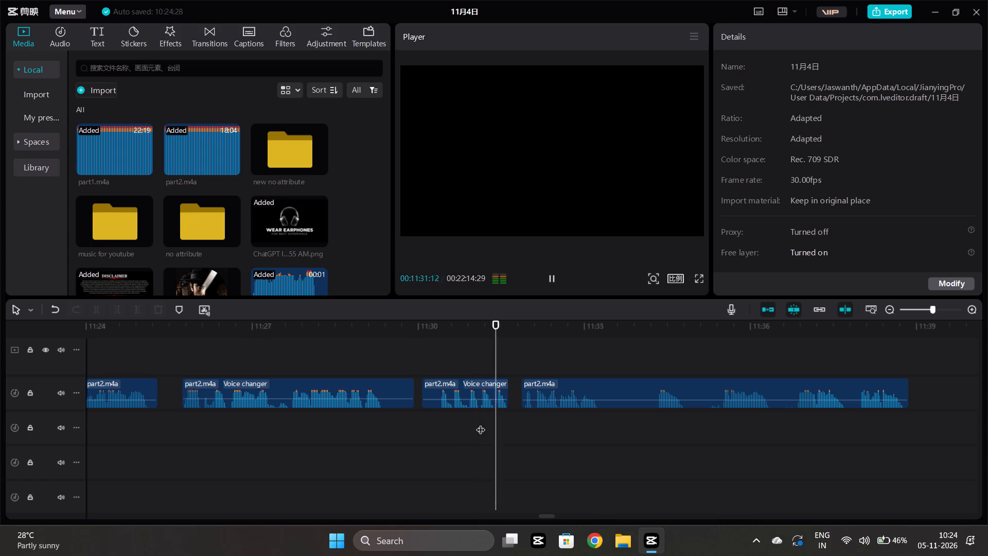
# Listen to the part2.m4a piece starting at about 11:31:26 and split it in the pause at 11:33:25.
pyautogui.click(540, 387)
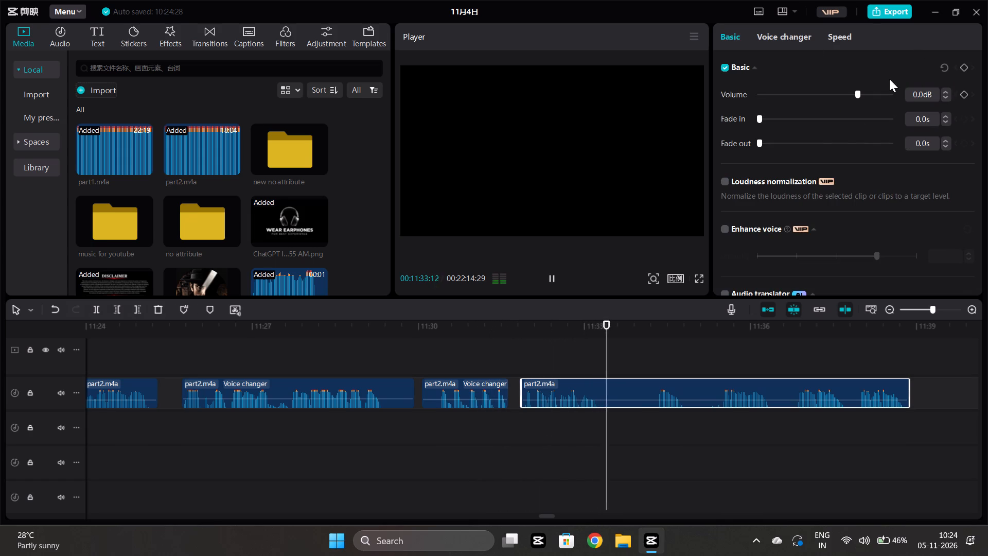
pyautogui.click(791, 33)
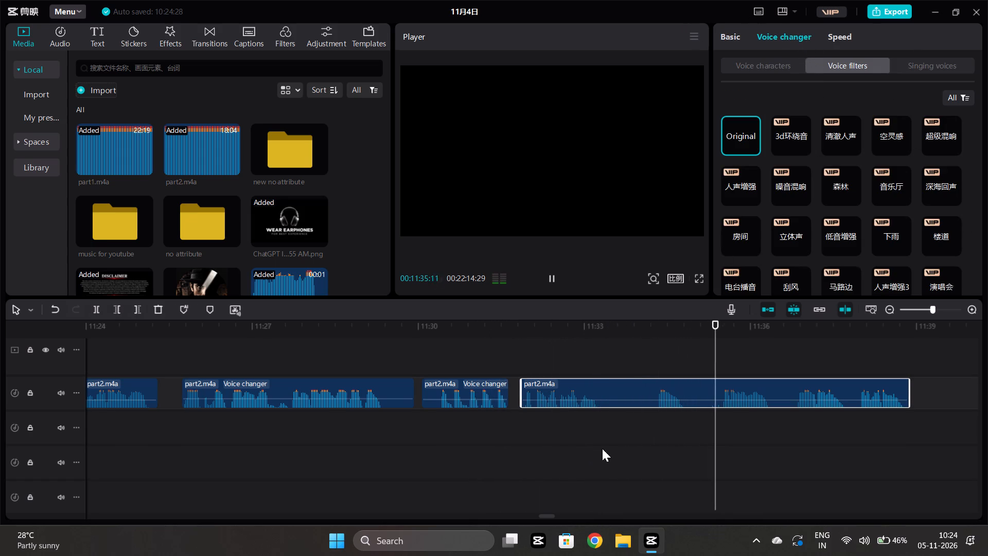
pyautogui.click(605, 446)
pyautogui.press('space')
pyautogui.press('space')
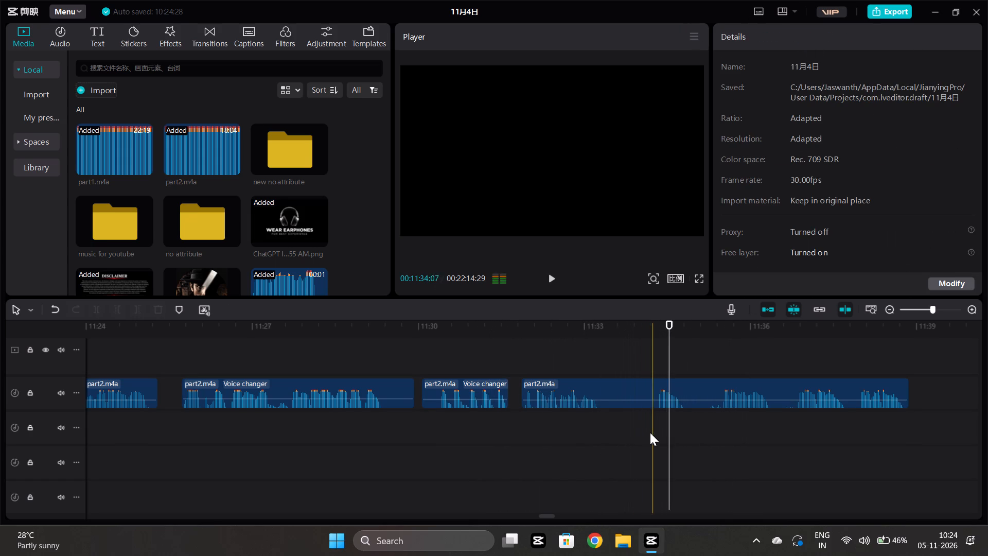
pyautogui.click(630, 427)
pyautogui.click(638, 393)
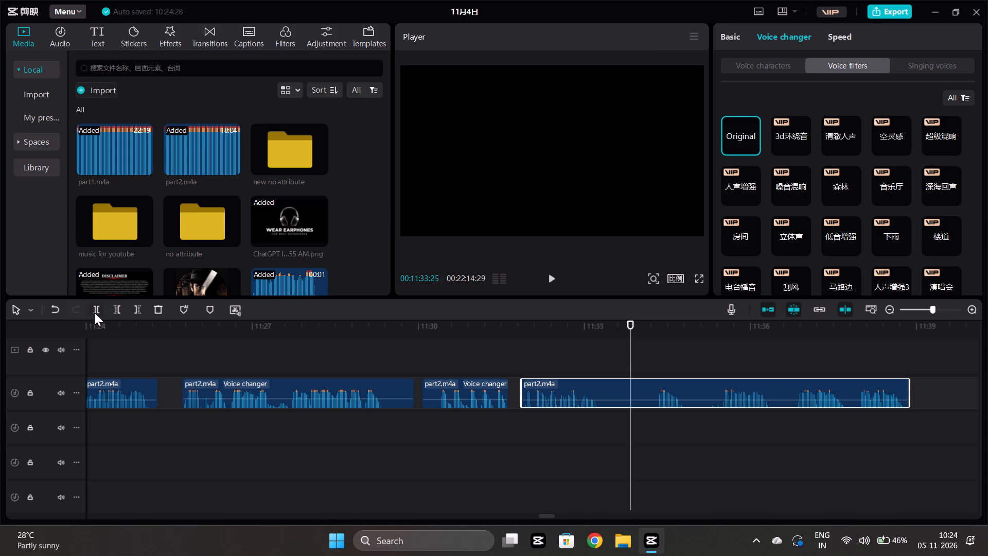
pyautogui.click(94, 312)
# Apply the 超级混响 voice filter at strength 44 to the part2.m4a piece between 11:31:26 and 11:33:25.
pyautogui.click(597, 391)
pyautogui.click(931, 141)
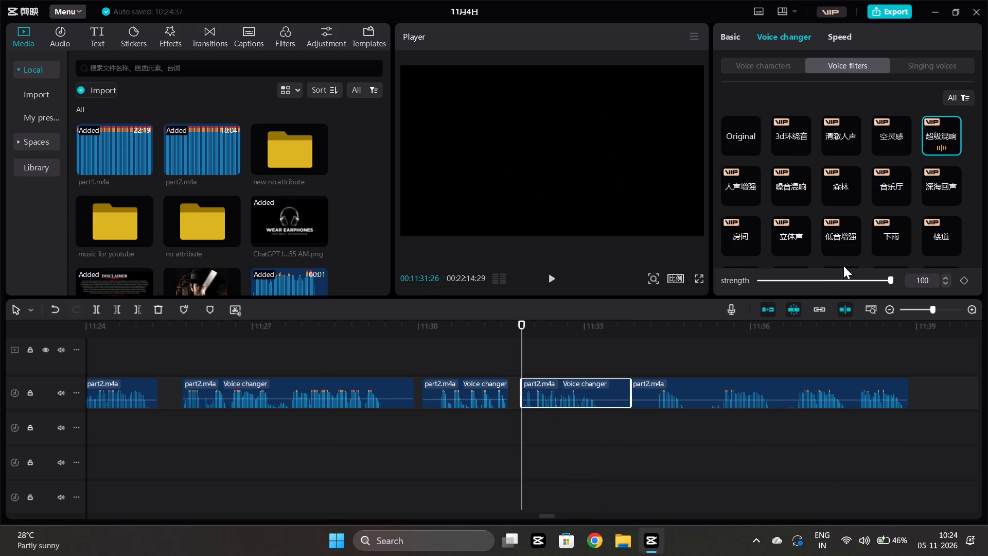
pyautogui.click(809, 276)
pyautogui.click(818, 278)
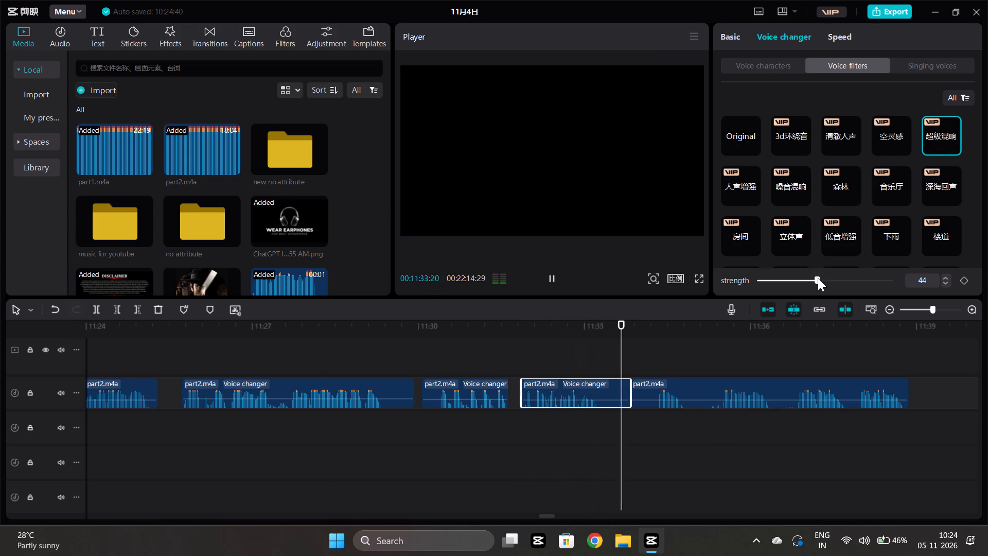
# Trim the start of the part2.m4a piece after the 11:33:25 split to 11:34:08.
pyautogui.click(650, 404)
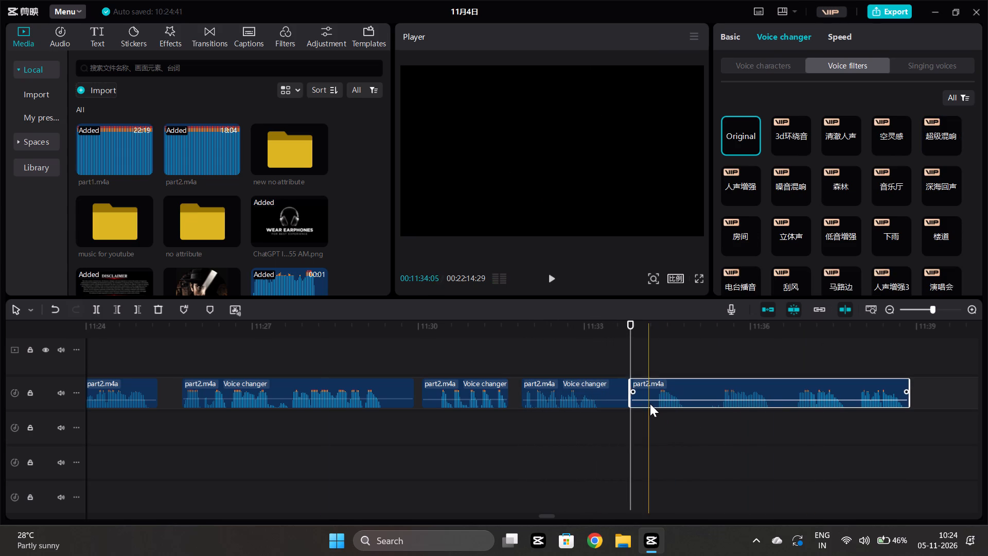
pyautogui.press('space')
pyautogui.press('space')
pyautogui.click(655, 419)
pyautogui.click(659, 384)
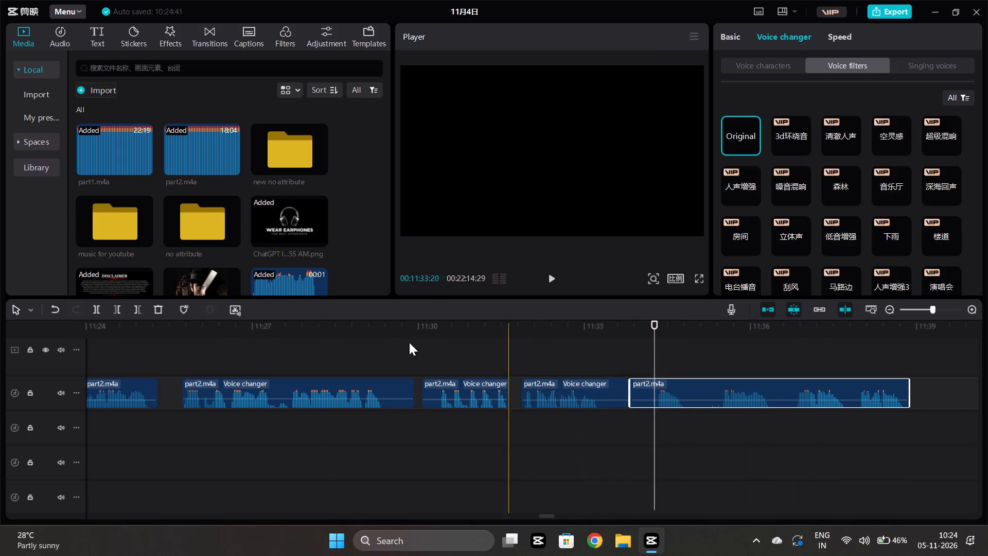
pyautogui.click(111, 309)
# Move the trimmed part2.m4a piece back to start at about 11:34:00 and play it from its beginning.
pyautogui.moveTo(689, 389); pyautogui.dragTo(676, 389)
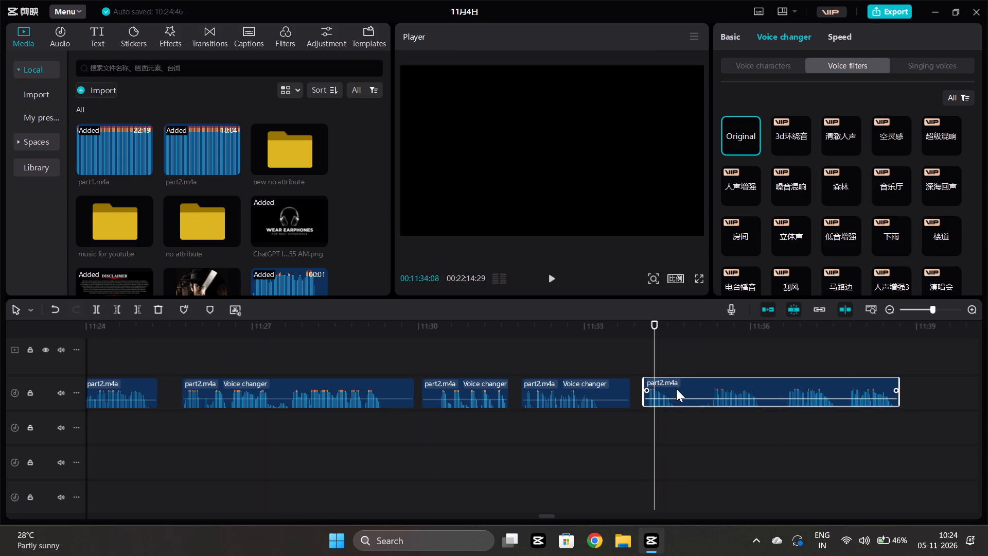
pyautogui.moveTo(676, 389); pyautogui.dragTo(675, 389)
pyautogui.click(641, 411)
pyautogui.press('space')
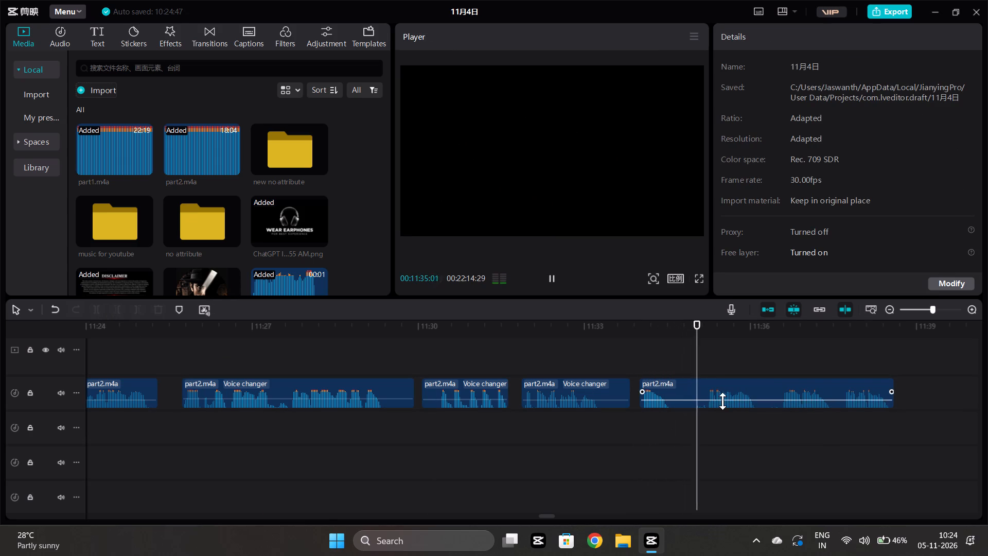
# Split the part2.m4a piece starting at about 11:34:00 in the pause at 11:35:06.
pyautogui.keyDown('ctrl'); pyautogui.scroll(5, 693, 433); pyautogui.keyUp('ctrl')
pyautogui.press('space')
pyautogui.click(688, 427)
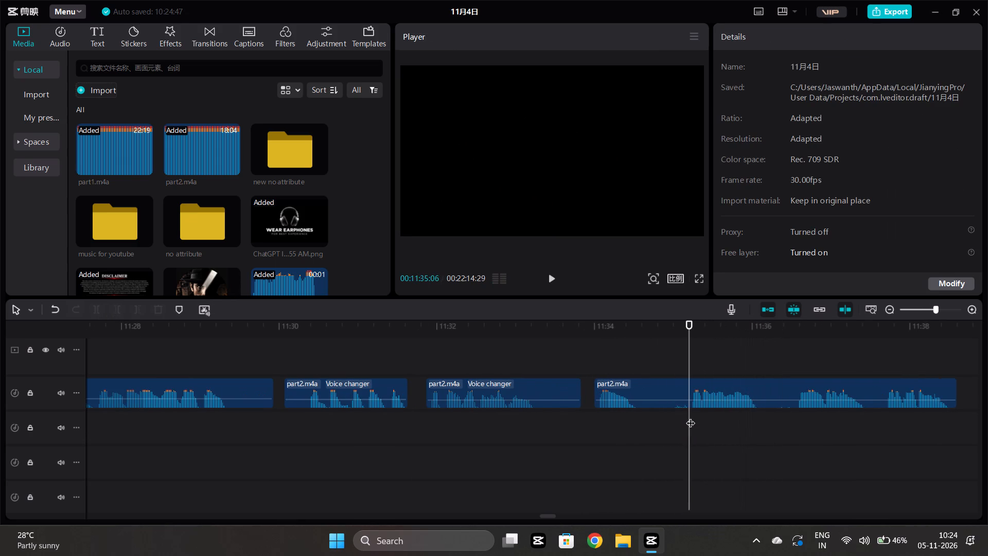
pyautogui.click(692, 405)
pyautogui.click(101, 307)
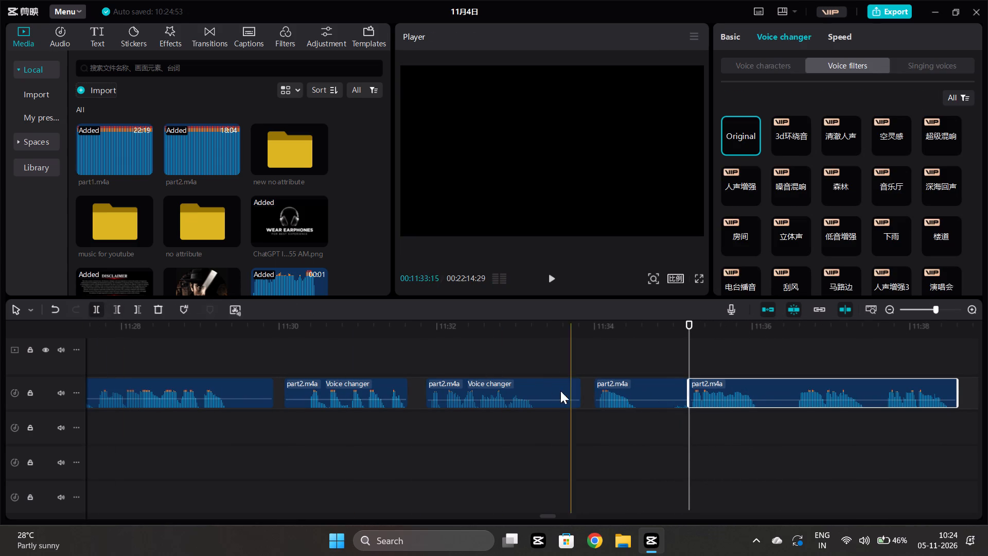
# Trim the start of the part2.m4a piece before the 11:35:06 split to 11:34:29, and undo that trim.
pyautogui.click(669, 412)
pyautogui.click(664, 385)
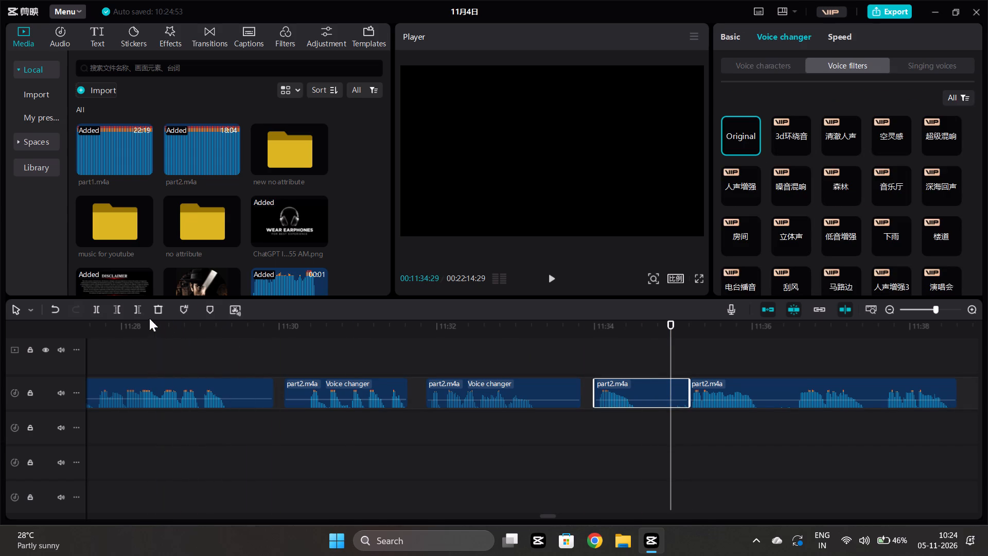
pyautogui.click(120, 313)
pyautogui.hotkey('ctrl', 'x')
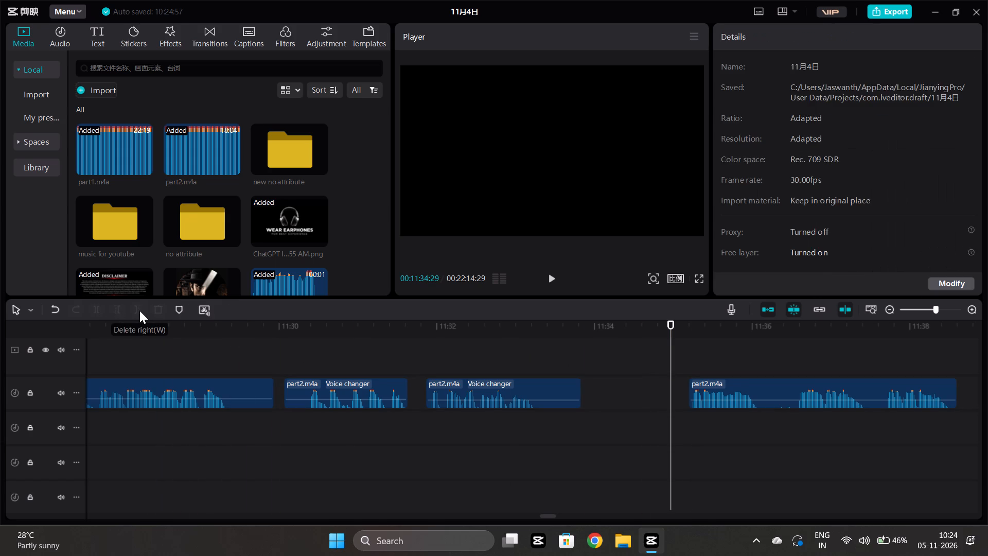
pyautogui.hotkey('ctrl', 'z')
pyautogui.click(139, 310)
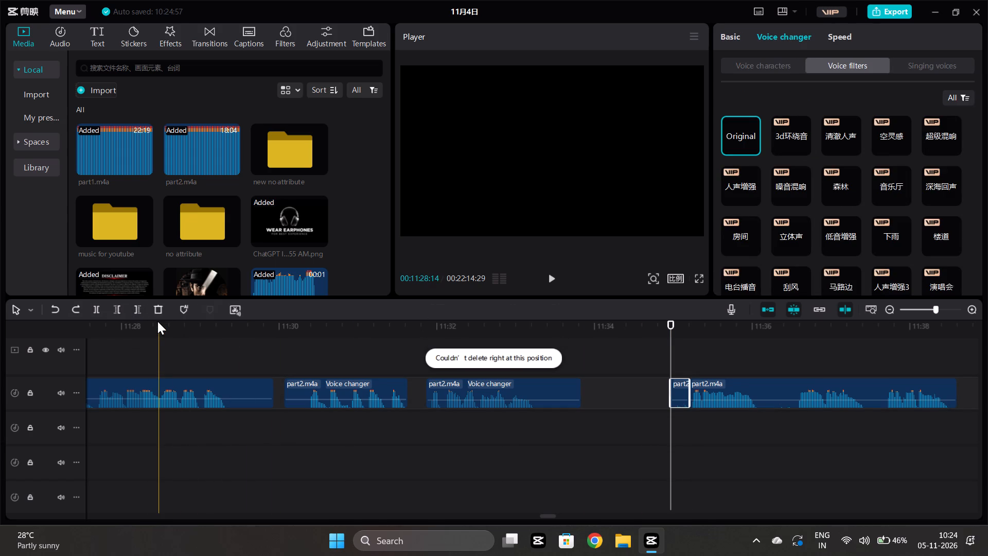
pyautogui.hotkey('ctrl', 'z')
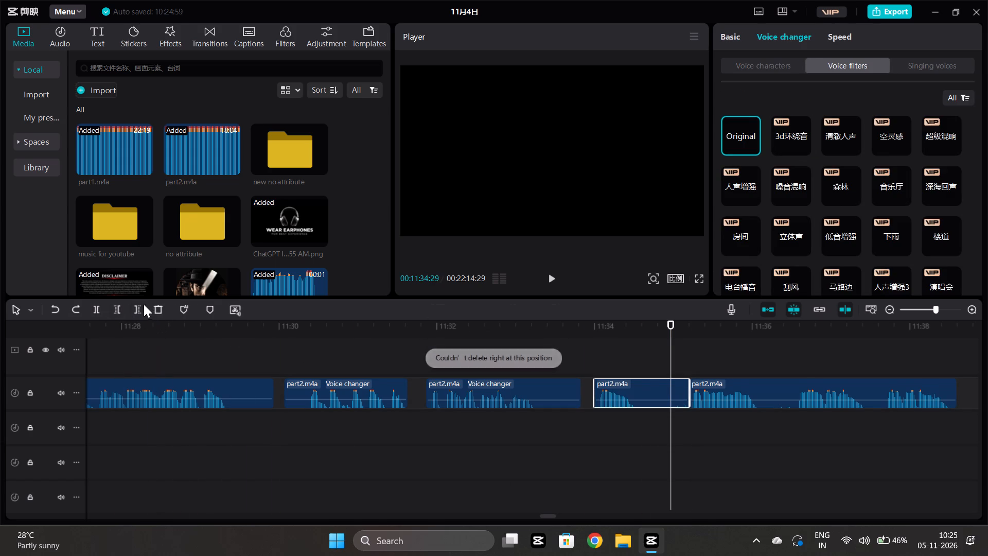
# Trim the end of the part2.m4a piece before the 11:35:06 split to 11:34:29, and play the transition.
pyautogui.click(143, 305)
pyautogui.click(664, 407)
pyautogui.press('space')
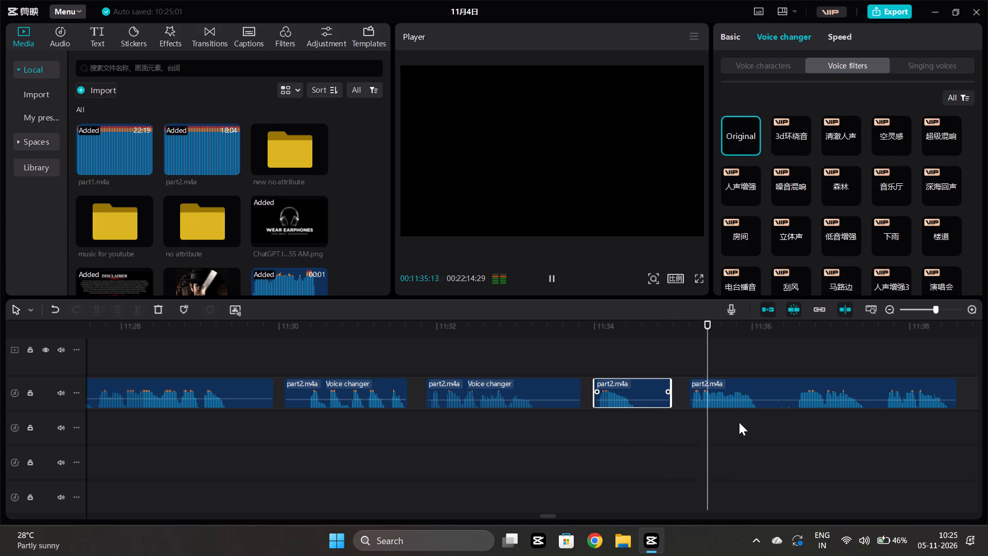
# Split the part2.m4a piece that starts around 11:35 in the pause at about 11:36:16.
pyautogui.press('space')
pyautogui.doubleClick(797, 419)
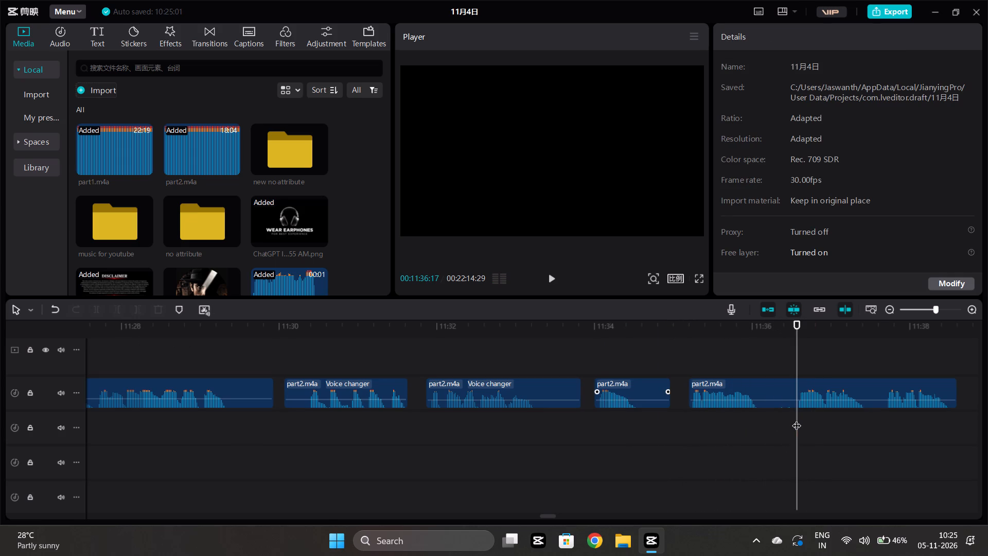
pyautogui.click(799, 399)
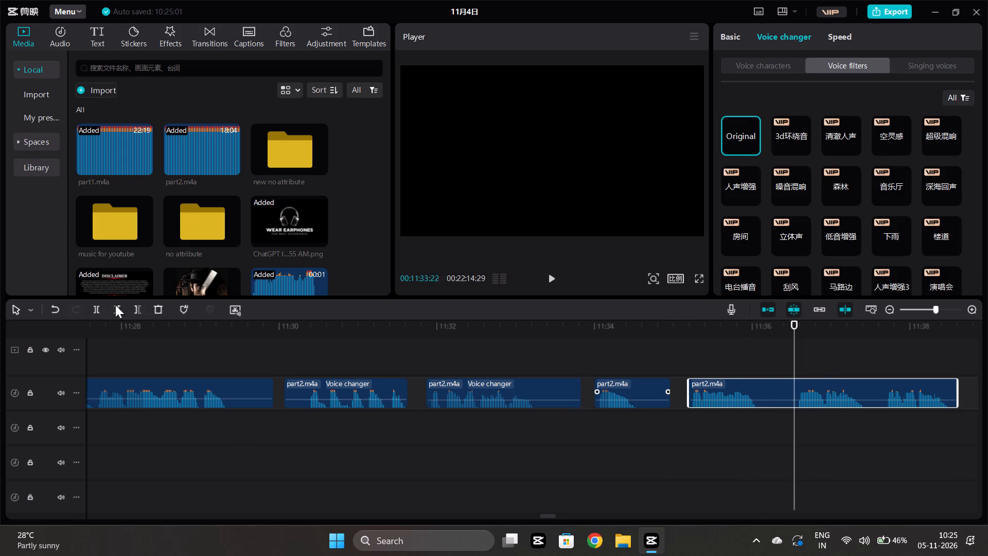
pyautogui.click(92, 315)
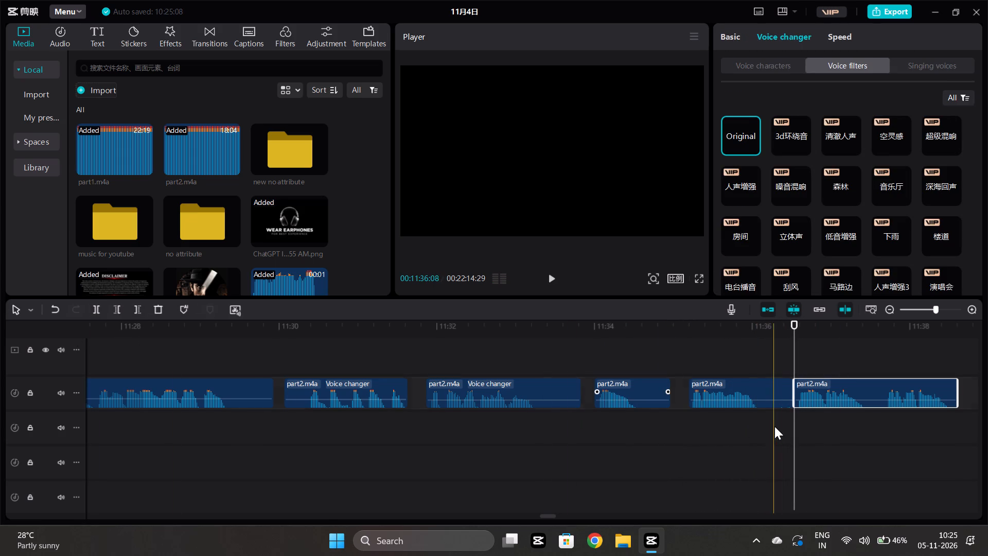
# Trim the end of the part2.m4a piece before the 11:36:16 split to about 11:36:08 and play the transition.
pyautogui.click(774, 426)
pyautogui.click(775, 399)
pyautogui.click(142, 311)
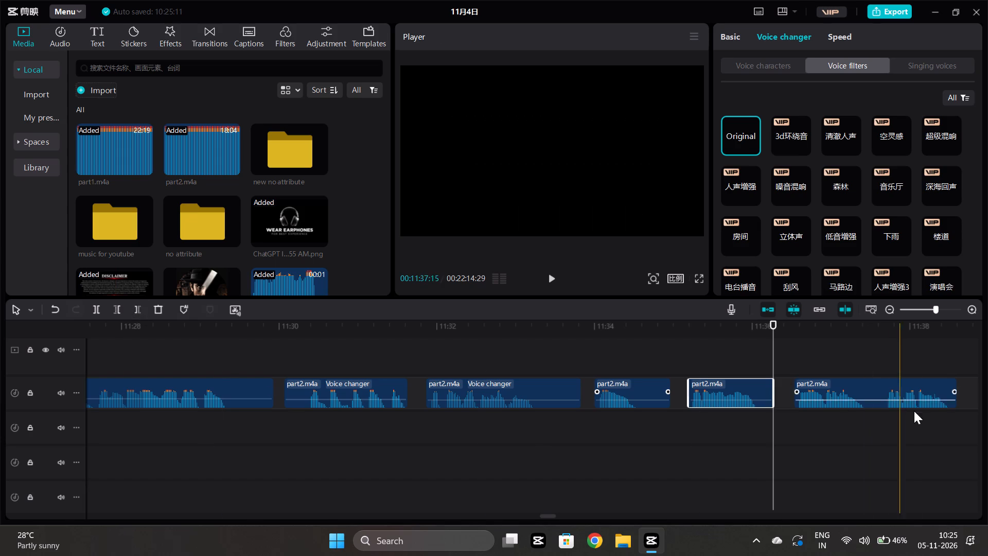
pyautogui.click(768, 408)
pyautogui.press('space')
# Move the next long part2.m4a piece back to start at about 11:38:25 and play the transition into it.
pyautogui.keyDown('ctrl'); pyautogui.scroll(-1, 768, 408); pyautogui.keyUp('ctrl')
pyautogui.hscroll(-1, 774, 421)
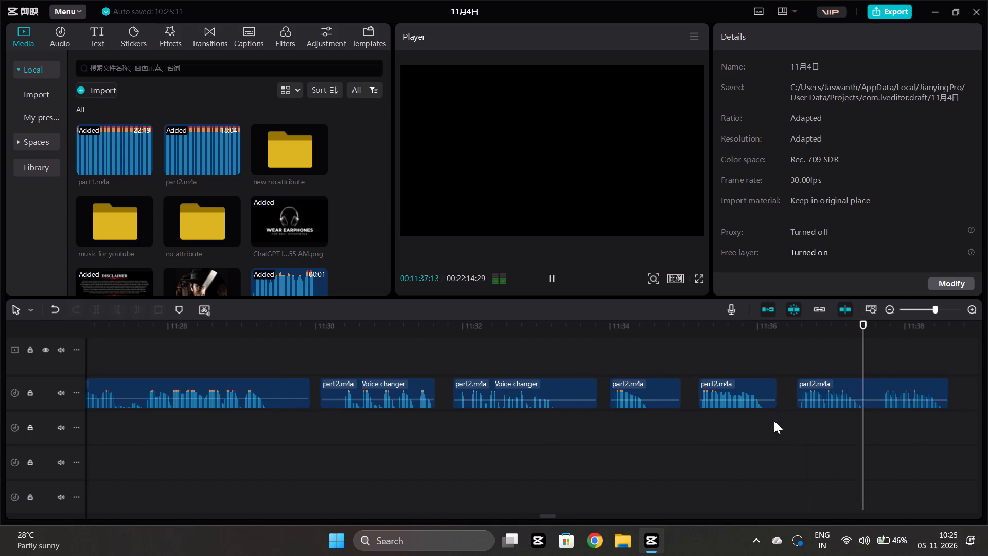
pyautogui.hscroll(-1, 774, 421)
pyautogui.keyDown('ctrl'); pyautogui.scroll(-1, 774, 421); pyautogui.keyUp('ctrl')
pyautogui.keyDown('ctrl'); pyautogui.hscroll(-1, 774, 421); pyautogui.keyUp('ctrl')
pyautogui.hscroll(-3, 867, 427)
pyautogui.keyDown('ctrl'); pyautogui.scroll(-10, 867, 427); pyautogui.keyUp('ctrl')
pyautogui.moveTo(486, 387); pyautogui.dragTo(370, 390)
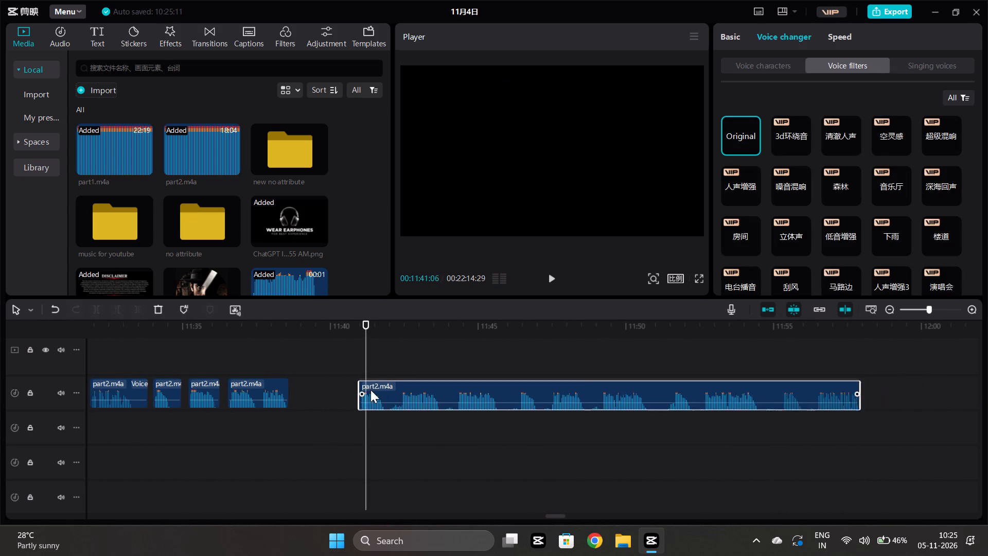
pyautogui.moveTo(370, 390); pyautogui.dragTo(340, 397)
pyautogui.click(279, 416)
pyautogui.press('space')
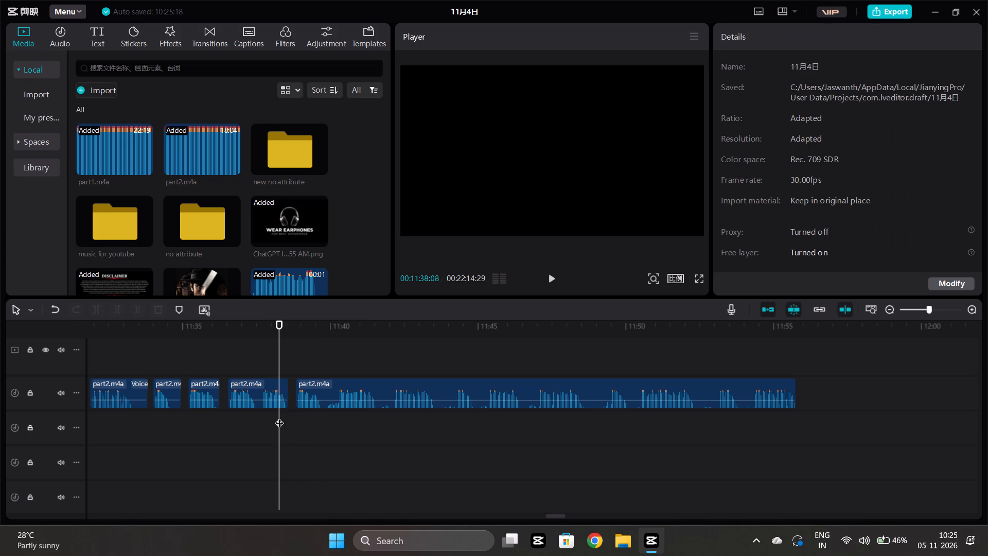
# Split the long part2.m4a piece at 11:40:06, just before its second phrase.
pyautogui.keyDown('ctrl'); pyautogui.scroll(13, 299, 409); pyautogui.keyUp('ctrl')
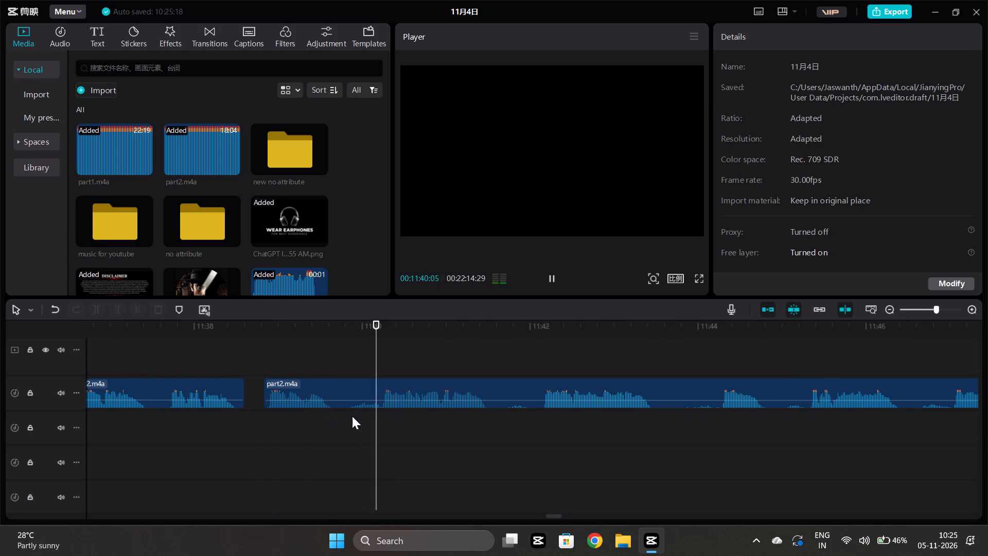
pyautogui.press('space')
pyautogui.click(380, 430)
pyautogui.click(386, 395)
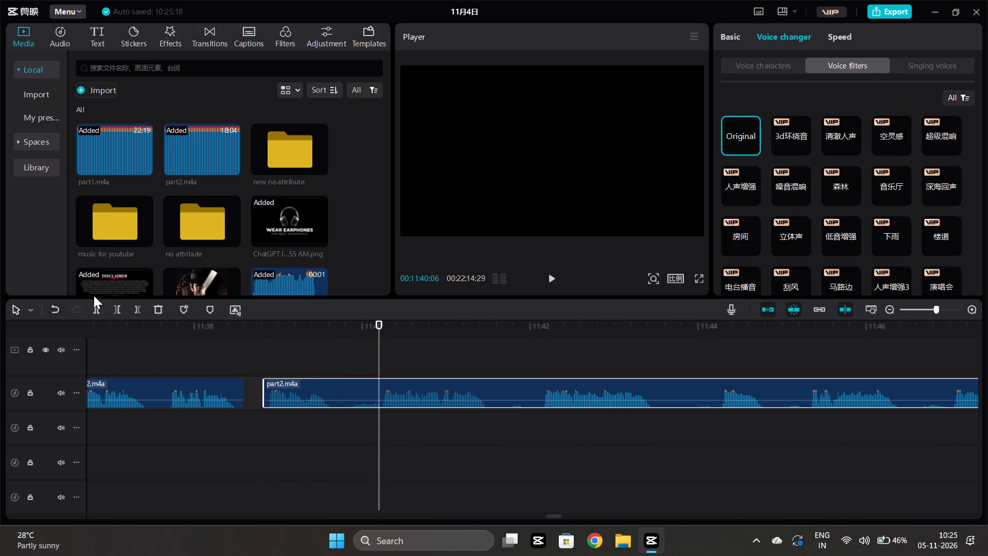
pyautogui.click(98, 307)
# Trim the end of the part2.m4a piece before the 11:40:06 split to about 11:39:23 and play the transition.
pyautogui.click(342, 432)
pyautogui.click(349, 386)
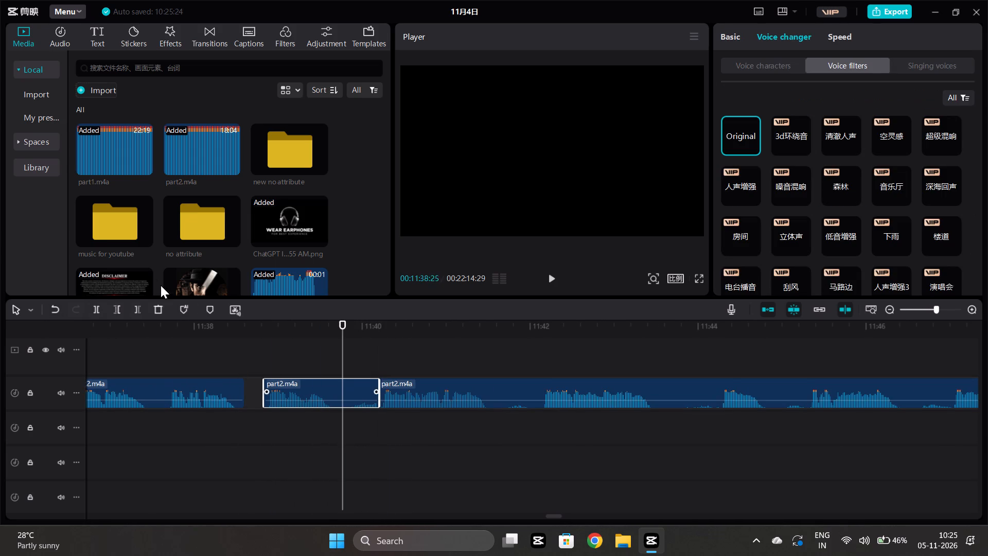
pyautogui.click(135, 310)
pyautogui.click(364, 432)
pyautogui.press('space')
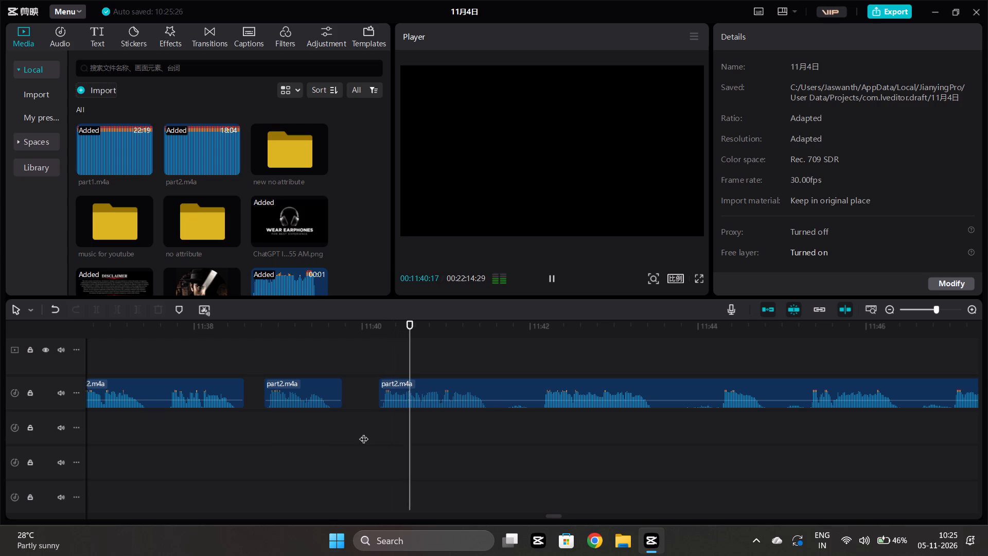
# Split the part2.m4a piece starting at 11:40:06 in the pause at 11:42:01.
pyautogui.press('space')
pyautogui.click(534, 429)
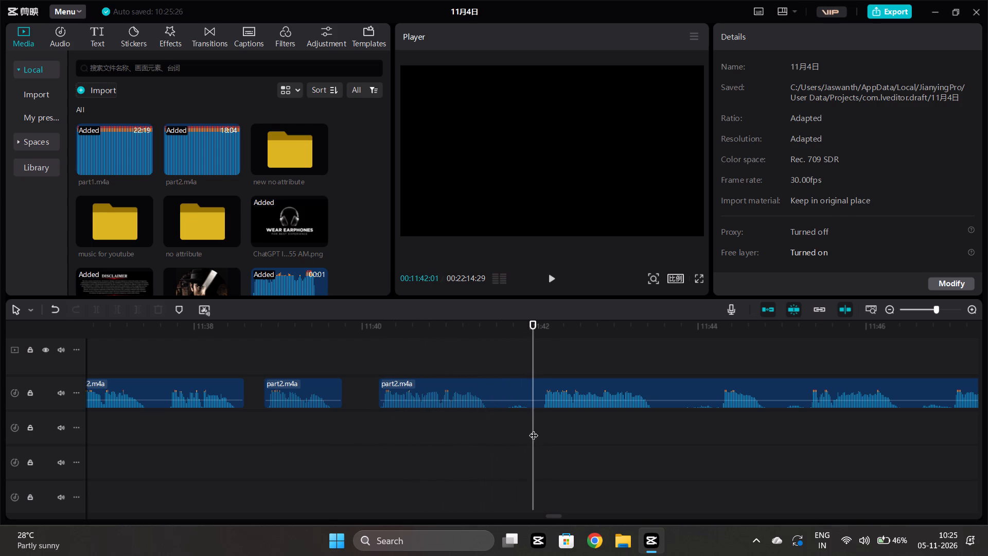
pyautogui.click(535, 389)
pyautogui.click(91, 311)
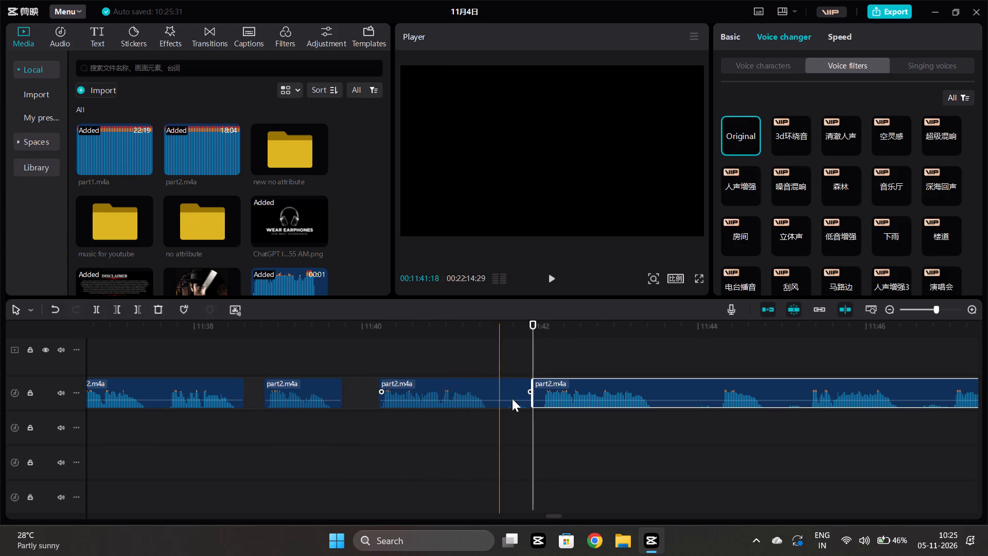
# Trim the end of the part2.m4a piece before the 11:42:01 split to 11:41:21 and play the transition.
pyautogui.click(504, 431)
pyautogui.click(504, 394)
pyautogui.click(140, 310)
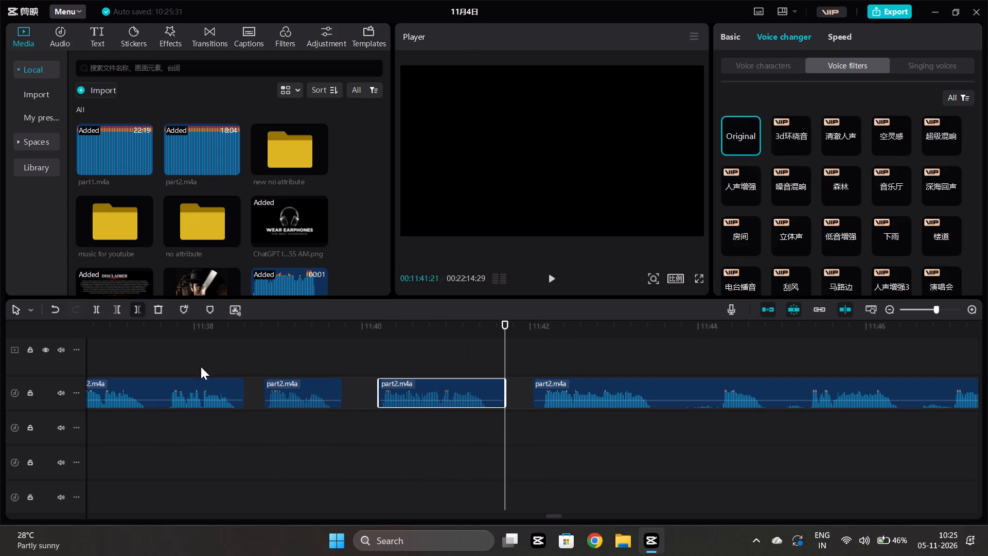
pyautogui.click(492, 435)
pyautogui.press('space')
# Split the part2.m4a piece starting at 11:42:01 at 11:44:08, just before its next phrase.
pyautogui.hscroll(-1, 499, 432)
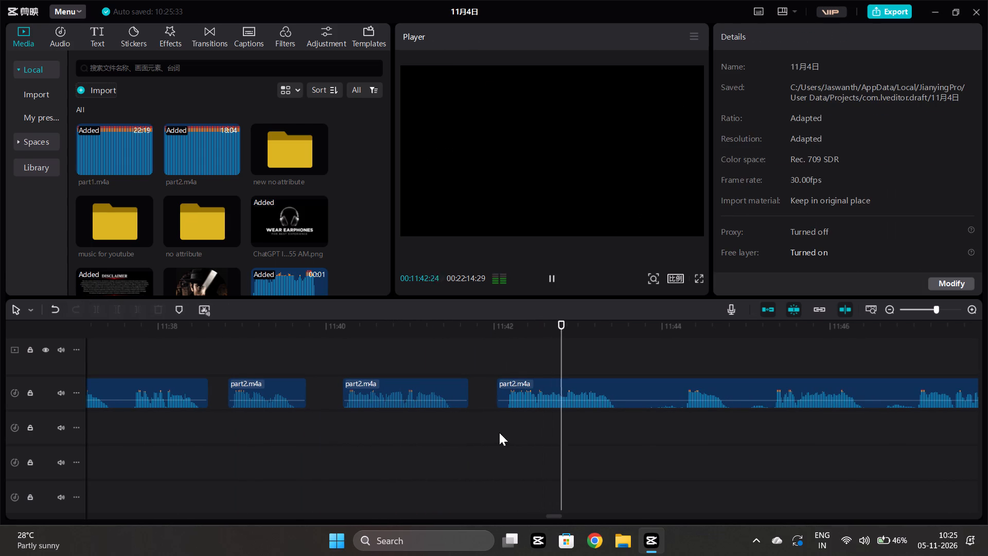
pyautogui.press('space')
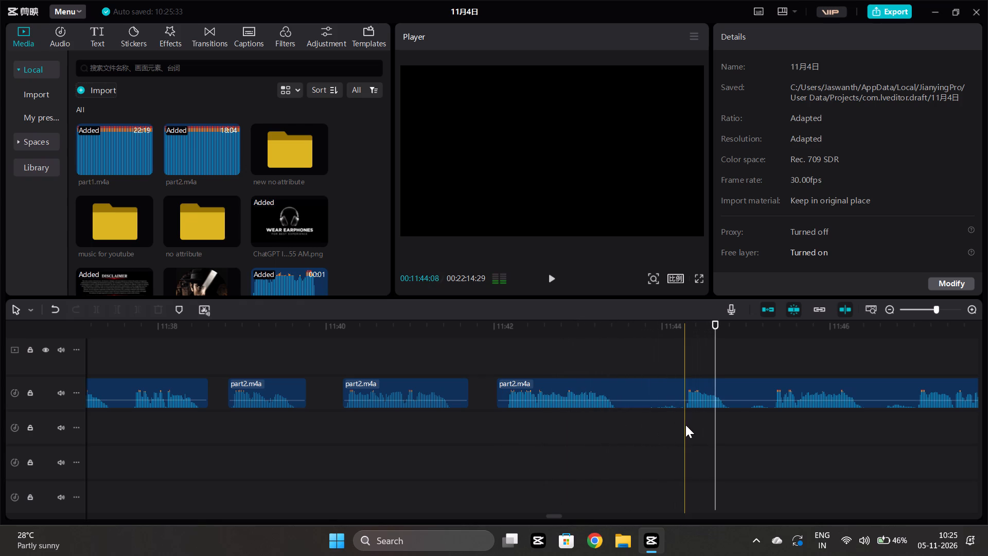
pyautogui.click(683, 425)
pyautogui.click(685, 401)
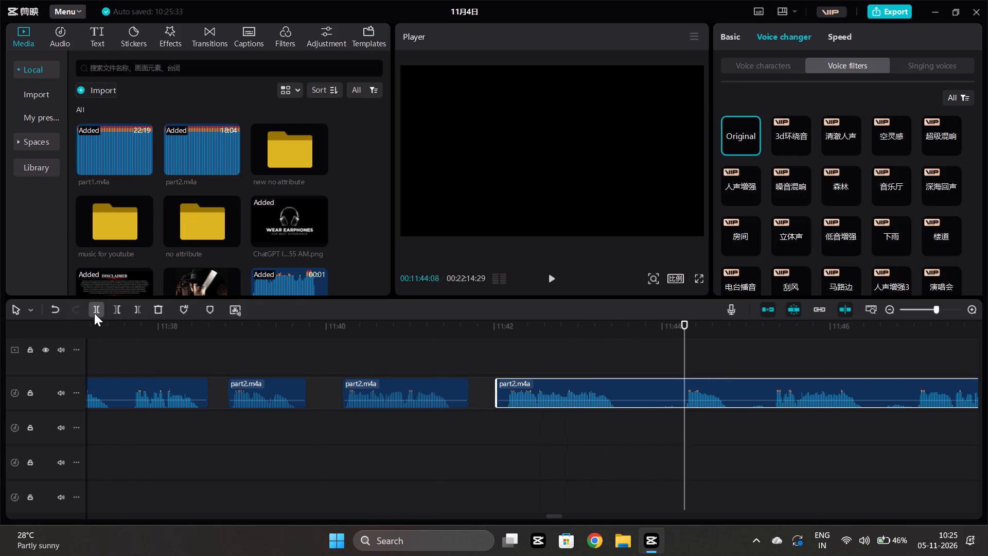
pyautogui.click(94, 313)
# Trim the end of the part2.m4a piece before the 11:44:08 split to about 11:43:25 and play the transition.
pyautogui.click(649, 435)
pyautogui.click(652, 394)
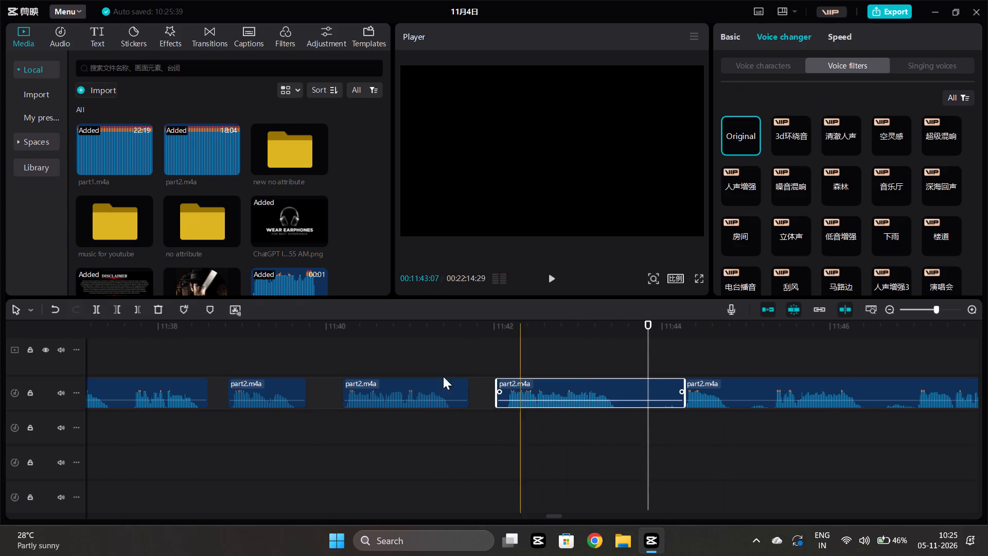
pyautogui.click(138, 306)
pyautogui.click(678, 436)
pyautogui.press('space')
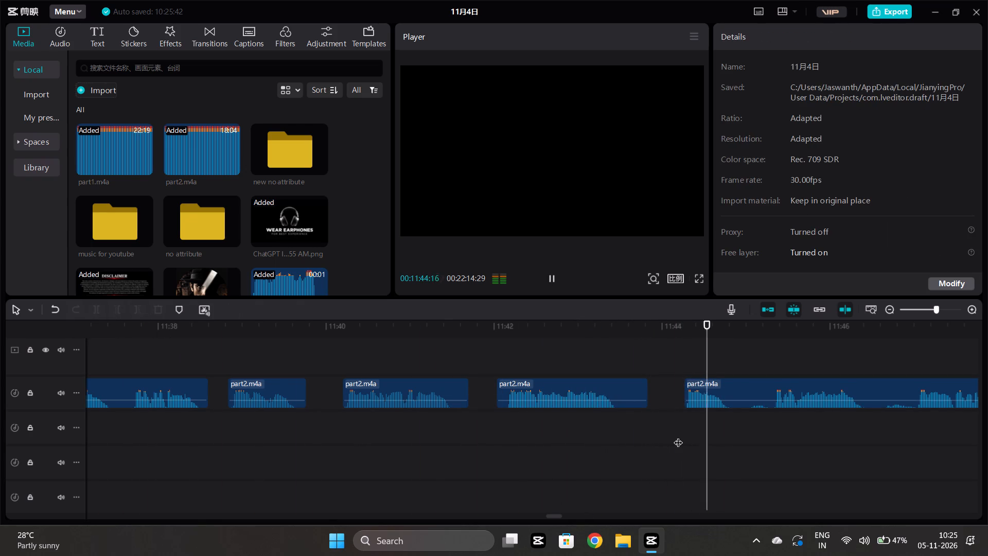
# Split the part2.m4a piece starting at 11:44:08 at 11:45:08, just before its next phrase.
pyautogui.hscroll(-1, 678, 436)
pyautogui.press('space')
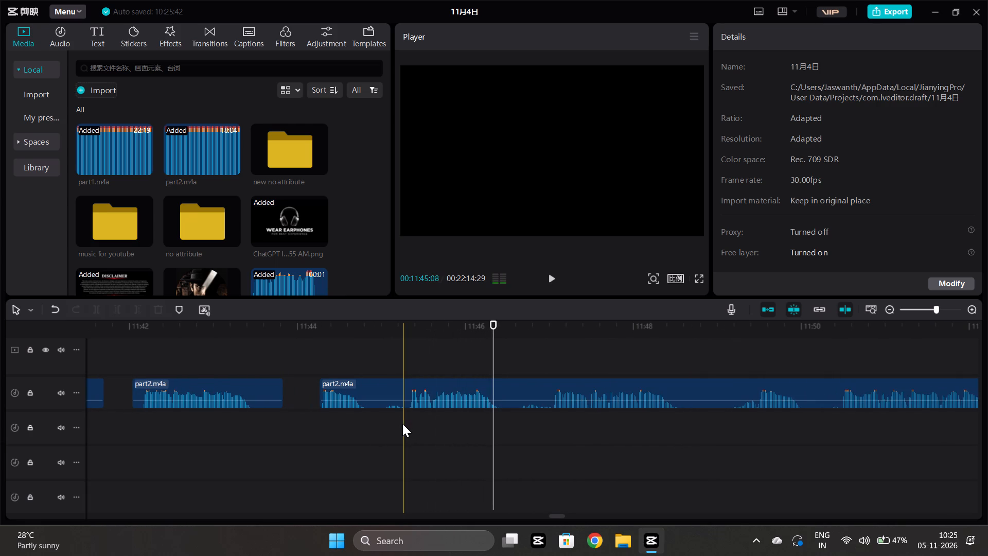
pyautogui.click(402, 424)
pyautogui.click(403, 393)
pyautogui.click(98, 310)
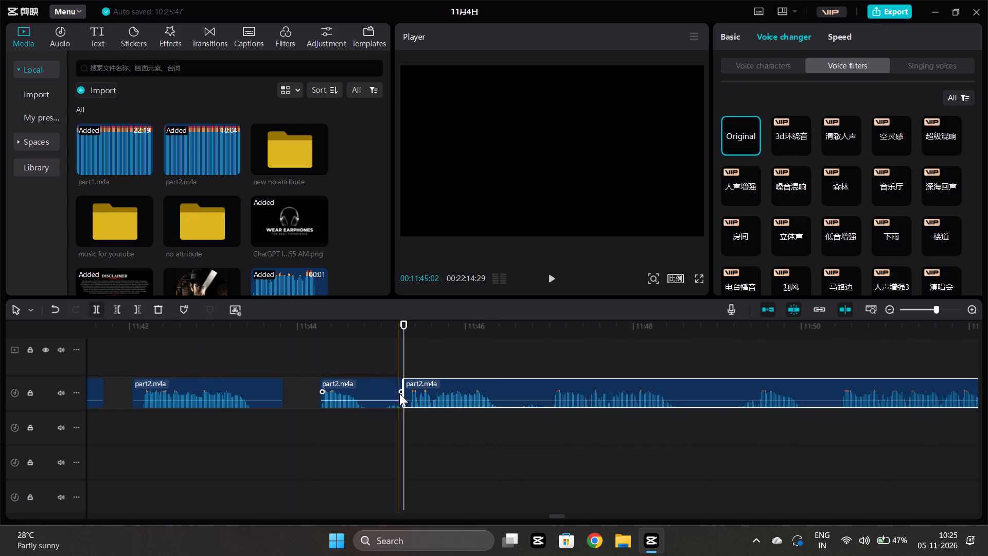
# Trim the end of the part2.m4a piece before the 11:45:08 split to 11:45:00 and play the following phrase.
pyautogui.click(381, 420)
pyautogui.click(372, 385)
pyautogui.click(139, 309)
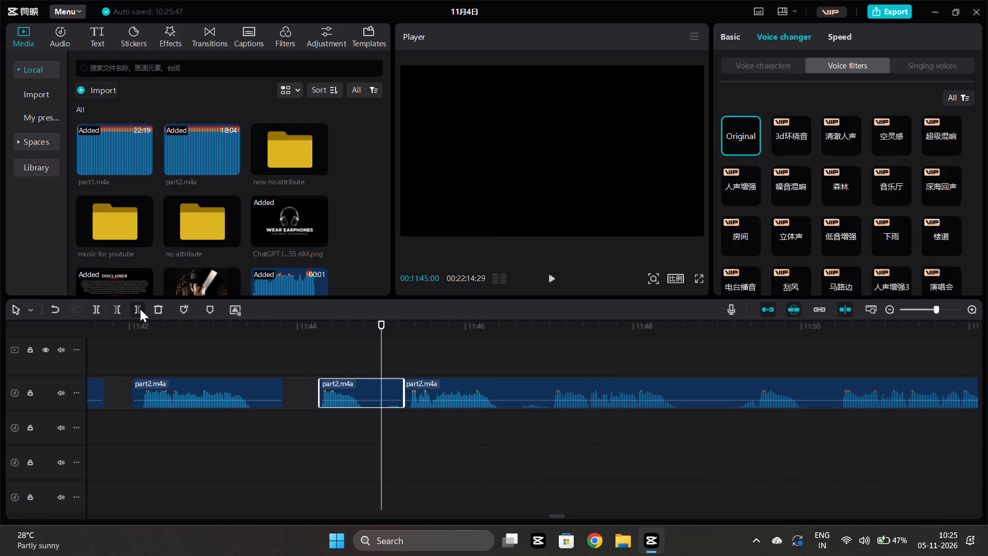
pyautogui.moveTo(356, 383); pyautogui.dragTo(361, 386)
pyautogui.click(442, 415)
pyautogui.press('space')
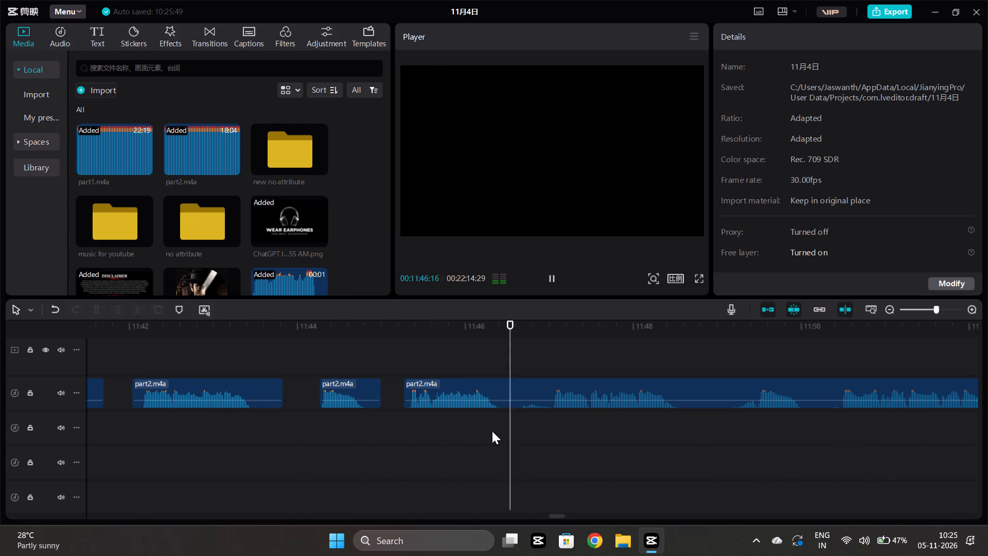
# Split the part2.m4a piece starting at 11:45:08 in the pause at 11:46:19.
pyautogui.press('space')
pyautogui.moveTo(519, 421); pyautogui.dragTo(518, 416)
pyautogui.click(516, 394)
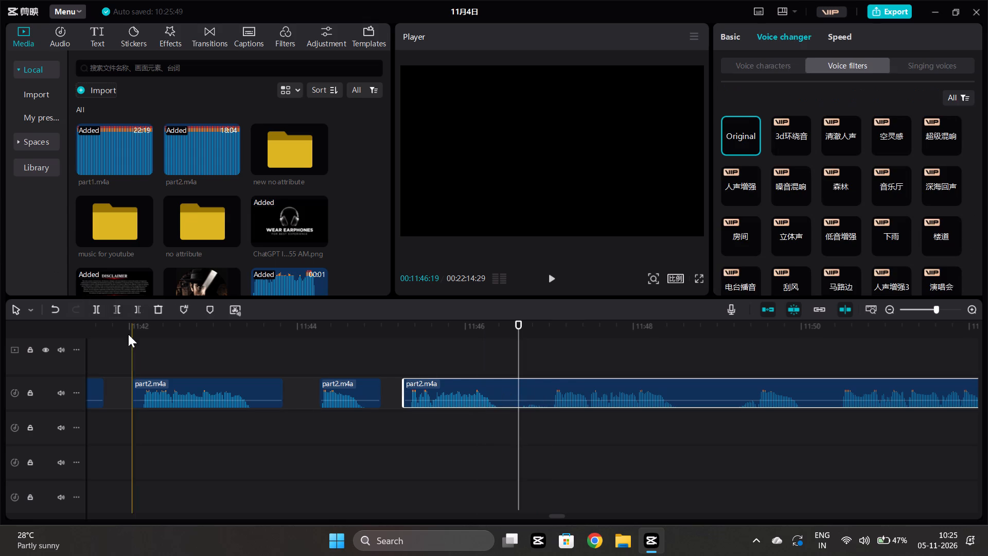
pyautogui.click(97, 312)
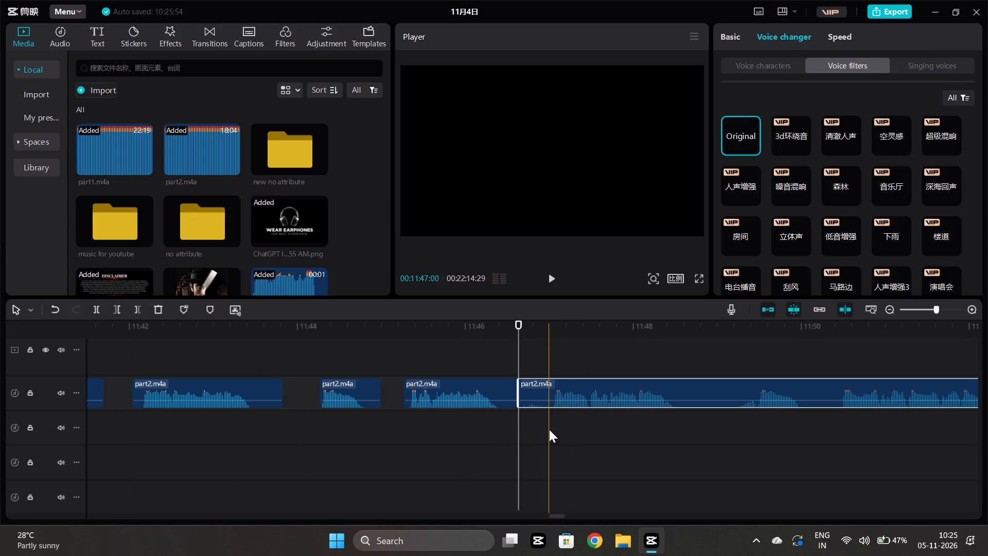
# Trim the start of the part2.m4a piece after the 11:46:19 split to 11:47:00 and play the transition.
pyautogui.click(549, 429)
pyautogui.click(548, 384)
pyautogui.click(114, 308)
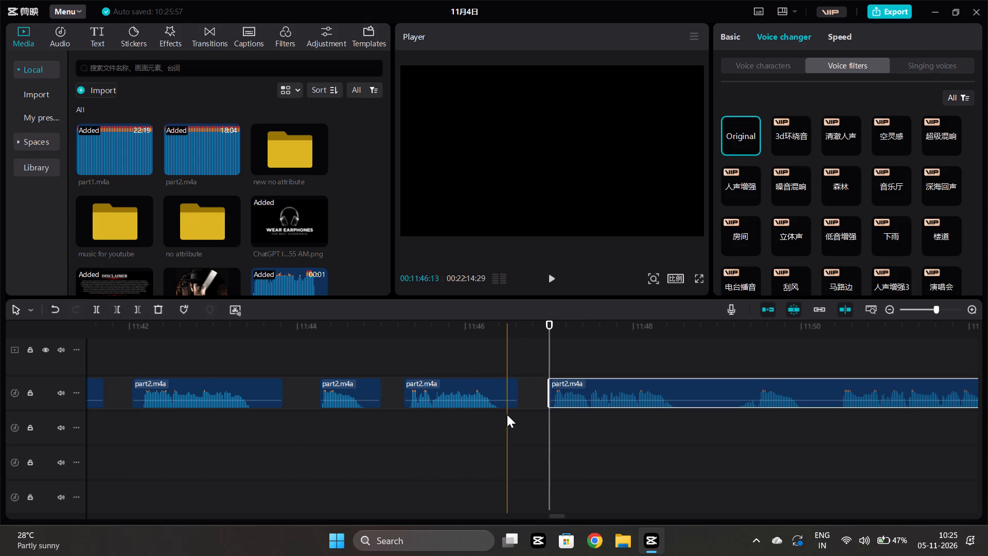
pyautogui.click(507, 414)
pyautogui.press('space')
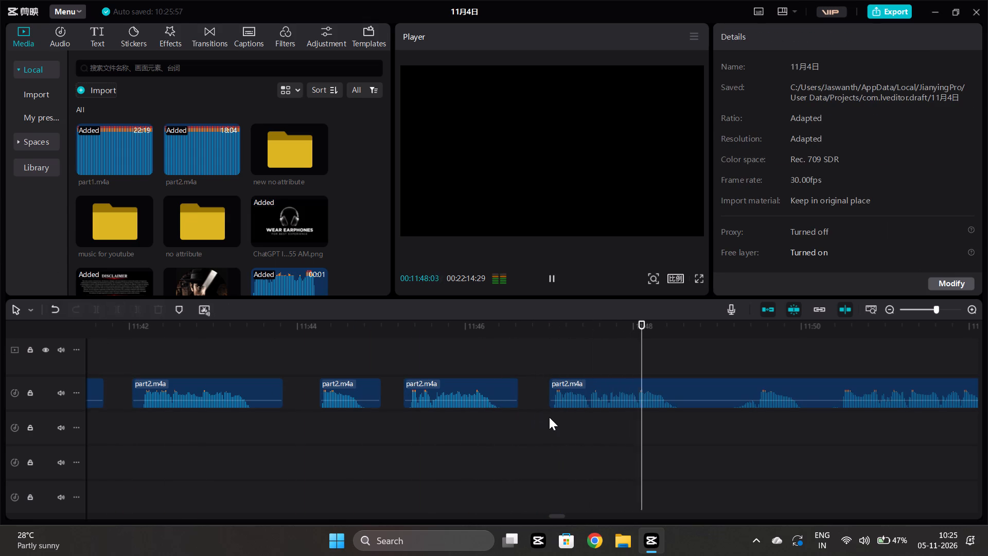
# Split the part2.m4a piece starting at 11:47:00 at 11:49:13, just after the breath sound.
pyautogui.hscroll(-1, 549, 417)
pyautogui.hscroll(-1, 437, 416)
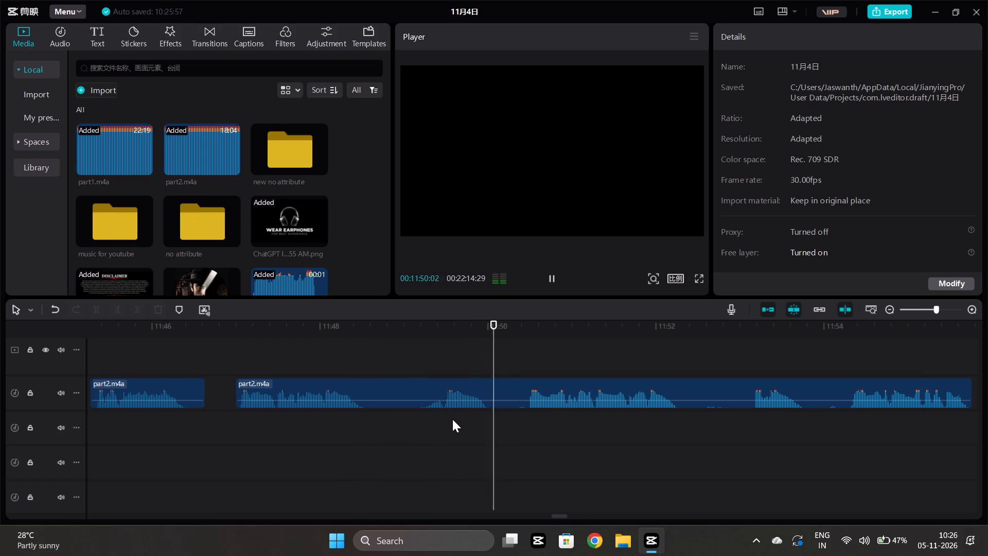
pyautogui.keyDown('ctrl'); pyautogui.scroll(7, 452, 419); pyautogui.keyUp('ctrl')
pyautogui.press('space')
pyautogui.click(373, 433)
pyautogui.click(368, 403)
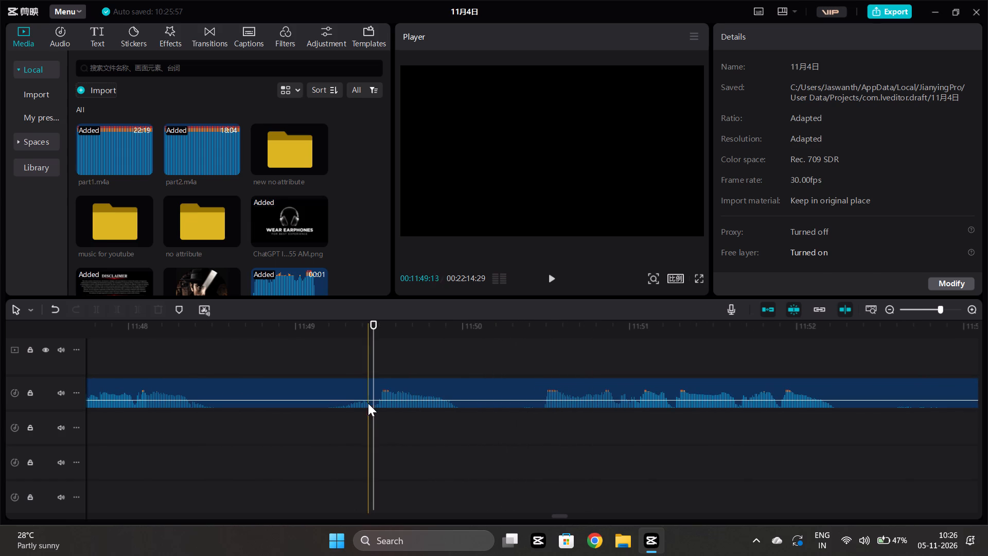
pyautogui.click(91, 313)
# Trim the end of the part2.m4a piece before the 11:49:13 split to 11:49:02, removing the breath sound.
pyautogui.click(306, 445)
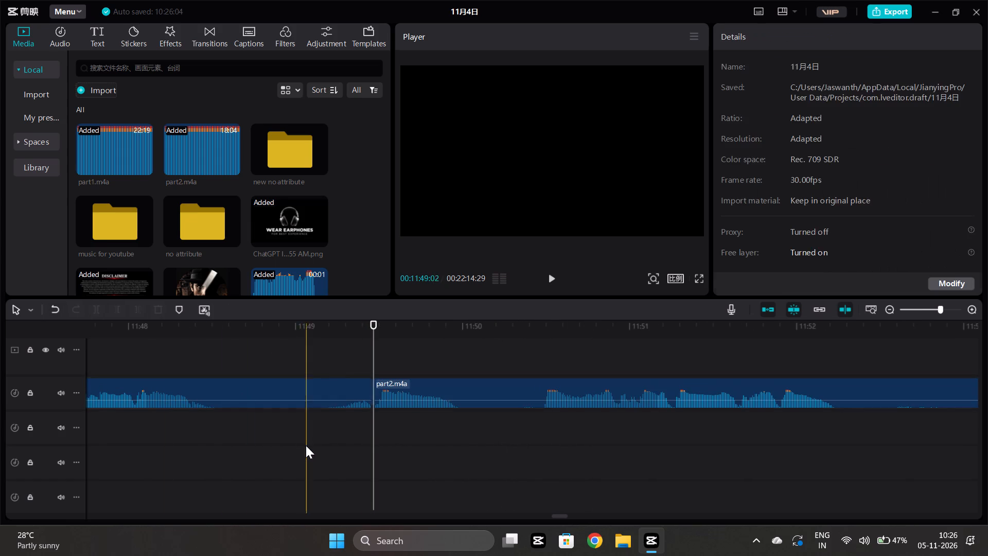
pyautogui.click(315, 402)
pyautogui.click(136, 317)
# Move the part2.m4a piece after the gap back to start at 11:49:02, against the trimmed piece, and play the join.
pyautogui.moveTo(455, 385); pyautogui.dragTo(392, 388)
pyautogui.click(275, 453)
pyautogui.press('space')
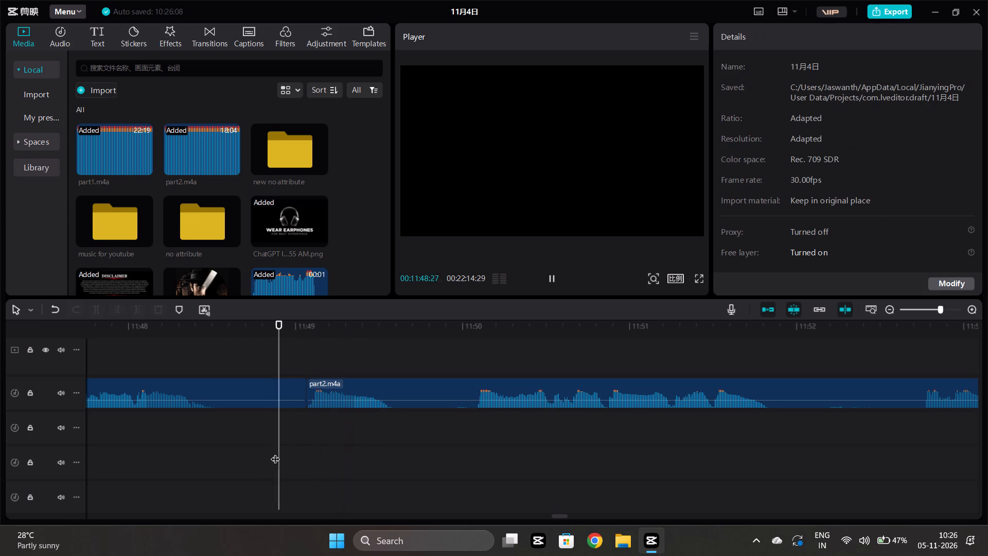
# Split the part2.m4a piece starting at 11:49:02 in the pause at 11:50:01.
pyautogui.press('space')
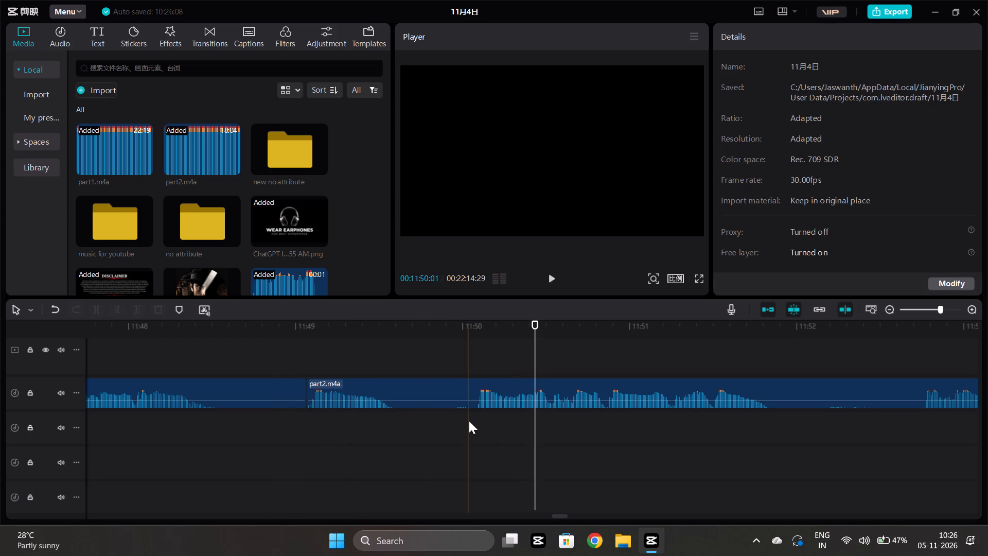
pyautogui.click(469, 421)
pyautogui.click(473, 388)
pyautogui.click(94, 304)
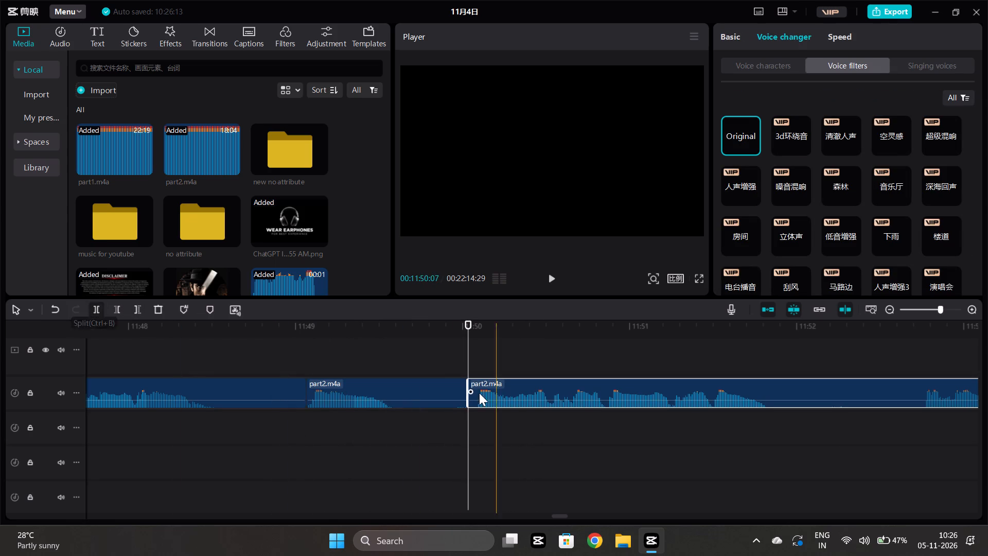
# Trim the end of the part2.m4a piece before the 11:50:01 split to 11:49:26.
pyautogui.click(442, 426)
pyautogui.click(451, 400)
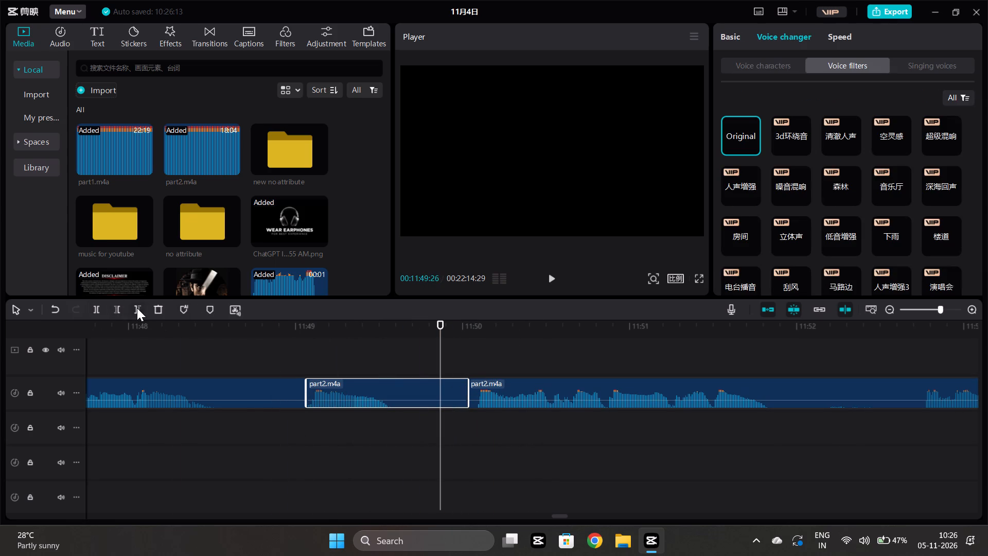
pyautogui.click(137, 308)
# Move the part2.m4a piece after the gap back to start at 11:49:26, directly against the trimmed piece.
pyautogui.moveTo(490, 385); pyautogui.dragTo(465, 389)
pyautogui.moveTo(408, 431); pyautogui.dragTo(419, 428)
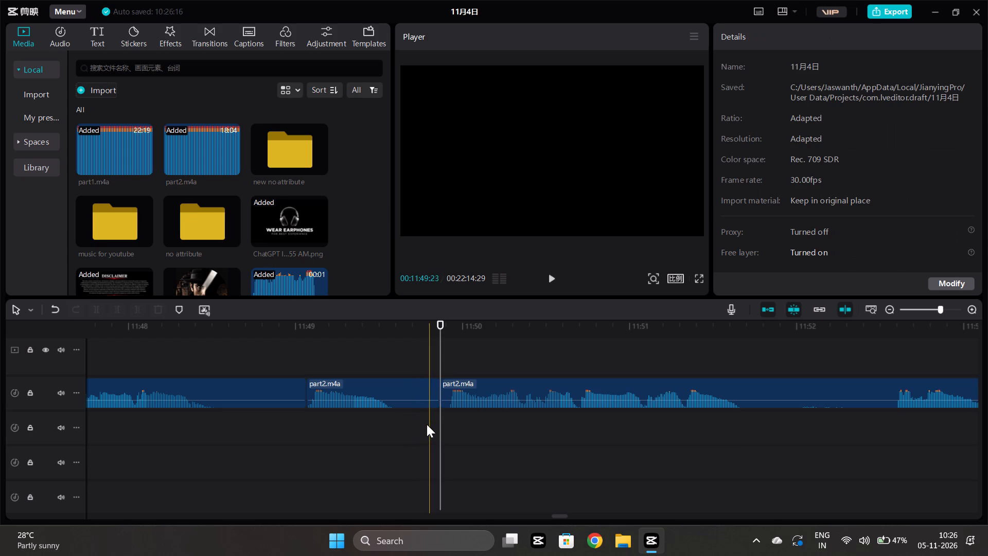
# Play the join at 11:49:26, then split the part2.m4a piece that starts there in the pause at 11:52:10.
pyautogui.click(428, 424)
pyautogui.press('space')
pyautogui.hscroll(-1, 429, 424)
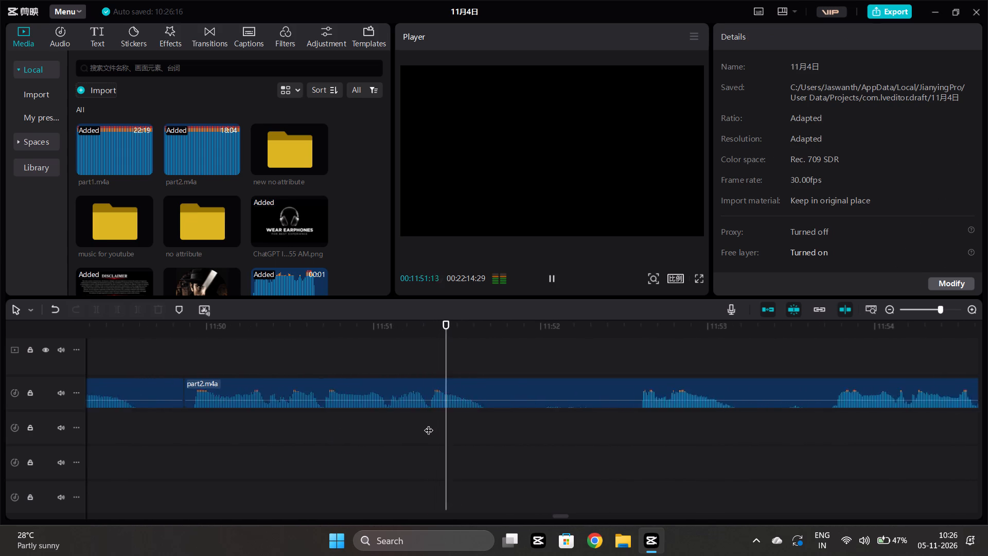
pyautogui.hscroll(-1, 429, 424)
pyautogui.press('space')
pyautogui.click(523, 425)
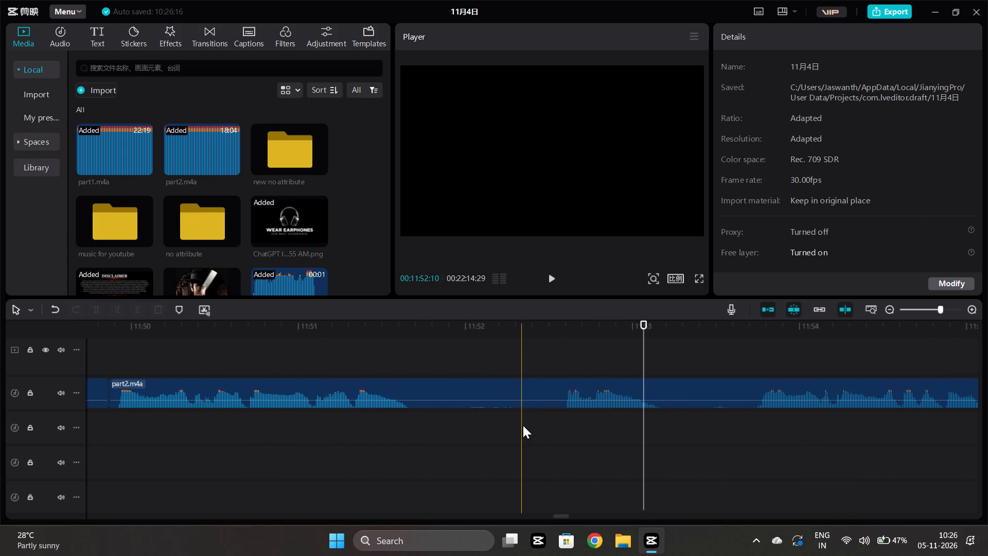
pyautogui.click(521, 396)
pyautogui.click(96, 309)
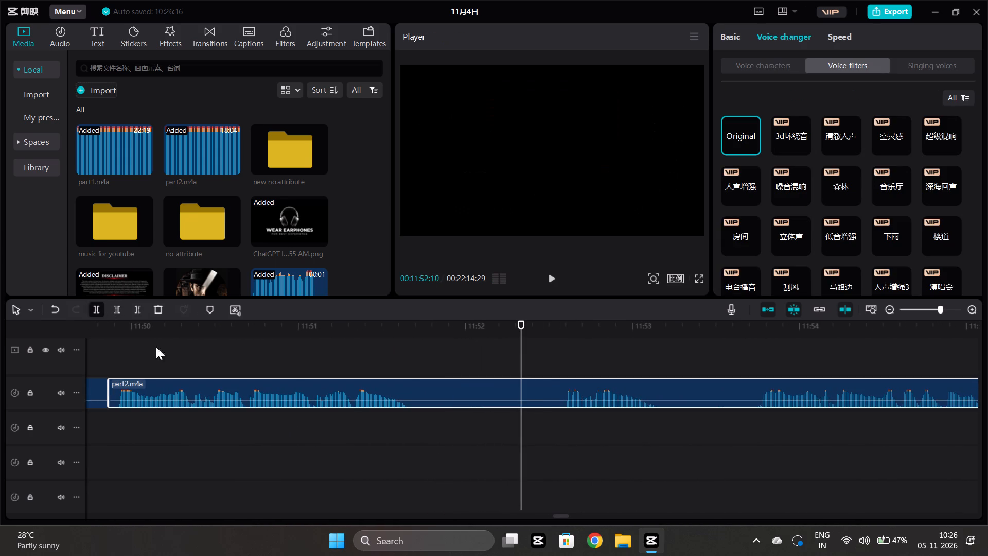
# Trim the end of the part2.m4a piece before the 11:52:10 split to 11:52:00.
pyautogui.click(469, 426)
pyautogui.click(476, 374)
pyautogui.click(466, 416)
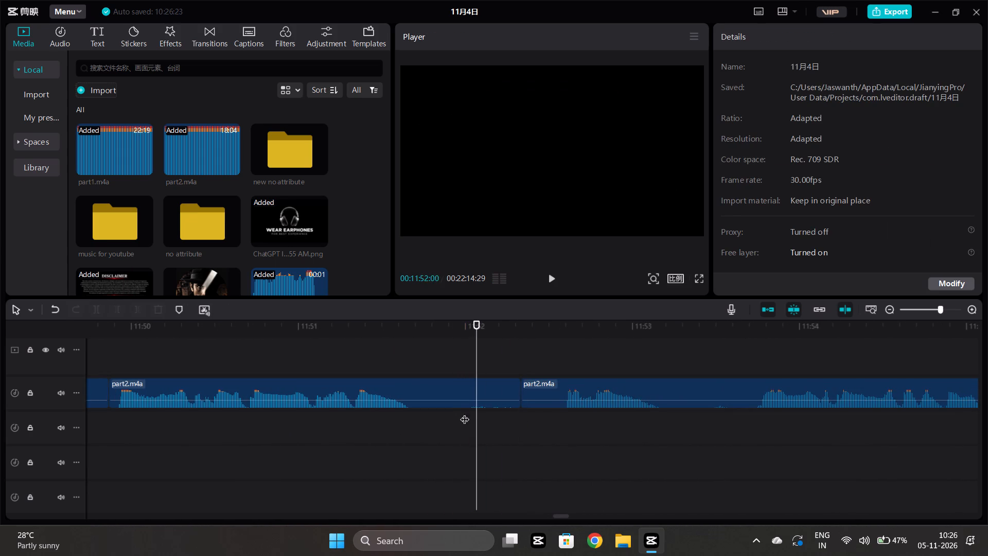
pyautogui.click(458, 394)
pyautogui.click(137, 308)
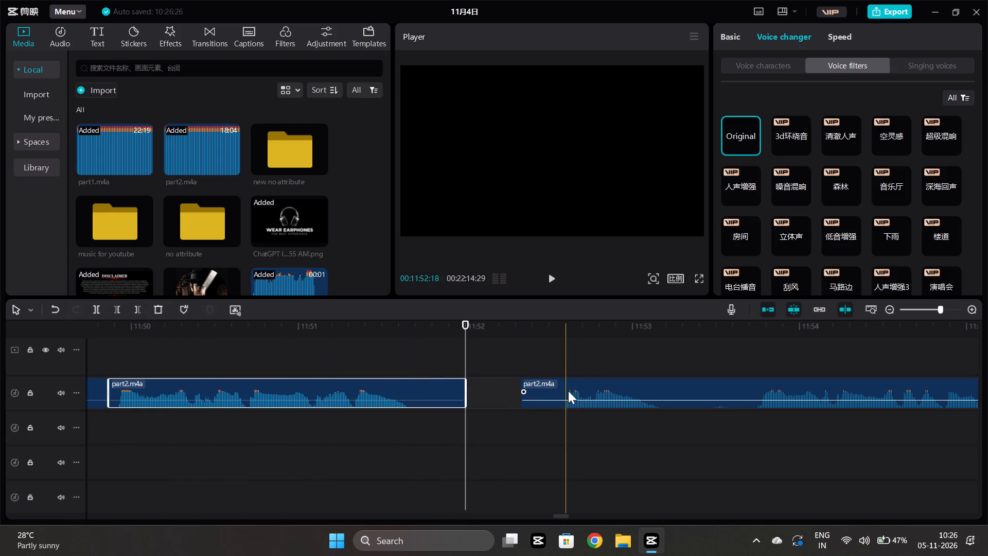
# Move the part2.m4a piece after the gap back to start at 11:52:00, against the trimmed piece, and play the join.
pyautogui.moveTo(565, 388); pyautogui.dragTo(513, 396)
pyautogui.click(493, 435)
pyautogui.press('space')
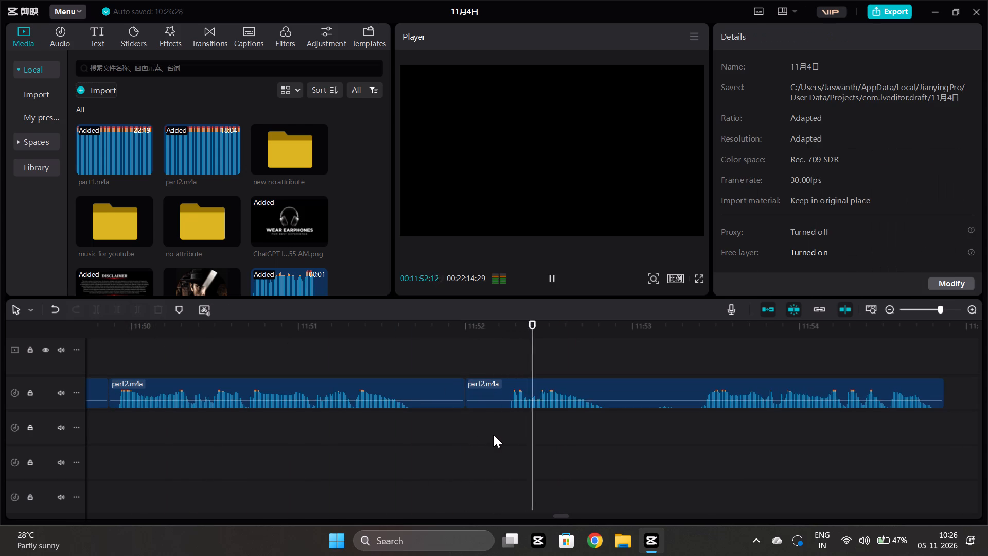
pyautogui.press('space')
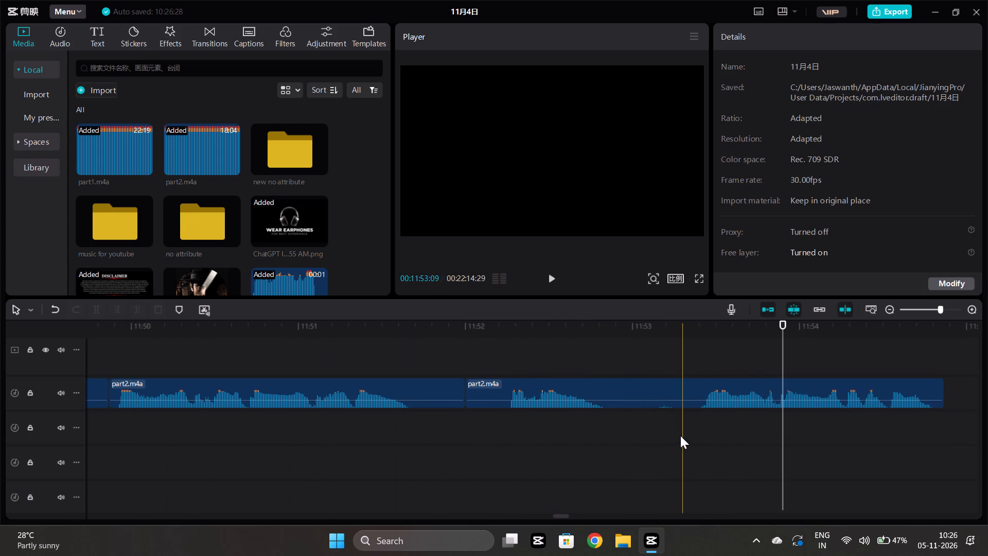
# Split the part2.m4a piece starting at 11:52:00 in the pause at 11:53:09.
pyautogui.click(680, 436)
pyautogui.click(684, 393)
pyautogui.click(92, 314)
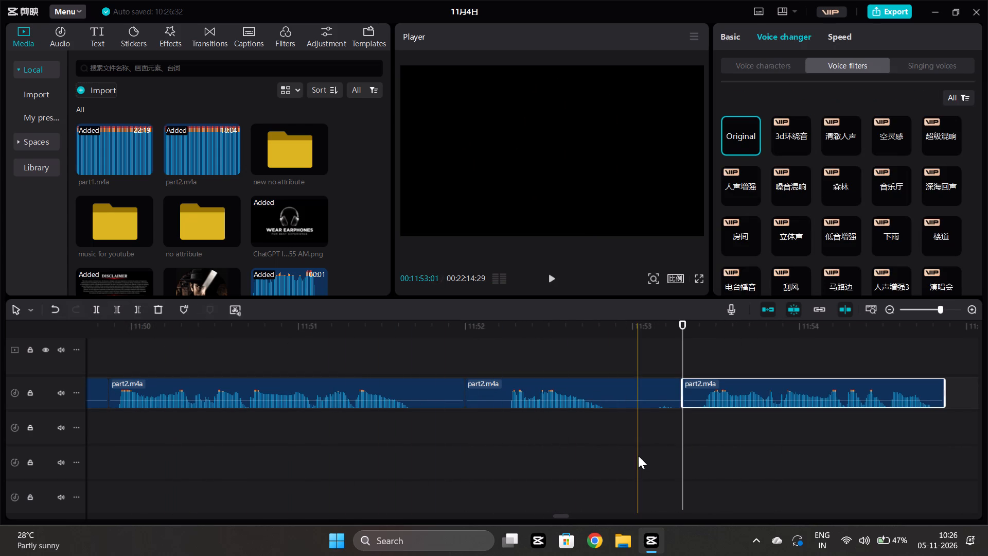
# Trim the end of the part2.m4a piece before the 11:53:09 split to 11:53:01.
pyautogui.click(640, 449)
pyautogui.click(641, 396)
pyautogui.click(137, 306)
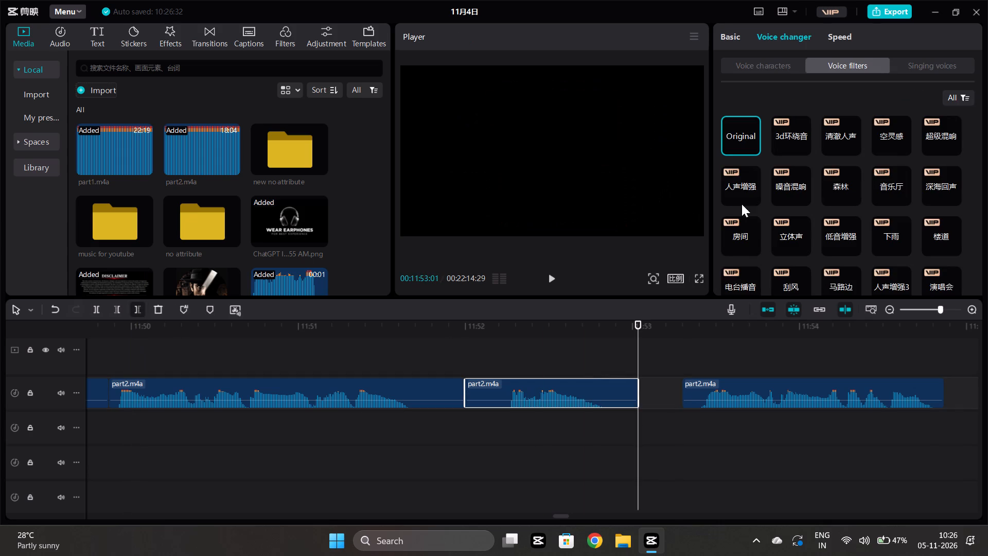
# Move the part2.m4a piece after the gap back to start at 11:53:01, against the trimmed piece, and play through to its end.
pyautogui.moveTo(724, 385); pyautogui.dragTo(681, 387)
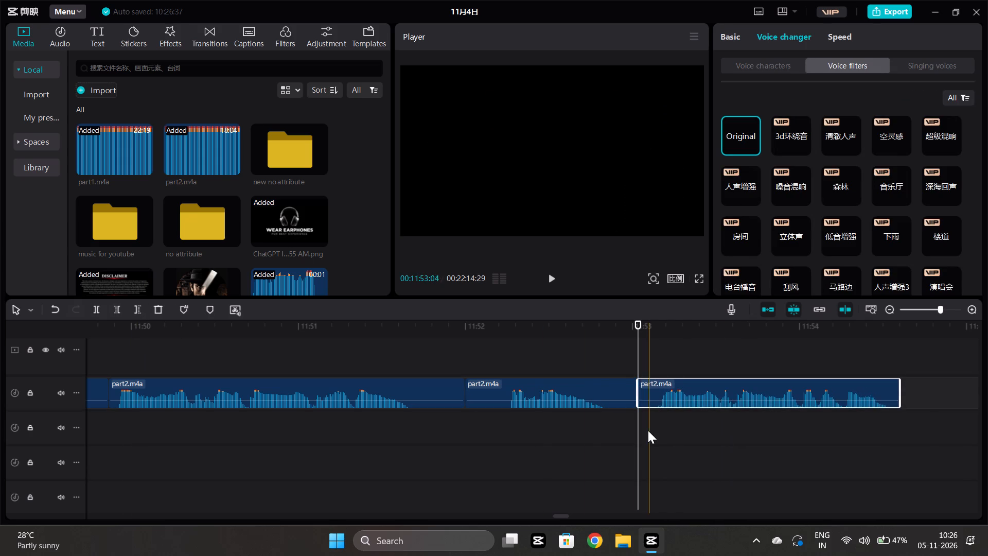
pyautogui.click(648, 431)
pyautogui.press('space')
pyautogui.keyDown('ctrl'); pyautogui.scroll(-7, 644, 428); pyautogui.keyUp('ctrl')
pyautogui.hscroll(-1, 644, 428)
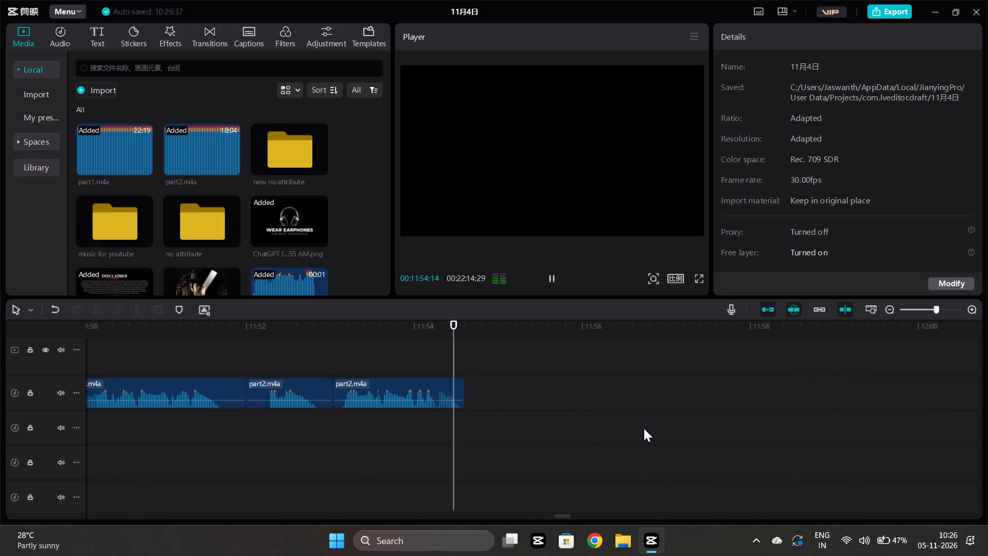
pyautogui.hscroll(-1, 644, 428)
pyautogui.press('space')
# Move the short part2.m4a piece near 11:39 from the lower audio track up into the gap in the main voice track.
pyautogui.keyDown('ctrl'); pyautogui.scroll(-12, 641, 428); pyautogui.keyUp('ctrl')
pyautogui.scroll(7, 641, 428)
pyautogui.keyDown('ctrl'); pyautogui.scroll(-6, 641, 428); pyautogui.keyUp('ctrl')
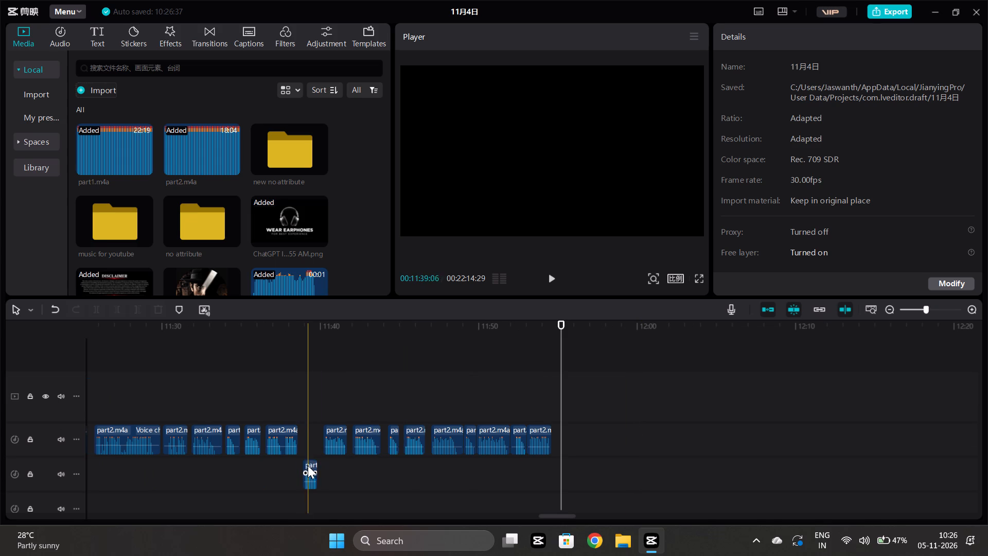
pyautogui.moveTo(310, 466); pyautogui.dragTo(310, 435)
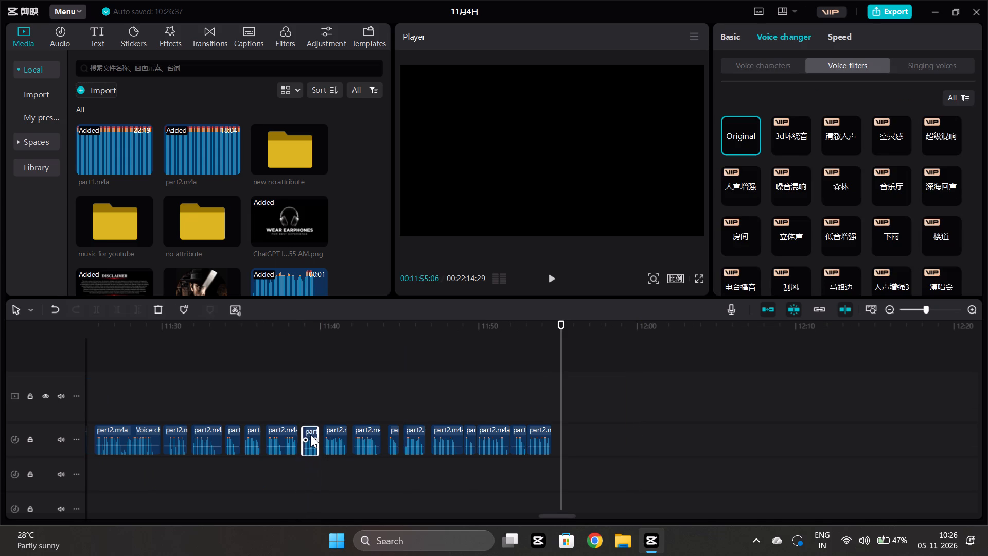
pyautogui.moveTo(310, 435); pyautogui.dragTo(309, 435)
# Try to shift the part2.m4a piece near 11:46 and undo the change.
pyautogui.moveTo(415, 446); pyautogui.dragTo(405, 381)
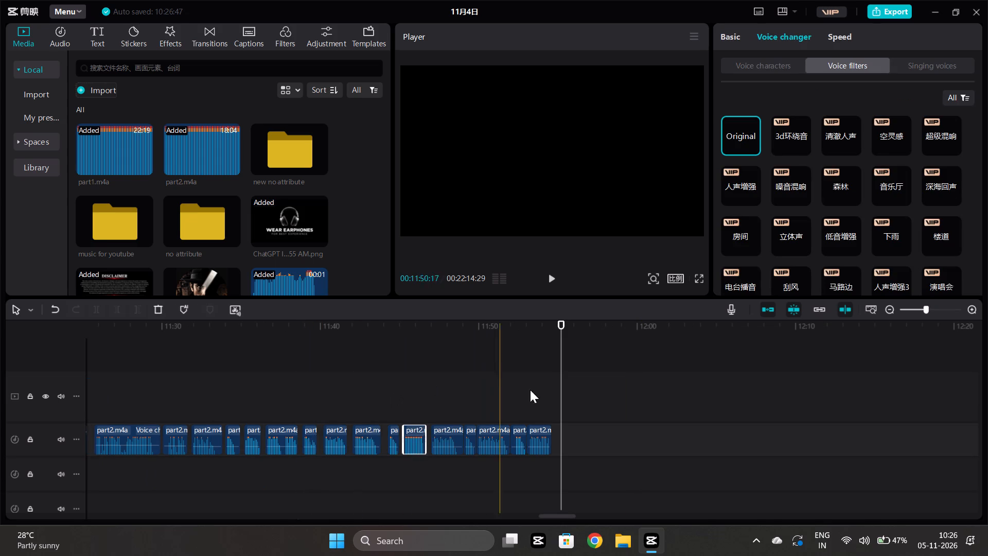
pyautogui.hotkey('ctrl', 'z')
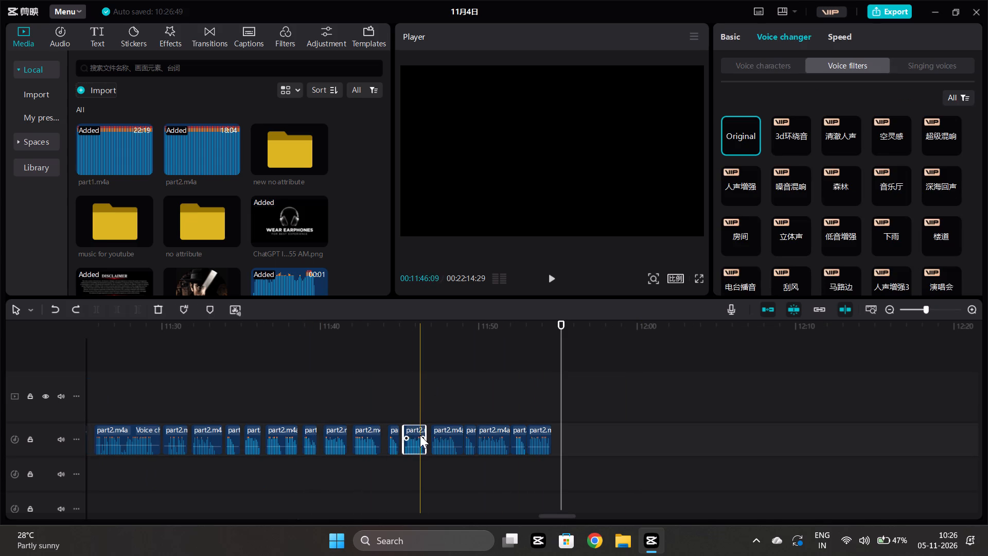
# Select all part2.m4a pieces after the long gap, from about 13:06 to the end, and move them back to start at about 11:55.
pyautogui.hscroll(-1, 637, 445)
pyautogui.keyDown('ctrl'); pyautogui.scroll(-6, 633, 440); pyautogui.keyUp('ctrl')
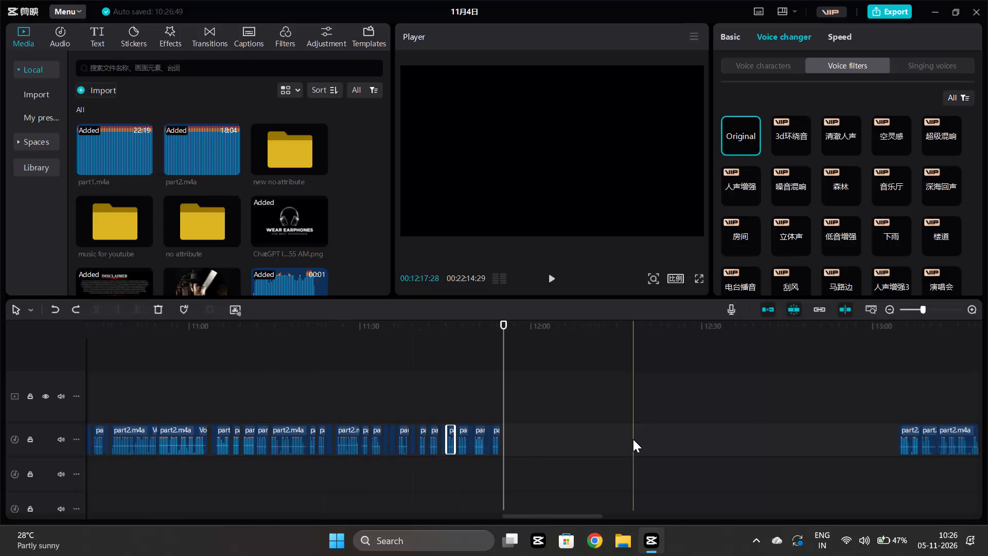
pyautogui.keyDown('ctrl'); pyautogui.moveTo(880, 463); pyautogui.dragTo(987, 416); pyautogui.keyUp('ctrl')
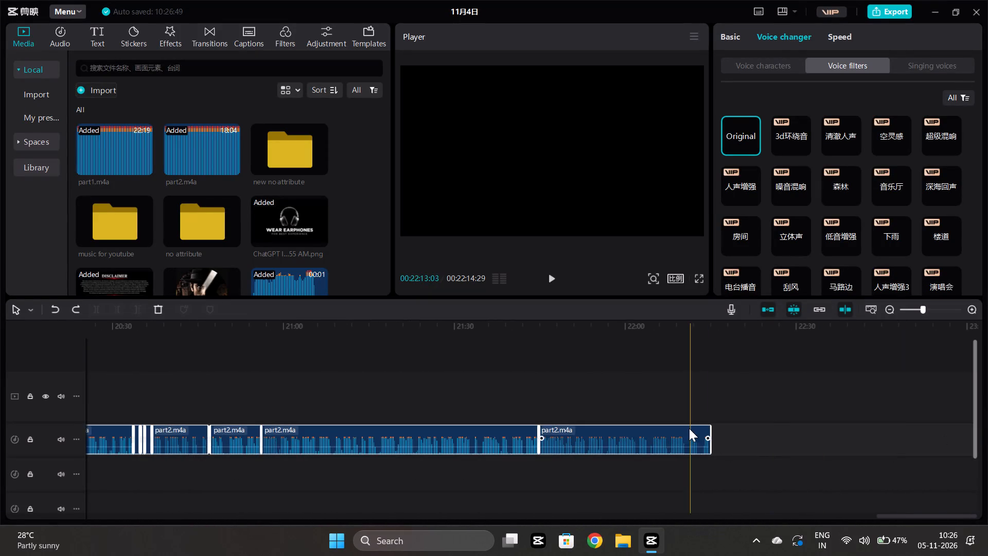
pyautogui.hscroll(8, 687, 428)
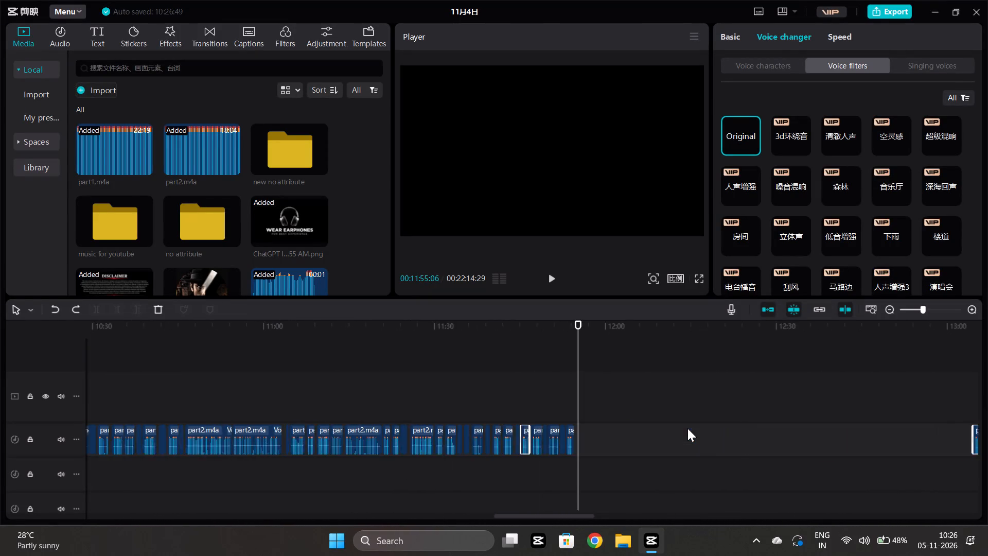
pyautogui.hscroll(1, 687, 428)
pyautogui.keyDown('ctrl'); pyautogui.scroll(7, 702, 424); pyautogui.keyUp('ctrl')
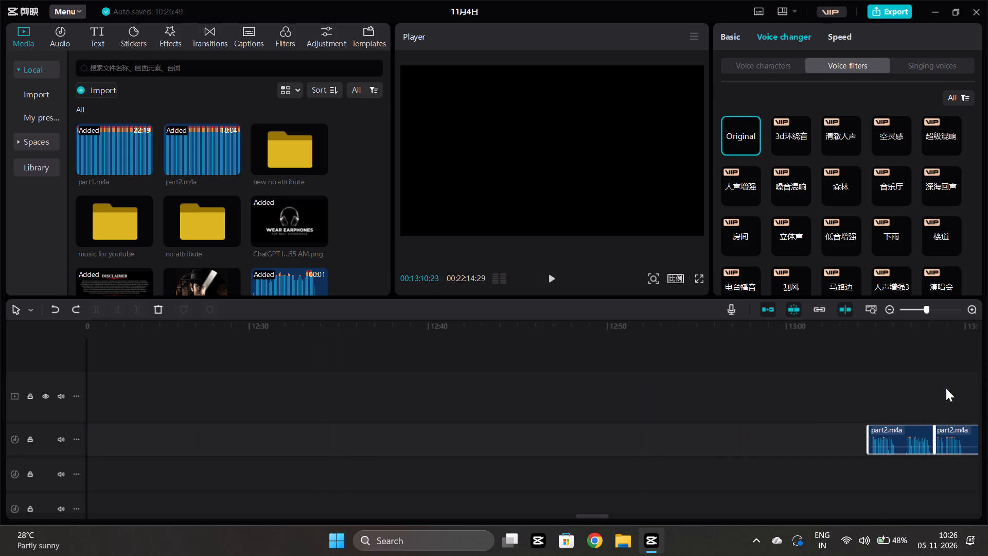
pyautogui.moveTo(903, 432); pyautogui.dragTo(118, 440)
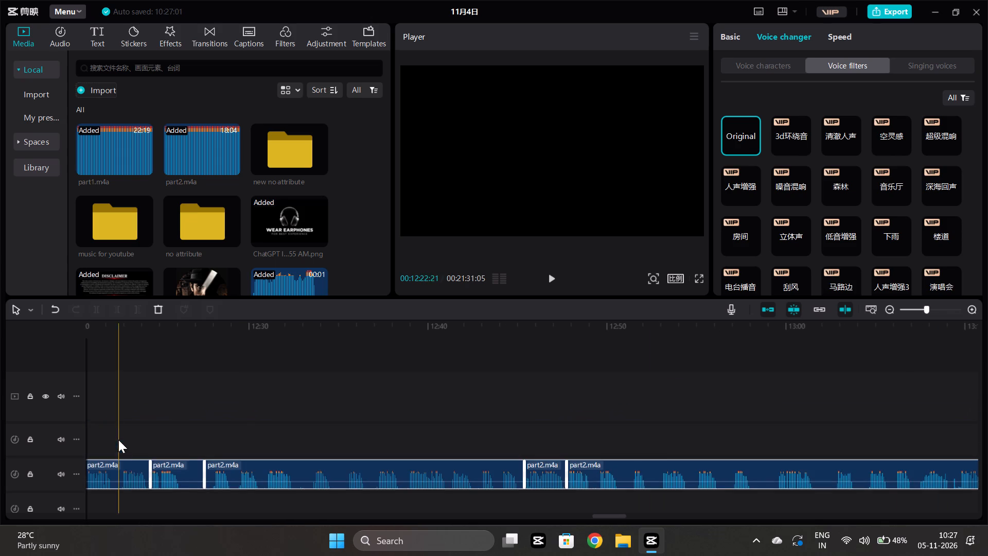
pyautogui.hscroll(1, 222, 417)
pyautogui.moveTo(639, 467); pyautogui.dragTo(192, 391)
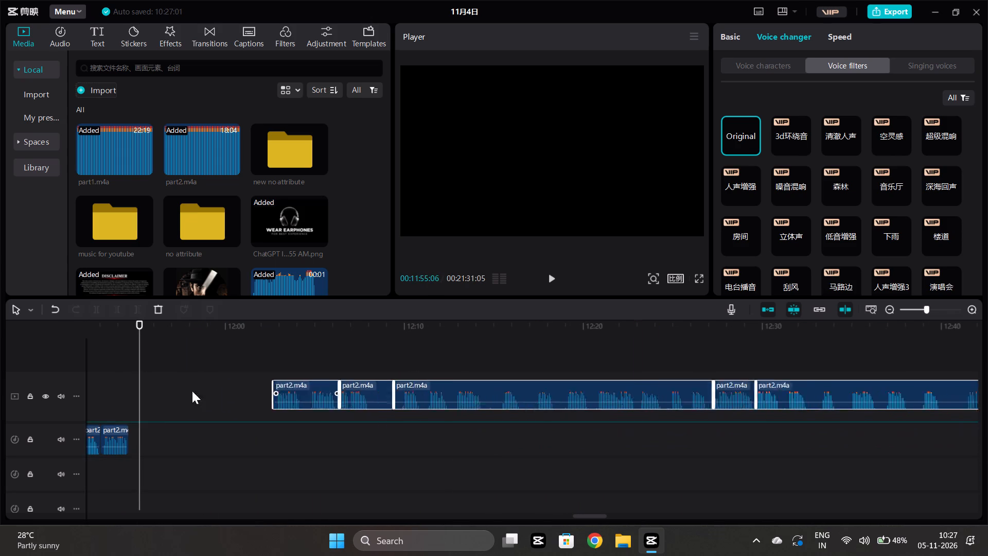
pyautogui.moveTo(192, 391); pyautogui.dragTo(177, 432)
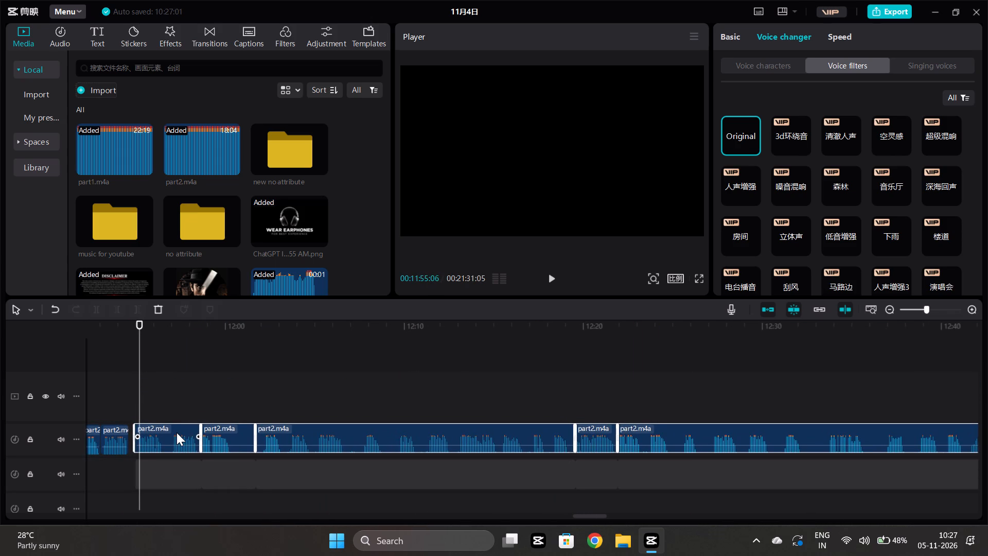
pyautogui.moveTo(177, 432); pyautogui.dragTo(175, 430)
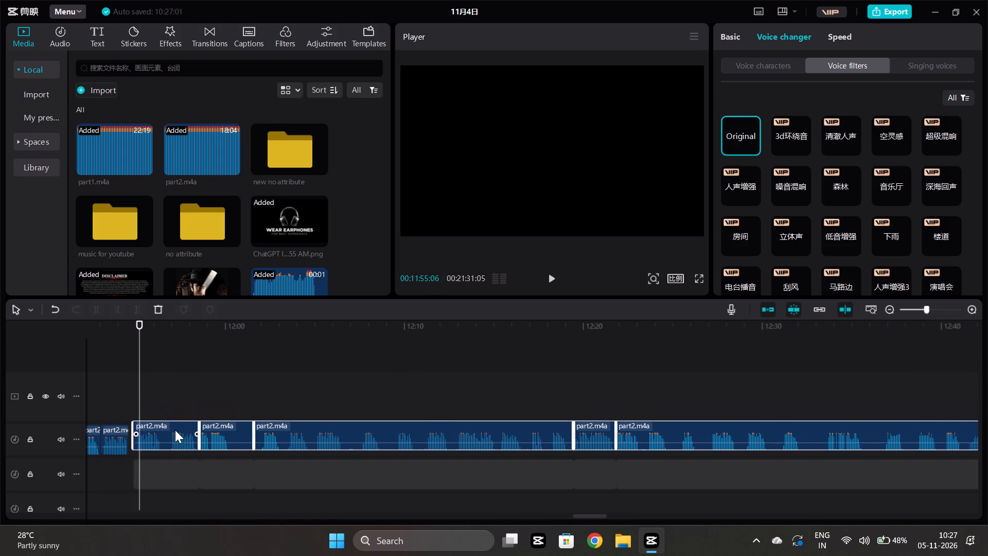
pyautogui.moveTo(175, 430); pyautogui.dragTo(177, 434)
# Place the selected group on the audio track above the edited voice pieces, starting flush with the last one's end at about 11:54:17.
pyautogui.hscroll(1, 177, 434)
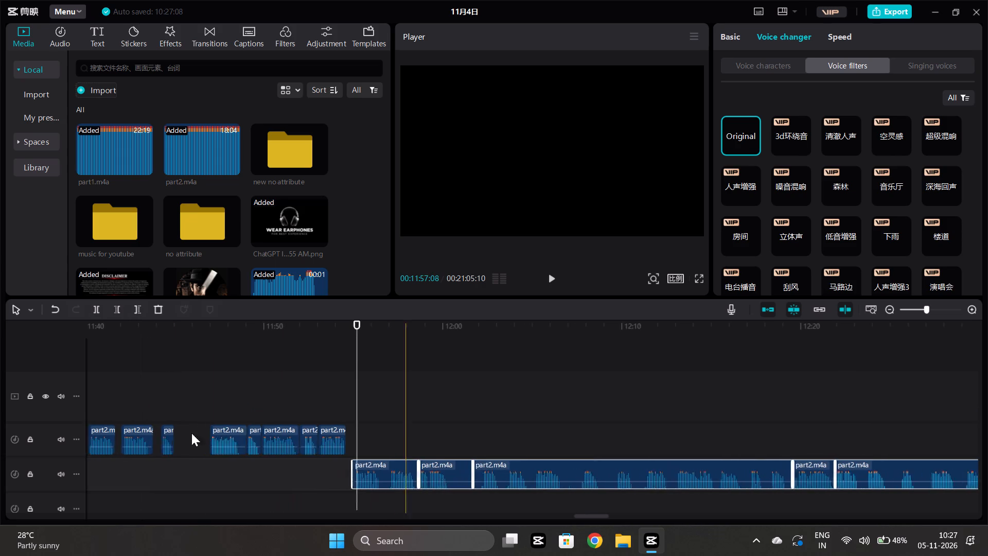
pyautogui.hscroll(1, 191, 433)
pyautogui.moveTo(407, 466); pyautogui.dragTo(421, 444)
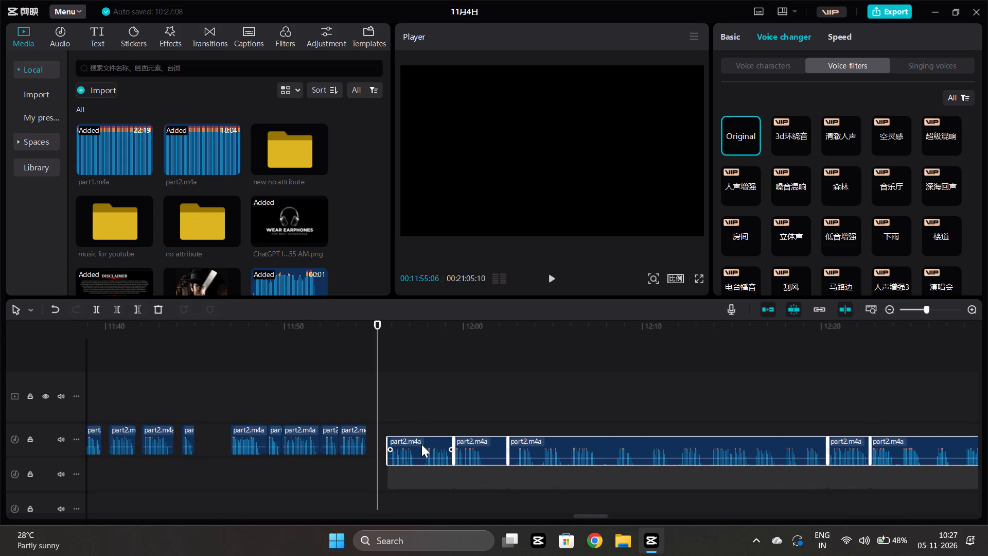
pyautogui.moveTo(421, 444); pyautogui.dragTo(406, 430)
pyautogui.moveTo(394, 462); pyautogui.dragTo(395, 422)
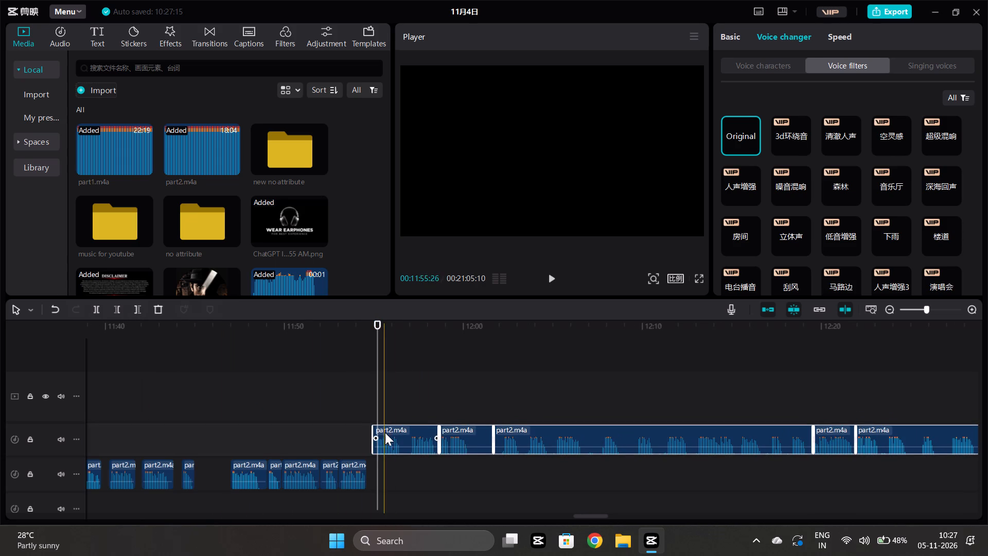
pyautogui.moveTo(394, 432); pyautogui.dragTo(392, 454)
pyautogui.moveTo(401, 431); pyautogui.dragTo(399, 459)
# Examine the overall timeline arrangement around the moved group and play the section around the lone part2.m4a piece near 10:35.
pyautogui.keyDown('ctrl'); pyautogui.scroll(-6, 411, 450); pyautogui.keyUp('ctrl')
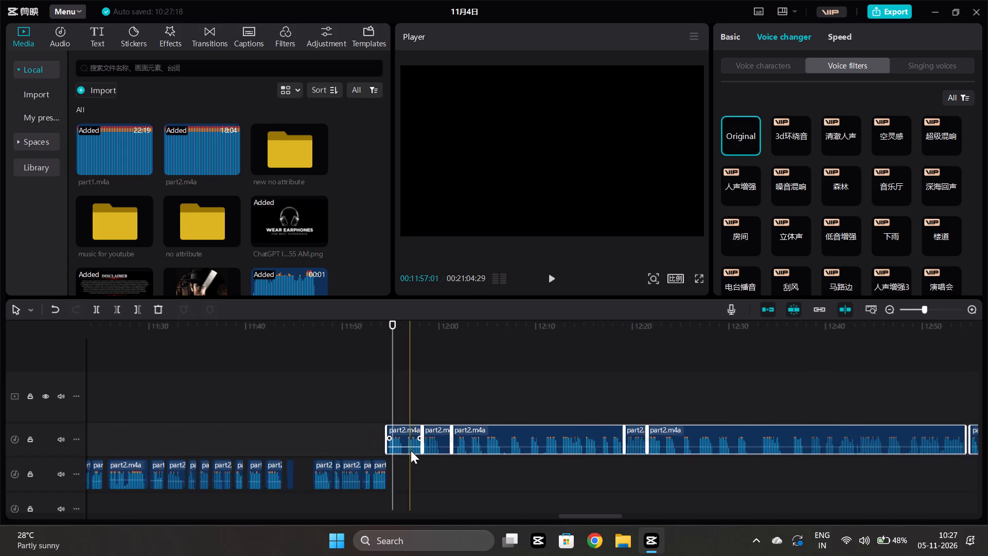
pyautogui.keyDown('ctrl'); pyautogui.scroll(-19, 411, 450); pyautogui.keyUp('ctrl')
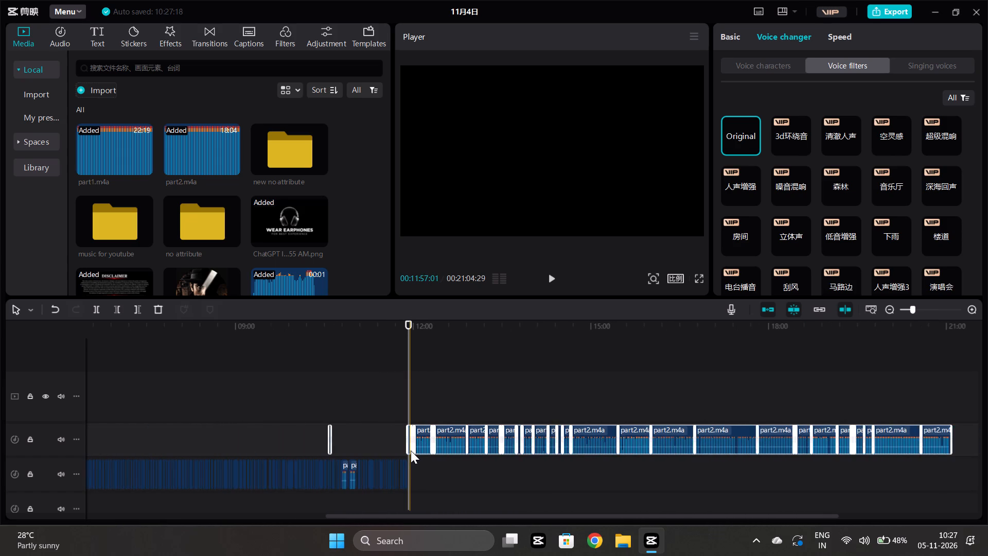
pyautogui.keyDown('ctrl'); pyautogui.scroll(-1, 411, 450); pyautogui.keyUp('ctrl')
pyautogui.keyDown('ctrl'); pyautogui.scroll(15, 411, 450); pyautogui.keyUp('ctrl')
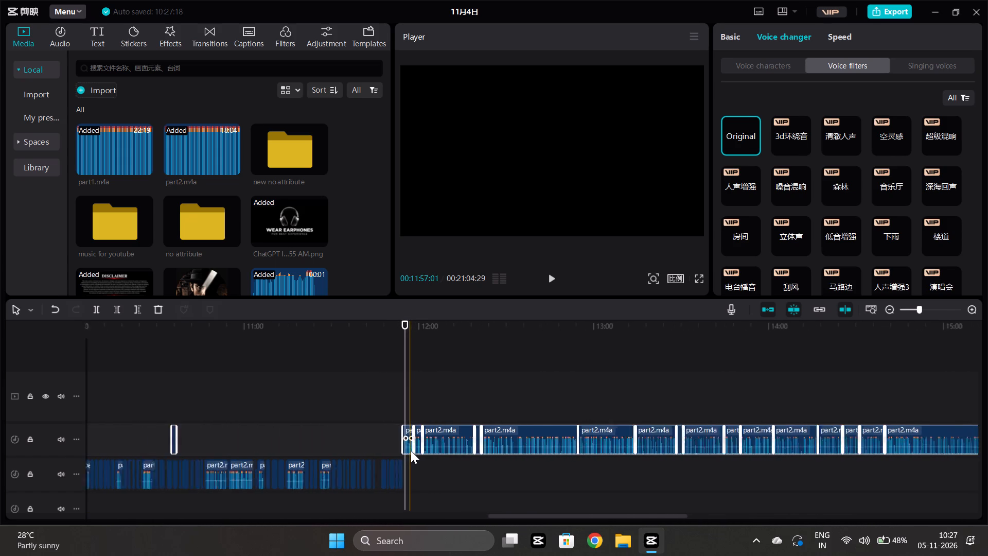
pyautogui.keyDown('ctrl'); pyautogui.scroll(18, 411, 450); pyautogui.keyUp('ctrl')
pyautogui.keyDown('ctrl'); pyautogui.scroll(6, 411, 450); pyautogui.keyUp('ctrl')
pyautogui.hscroll(1, 411, 450)
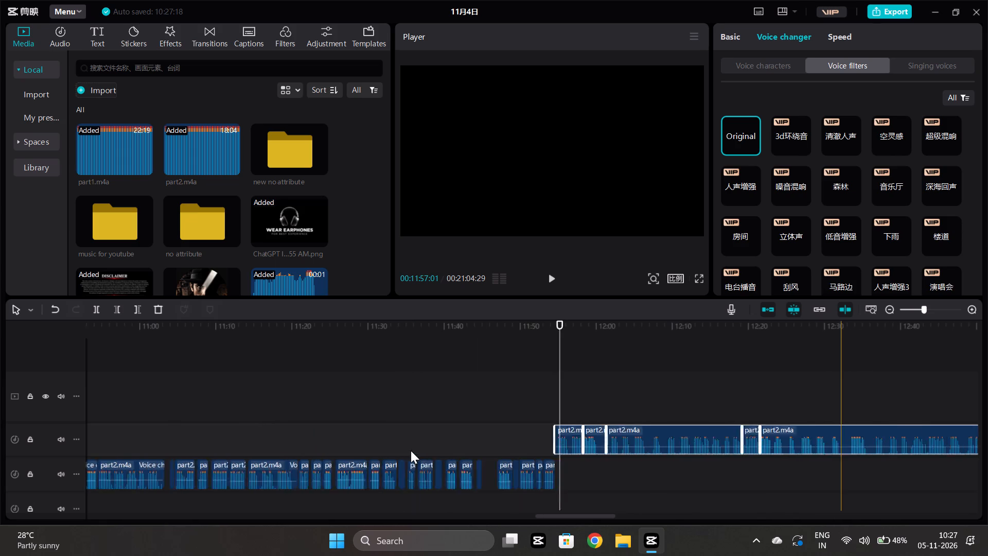
pyautogui.hscroll(1, 411, 450)
pyautogui.click(425, 437)
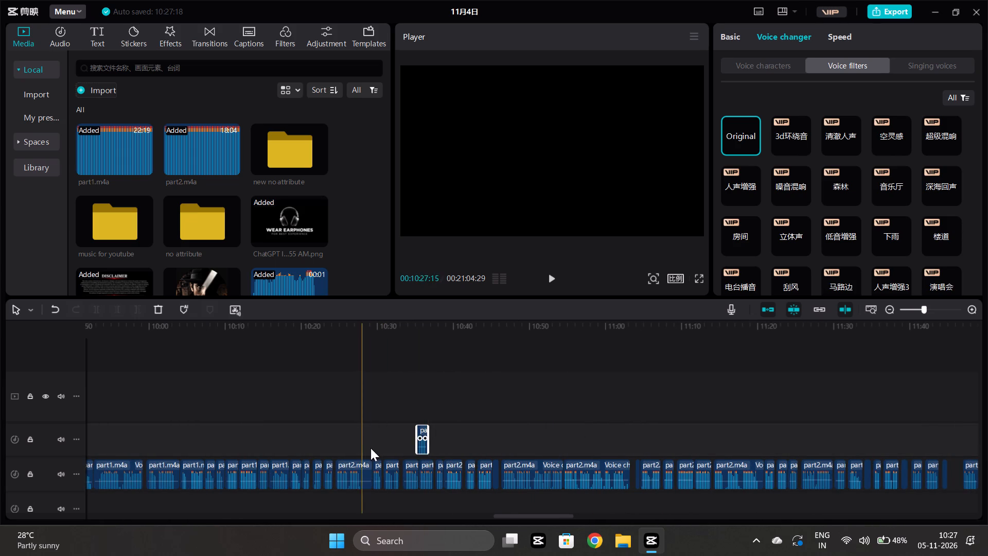
pyautogui.click(404, 433)
pyautogui.press('space')
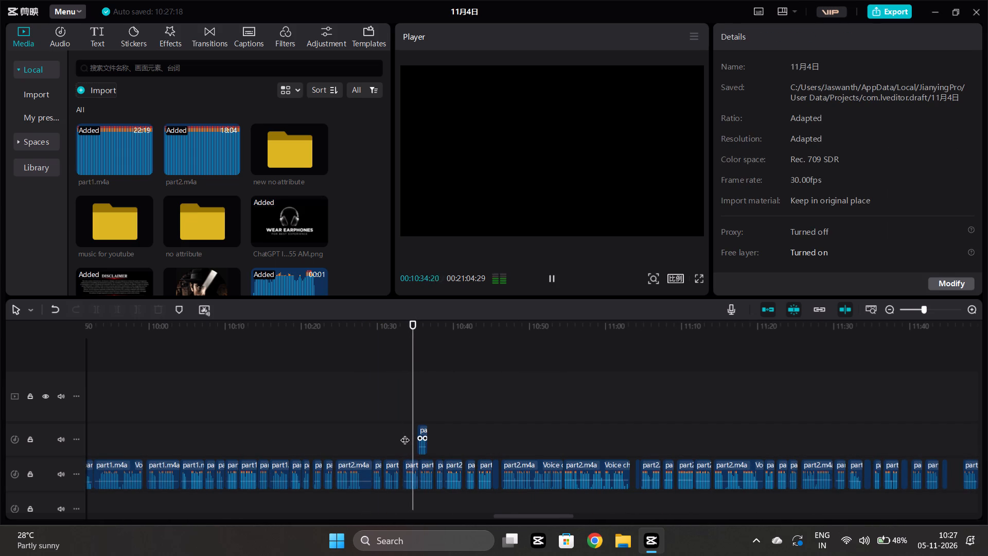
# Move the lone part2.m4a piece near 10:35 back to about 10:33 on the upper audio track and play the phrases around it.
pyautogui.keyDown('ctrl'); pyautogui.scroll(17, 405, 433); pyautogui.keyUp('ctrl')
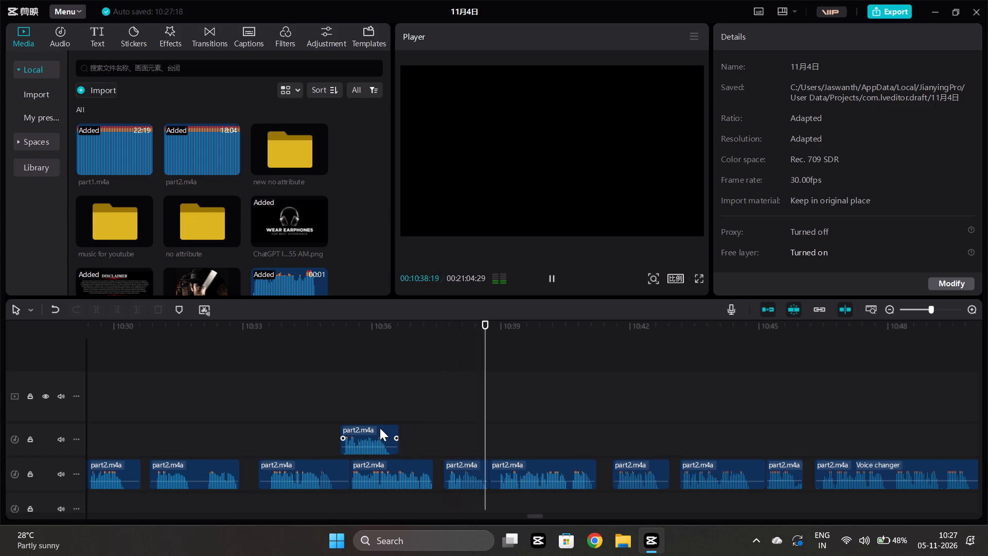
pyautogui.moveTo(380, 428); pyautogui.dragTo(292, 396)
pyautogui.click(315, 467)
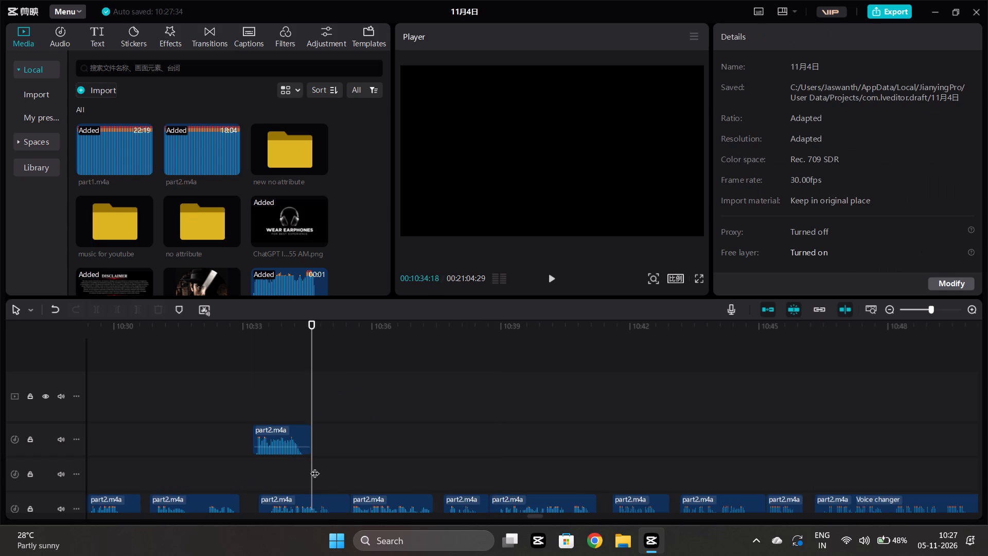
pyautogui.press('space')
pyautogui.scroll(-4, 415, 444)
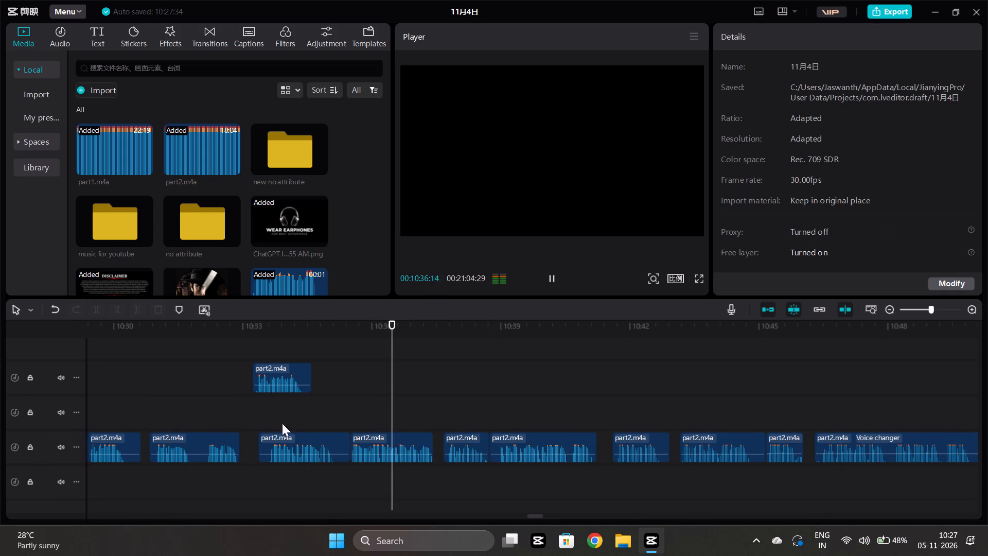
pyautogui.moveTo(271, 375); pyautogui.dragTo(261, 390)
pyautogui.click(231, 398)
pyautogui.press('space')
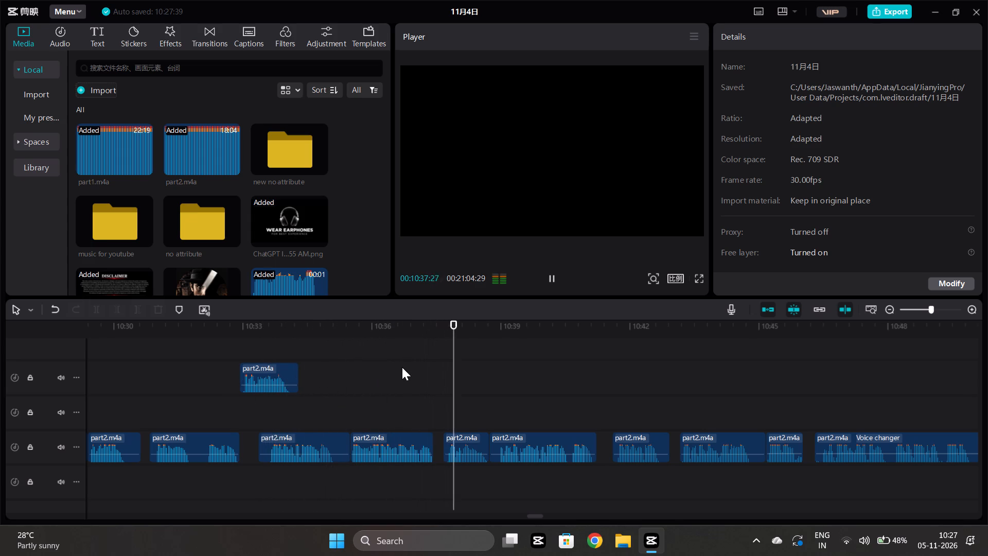
# Move the lone part2.m4a piece forward on the upper audio track to about 11:03, playing the phrases along the way.
pyautogui.hscroll(-1, 533, 383)
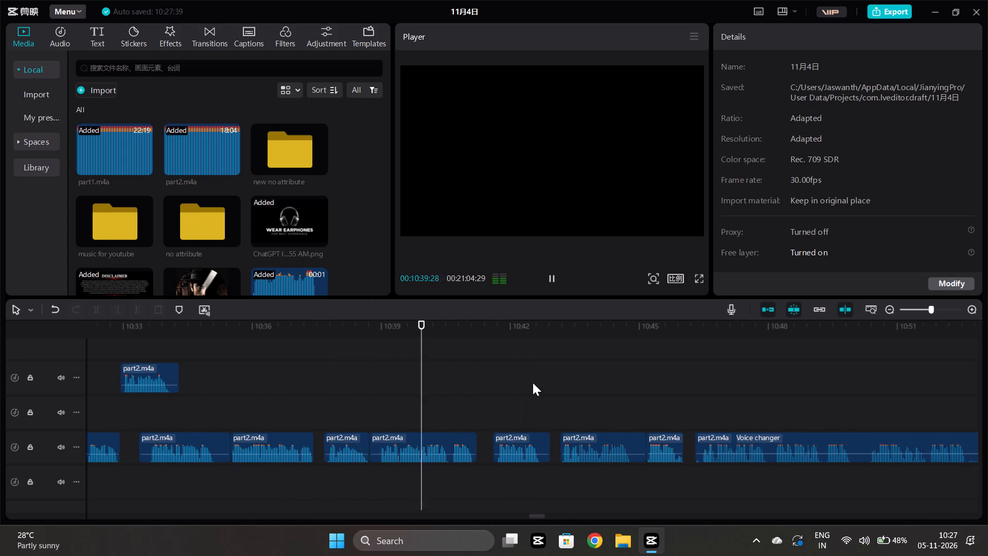
pyautogui.hscroll(-1, 533, 383)
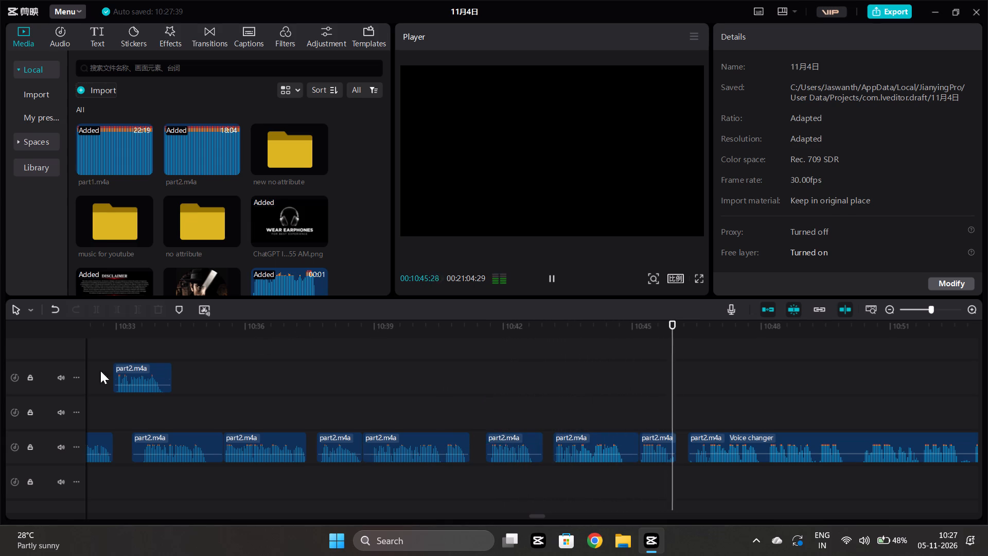
pyautogui.moveTo(137, 368); pyautogui.dragTo(871, 384)
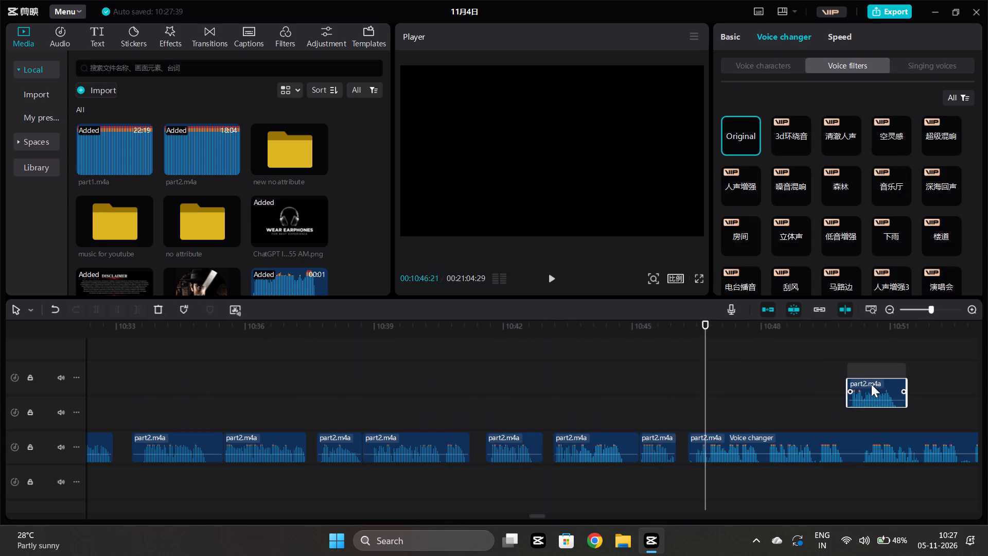
pyautogui.hscroll(-3, 871, 384)
pyautogui.click(434, 378)
pyautogui.press('space')
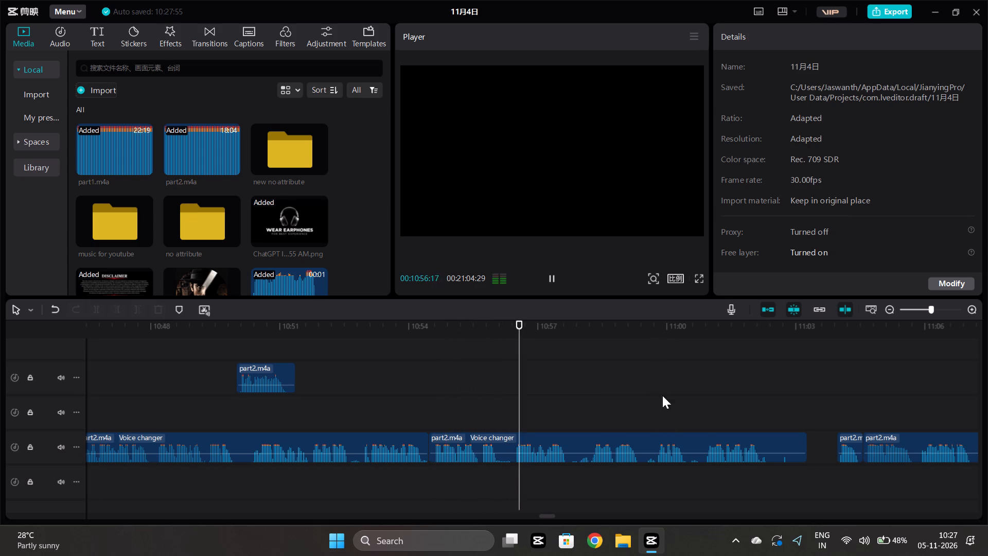
pyautogui.click(666, 410)
pyautogui.press('space')
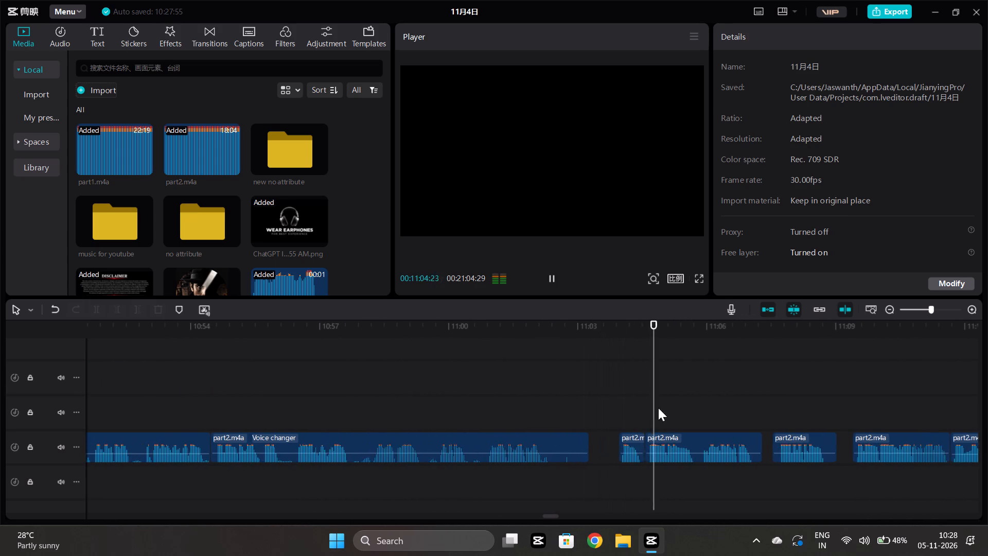
pyautogui.moveTo(305, 370); pyautogui.dragTo(889, 404)
pyautogui.hscroll(-1, 871, 403)
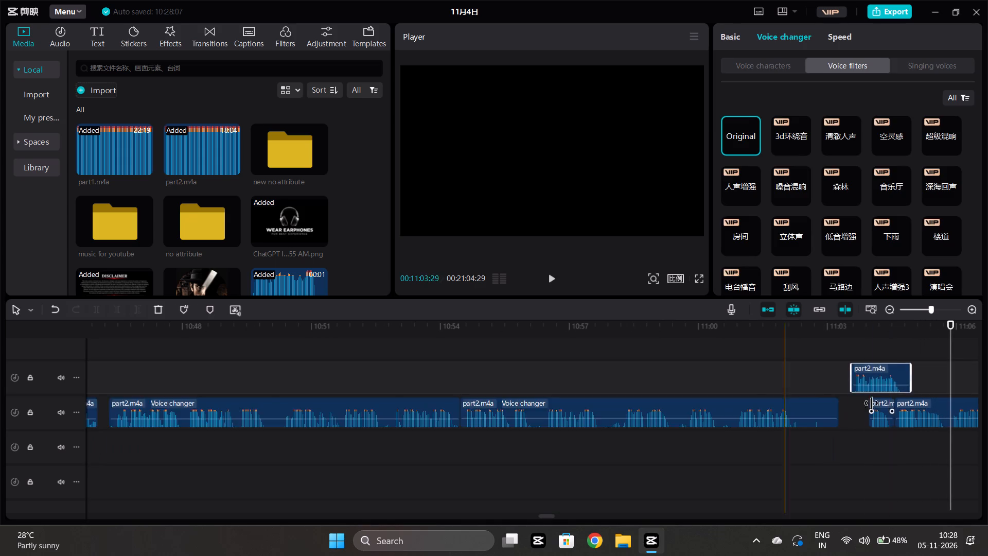
pyautogui.hscroll(-2, 871, 403)
pyautogui.click(449, 381)
pyautogui.press('space')
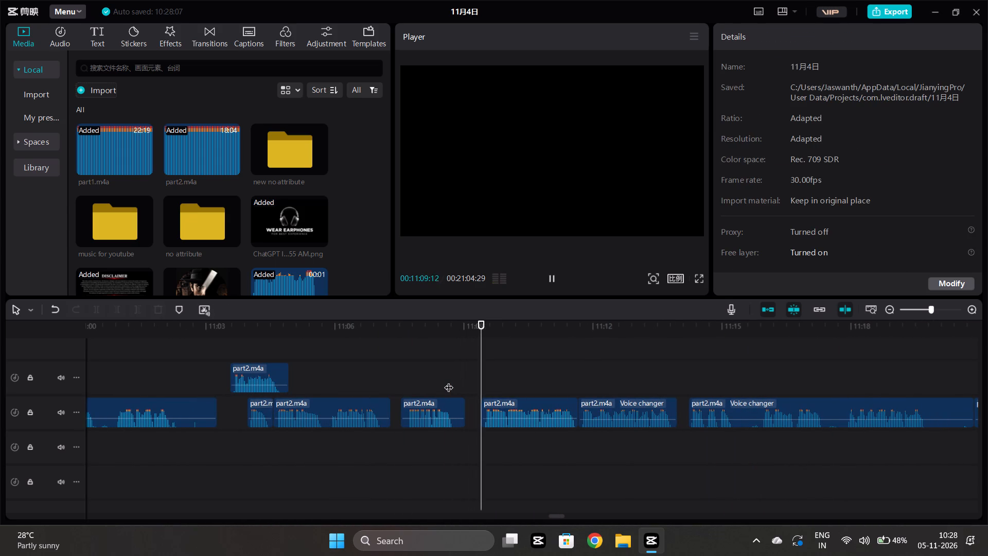
pyautogui.hscroll(-1, 449, 381)
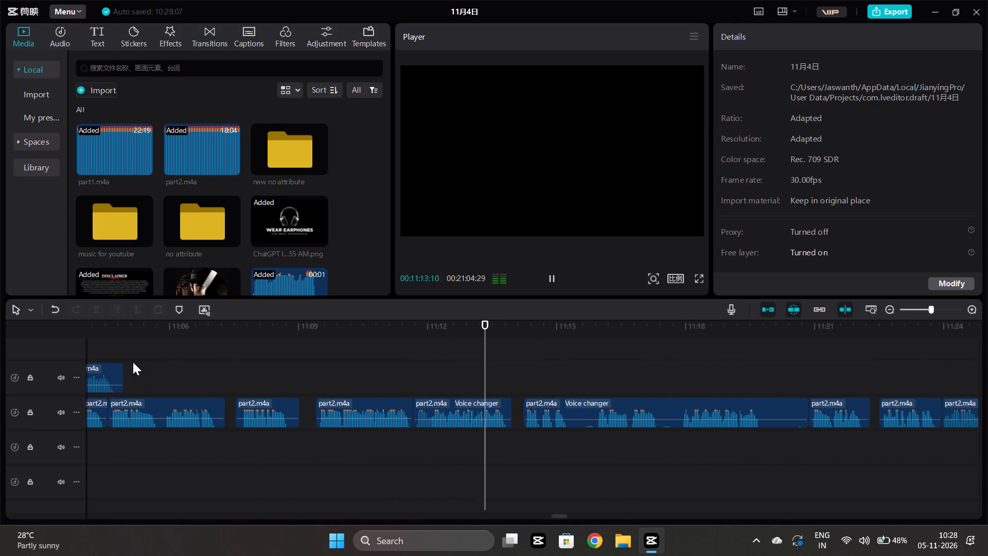
# Bring the lone part2.m4a piece further forward and place it in the voice track's gap at about 11:45, playing the phrases along the way.
pyautogui.moveTo(101, 370); pyautogui.dragTo(798, 386)
pyautogui.hscroll(-2, 798, 386)
pyautogui.click(516, 409)
pyautogui.press('space')
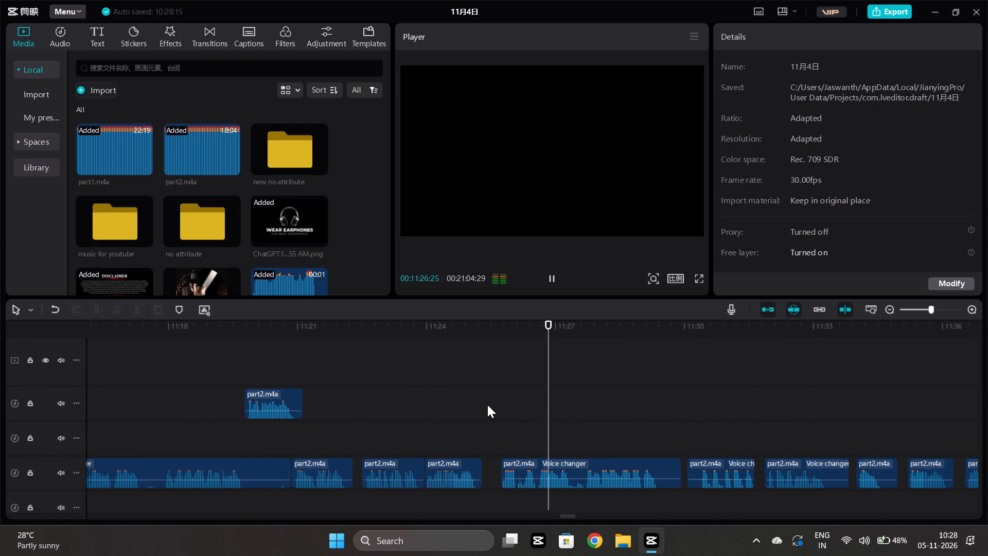
pyautogui.click(840, 419)
pyautogui.press('space')
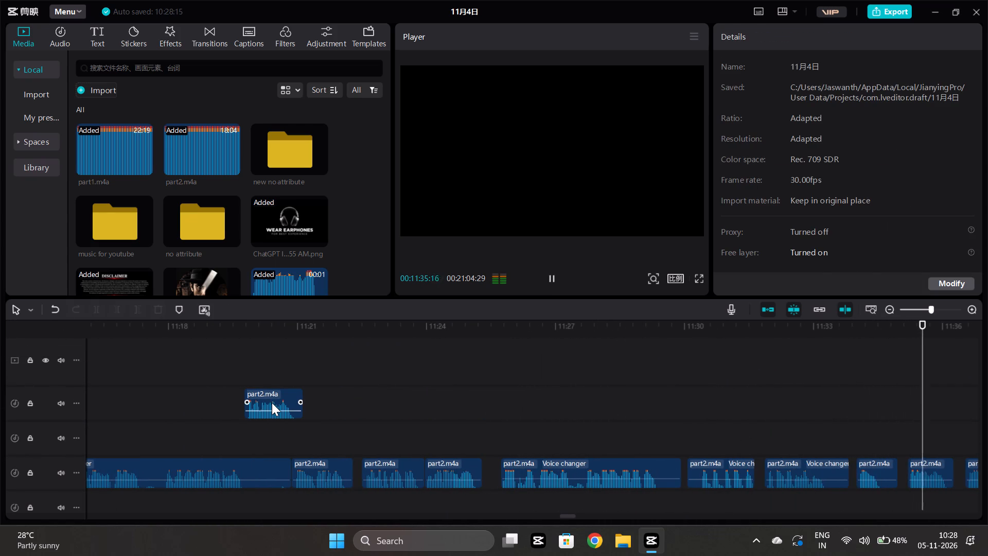
pyautogui.moveTo(268, 401); pyautogui.dragTo(564, 402)
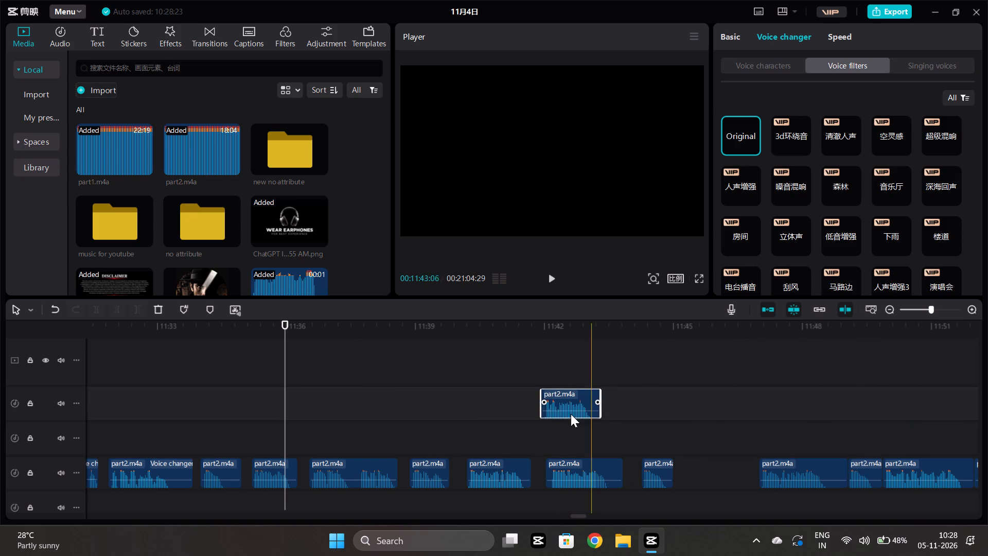
pyautogui.click(355, 394)
pyautogui.press('space')
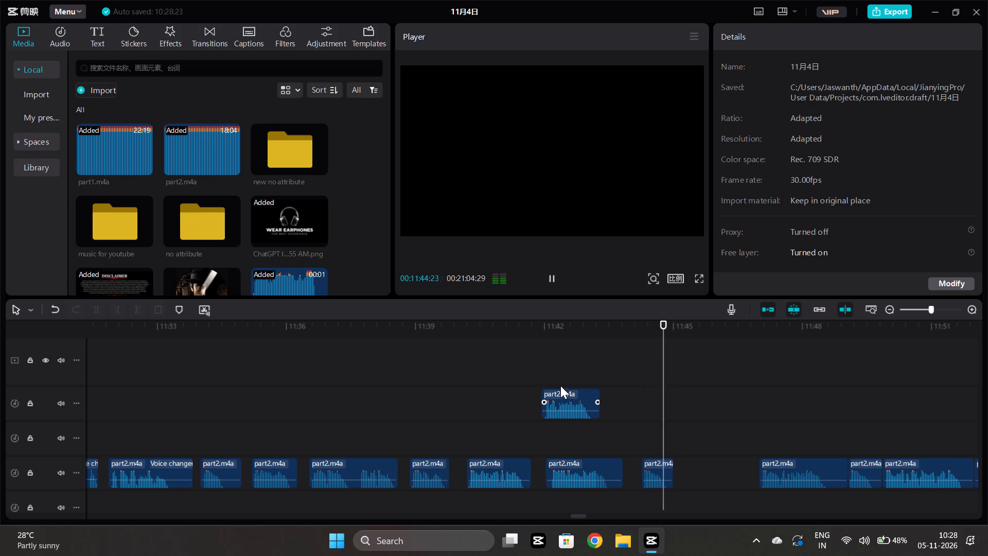
pyautogui.moveTo(563, 394); pyautogui.dragTo(706, 468)
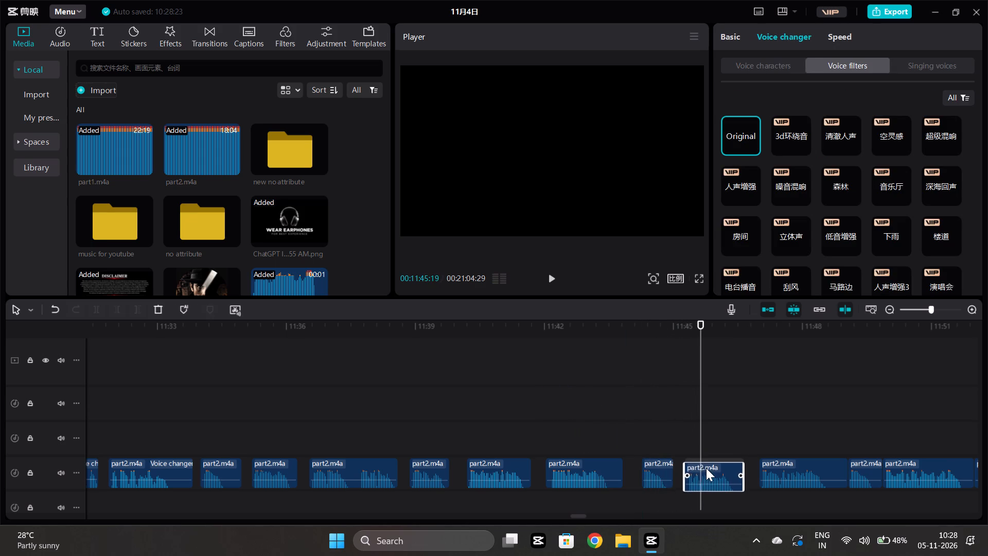
pyautogui.moveTo(706, 468); pyautogui.dragTo(703, 466)
pyautogui.click(678, 401)
pyautogui.press('space')
# Shift the five voice-track pieces after the inserted one slightly earlier, from about 11:46 to about 11:54, tightening their gaps, and play the section.
pyautogui.hscroll(-1, 677, 401)
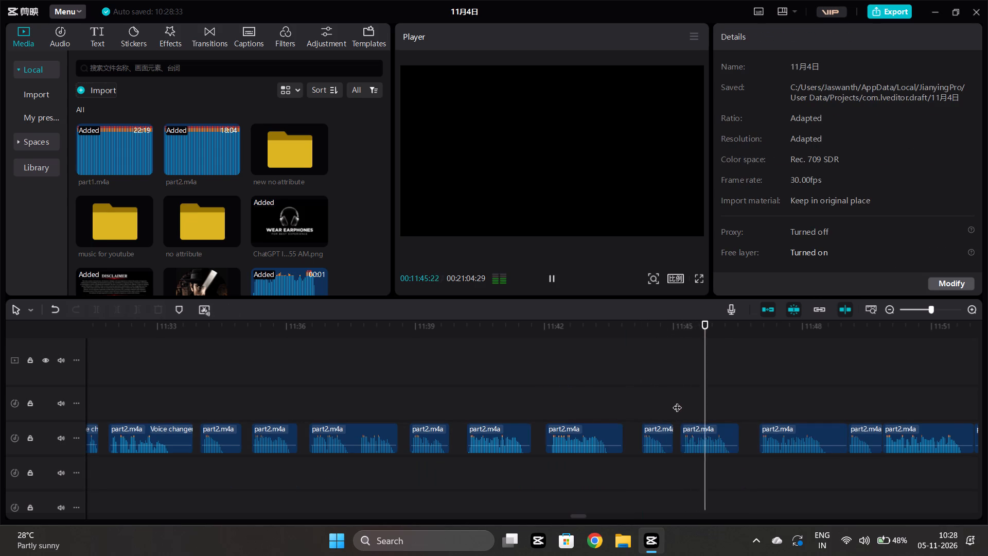
pyautogui.hscroll(-1, 677, 401)
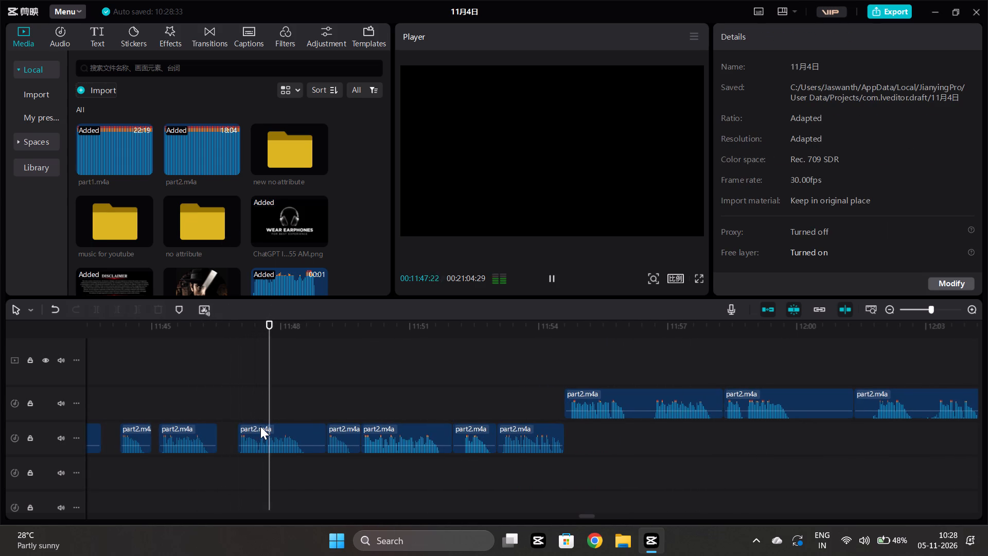
pyautogui.moveTo(260, 428); pyautogui.dragTo(246, 429)
pyautogui.click(236, 390)
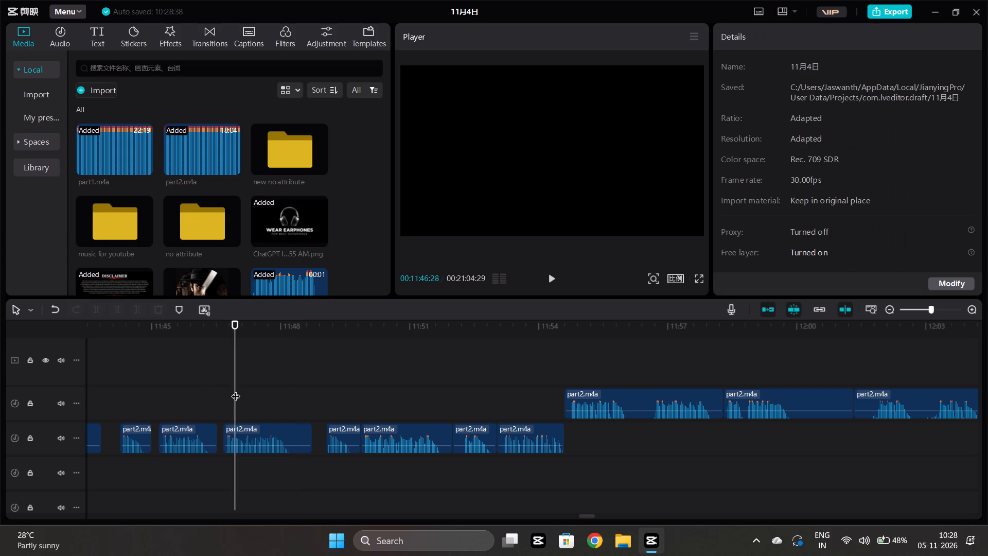
pyautogui.press('space')
pyautogui.moveTo(345, 428); pyautogui.dragTo(331, 431)
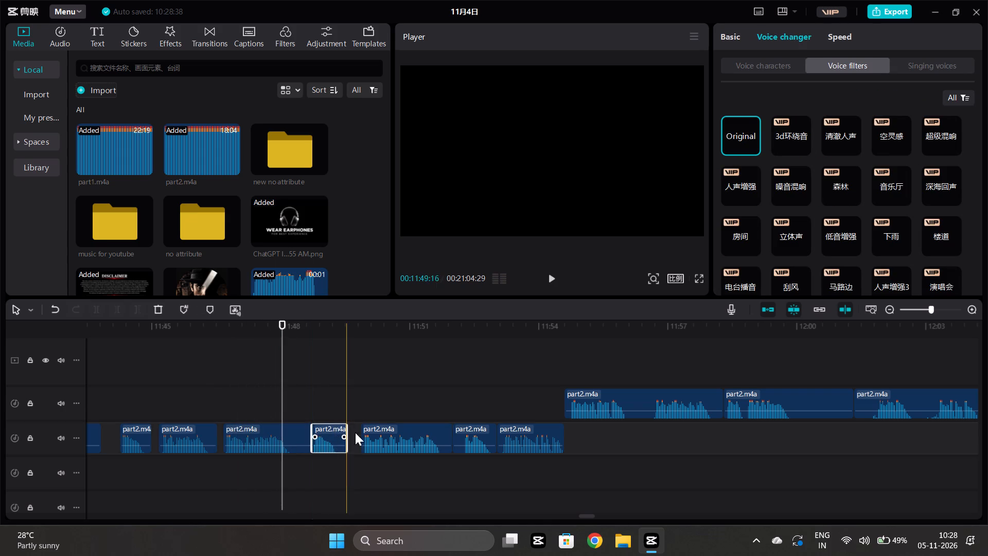
pyautogui.moveTo(382, 431); pyautogui.dragTo(372, 435)
pyautogui.moveTo(467, 432); pyautogui.dragTo(461, 432)
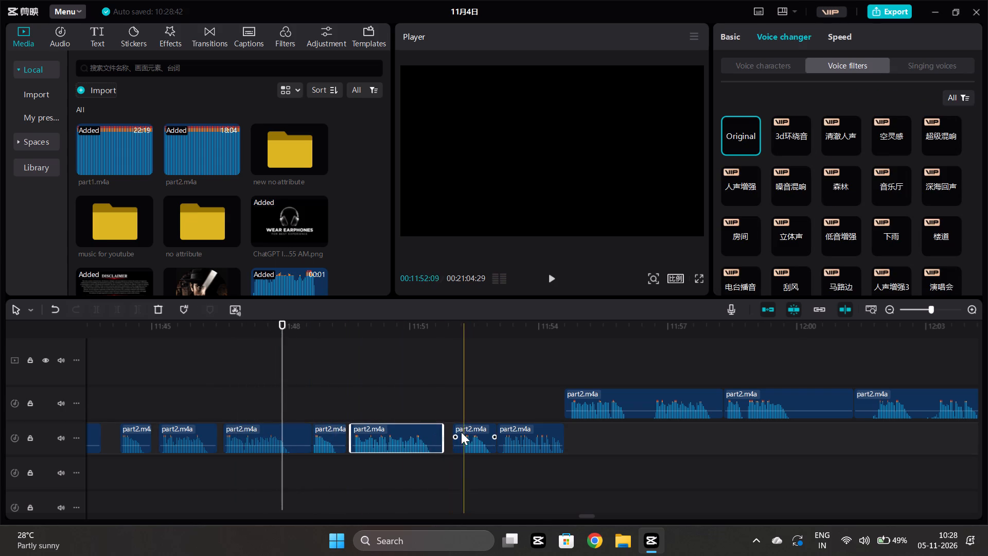
pyautogui.moveTo(461, 432); pyautogui.dragTo(456, 434)
pyautogui.moveTo(516, 430); pyautogui.dragTo(506, 431)
pyautogui.click(447, 406)
pyautogui.press('space')
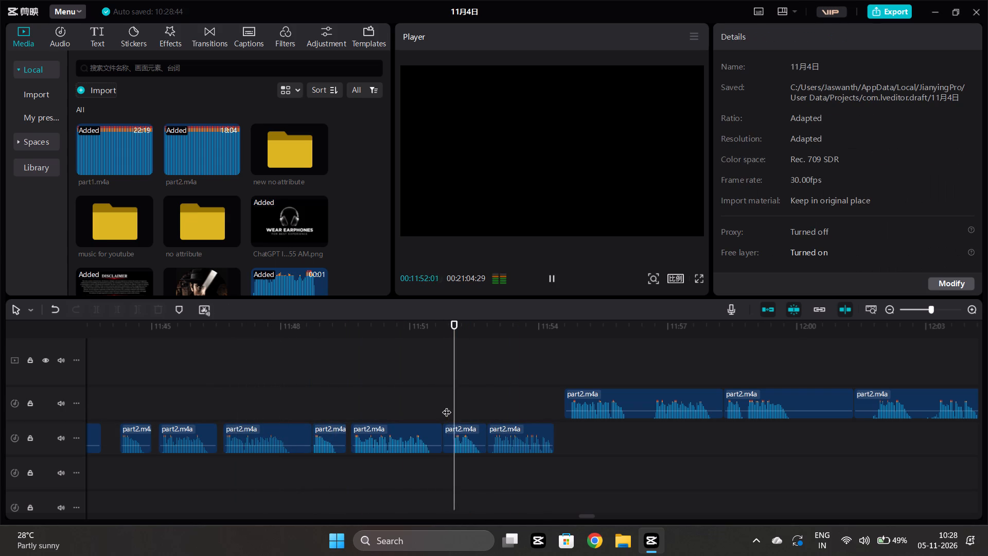
# Move the first part2.m4a piece of the upper group down to the voice track, starting at about 11:54, and play it.
pyautogui.keyDown('ctrl'); pyautogui.scroll(-5, 425, 361); pyautogui.keyUp('ctrl')
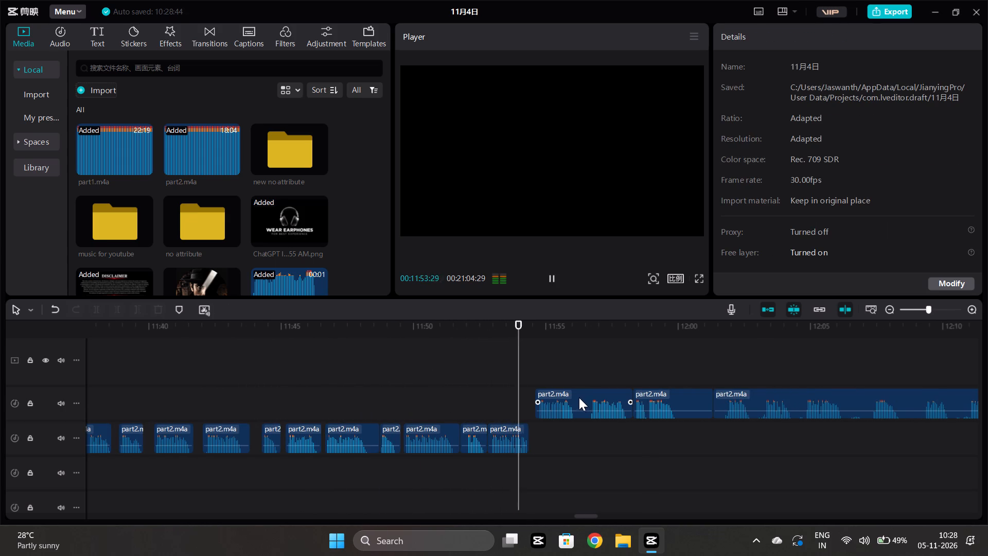
pyautogui.moveTo(576, 395); pyautogui.dragTo(576, 428)
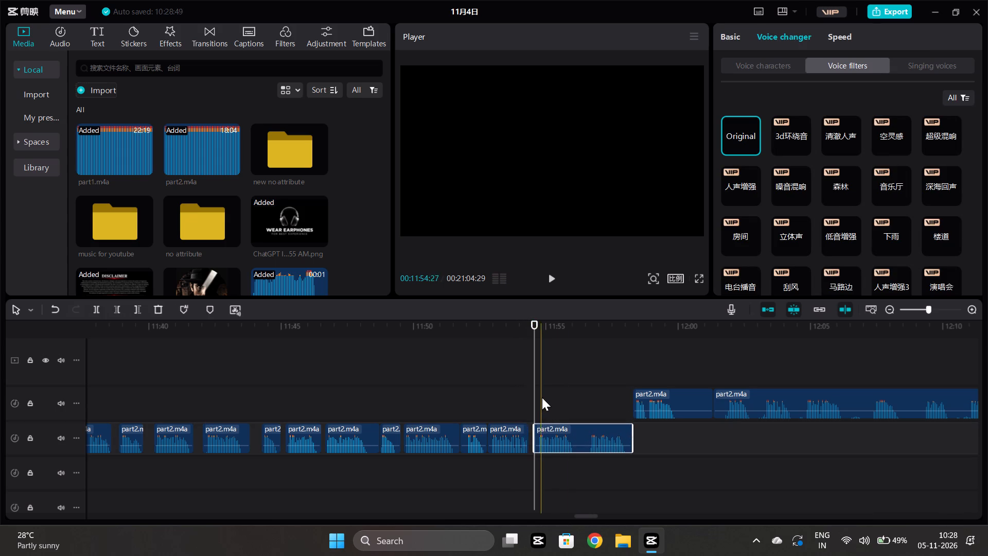
pyautogui.click(531, 391)
pyautogui.press('space')
# Select all remaining part2.m4a pieces on the upper track and move them together down to the voice track, starting at about 11:59.
pyautogui.keyDown('ctrl'); pyautogui.scroll(-8, 531, 391); pyautogui.keyUp('ctrl')
pyautogui.hscroll(-1, 531, 391)
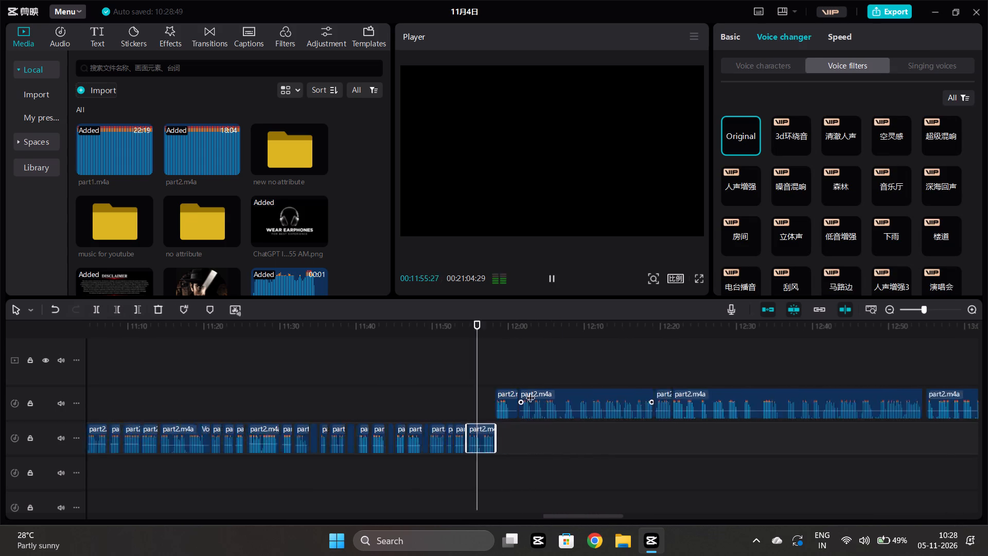
pyautogui.hscroll(-1, 531, 391)
pyautogui.click(314, 371)
pyautogui.keyDown('ctrl'); pyautogui.moveTo(306, 363); pyautogui.dragTo(901, 369); pyautogui.keyUp('ctrl')
pyautogui.click(303, 396)
pyautogui.keyDown('ctrl'); pyautogui.moveTo(311, 369); pyautogui.dragTo(351, 376); pyautogui.keyUp('ctrl')
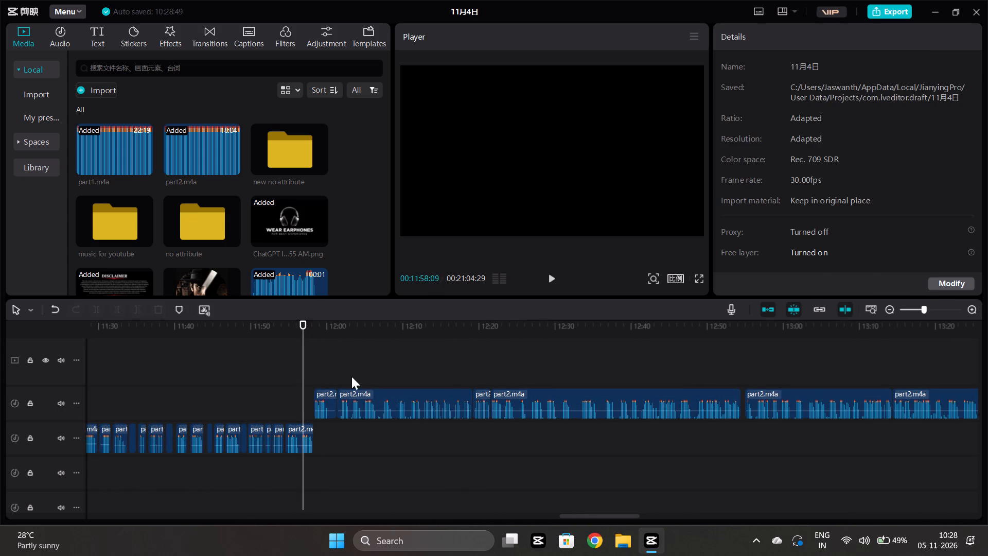
pyautogui.keyDown('ctrl'); pyautogui.moveTo(351, 376); pyautogui.dragTo(987, 407); pyautogui.keyUp('ctrl')
pyautogui.hscroll(7, 722, 394)
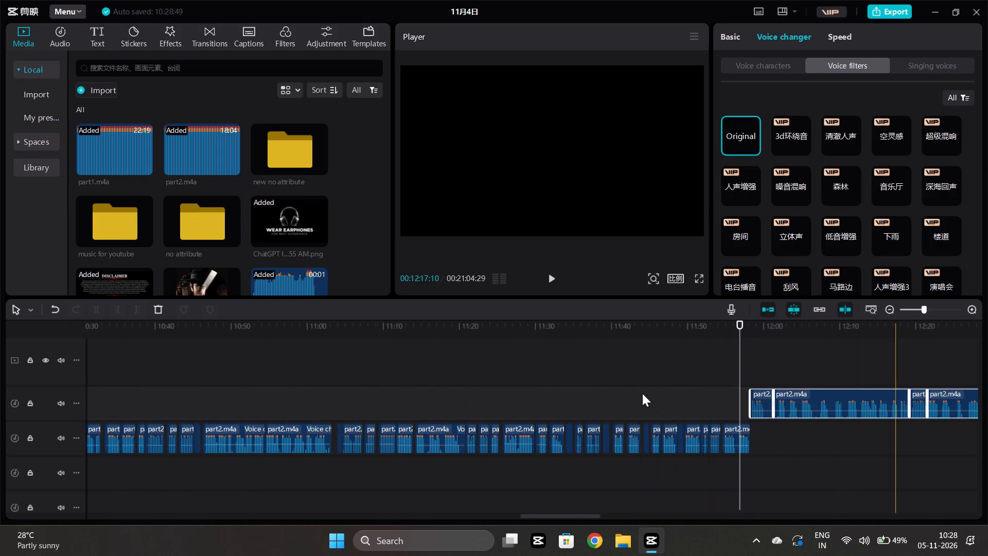
pyautogui.hscroll(1, 642, 393)
pyautogui.moveTo(757, 391); pyautogui.dragTo(762, 423)
pyautogui.moveTo(759, 426); pyautogui.dragTo(763, 451)
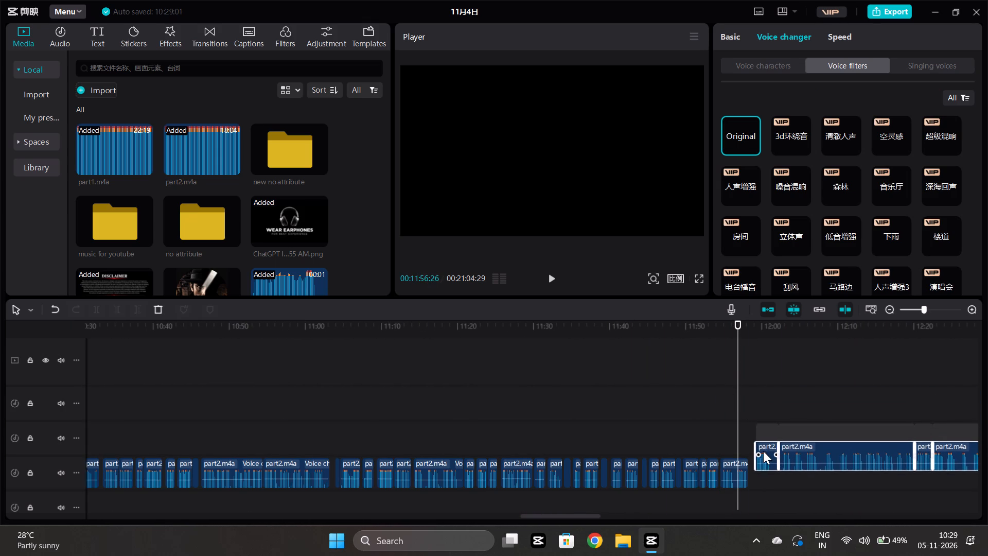
pyautogui.moveTo(763, 451); pyautogui.dragTo(761, 463)
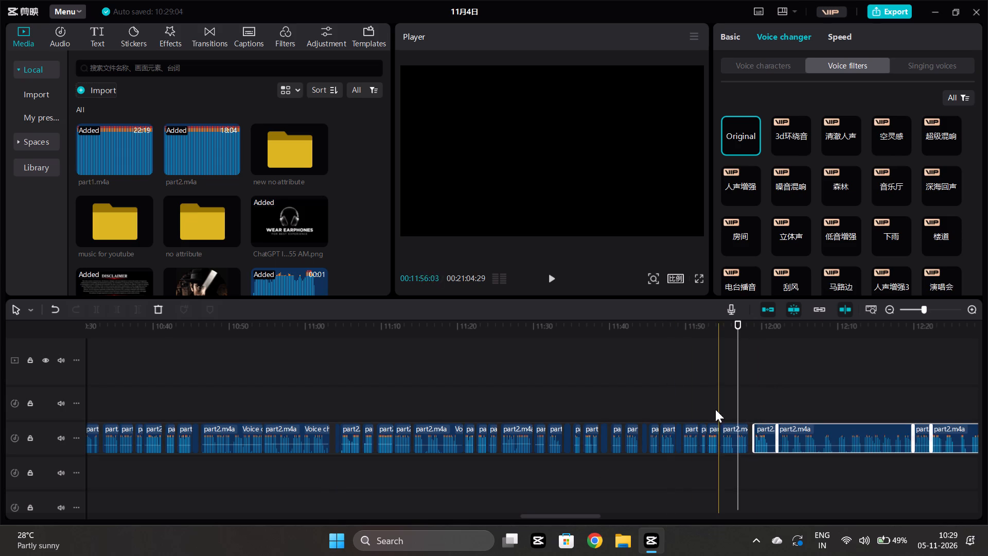
# Play the join at about 11:58 and move the first unfiltered part2.m4a piece earlier, directly against the piece before it.
pyautogui.click(732, 397)
pyautogui.keyDown('ctrl'); pyautogui.scroll(-5, 685, 412); pyautogui.keyUp('ctrl')
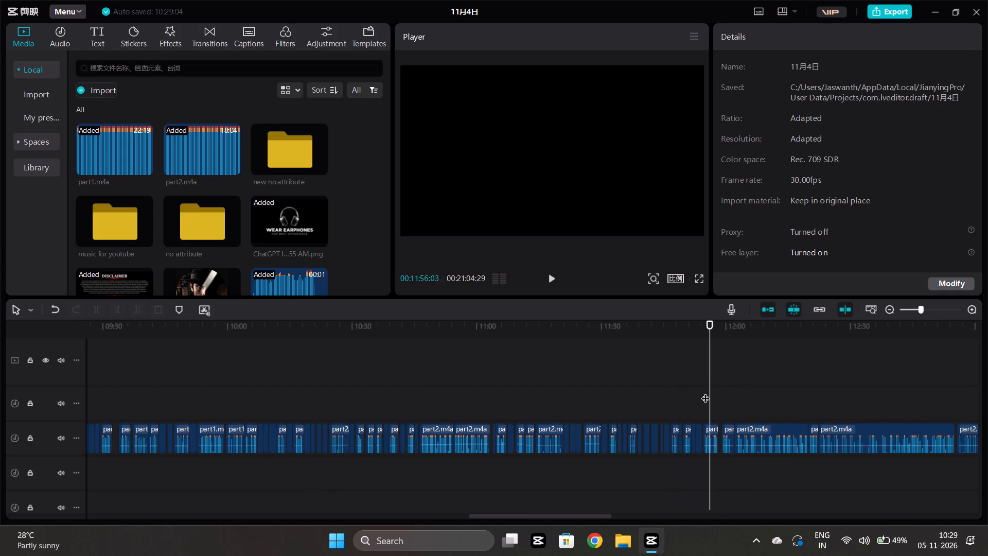
pyautogui.click(703, 396)
pyautogui.press('space')
pyautogui.hscroll(-1, 703, 397)
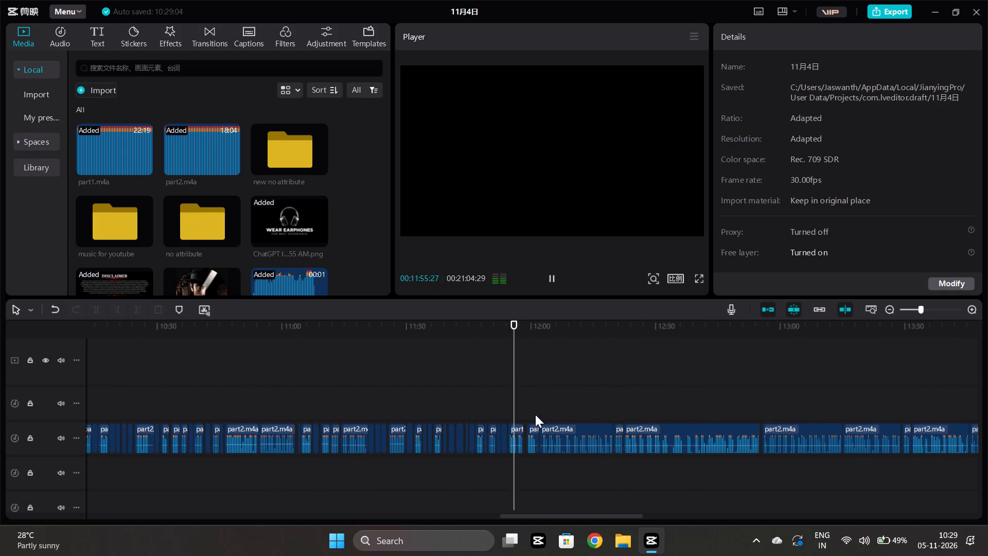
pyautogui.keyDown('ctrl'); pyautogui.scroll(13, 535, 414); pyautogui.keyUp('ctrl')
pyautogui.hscroll(-1, 562, 475)
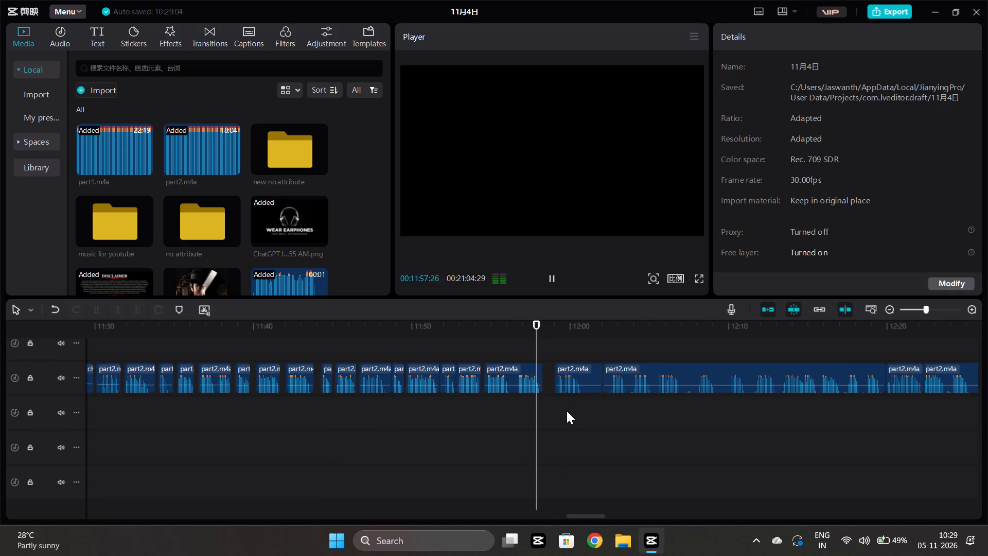
pyautogui.hscroll(-1, 567, 411)
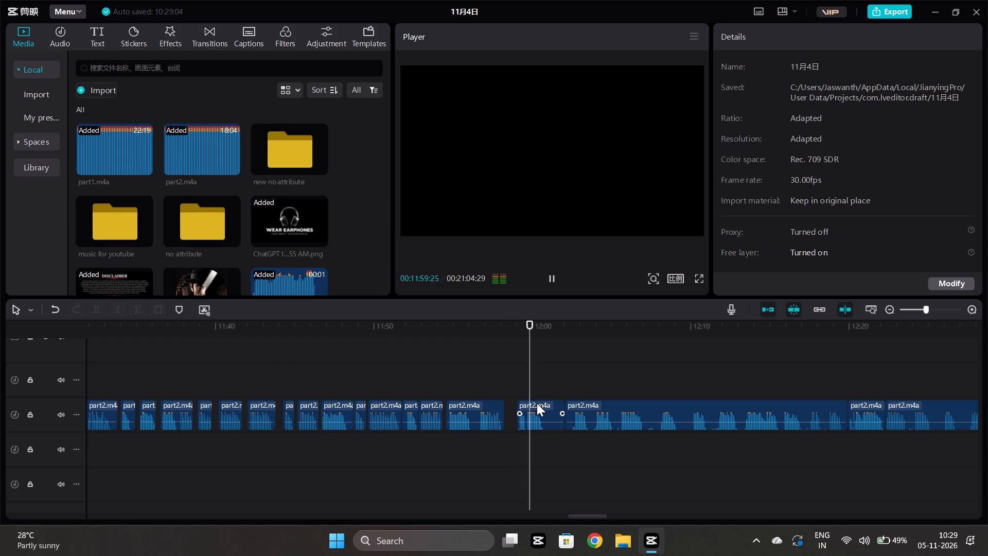
pyautogui.moveTo(536, 403); pyautogui.dragTo(529, 406)
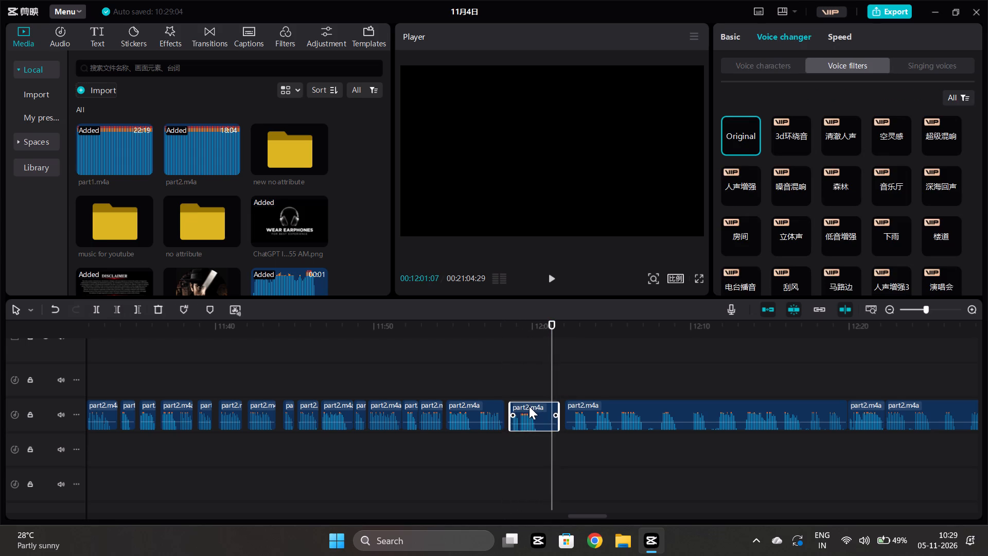
pyautogui.moveTo(529, 406); pyautogui.dragTo(528, 406)
pyautogui.click(504, 381)
pyautogui.press('space')
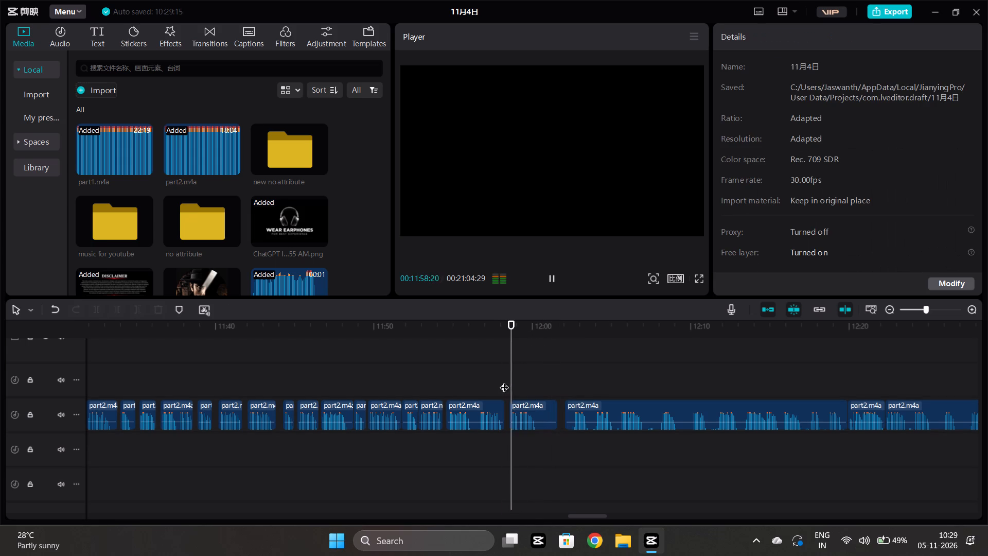
pyautogui.moveTo(528, 406); pyautogui.dragTo(521, 406)
pyautogui.click(495, 386)
pyautogui.press('space')
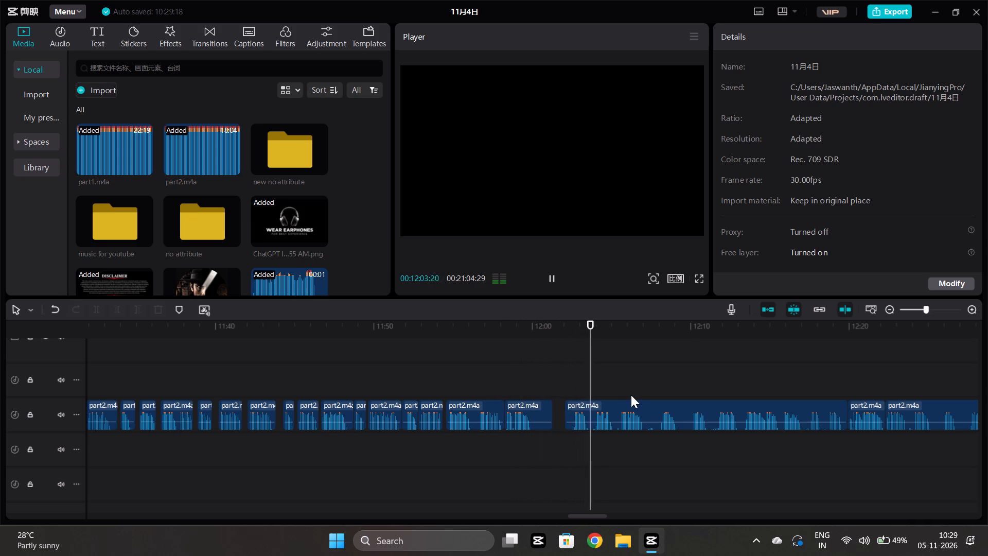
# Split the long part2.m4a piece at 12:04:00 and trim the end of its first phrase to 12:03:20.
pyautogui.hscroll(-1, 631, 395)
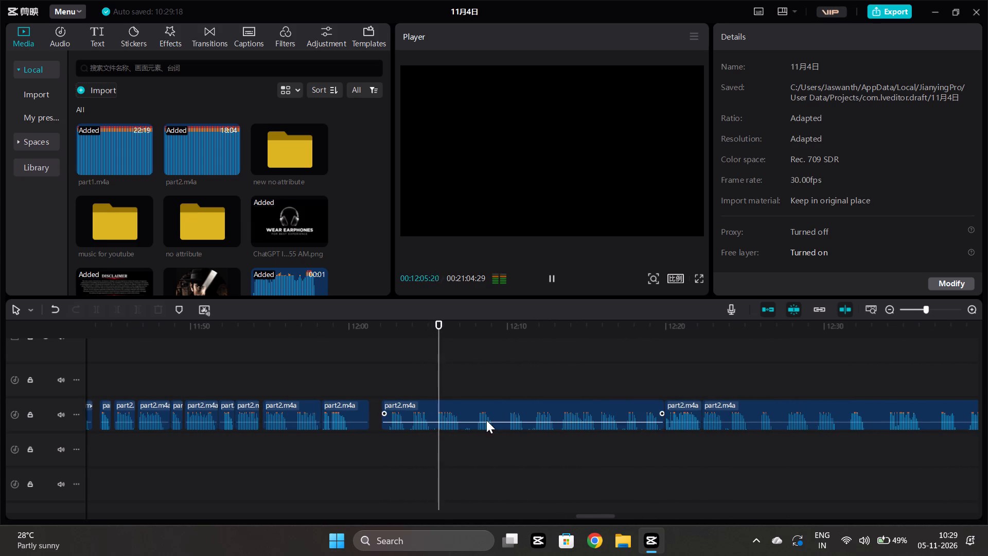
pyautogui.keyDown('ctrl'); pyautogui.scroll(12, 486, 420); pyautogui.keyUp('ctrl')
pyautogui.click(304, 437)
pyautogui.press('space')
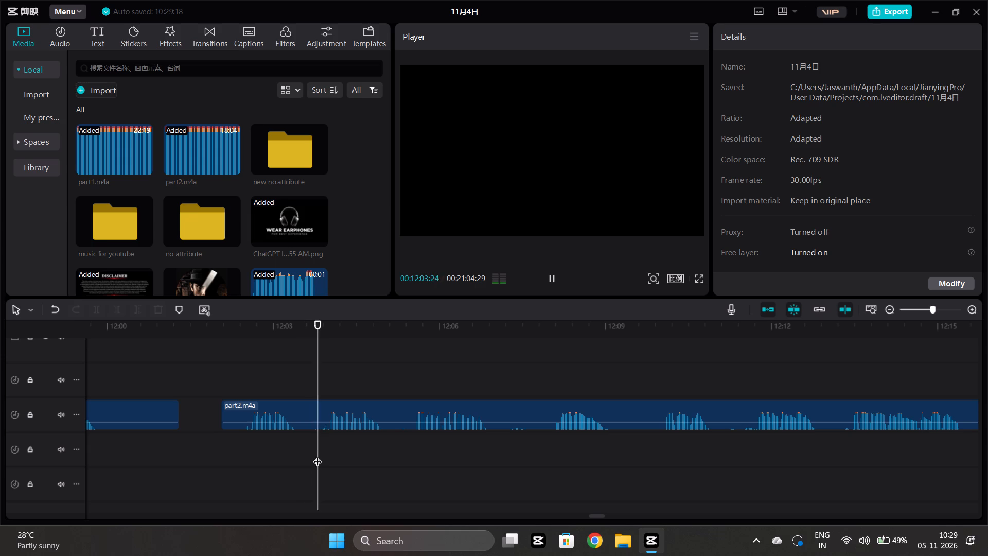
pyautogui.press('space')
pyautogui.click(328, 446)
pyautogui.click(327, 415)
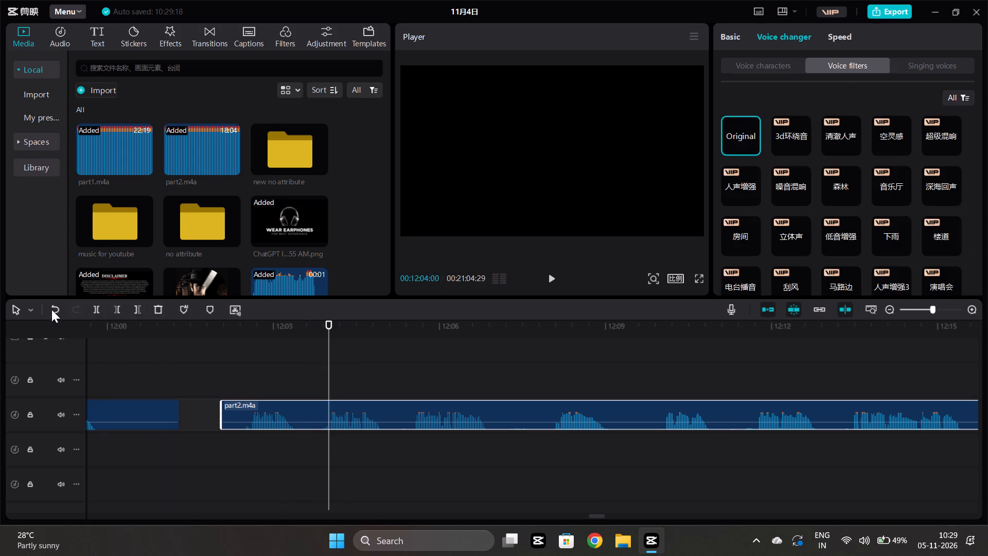
pyautogui.click(102, 310)
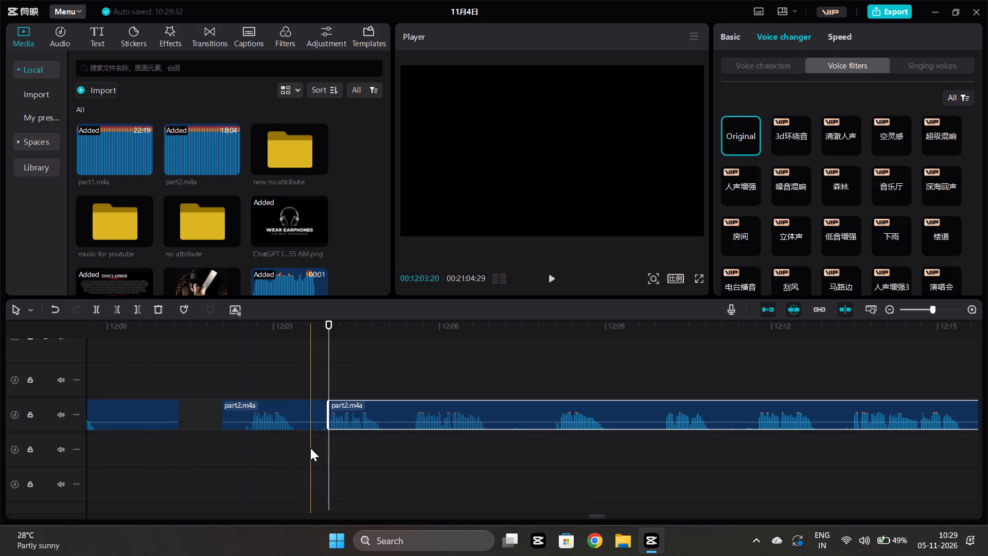
pyautogui.click(310, 448)
pyautogui.click(307, 421)
pyautogui.click(132, 309)
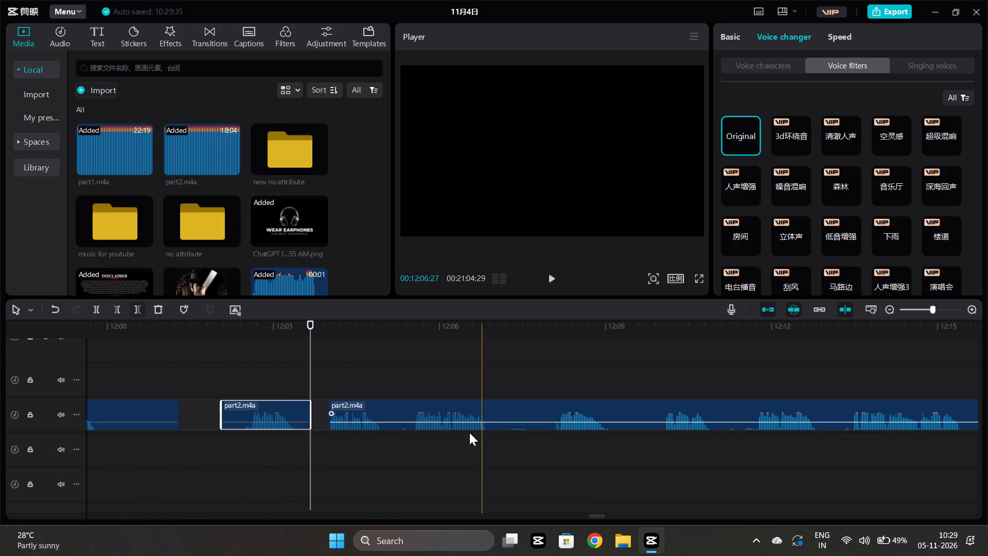
# Split the long part2.m4a piece at 12:05:09 and trim the start of the remainder to about 12:05:15.
pyautogui.click(400, 452)
pyautogui.click(404, 422)
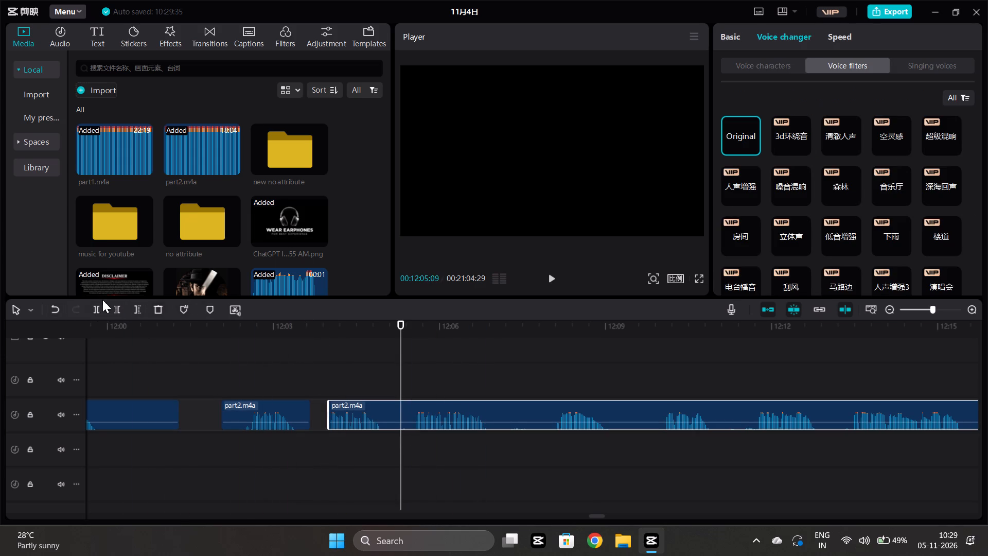
pyautogui.click(96, 310)
pyautogui.click(412, 451)
pyautogui.click(435, 414)
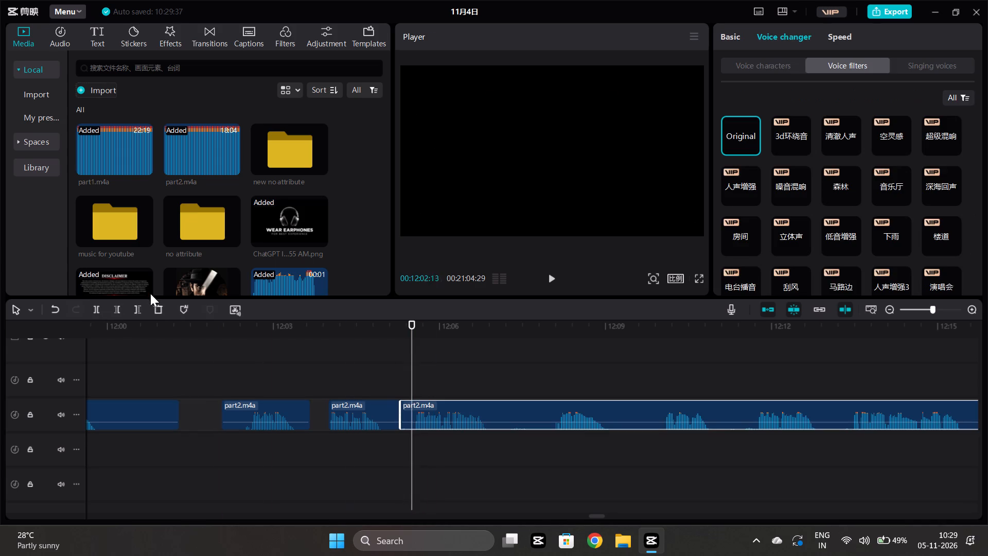
pyautogui.click(115, 313)
# Play the cut phrases, split the long part2.m4a piece at 12:07:06, and trim the remainder's start to 12:07:19.
pyautogui.click(354, 474)
pyautogui.press('space')
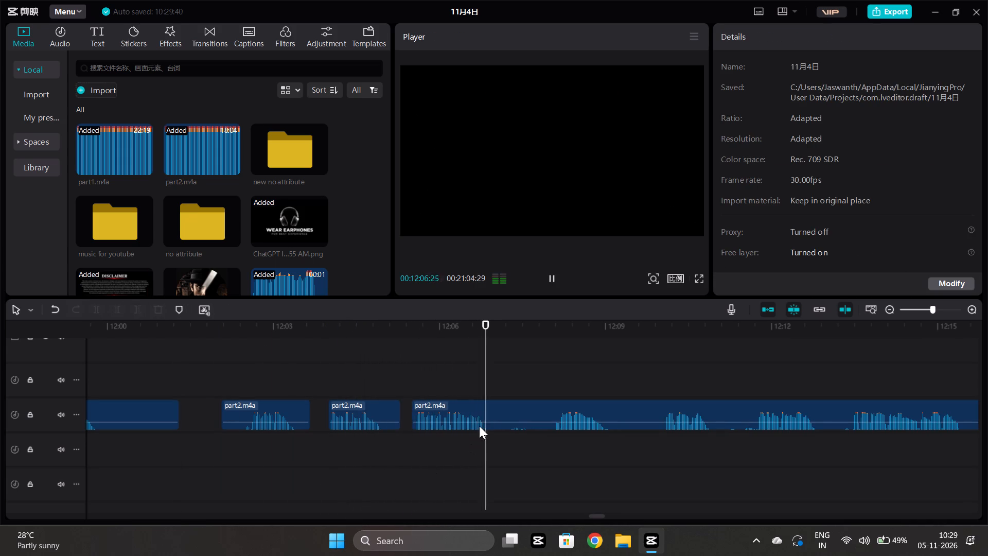
pyautogui.press('space')
pyautogui.click(506, 454)
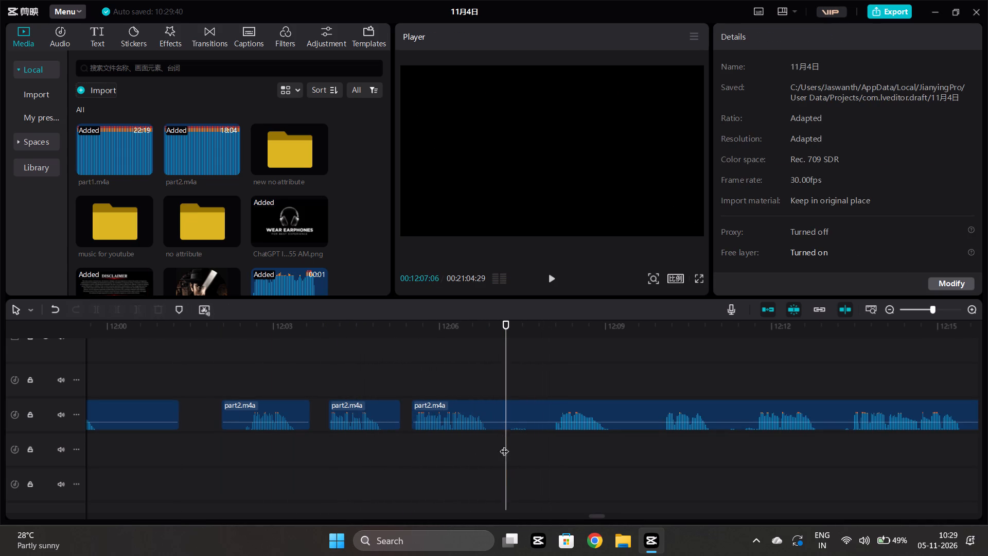
pyautogui.click(506, 419)
pyautogui.click(99, 308)
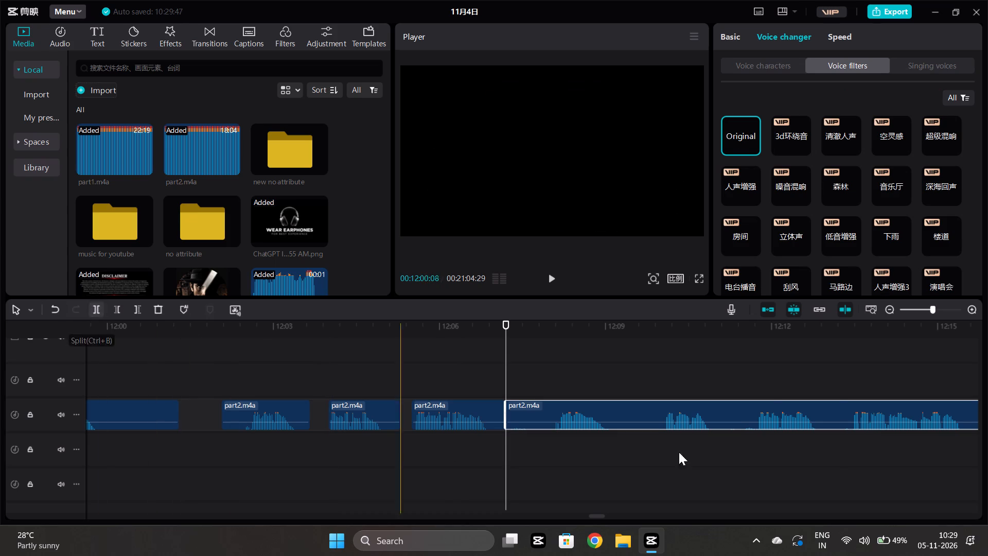
pyautogui.click(527, 455)
pyautogui.click(527, 455)
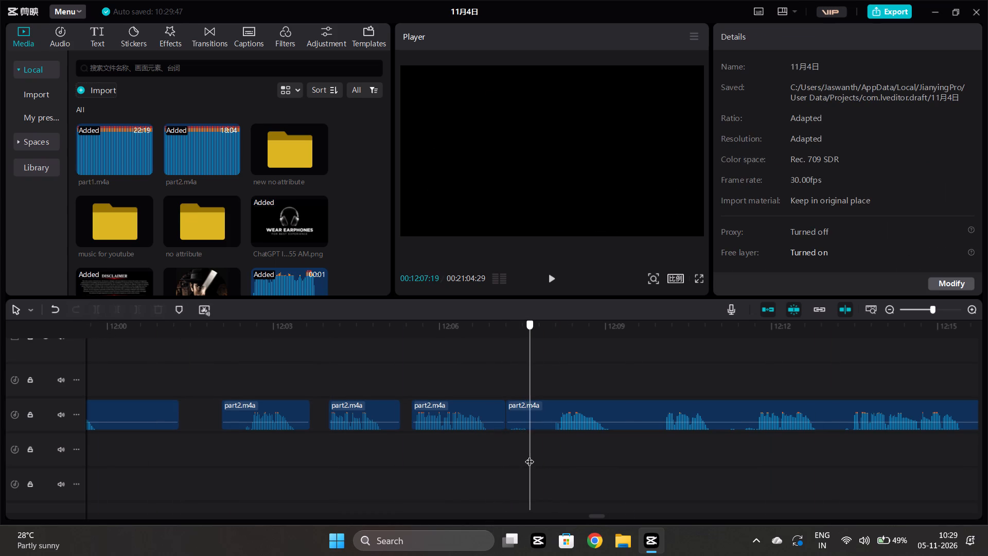
pyautogui.click(524, 400)
pyautogui.click(112, 307)
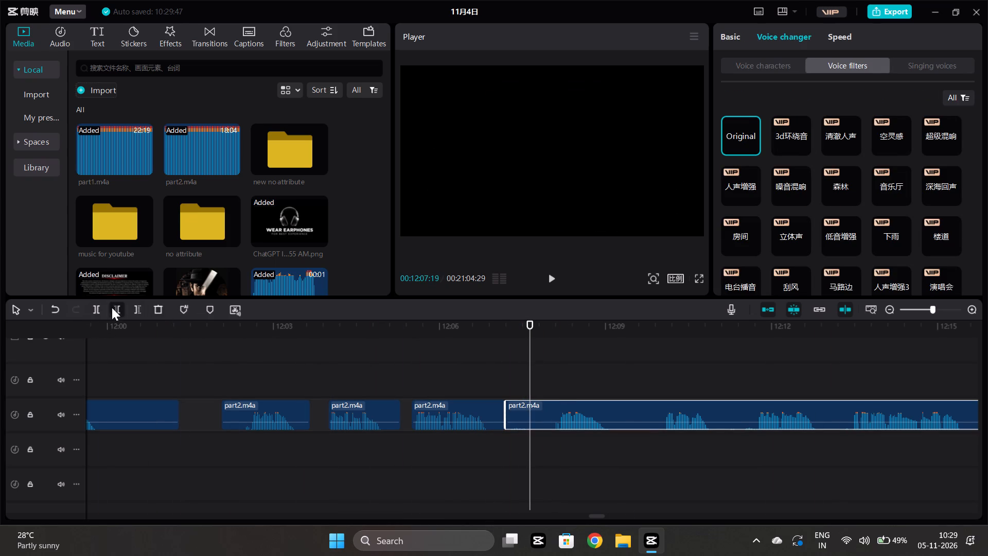
# Play onward, split the long part2.m4a piece at 12:09:29, and trim the end of the phrase before the split to 12:09:14.
pyautogui.click(500, 450)
pyautogui.press('space')
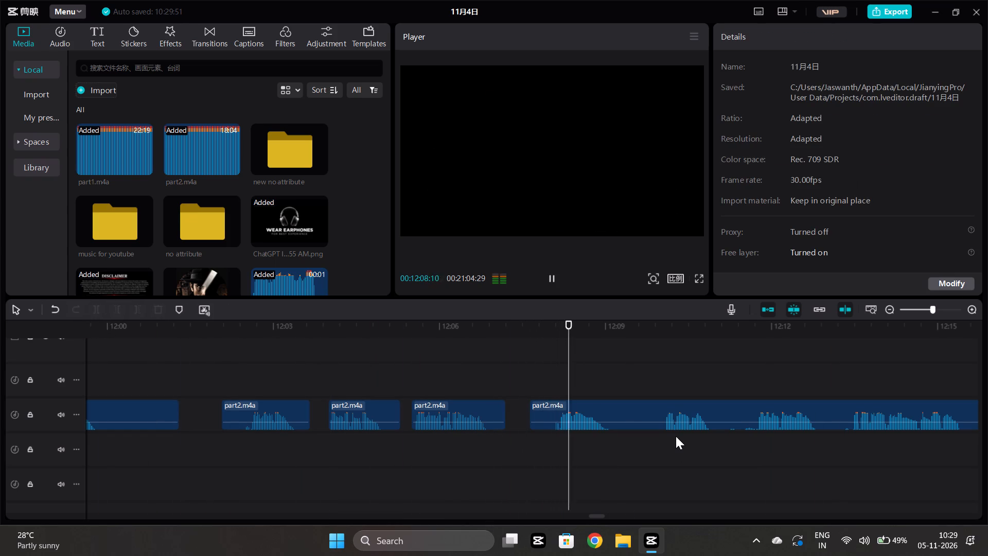
pyautogui.hscroll(-1, 676, 436)
pyautogui.hscroll(-1, 603, 389)
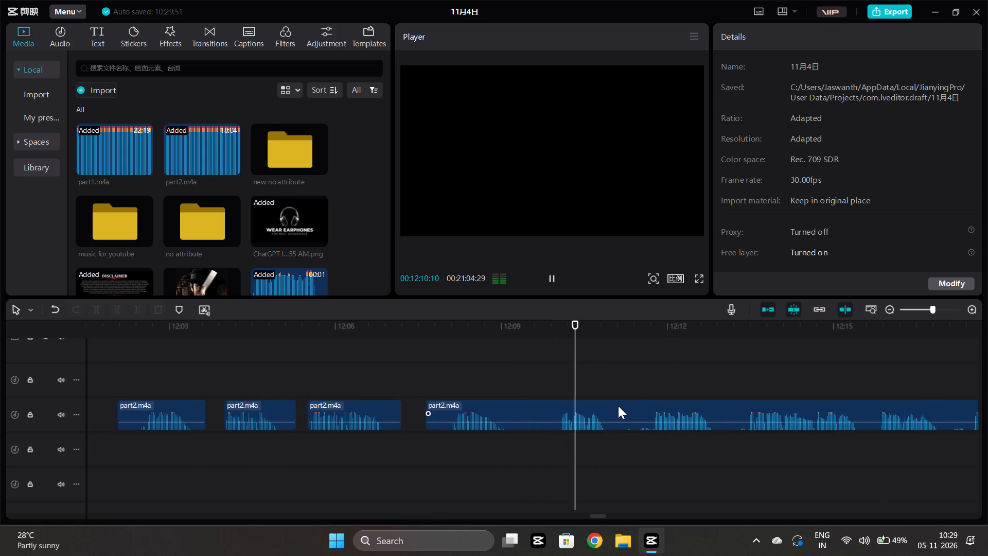
pyautogui.hscroll(-1, 618, 406)
pyautogui.press('space')
pyautogui.click(444, 449)
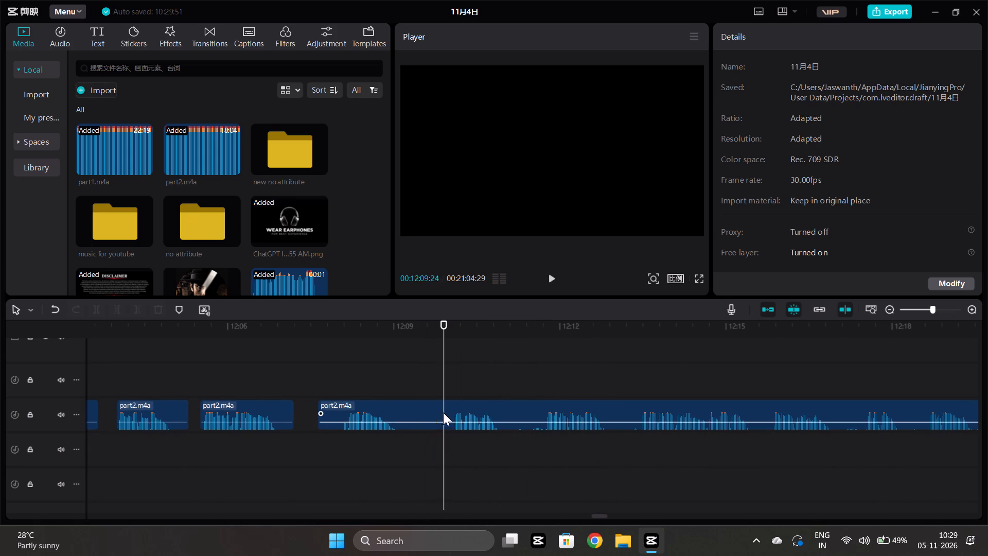
pyautogui.moveTo(441, 434); pyautogui.dragTo(448, 436)
pyautogui.click(445, 419)
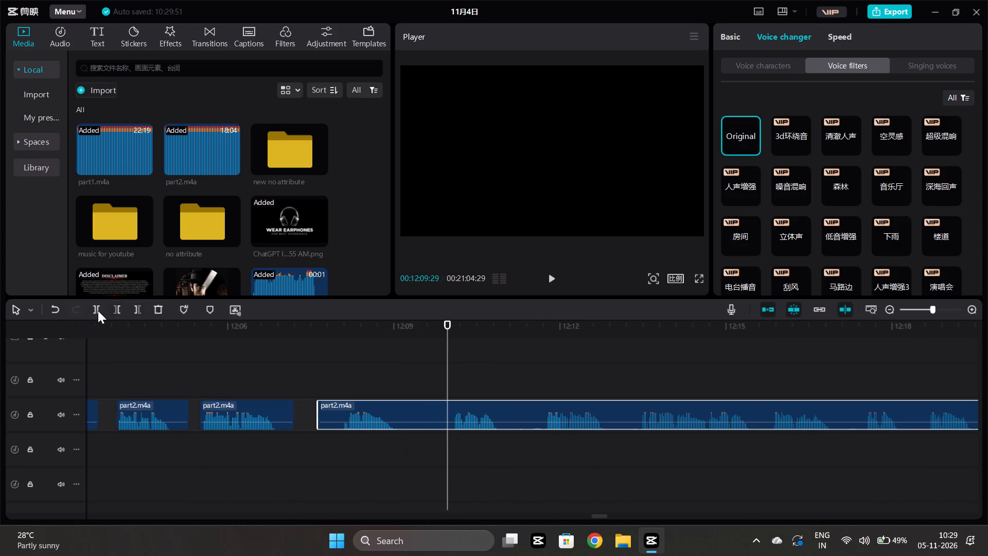
pyautogui.click(94, 305)
pyautogui.click(419, 450)
pyautogui.click(416, 416)
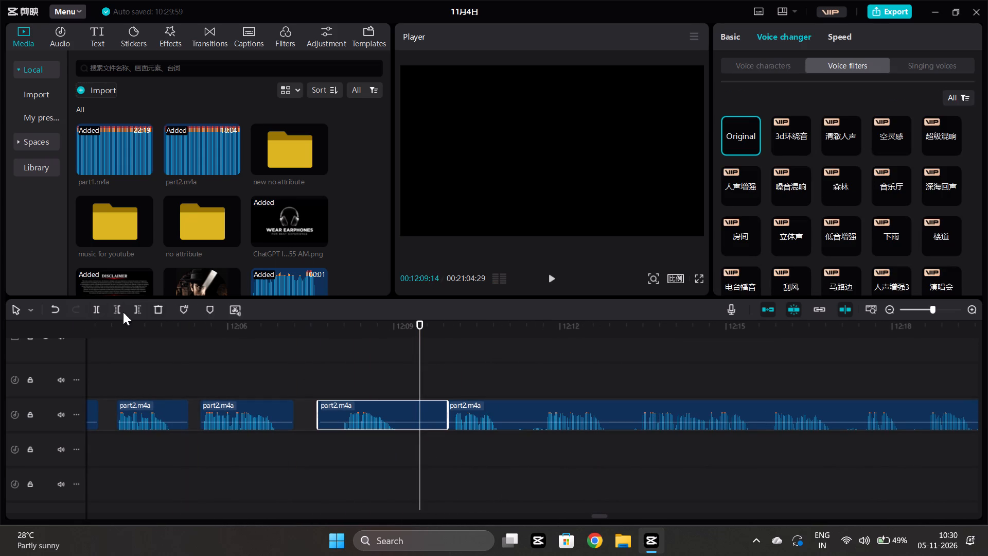
pyautogui.click(136, 308)
# Move the remaining long part2.m4a piece earlier to start just after 12:09:14, leaving a small gap, and play it.
pyautogui.moveTo(495, 406); pyautogui.dragTo(478, 407)
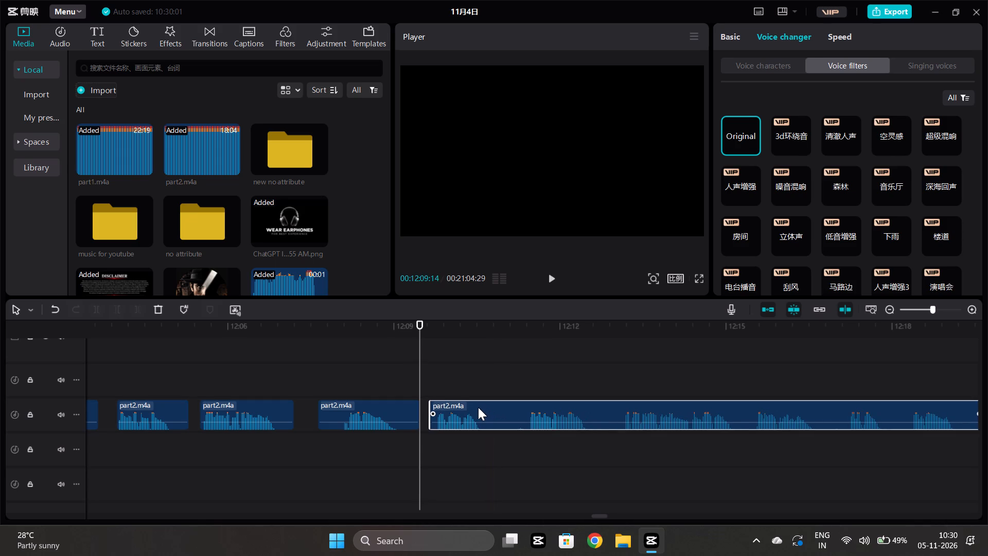
pyautogui.moveTo(478, 407); pyautogui.dragTo(475, 409)
pyautogui.click(416, 449)
pyautogui.press('space')
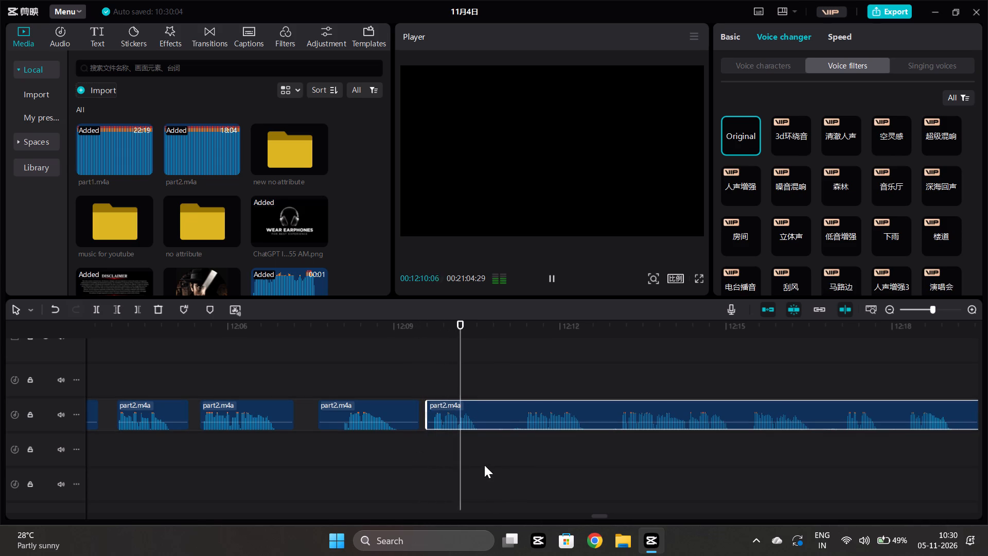
# Split the long part2.m4a piece at 12:11:11 and trim the end of the phrase before the split to 12:10:25.
pyautogui.press('space')
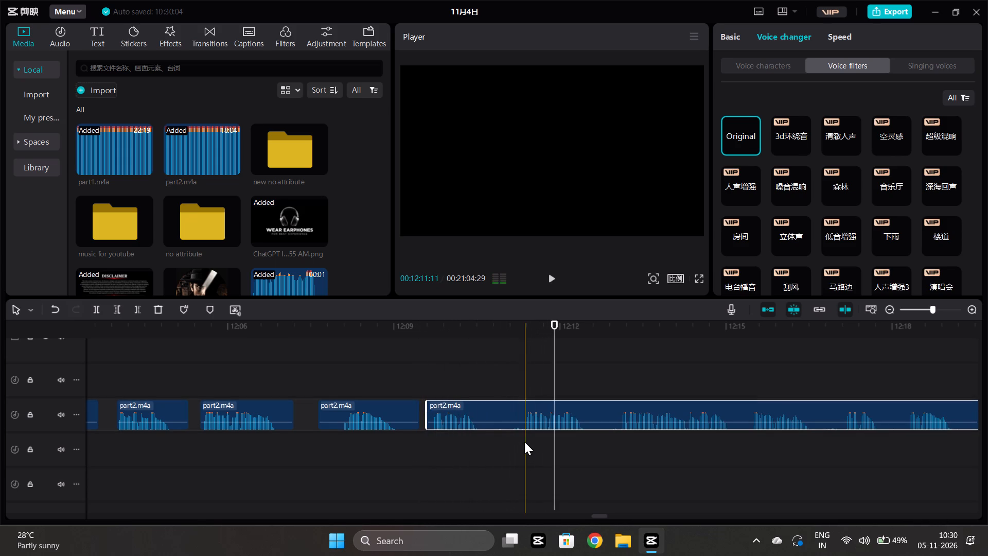
pyautogui.click(524, 442)
pyautogui.click(535, 416)
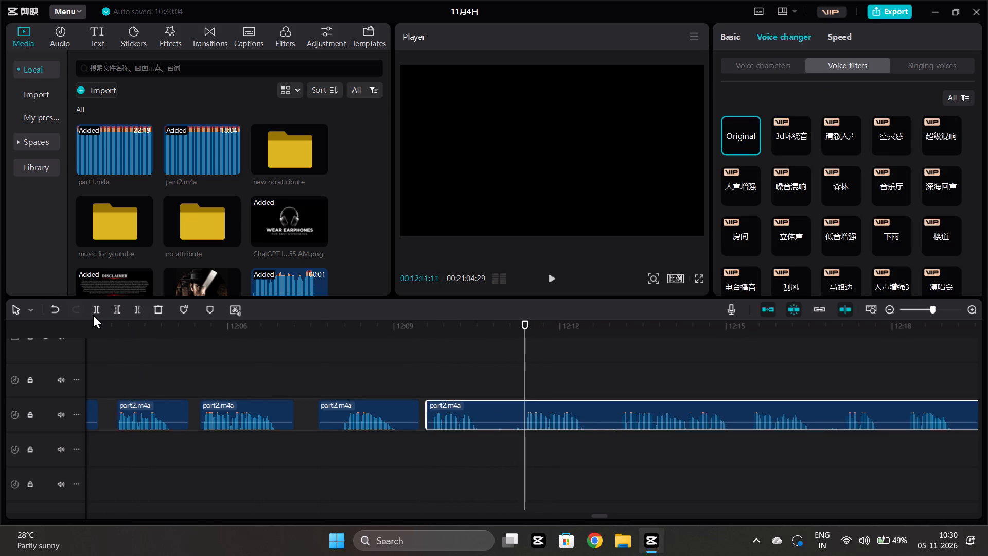
pyautogui.click(99, 303)
pyautogui.click(496, 451)
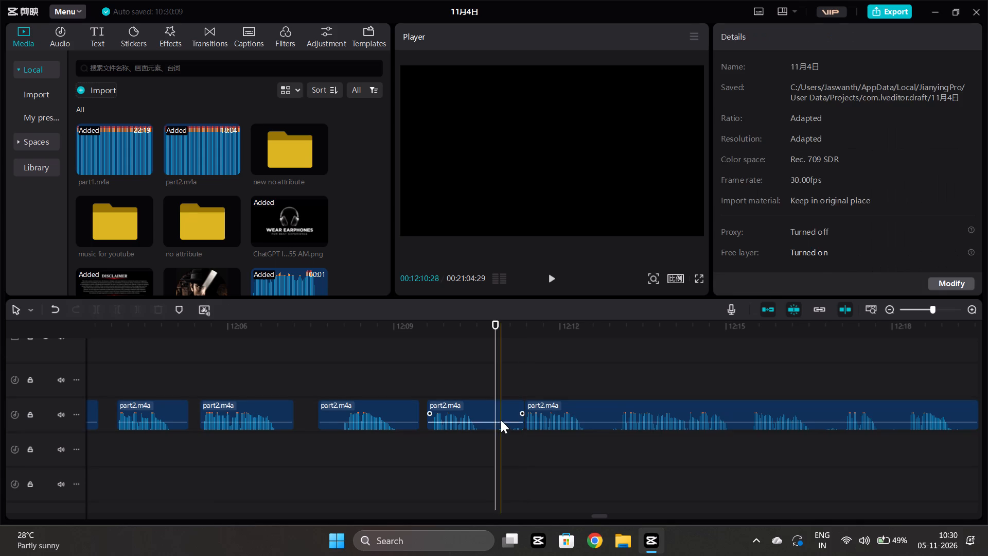
pyautogui.click(501, 420)
pyautogui.click(137, 310)
# Move the remaining part2.m4a piece earlier to start at about 12:11, leaving a small gap, and play it.
pyautogui.moveTo(557, 409); pyautogui.dragTo(545, 408)
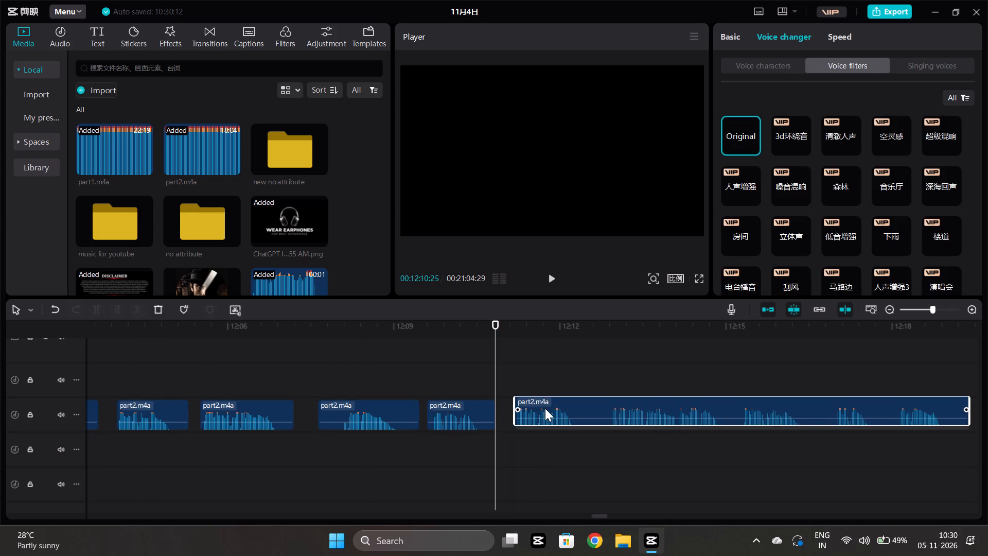
pyautogui.moveTo(545, 408); pyautogui.dragTo(539, 412)
pyautogui.click(494, 447)
pyautogui.press('space')
# Split the part2.m4a piece at 12:12:22 and trim the end of the phrase before the split to 12:12:17.
pyautogui.hscroll(-1, 494, 447)
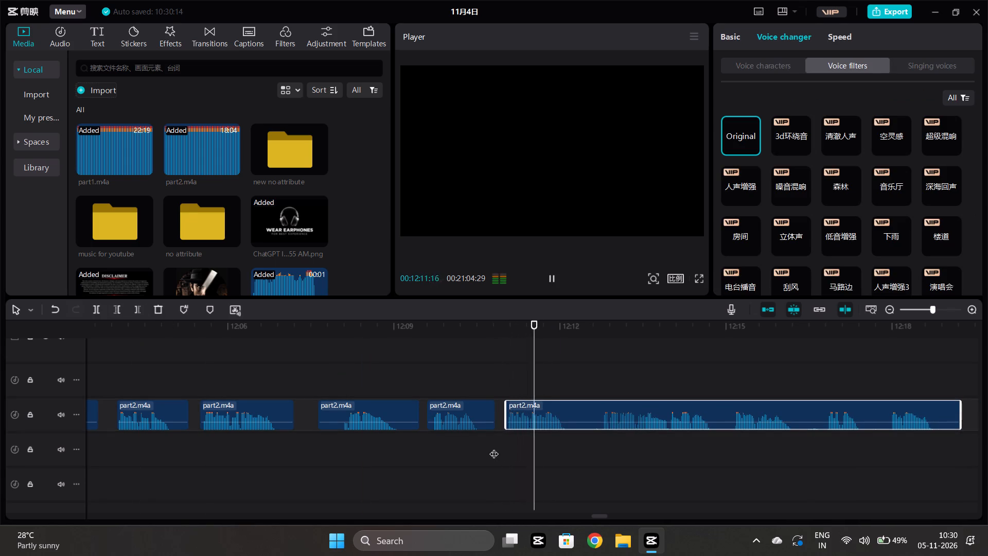
pyautogui.hscroll(-2, 494, 447)
pyautogui.press('space')
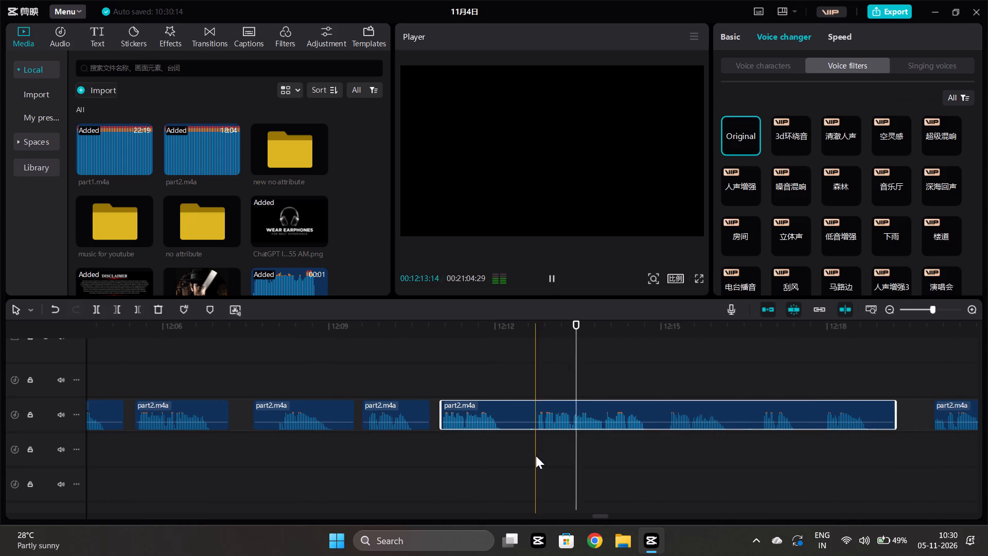
pyautogui.click(537, 450)
pyautogui.click(540, 419)
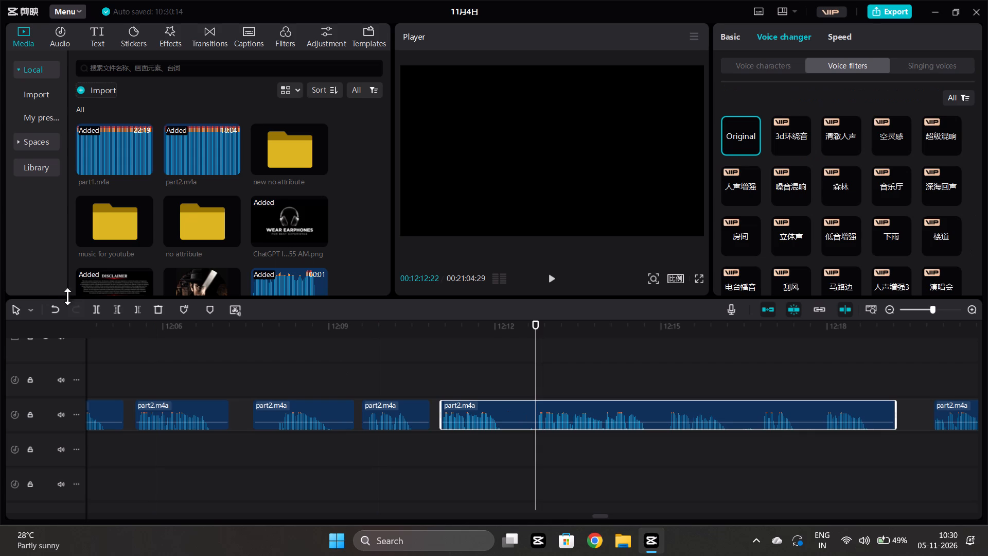
pyautogui.click(91, 306)
pyautogui.click(525, 461)
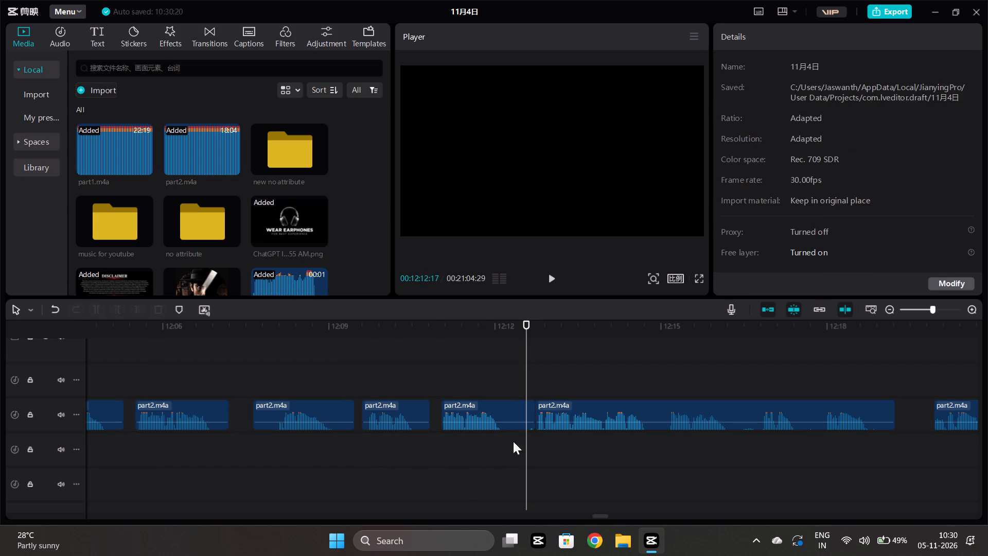
pyautogui.click(510, 406)
pyautogui.click(136, 309)
pyautogui.click(523, 468)
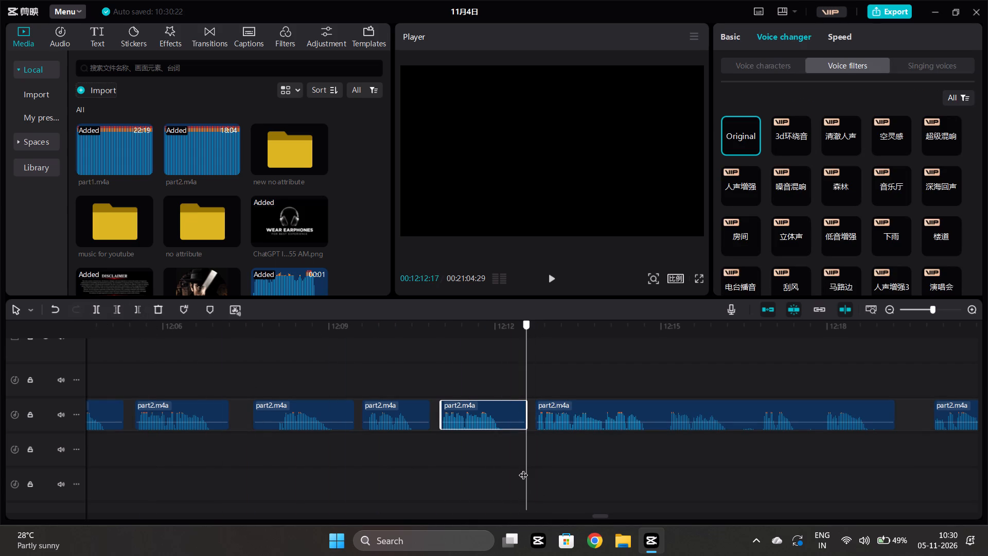
# Play the next part2.m4a phrase, split the piece at 12:15:01, and trim the end of the phrase before the split to 12:14:26.
pyautogui.press('space')
pyautogui.hscroll(-1, 523, 468)
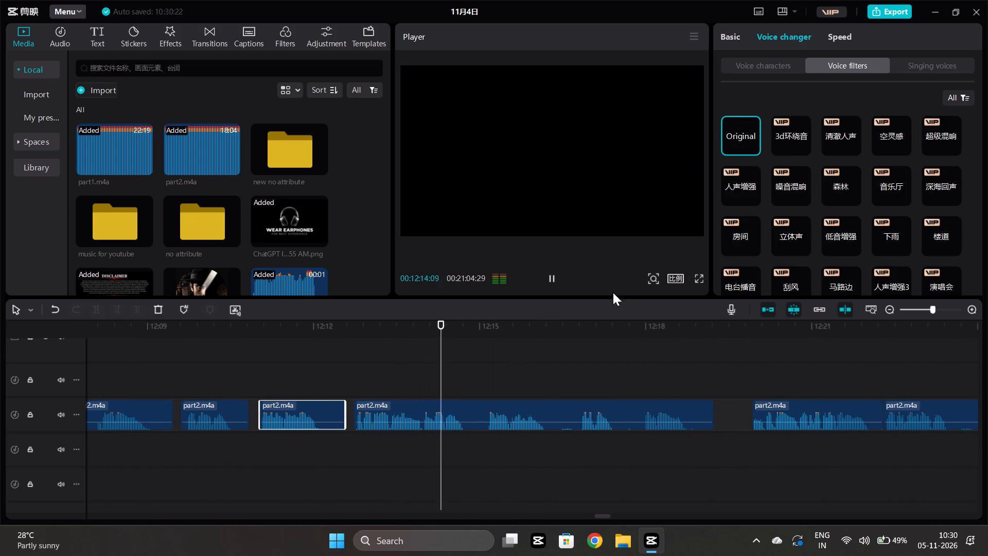
pyautogui.press('space')
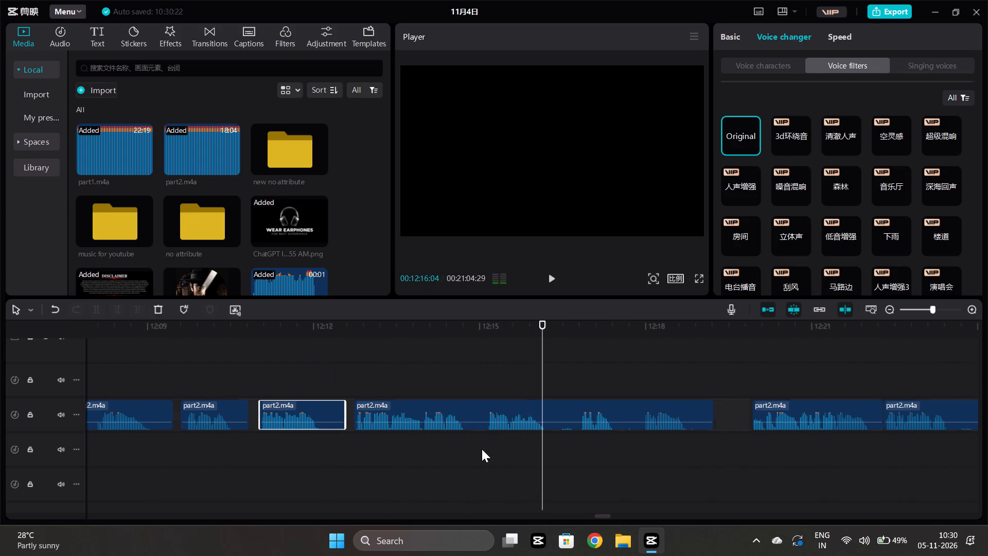
pyautogui.click(482, 449)
pyautogui.click(489, 414)
pyautogui.click(97, 315)
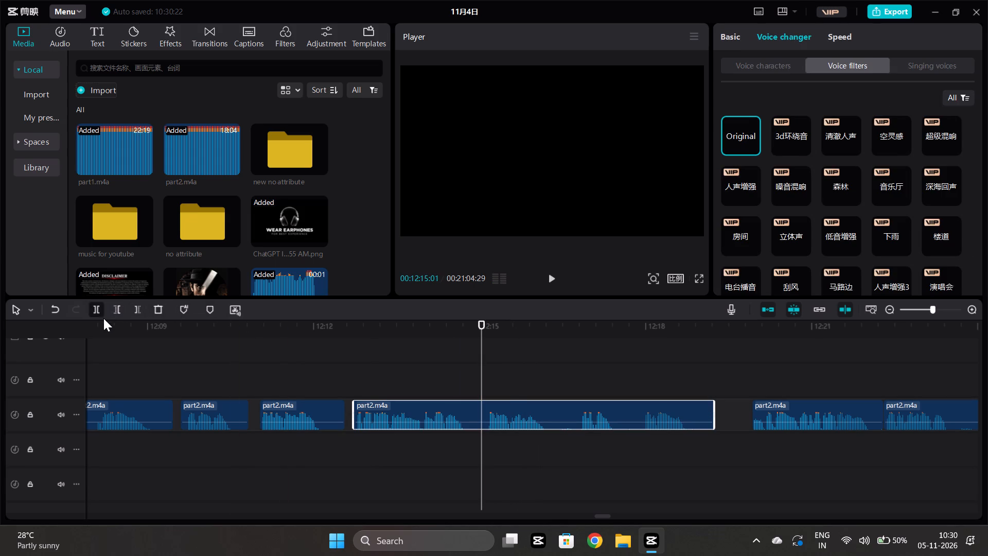
pyautogui.click(473, 449)
pyautogui.click(471, 411)
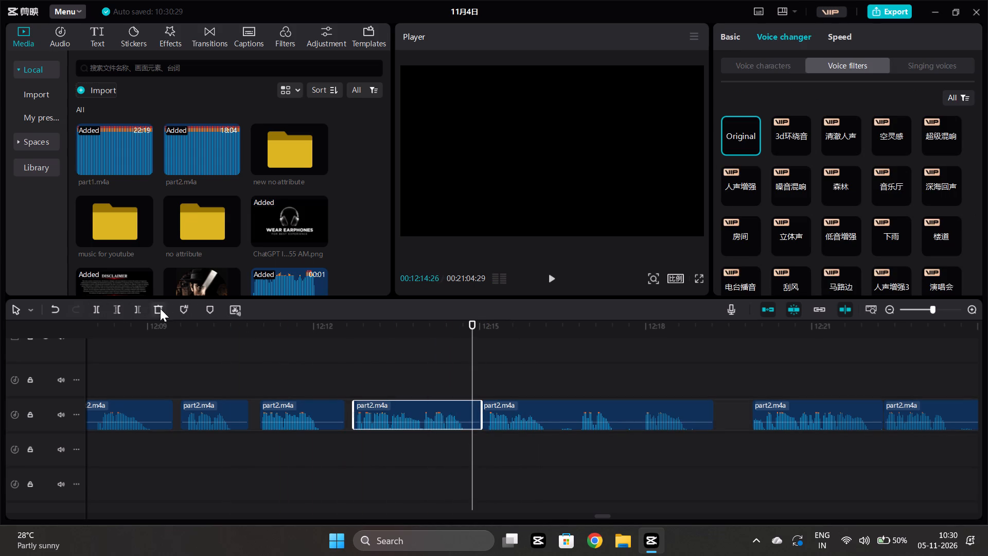
pyautogui.click(140, 310)
# Split the remaining part2.m4a piece at about 12:16:12 and trim the start of the piece after the split to 12:16:23.
pyautogui.click(472, 444)
pyautogui.press('space')
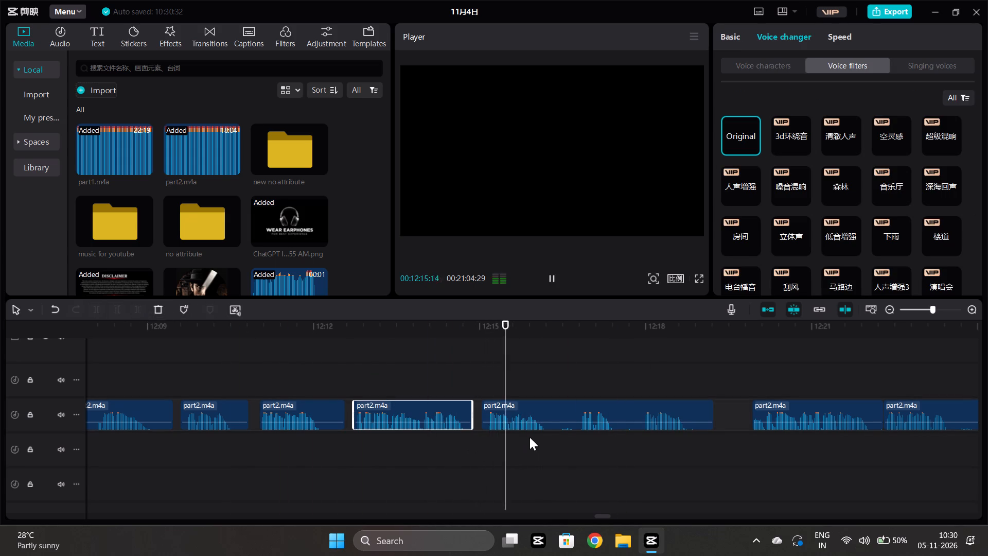
pyautogui.press('space')
pyautogui.click(557, 451)
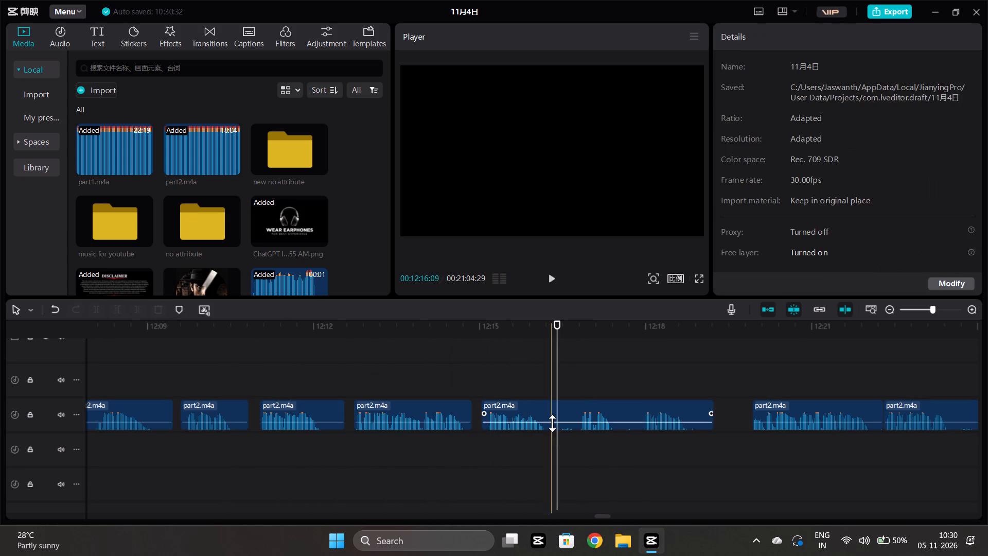
pyautogui.click(552, 423)
pyautogui.click(98, 314)
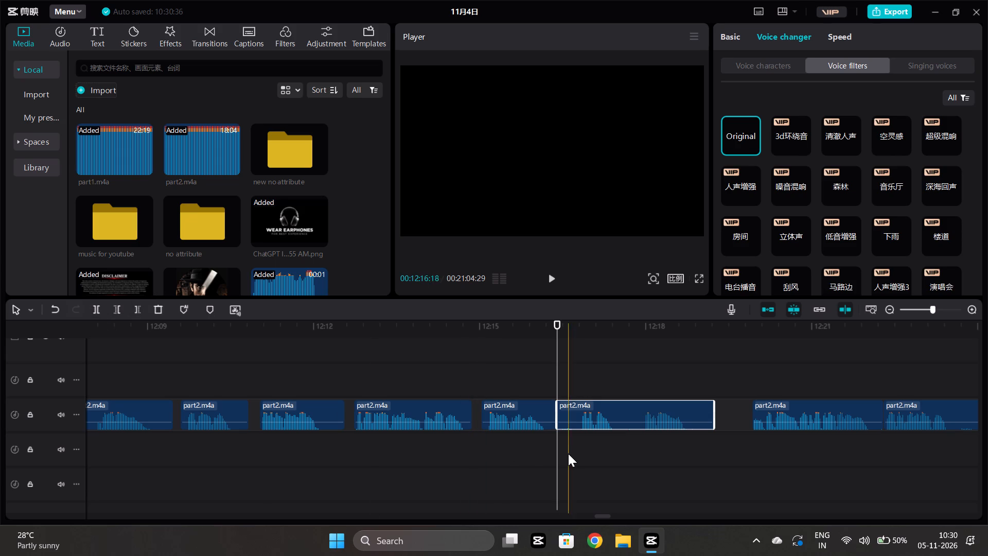
pyautogui.click(576, 453)
pyautogui.click(580, 421)
pyautogui.click(123, 309)
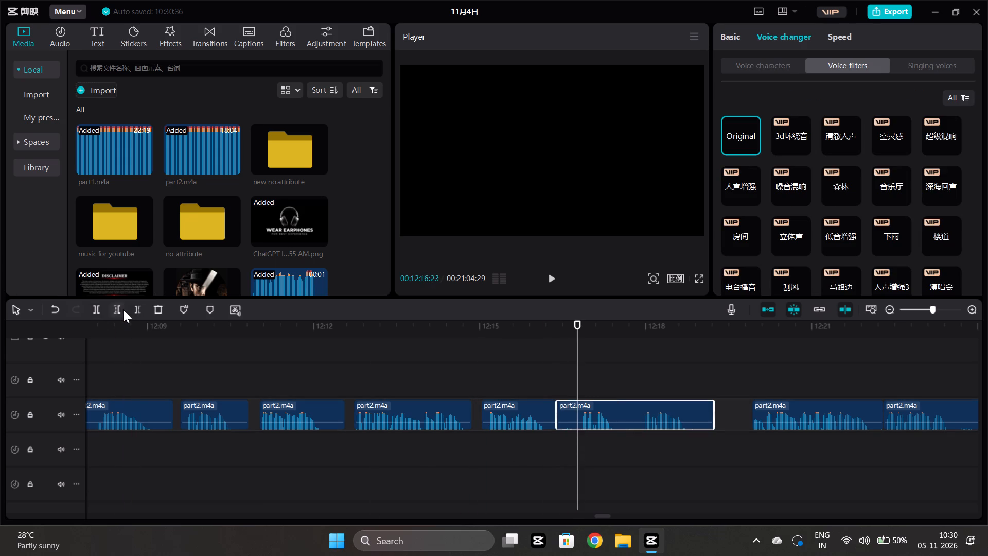
# Split the part2.m4a piece at 12:17:17 and trim the start of the phrase after the split to 12:17:25.
pyautogui.click(586, 457)
pyautogui.press('space')
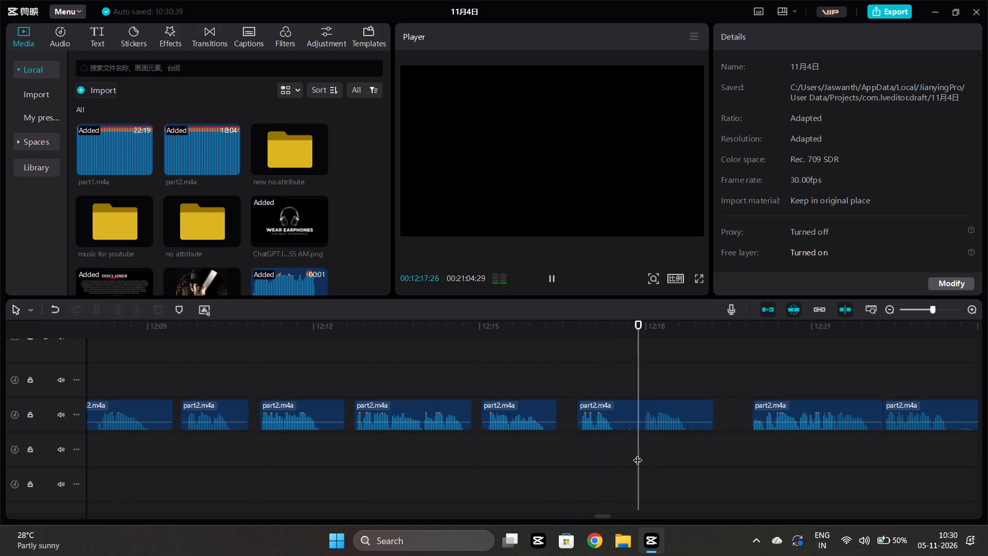
pyautogui.press('space')
pyautogui.click(621, 446)
pyautogui.click(624, 413)
pyautogui.click(103, 306)
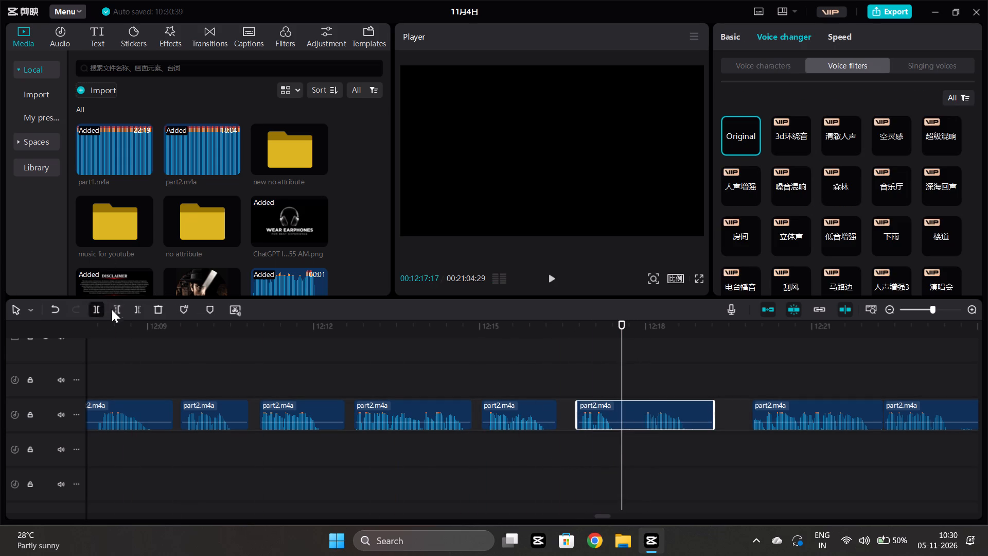
pyautogui.click(636, 453)
pyautogui.click(641, 422)
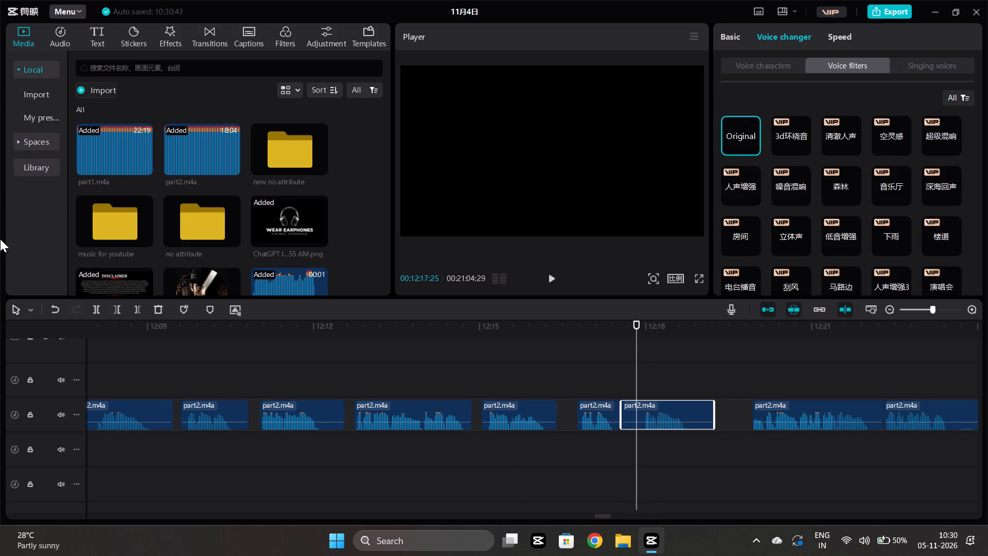
pyautogui.click(108, 310)
pyautogui.click(116, 308)
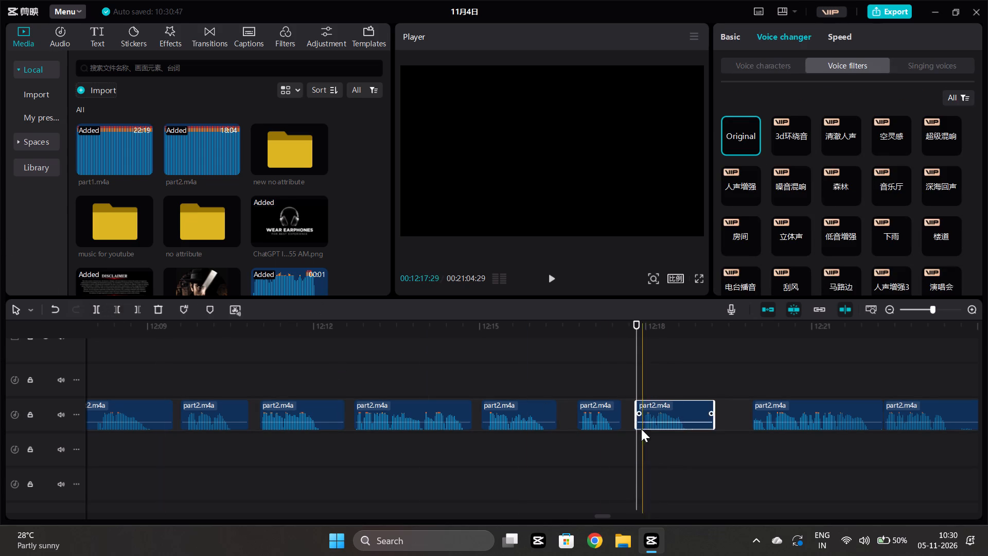
# Move the next part2.m4a phrase earlier to start just after 12:19, directly against the preceding piece, and play it.
pyautogui.click(641, 454)
pyautogui.press('space')
pyautogui.moveTo(800, 404); pyautogui.dragTo(767, 411)
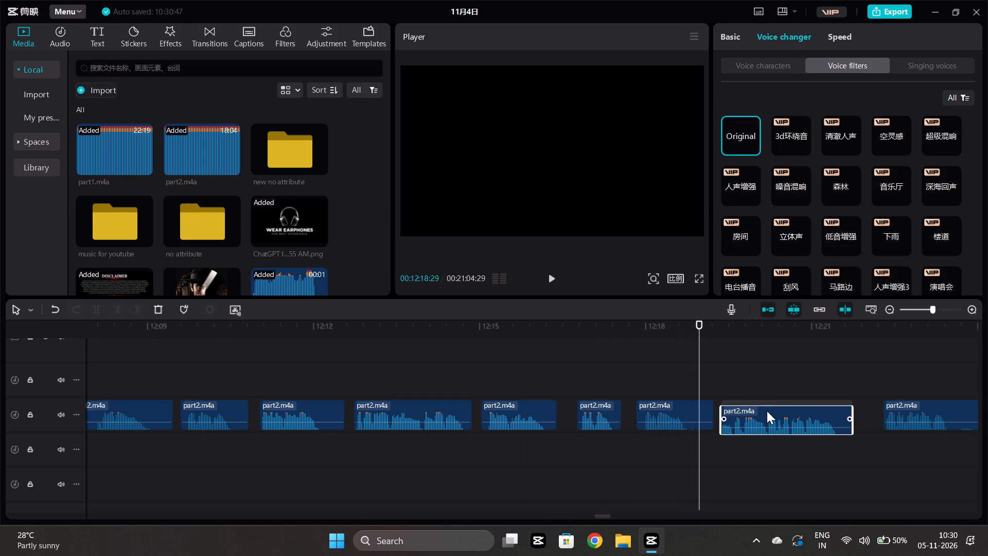
pyautogui.moveTo(767, 411); pyautogui.dragTo(762, 410)
pyautogui.click(698, 442)
pyautogui.press('space')
# Move the long part2.m4a piece earlier to start at 12:21:18, directly against the preceding phrase, and play the join.
pyautogui.keyDown('ctrl'); pyautogui.scroll(-1, 698, 442); pyautogui.keyUp('ctrl')
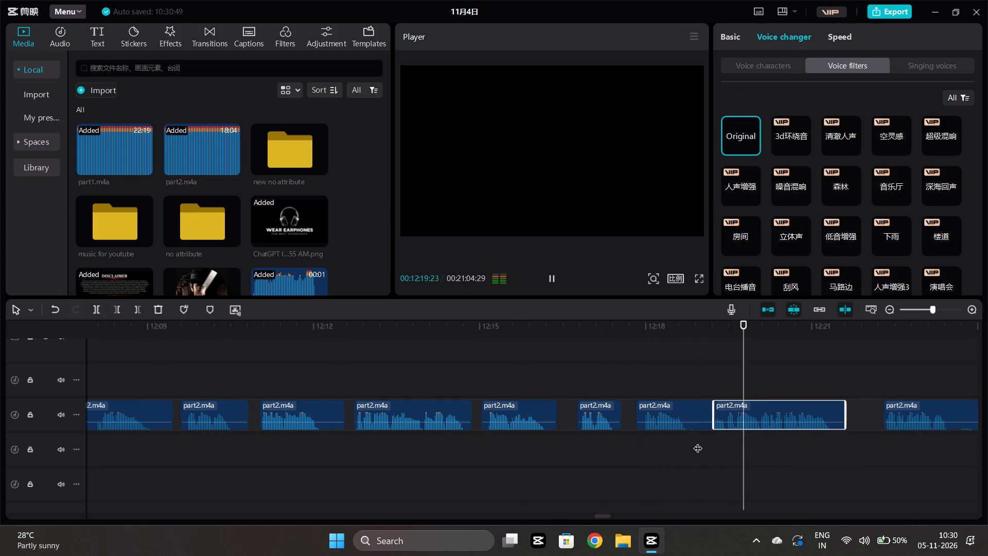
pyautogui.hscroll(-1, 698, 442)
pyautogui.moveTo(681, 410); pyautogui.dragTo(660, 421)
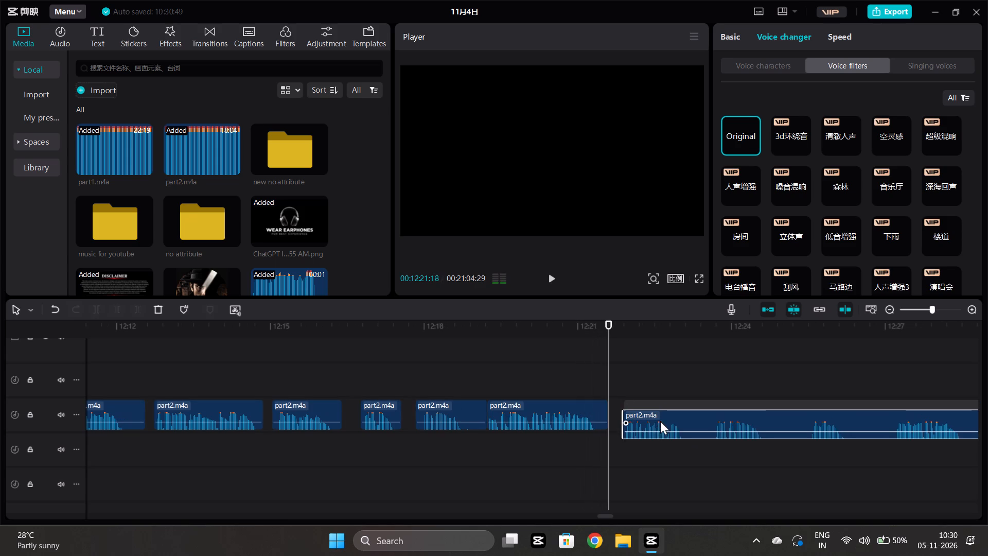
pyautogui.moveTo(660, 421); pyautogui.dragTo(647, 415)
pyautogui.click(572, 437)
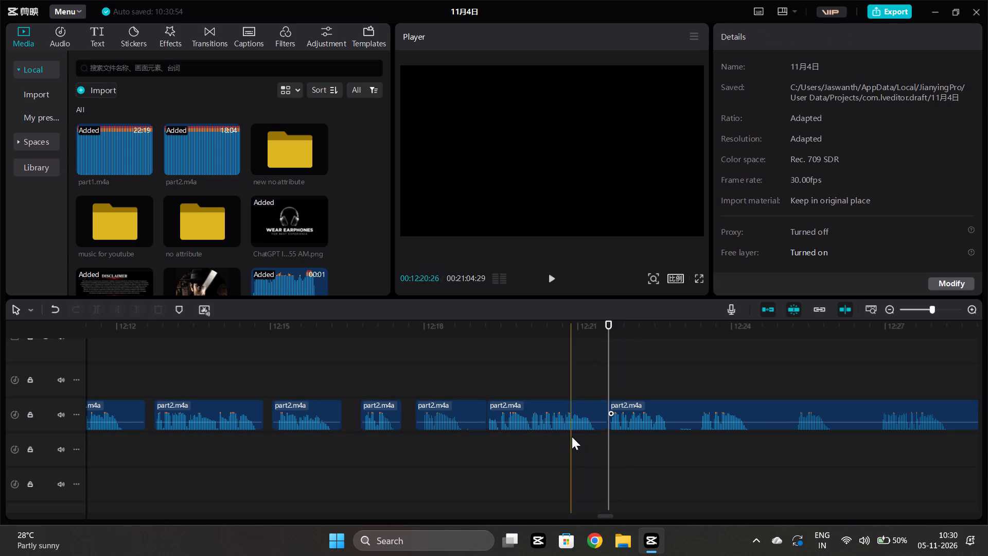
pyautogui.press('space')
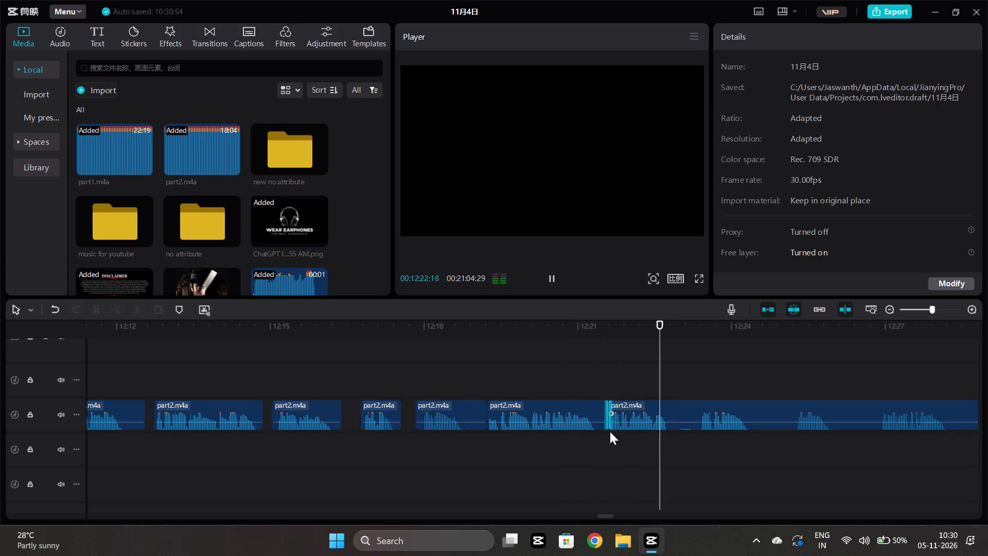
# Trim the end of the phrase before the long part2.m4a piece to 12:21:12 and shift the long piece slightly later to about 12:21:22.
pyautogui.click(599, 439)
pyautogui.click(600, 418)
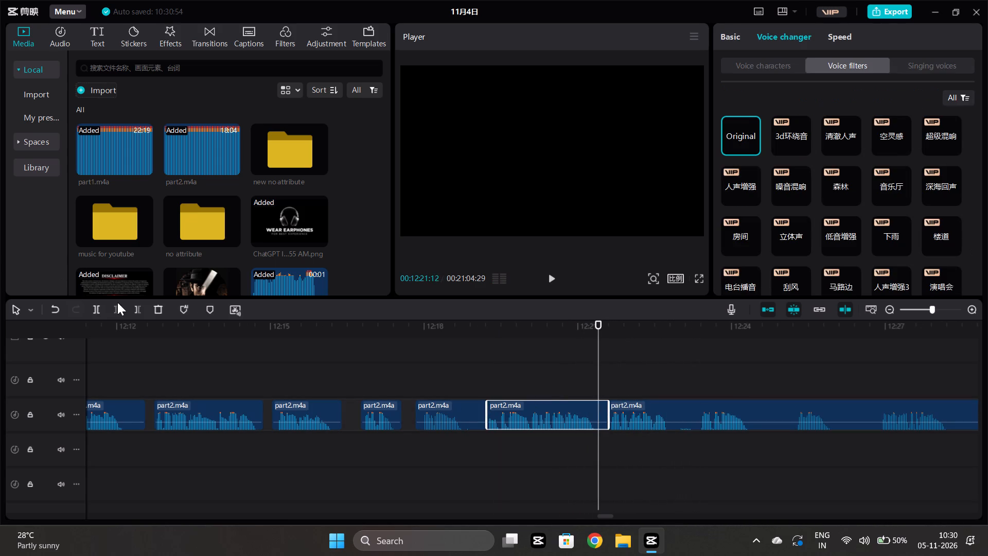
pyautogui.click(134, 305)
pyautogui.click(552, 459)
pyautogui.press('space')
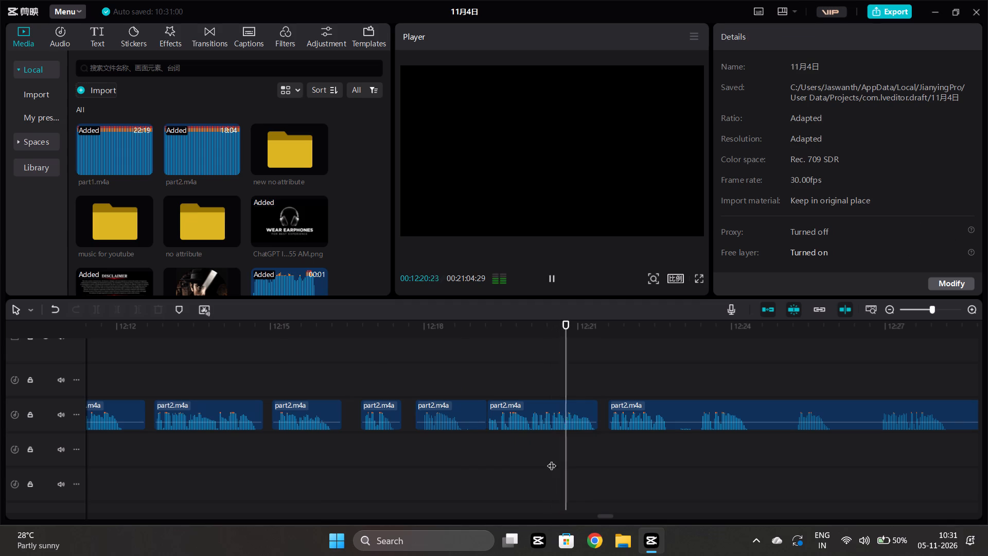
pyautogui.moveTo(634, 407); pyautogui.dragTo(641, 407)
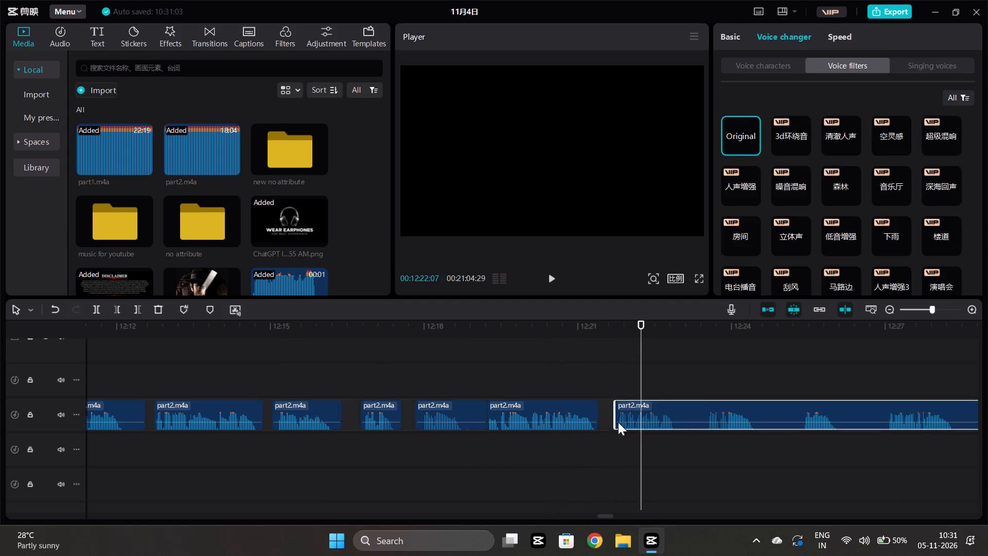
# Split the long part2.m4a piece at 12:23:14 and trim the end of the phrase before the split to 12:23:01.
pyautogui.click(604, 426)
pyautogui.press('space')
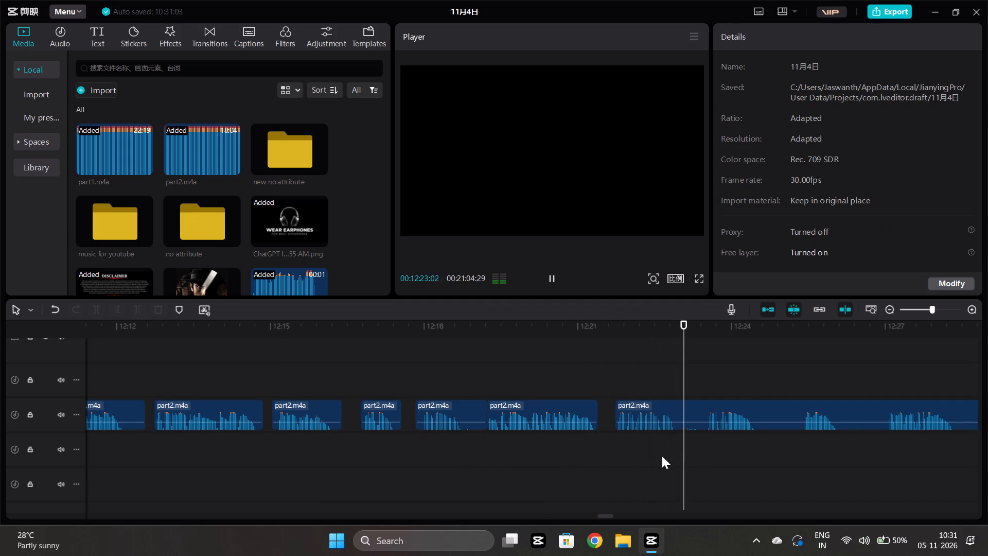
pyautogui.press('space')
pyautogui.click(701, 445)
pyautogui.click(701, 445)
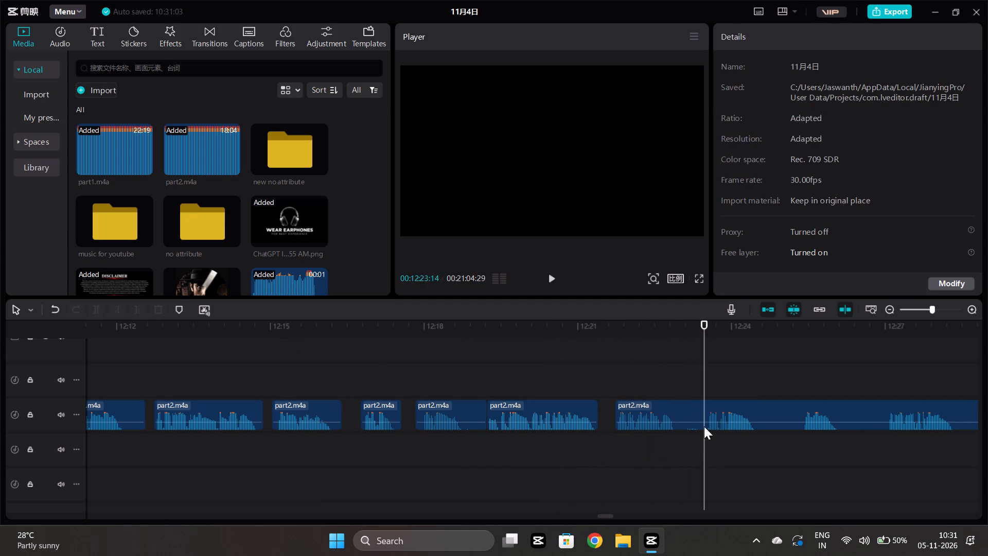
pyautogui.click(704, 426)
pyautogui.click(101, 309)
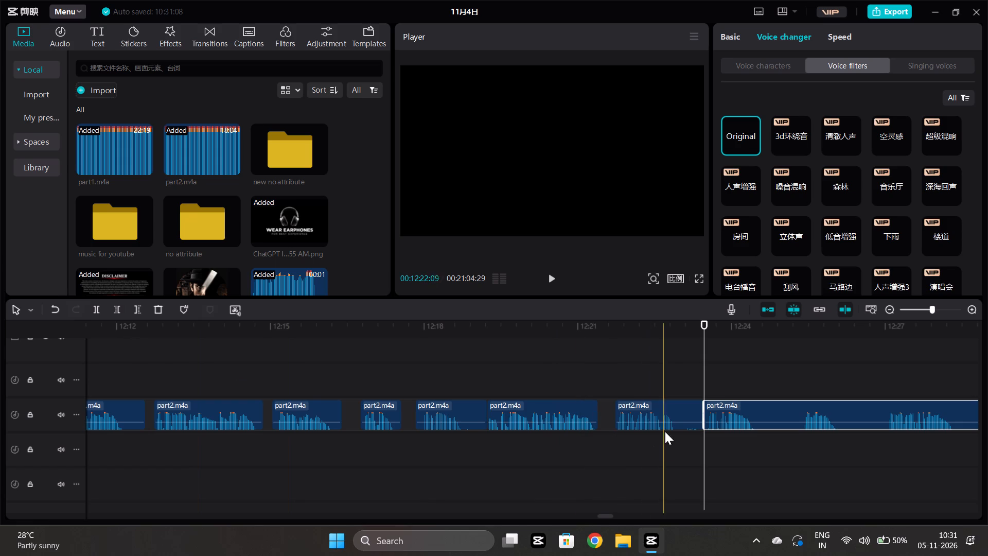
pyautogui.click(682, 445)
pyautogui.click(682, 410)
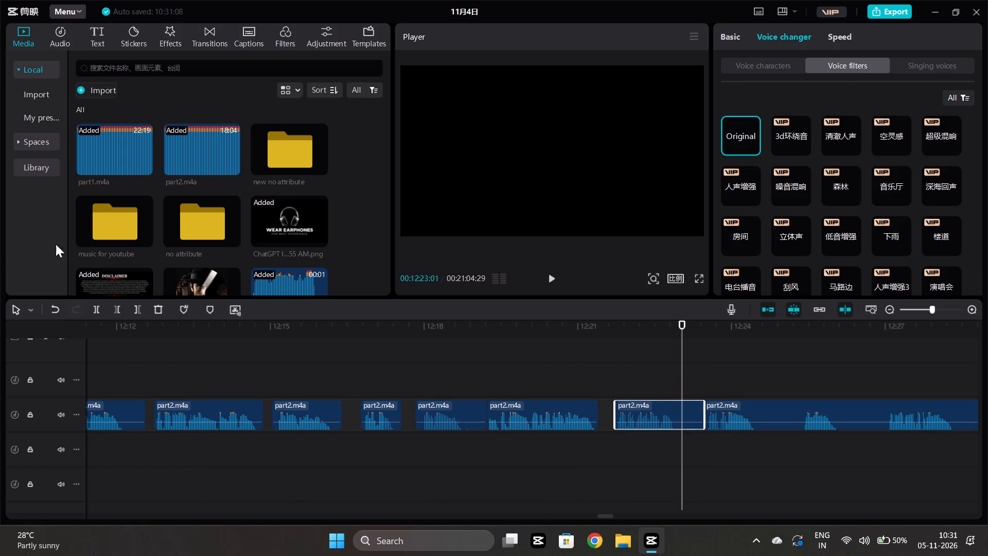
pyautogui.click(140, 311)
# Split the remaining part2.m4a piece at 12:25:11 and trim the end of the phrase before the split to 12:24:29.
pyautogui.click(672, 439)
pyautogui.press('space')
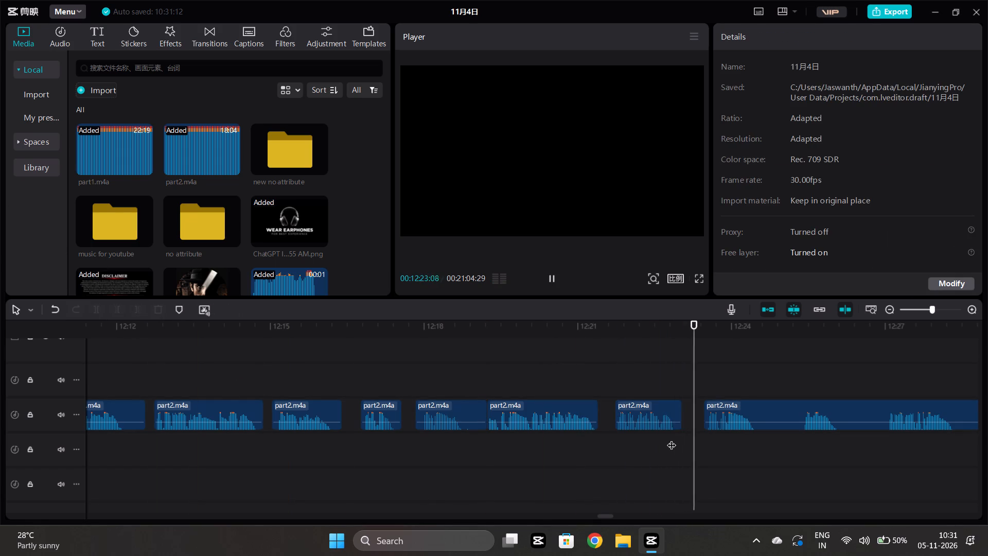
pyautogui.hscroll(-1, 672, 439)
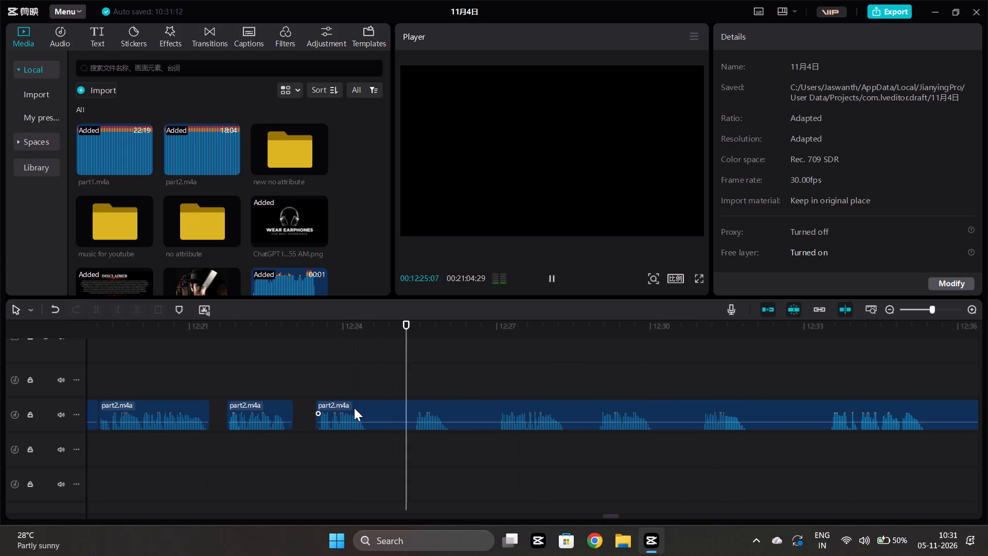
pyautogui.click(360, 451)
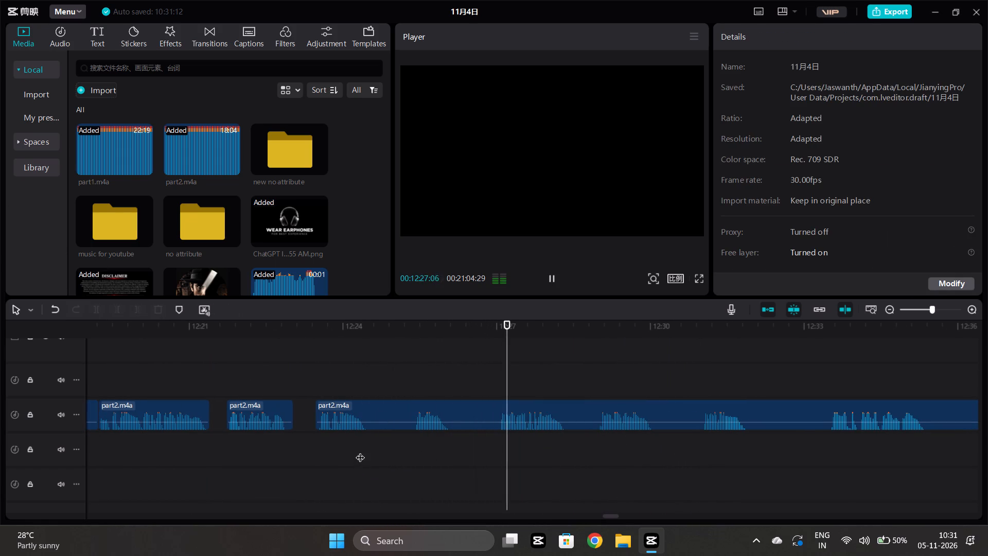
pyautogui.press('space')
pyautogui.press('space')
pyautogui.click(413, 443)
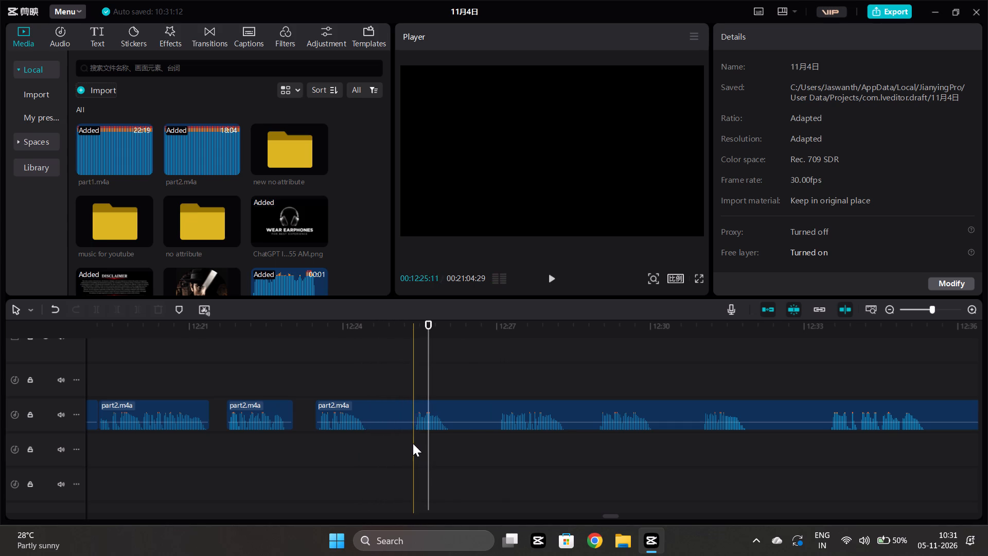
pyautogui.click(422, 403)
pyautogui.click(98, 310)
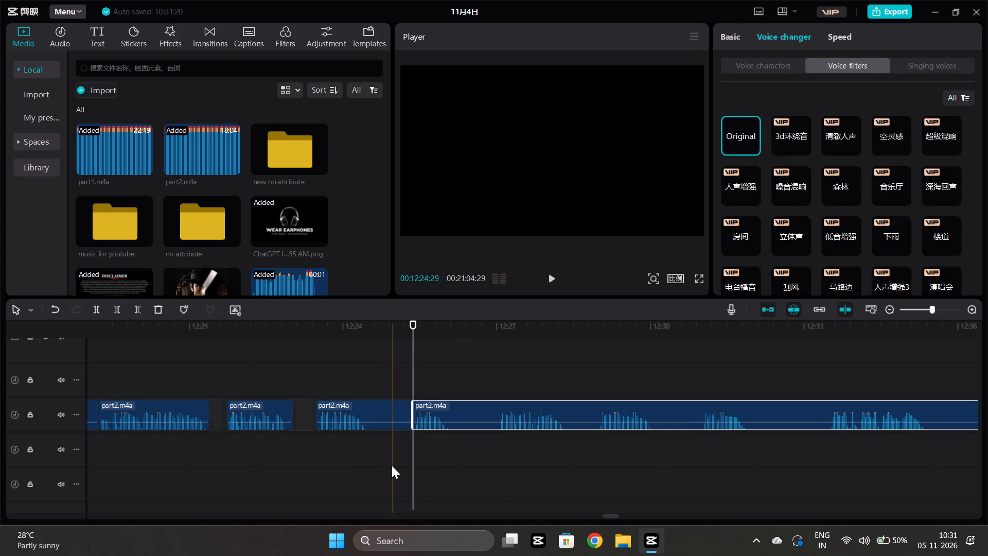
pyautogui.click(392, 465)
pyautogui.click(390, 426)
pyautogui.click(140, 304)
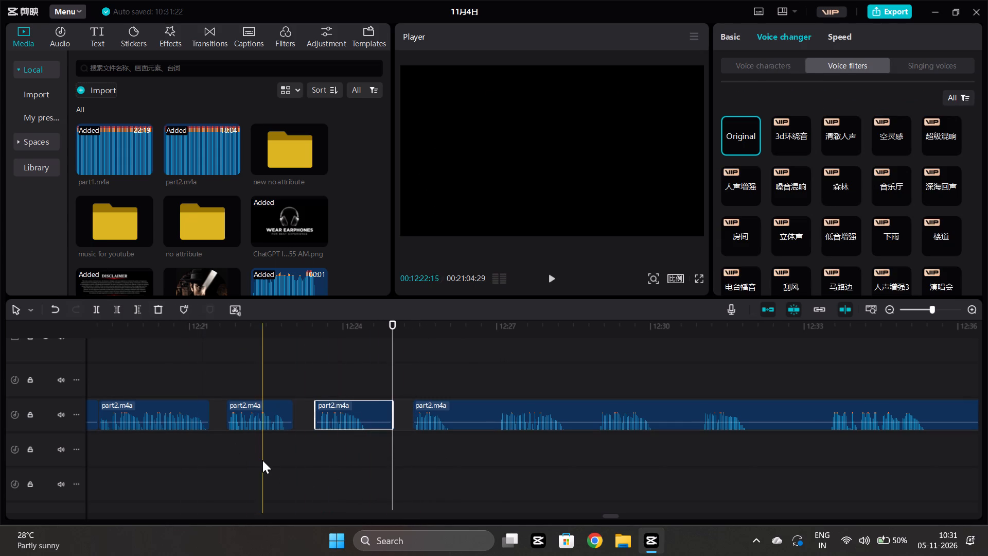
# Move the part2.m4a phrase just trimmed to 12:24:29 slightly earlier to start at about 12:23:08, and play it.
pyautogui.click(262, 460)
pyautogui.press('space')
pyautogui.moveTo(349, 404); pyautogui.dragTo(340, 409)
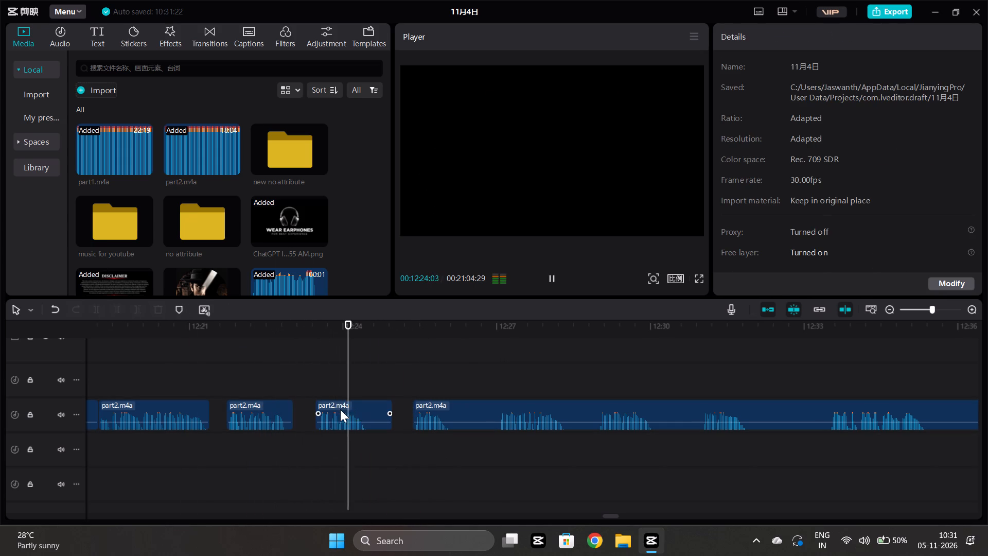
pyautogui.moveTo(340, 409); pyautogui.dragTo(339, 410)
pyautogui.click(261, 431)
pyautogui.press('space')
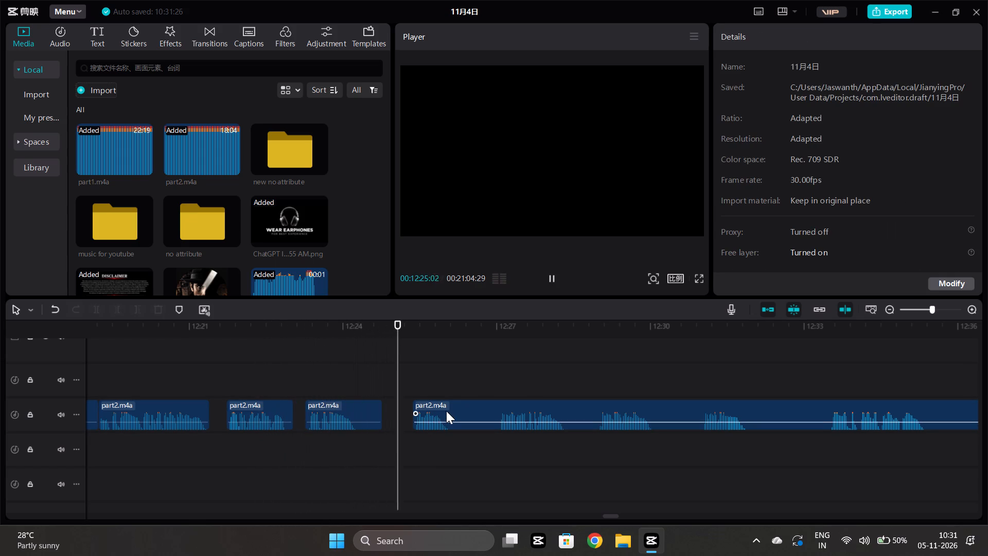
# Move the long part2.m4a piece later to start at about 12:26:08, leaving a wider gap, and play across it.
pyautogui.moveTo(442, 402); pyautogui.dragTo(488, 410)
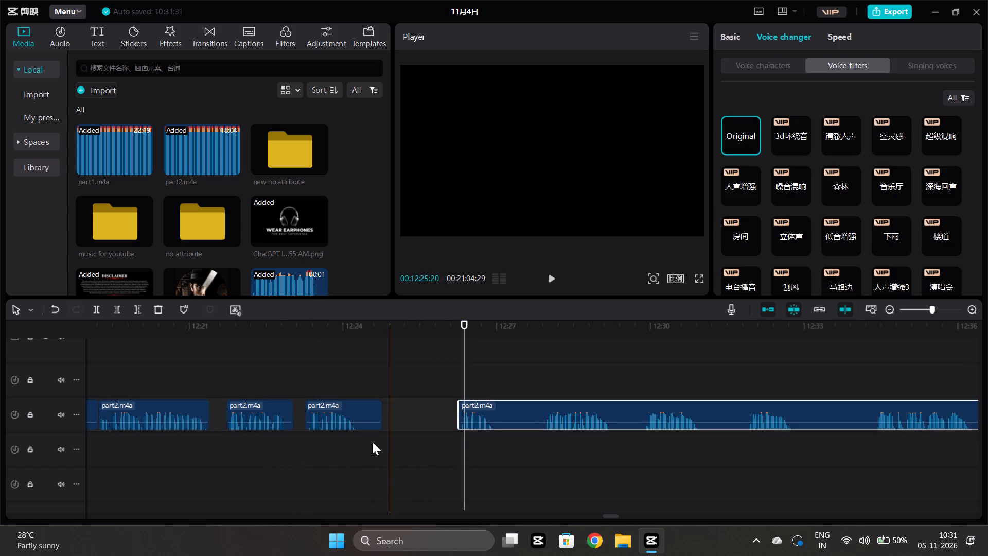
pyautogui.click(344, 445)
pyautogui.press('space')
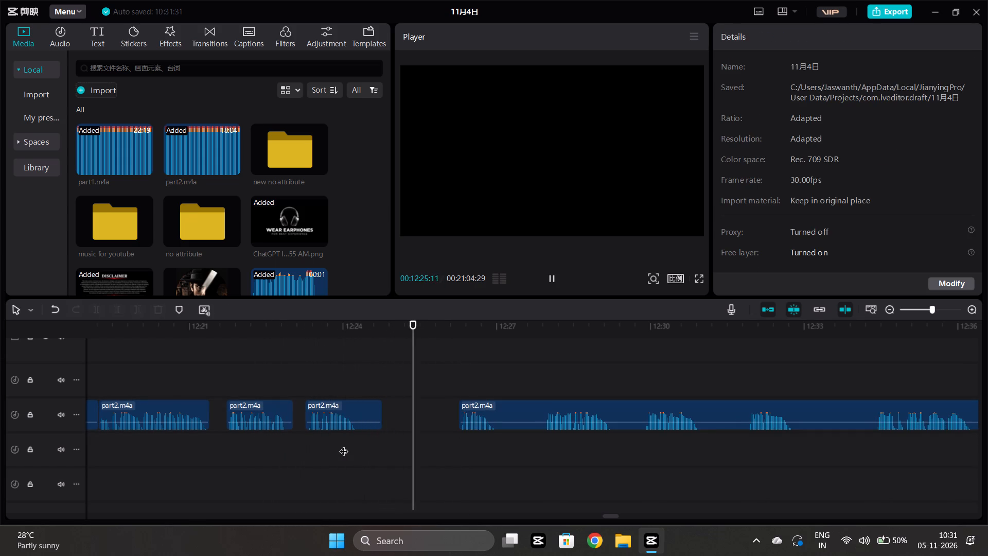
pyautogui.hscroll(-1, 344, 445)
pyautogui.hscroll(-1, 525, 450)
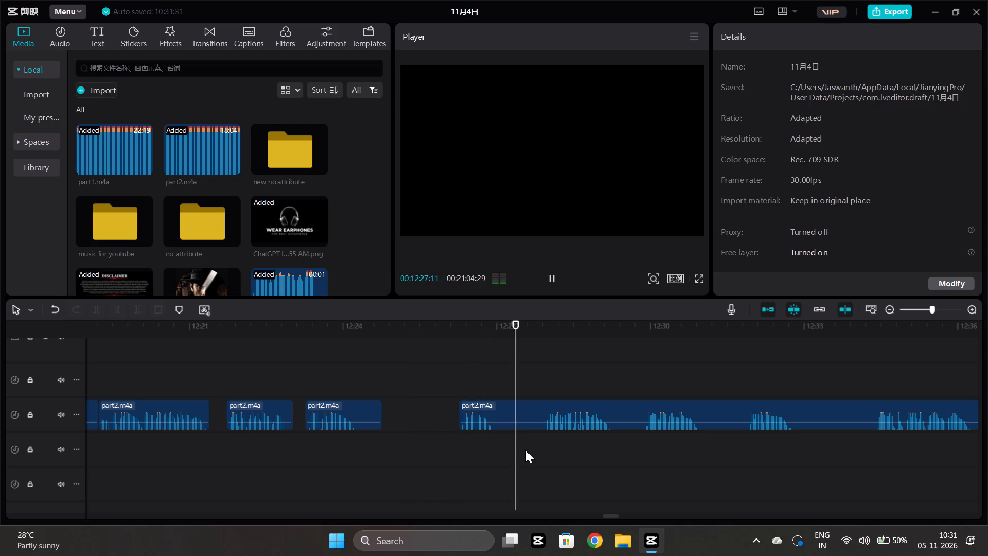
pyautogui.hscroll(-1, 525, 450)
# Split the long part2.m4a piece at 12:27:13 and trim the start of the piece after the split to 12:27:20.
pyautogui.click(342, 445)
pyautogui.press('space')
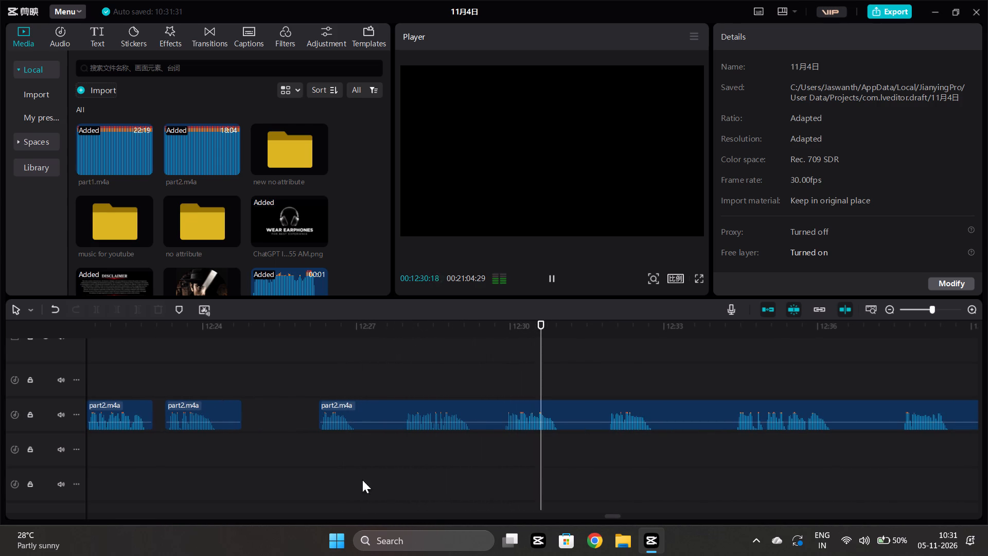
pyautogui.click(346, 471)
pyautogui.press('space')
pyautogui.press('space')
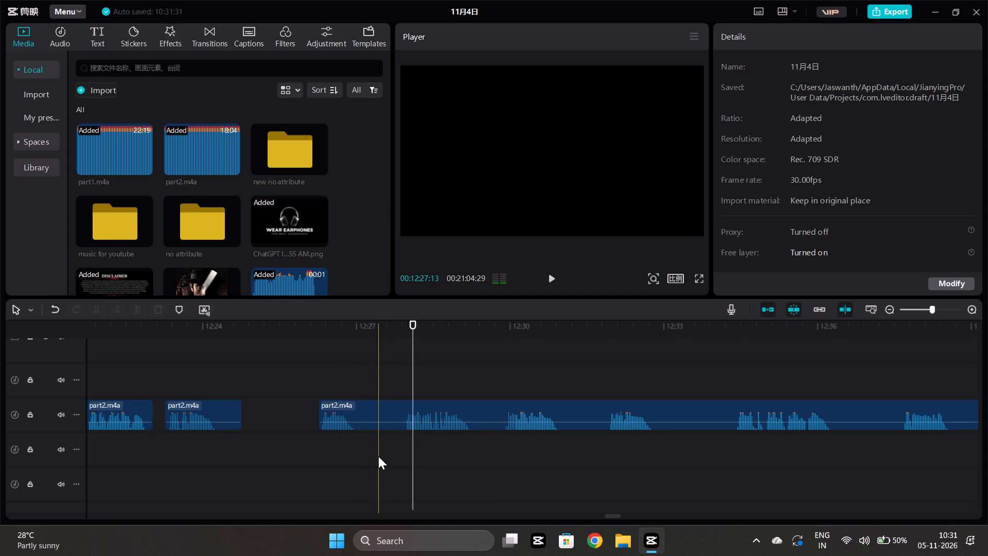
pyautogui.click(378, 456)
pyautogui.click(377, 417)
pyautogui.click(94, 310)
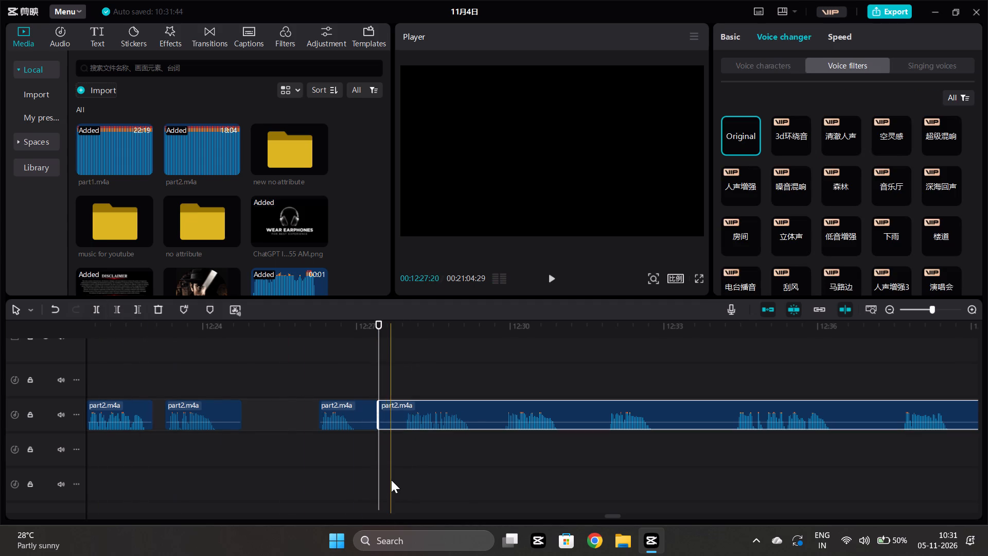
pyautogui.click(391, 472)
pyautogui.click(411, 418)
pyautogui.click(116, 306)
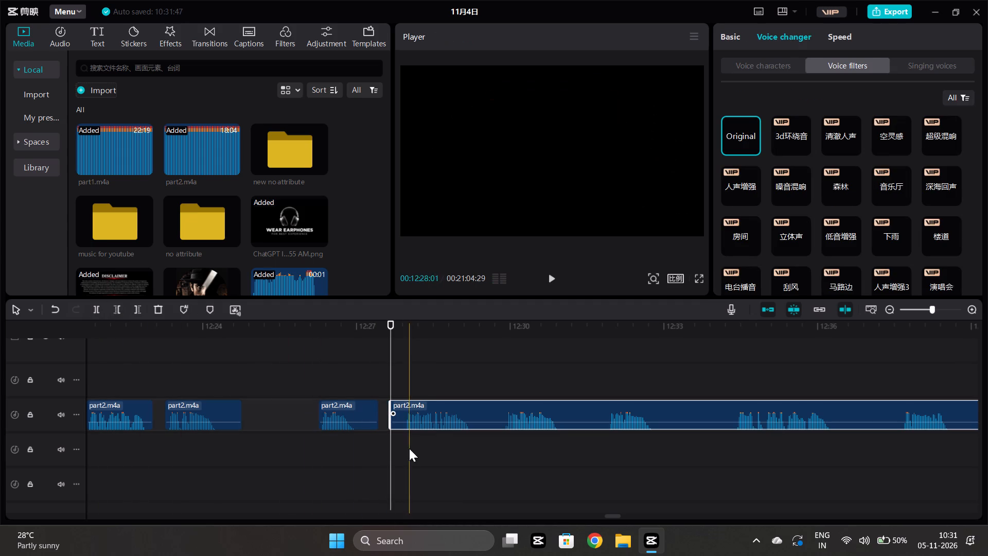
pyautogui.click(396, 441)
pyautogui.press('space')
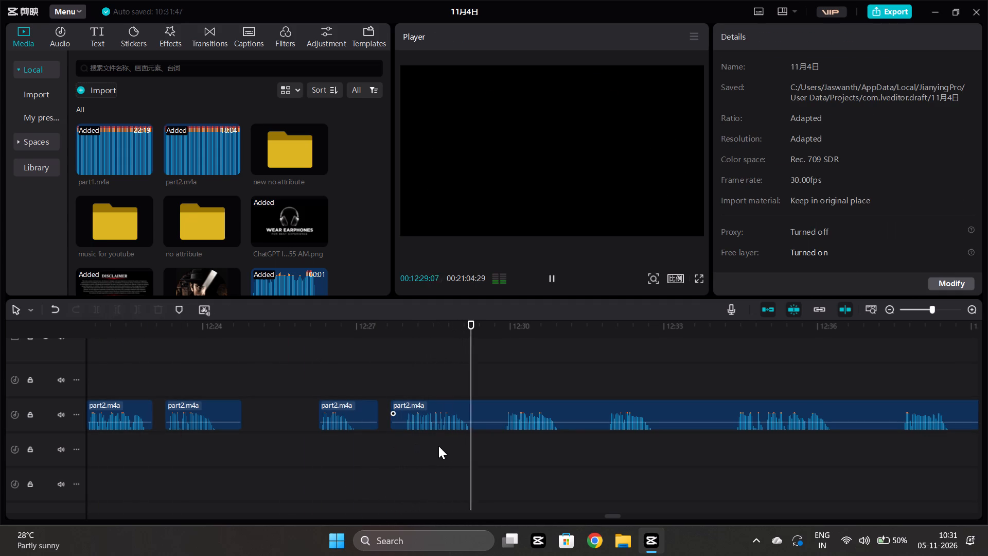
# Split the long part2.m4a piece at 12:29:25, trim the end of the phrase before the split to 12:29:12, and play across the gap.
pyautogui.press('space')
pyautogui.click(501, 448)
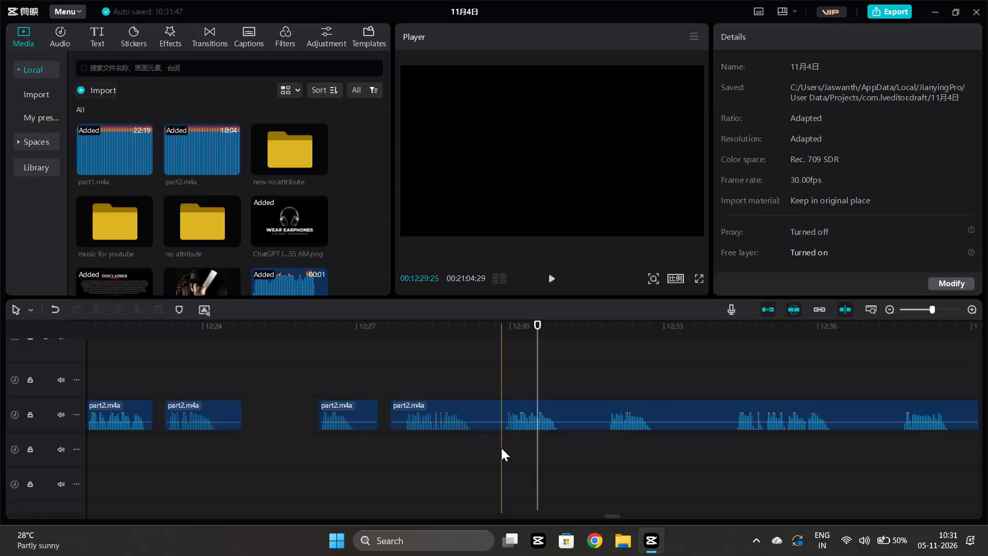
pyautogui.click(500, 425)
pyautogui.click(97, 308)
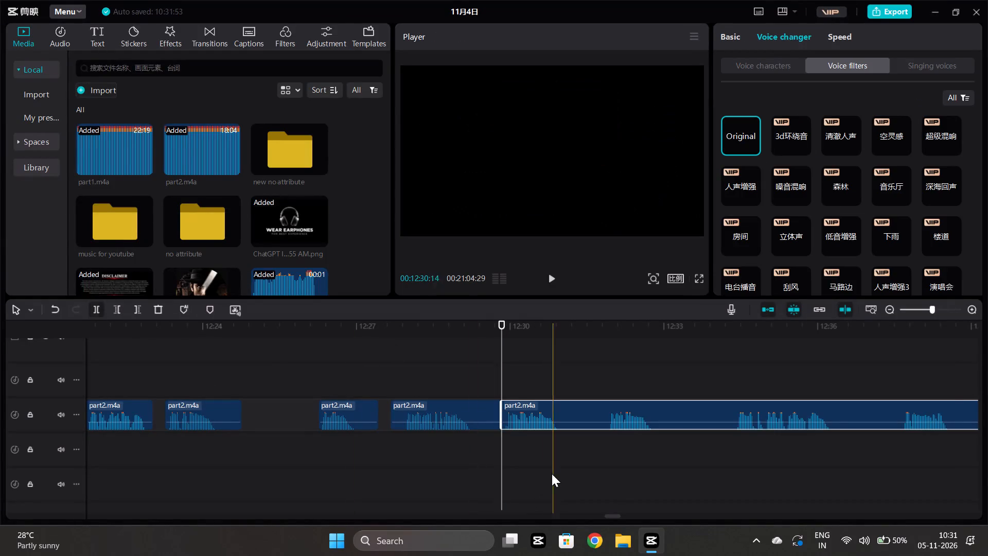
pyautogui.click(480, 451)
pyautogui.click(486, 411)
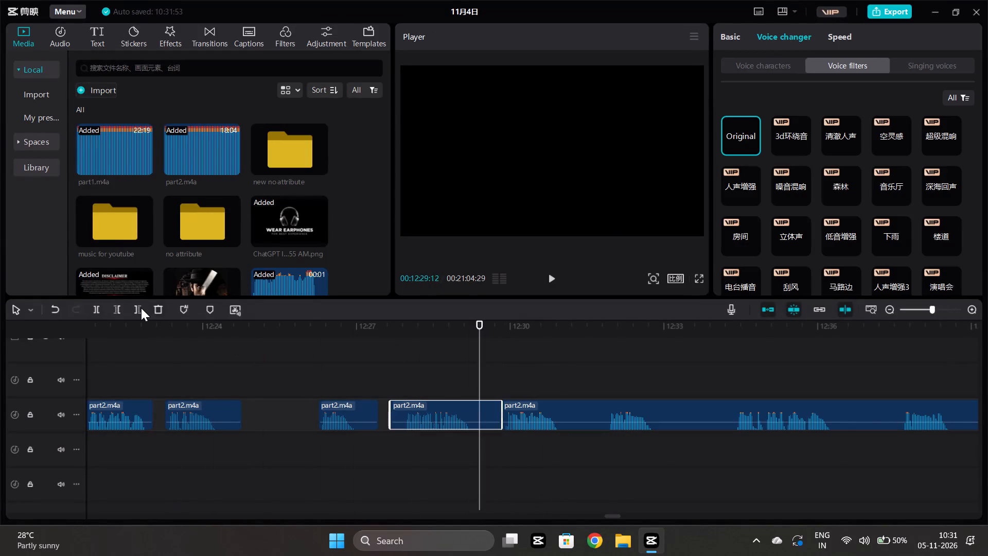
pyautogui.click(141, 308)
pyautogui.click(471, 446)
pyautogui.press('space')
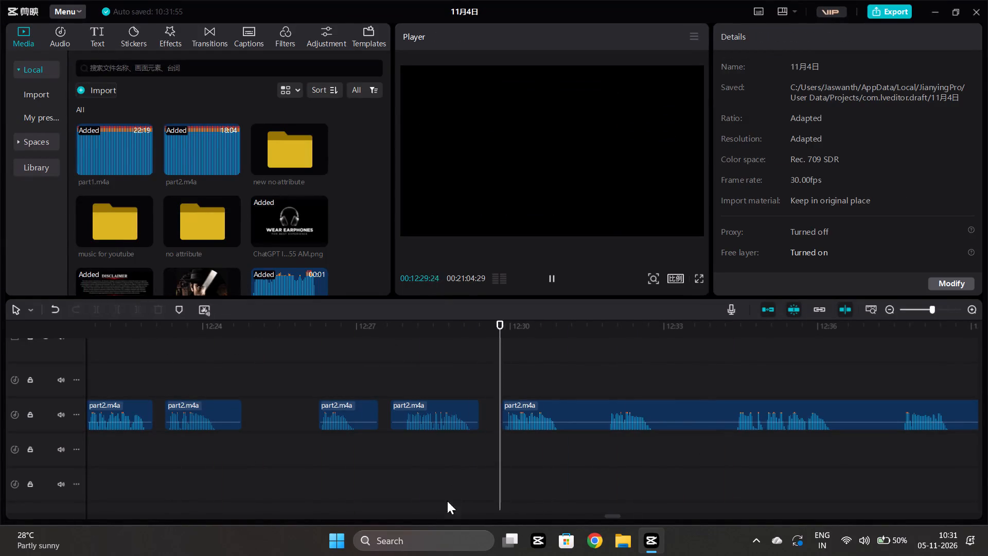
# Look up the WhatsApp Beta app in Windows search to open it.
pyautogui.click(422, 541)
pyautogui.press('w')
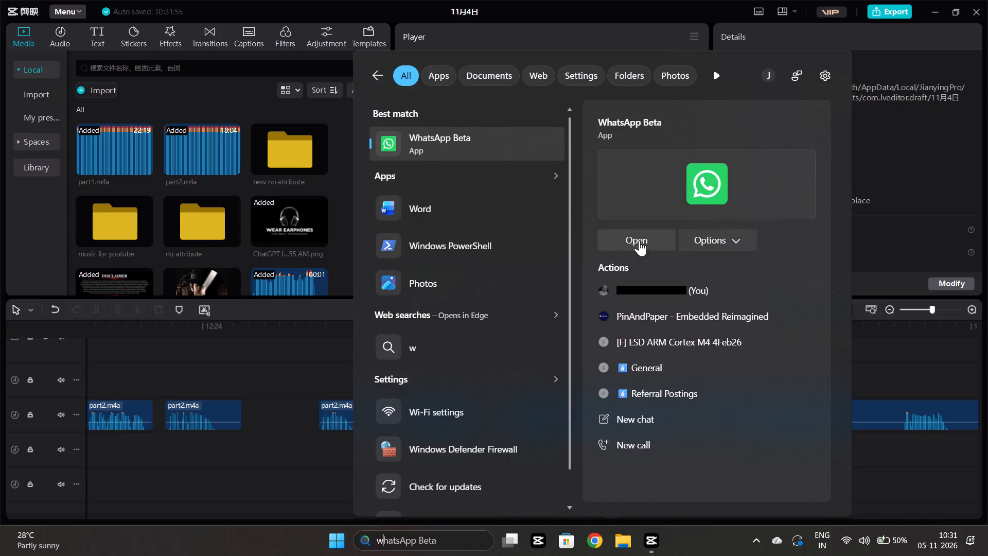
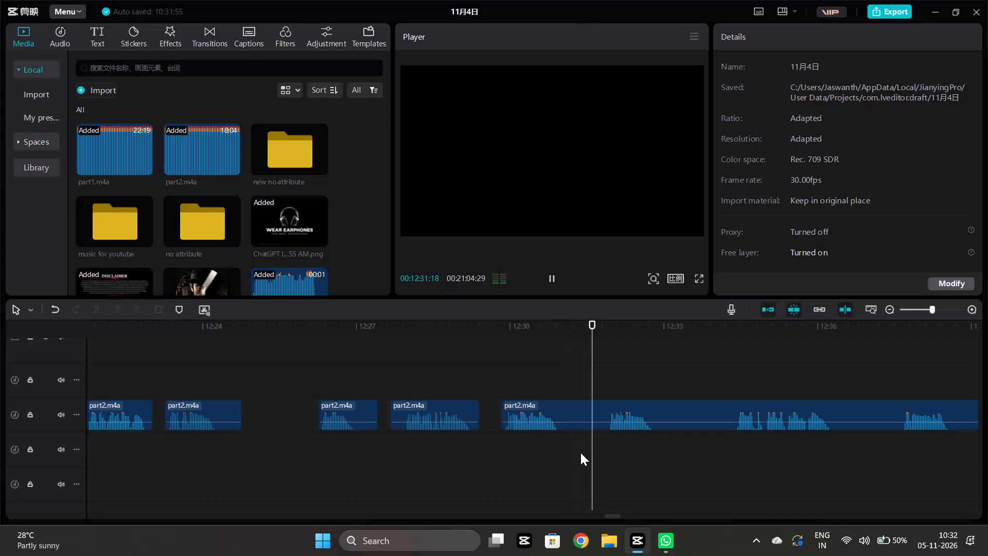
# Split the long part2.m4a piece at 12:31:27 and trim the end of the phrase before the split to 12:31:03.
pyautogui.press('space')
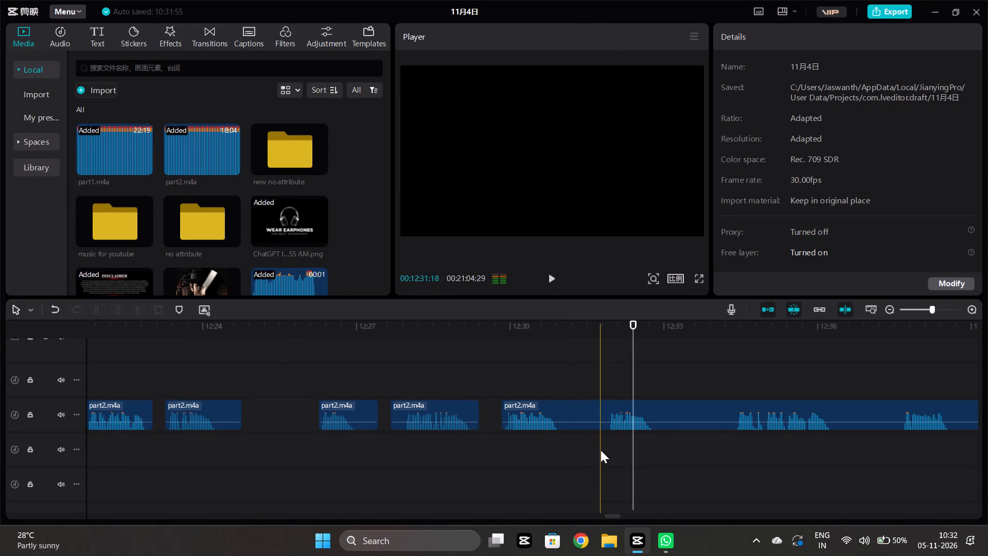
pyautogui.click(607, 445)
pyautogui.click(606, 418)
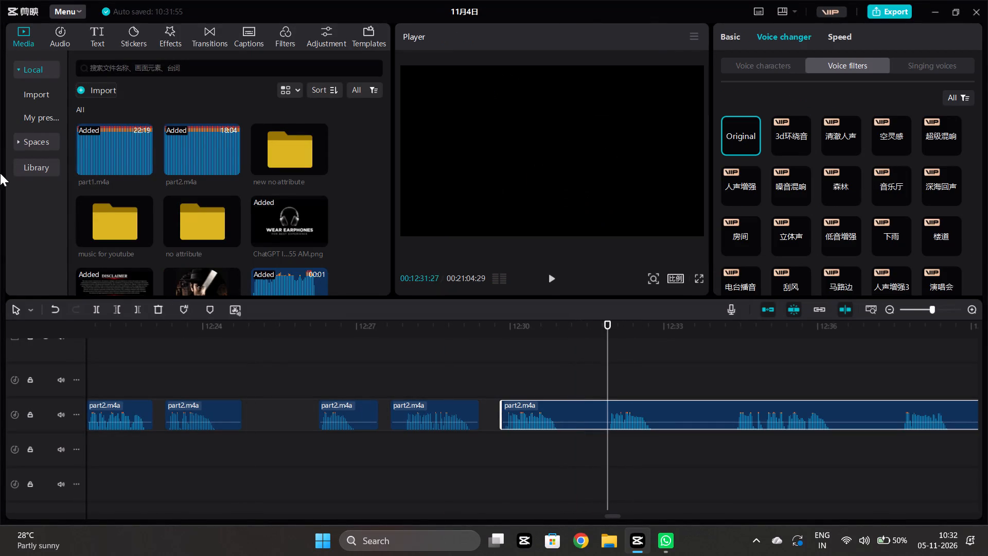
pyautogui.click(94, 304)
pyautogui.click(564, 455)
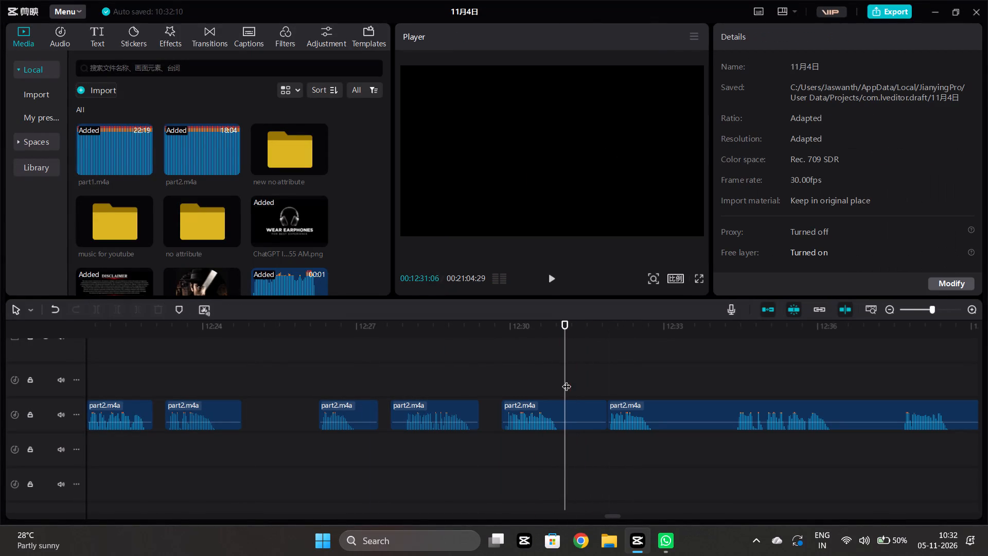
pyautogui.click(567, 380)
pyautogui.click(567, 426)
pyautogui.click(139, 315)
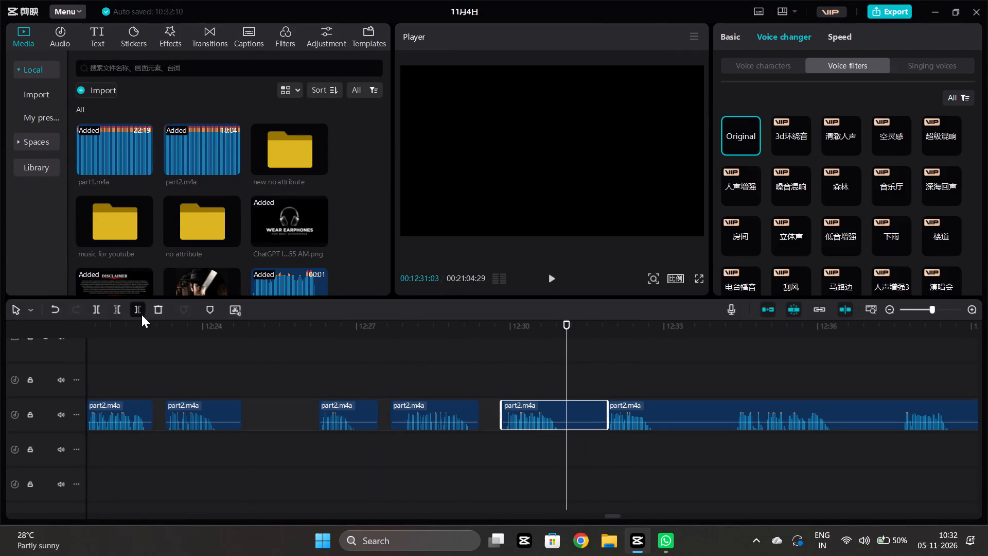
# Play the next phrase, split the long part2.m4a piece at 12:34:08 and trim the phrase before the split to end at 12:32:29.
pyautogui.click(609, 439)
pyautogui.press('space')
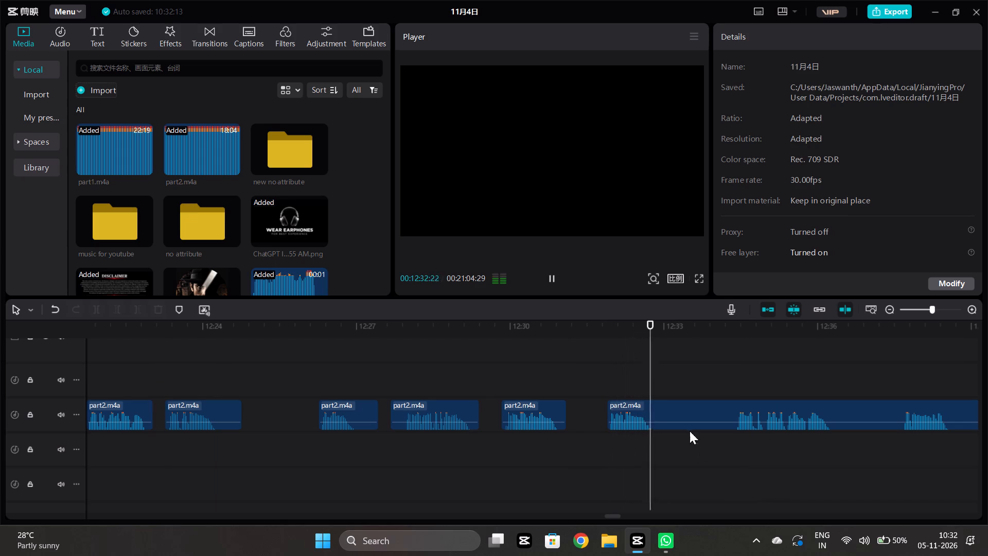
pyautogui.hscroll(-1, 697, 450)
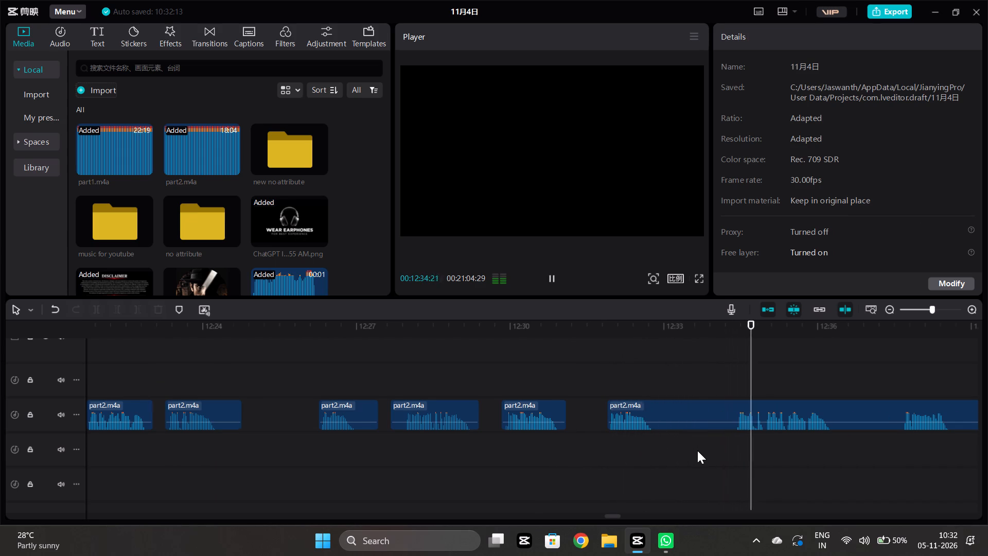
pyautogui.hscroll(-1, 697, 450)
pyautogui.click(432, 440)
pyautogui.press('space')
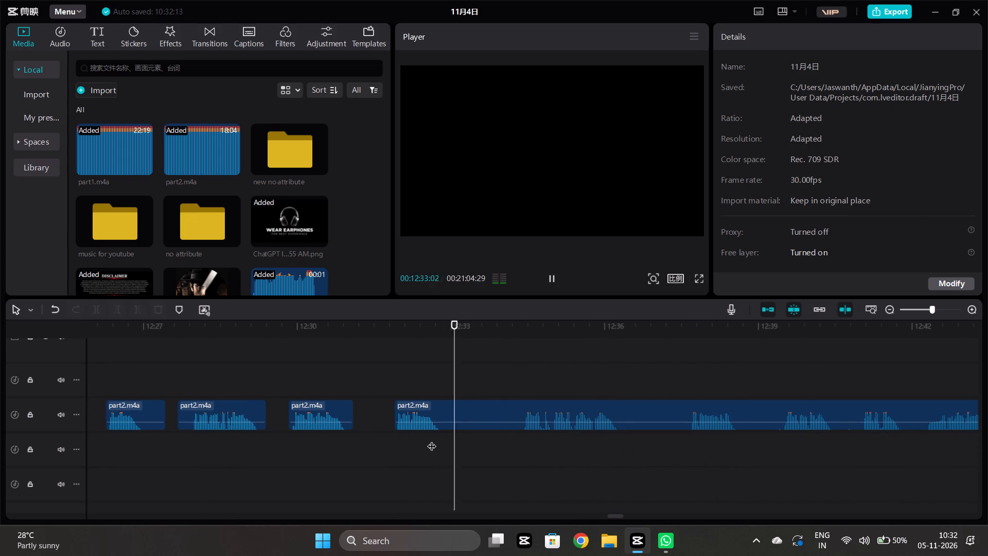
pyautogui.click(515, 450)
pyautogui.click(514, 412)
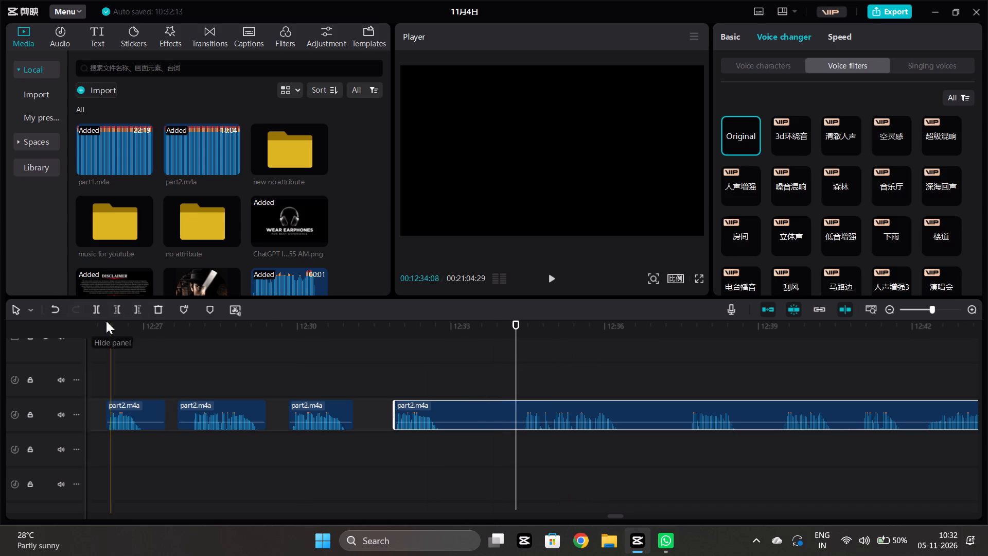
pyautogui.click(96, 306)
pyautogui.click(449, 452)
pyautogui.click(472, 414)
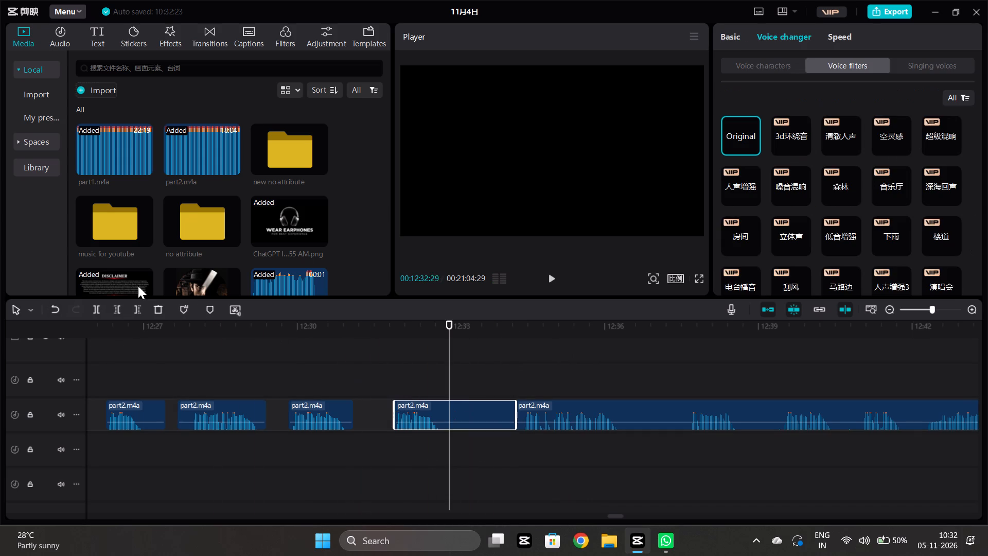
# Trim the end of the selected part2.m4a phrase to 12:32:29 and move the following long piece earlier to start at about 12:33:06.
pyautogui.click(134, 305)
pyautogui.moveTo(564, 411); pyautogui.dragTo(509, 420)
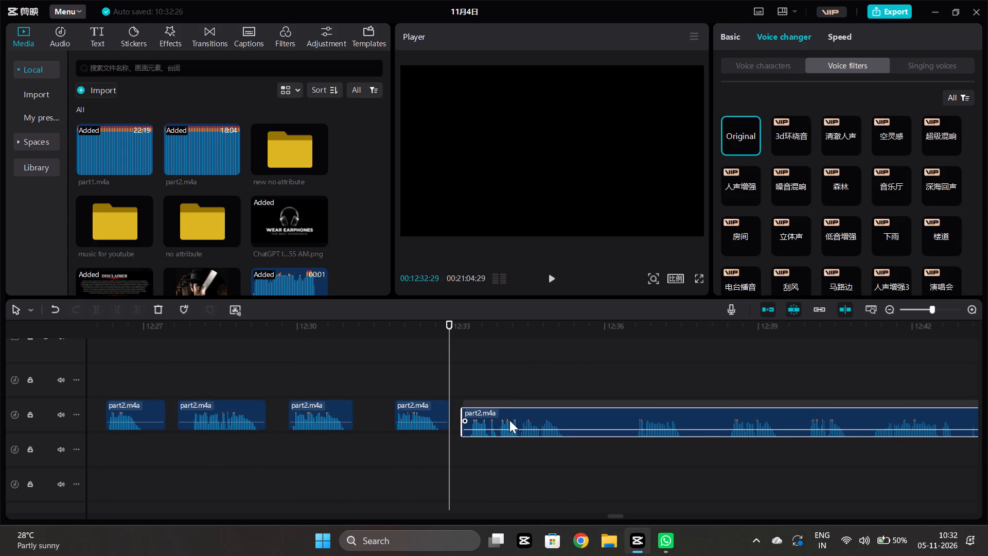
pyautogui.moveTo(509, 420); pyautogui.dragTo(507, 419)
pyautogui.click(399, 451)
pyautogui.press('space')
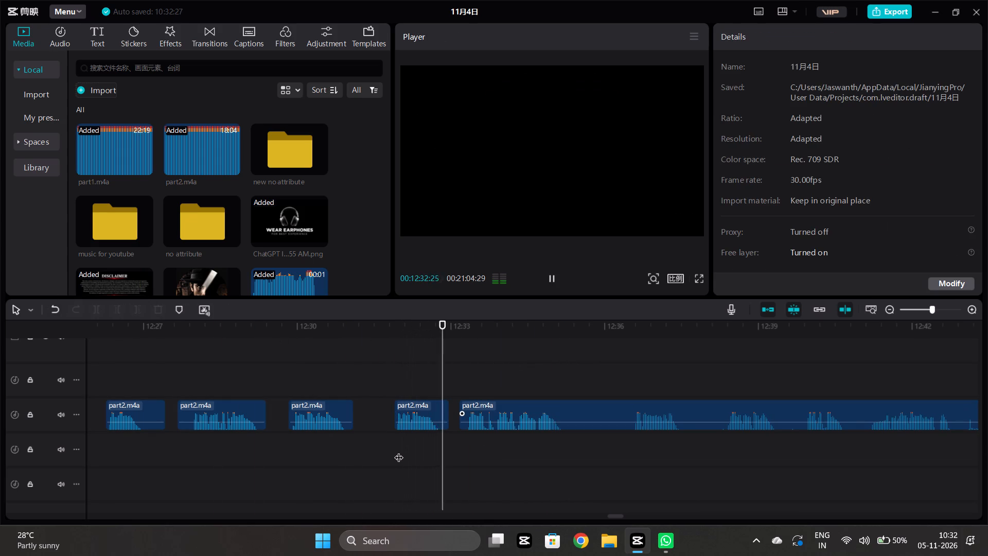
pyautogui.hscroll(-1, 399, 451)
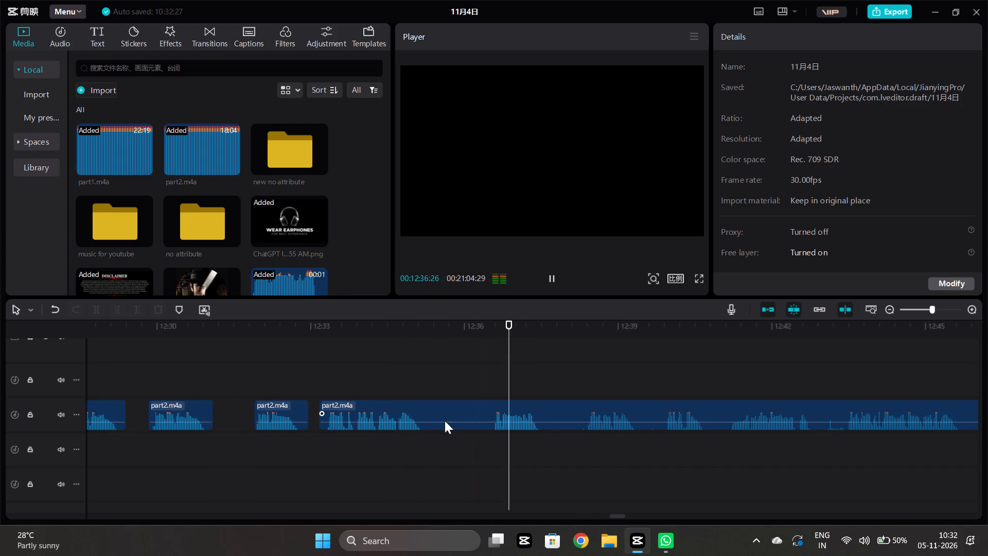
pyautogui.press('space')
pyautogui.click(378, 443)
pyautogui.press('space')
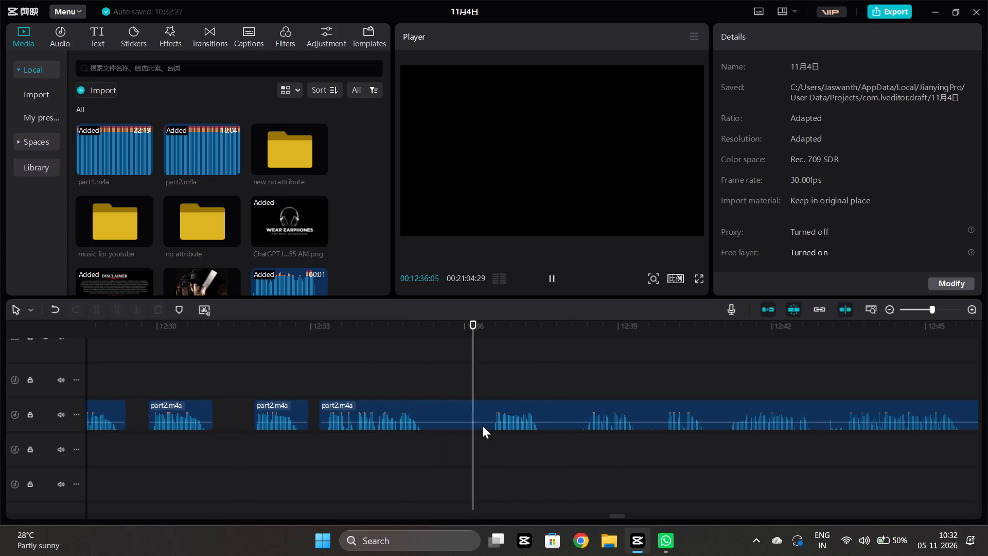
# Split the long part2.m4a piece at 12:39:15 and trim the start of the piece after the split to about 12:39:23.
pyautogui.hscroll(-1, 482, 425)
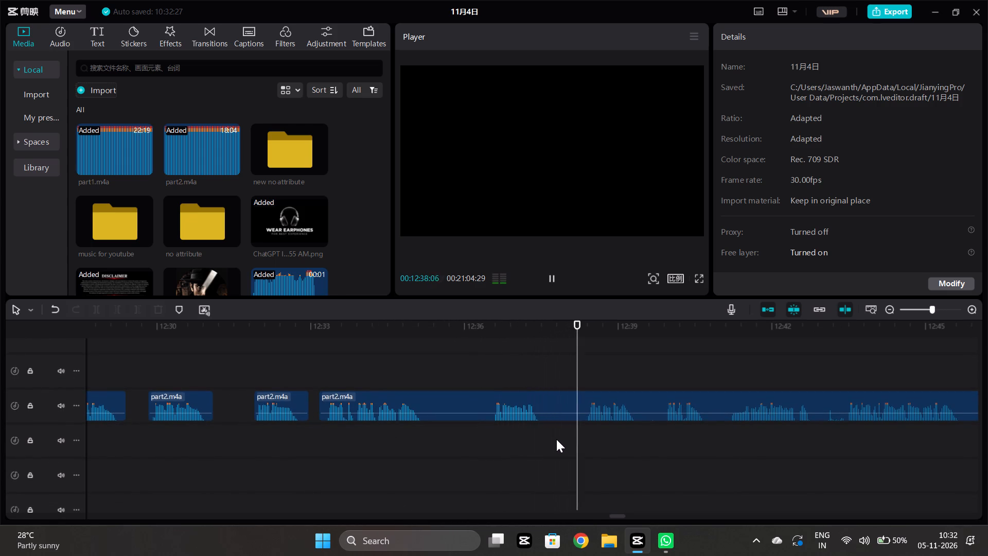
pyautogui.hscroll(-1, 556, 439)
pyautogui.press('space')
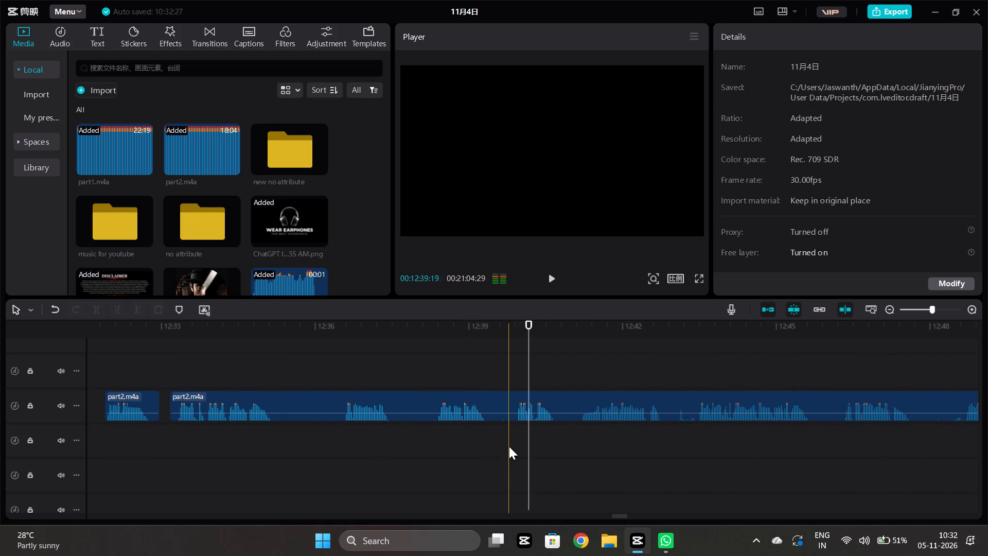
pyautogui.click(494, 437)
pyautogui.click(498, 414)
pyautogui.click(91, 315)
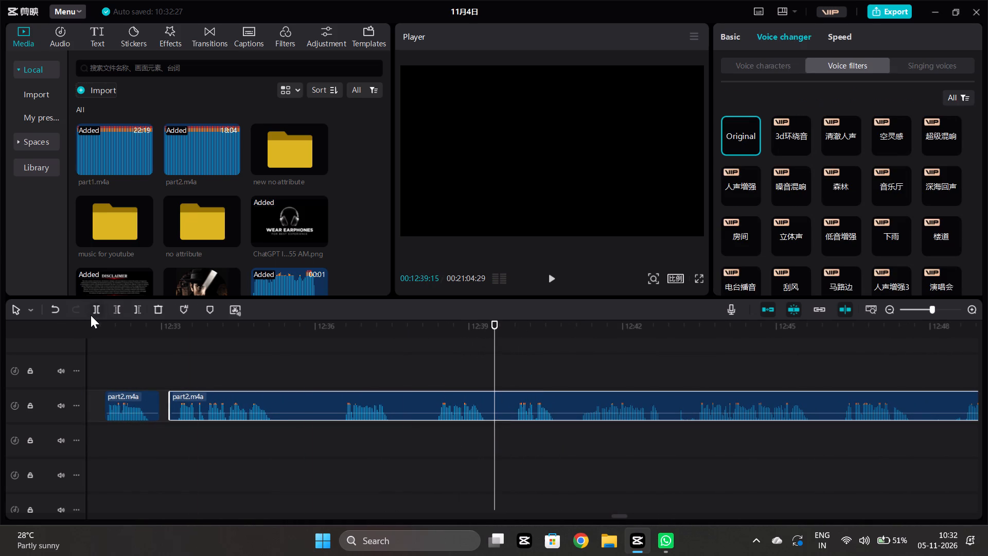
pyautogui.click(509, 461)
pyautogui.click(523, 418)
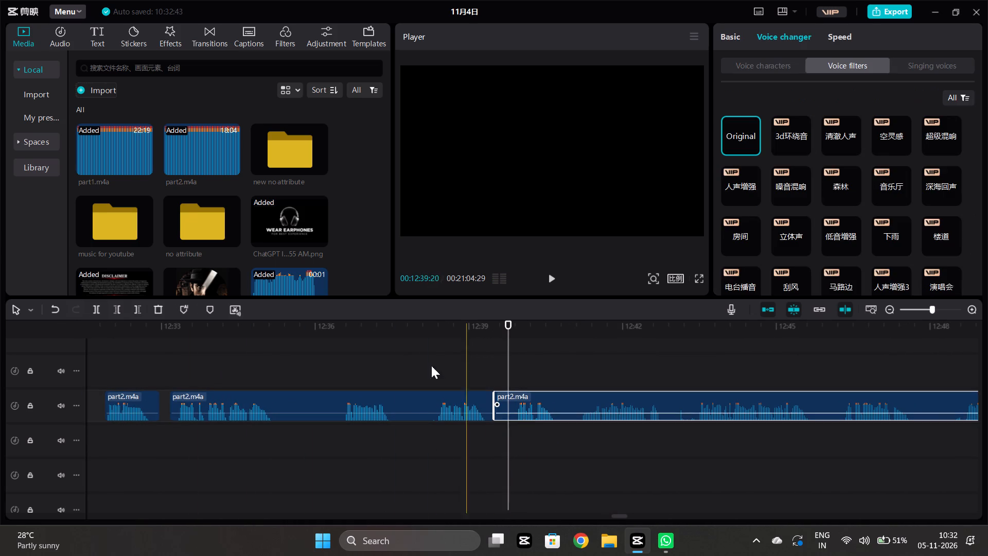
pyautogui.click(117, 306)
pyautogui.click(444, 466)
pyautogui.press('space')
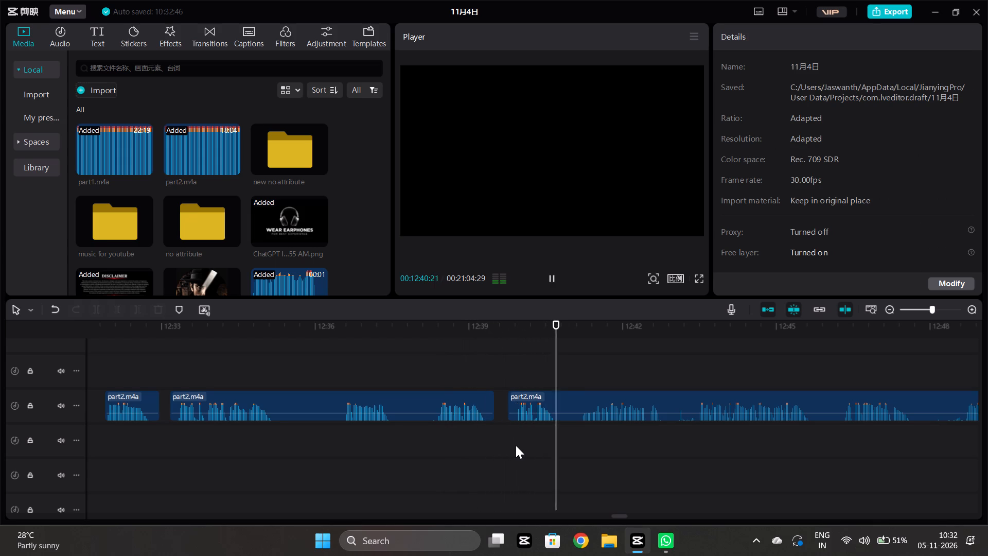
# Split the remaining long part2.m4a piece at 12:41:04 and trim the end of the phrase before the split to 12:40:24.
pyautogui.press('space')
pyautogui.click(577, 443)
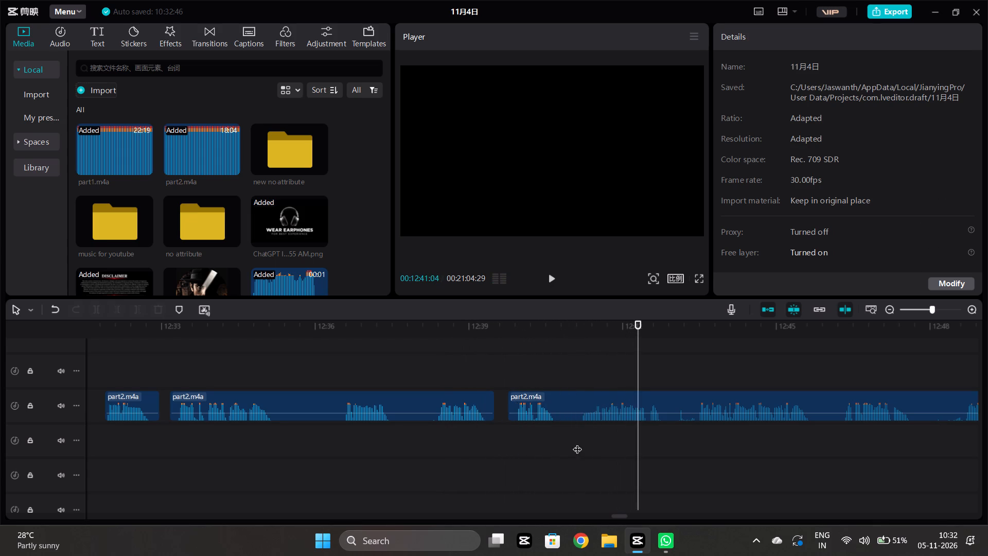
pyautogui.click(586, 407)
pyautogui.click(96, 306)
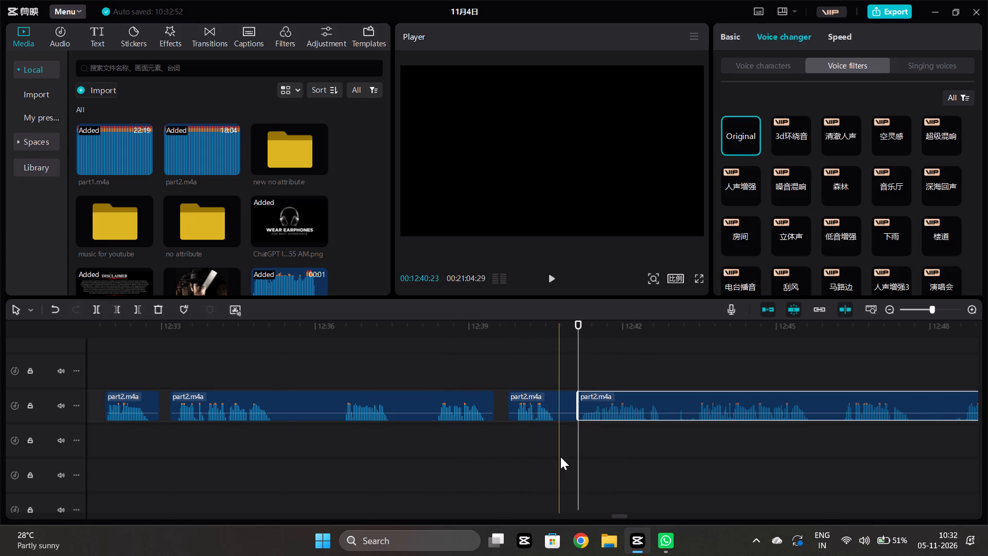
pyautogui.click(561, 451)
pyautogui.click(559, 404)
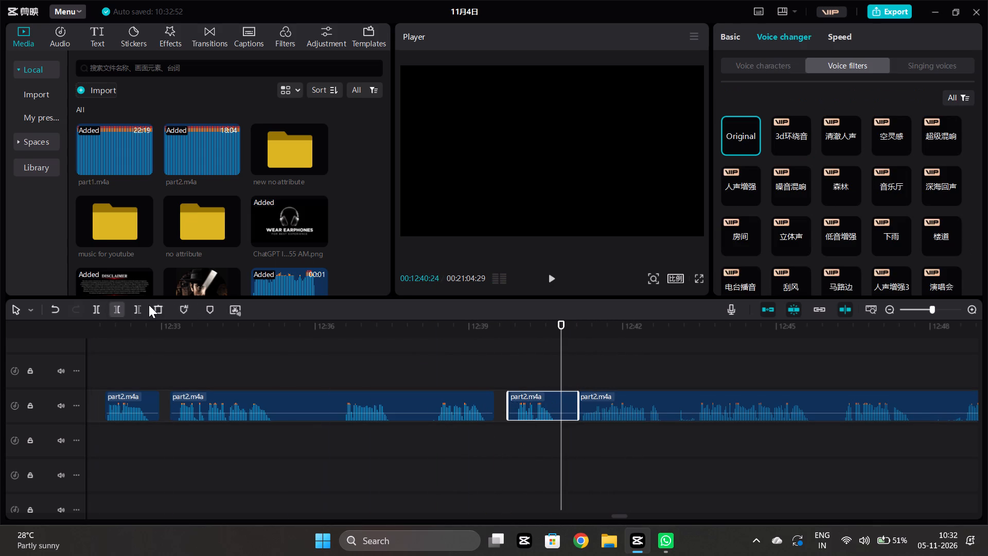
pyautogui.click(144, 307)
# Play back the part2.m4a phrases between about 12:34 and 12:44 to review the wording and pauses.
pyautogui.click(525, 443)
pyautogui.press('space')
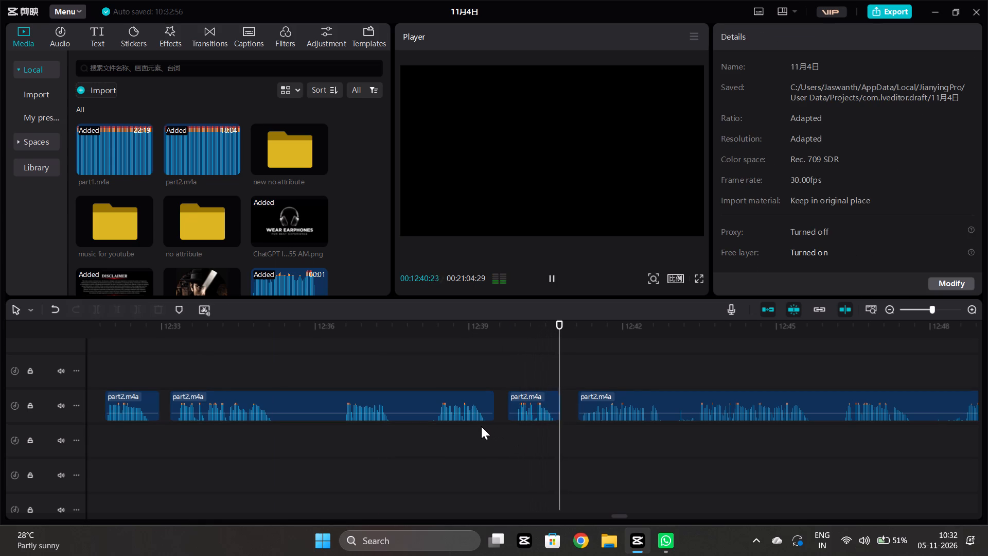
pyautogui.click(316, 442)
pyautogui.press('space')
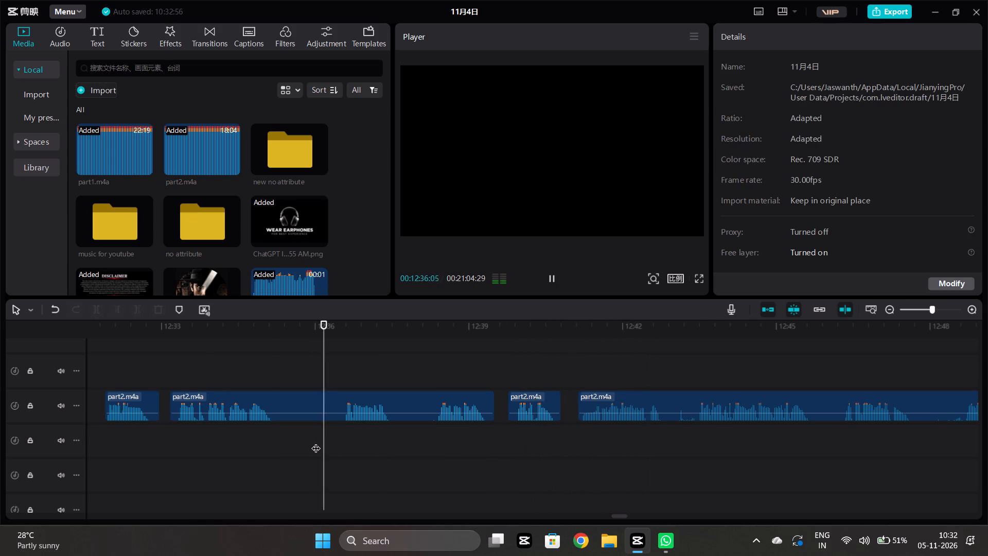
pyautogui.click(222, 440)
pyautogui.press('space')
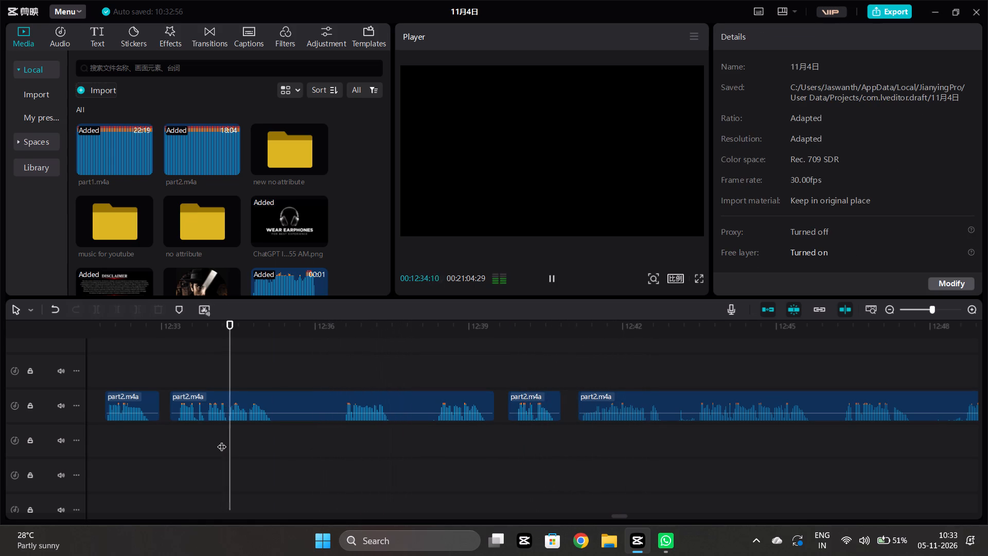
pyautogui.click(439, 444)
pyautogui.press('space')
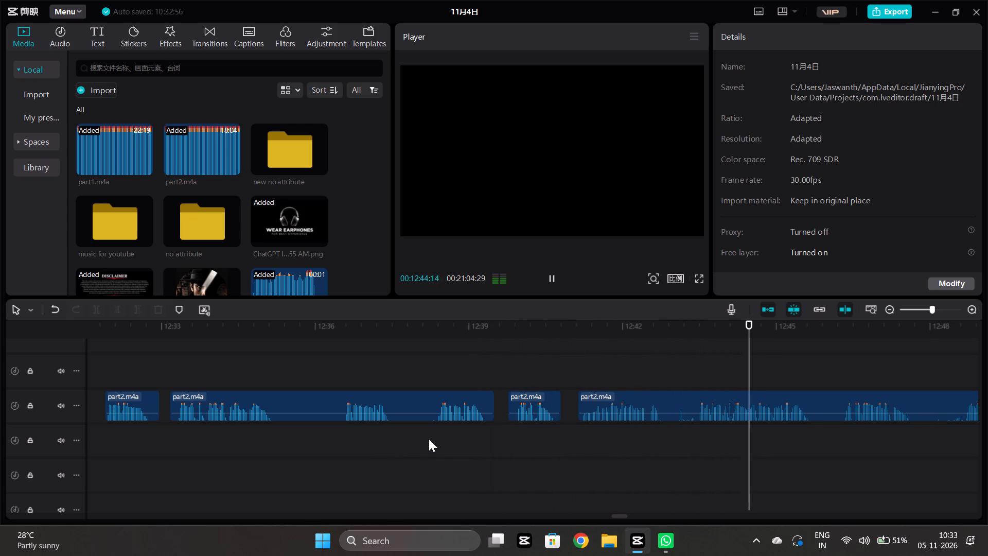
pyautogui.press('space')
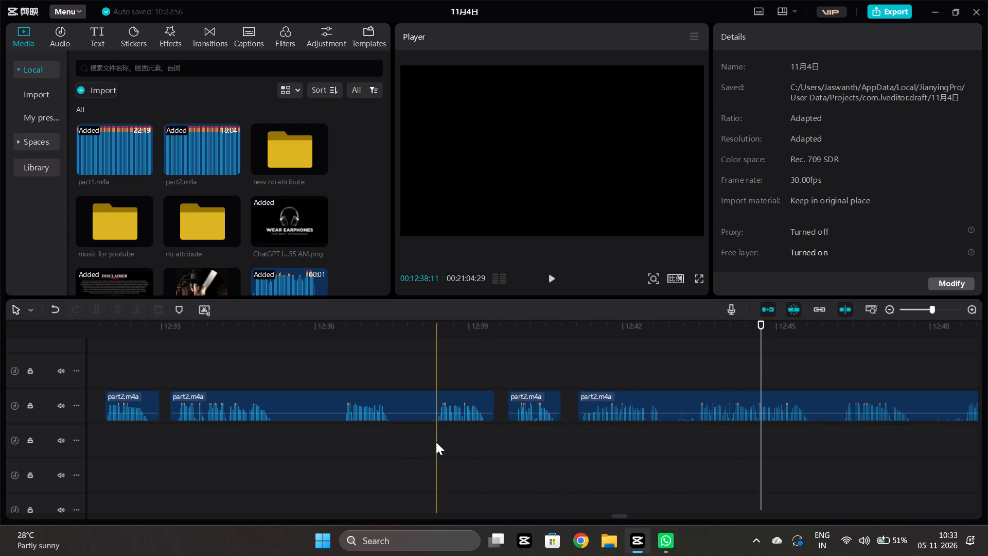
# Split the part2.m4a piece starting near 12:33 at 12:38:11 and trim the end of the part before the split to about 12:37:27.
pyautogui.click(436, 442)
pyautogui.click(447, 406)
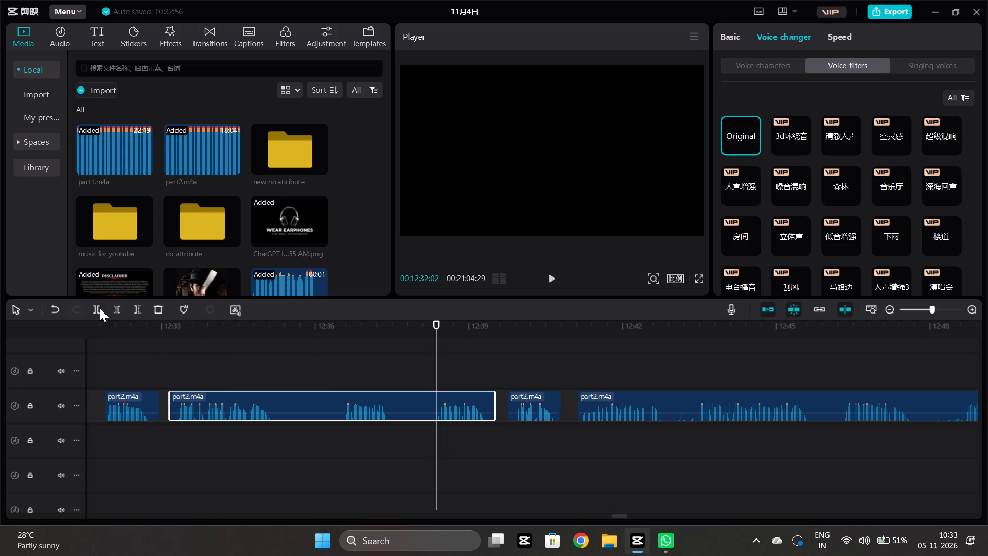
pyautogui.click(97, 306)
pyautogui.click(412, 461)
pyautogui.click(412, 420)
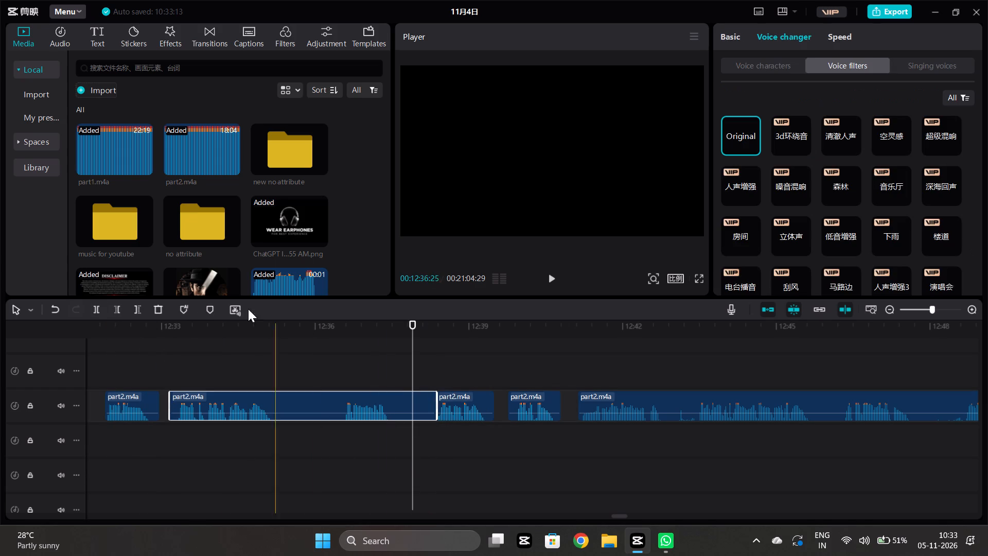
pyautogui.click(138, 307)
pyautogui.click(203, 470)
pyautogui.press('space')
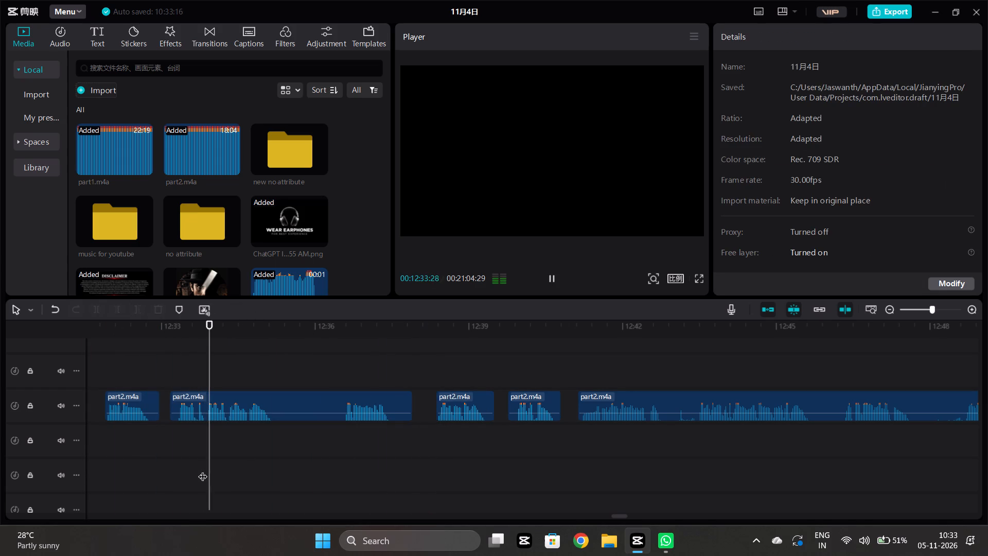
# Cut the second phrase off that piece by trimming its end to 12:35:12, and move the following phrase earlier to about 12:36:21.
pyautogui.press('space')
pyautogui.click(285, 408)
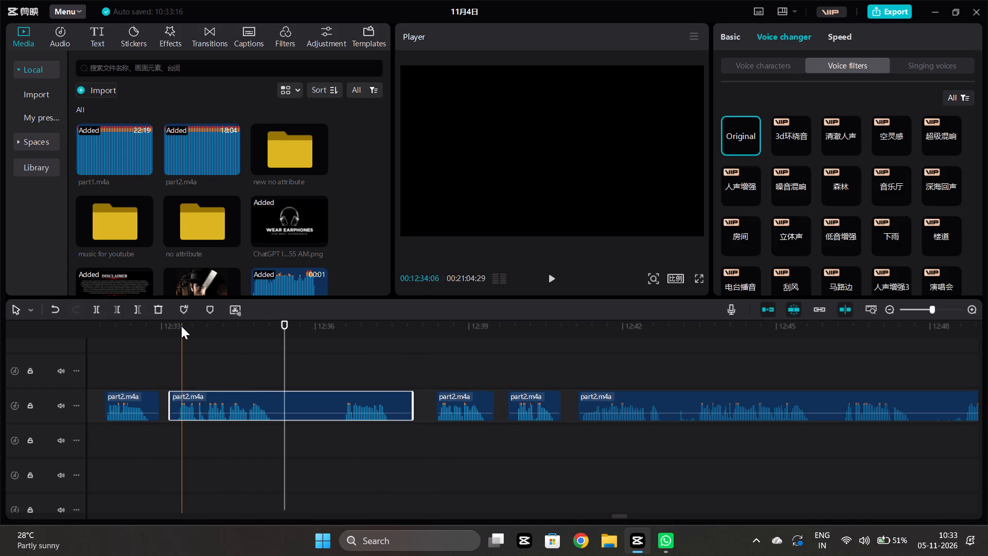
pyautogui.click(144, 307)
pyautogui.moveTo(469, 397); pyautogui.dragTo(387, 402)
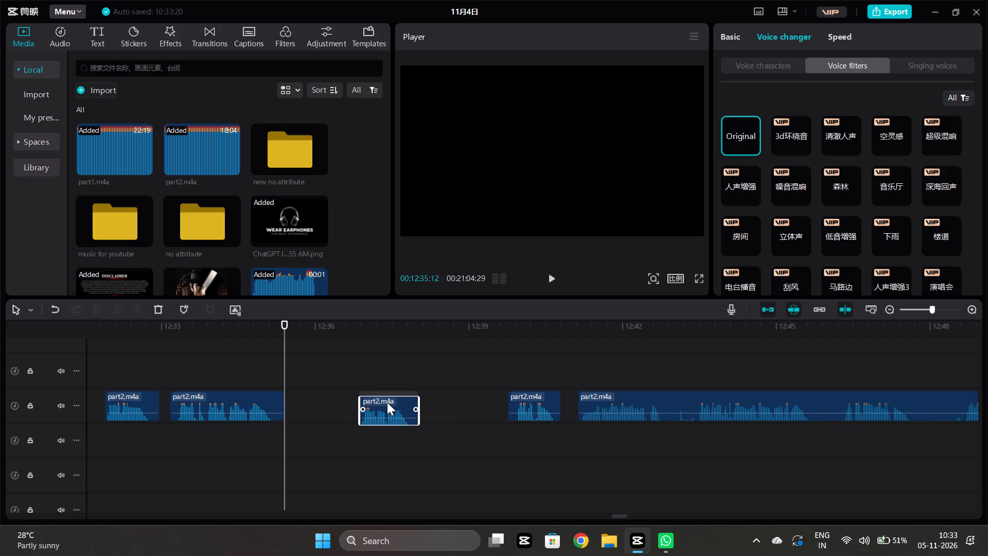
pyautogui.moveTo(387, 402); pyautogui.dragTo(383, 402)
pyautogui.click(234, 449)
pyautogui.press('space')
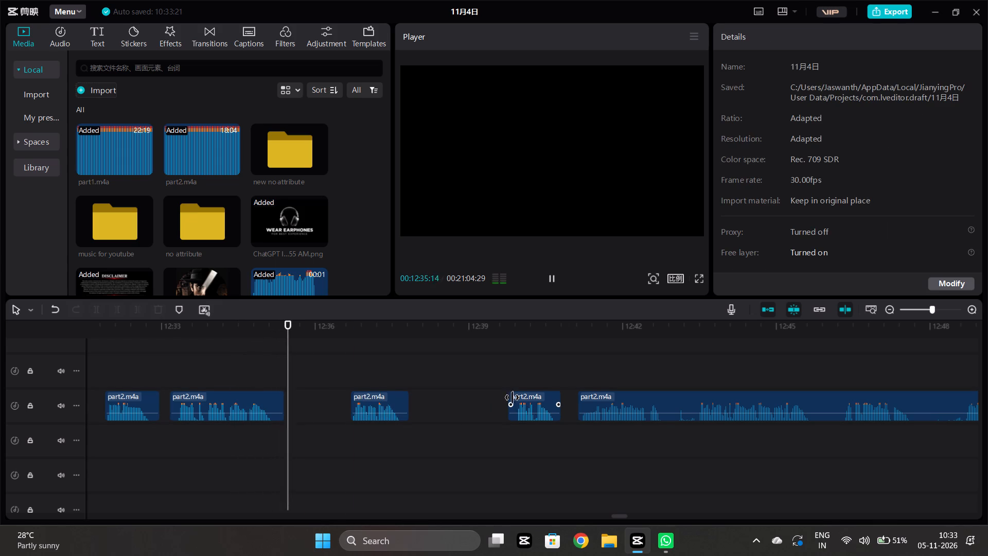
# Move the next short phrase and the long part2.m4a piece earlier so that each starts directly after the phrase before it.
pyautogui.moveTo(531, 393); pyautogui.dragTo(434, 398)
pyautogui.click(347, 434)
pyautogui.press('space')
pyautogui.moveTo(628, 395); pyautogui.dragTo(524, 401)
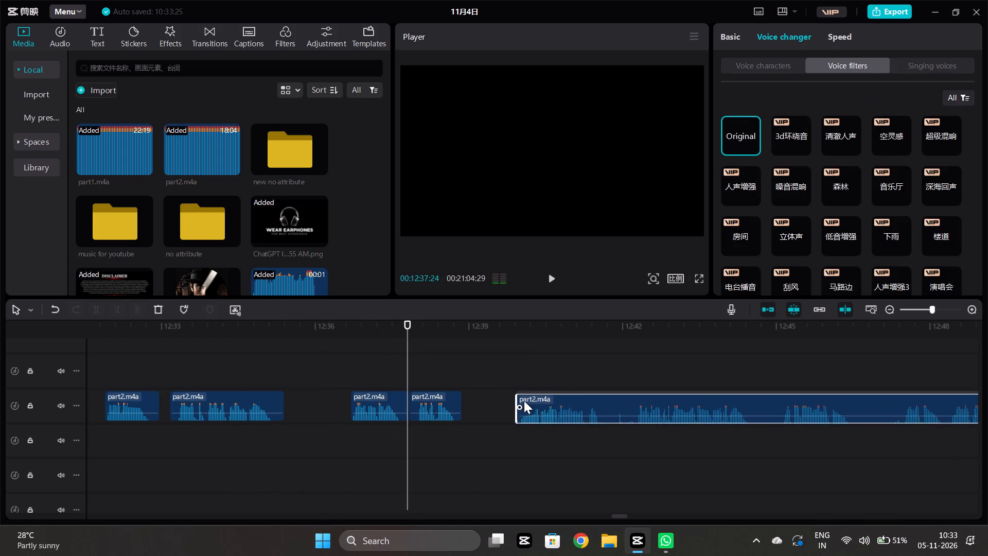
pyautogui.moveTo(524, 401); pyautogui.dragTo(515, 401)
pyautogui.click(358, 445)
pyautogui.press('space')
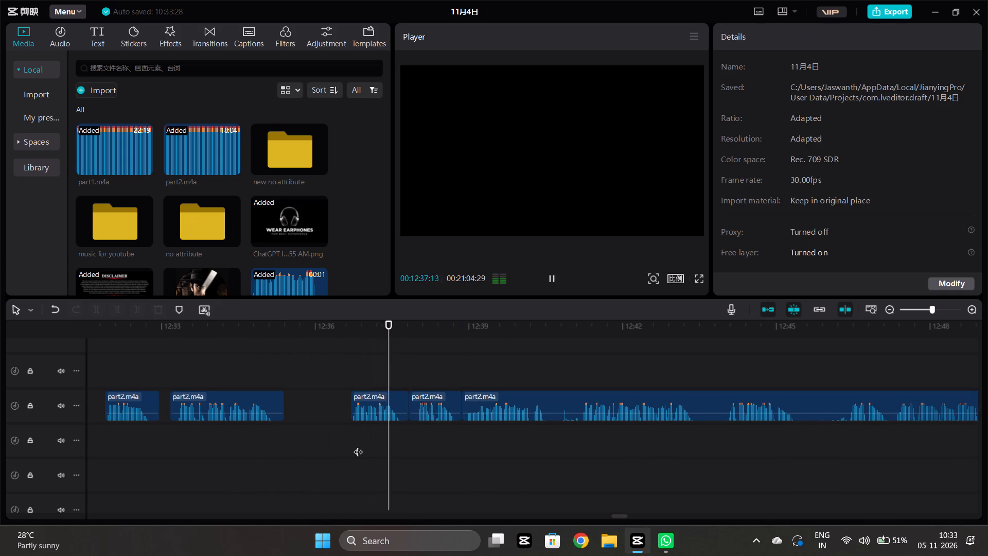
# Split the long part2.m4a piece at about 12:41:05 and trim the end of the phrase before the split to 12:40:23.
pyautogui.hscroll(-1, 498, 446)
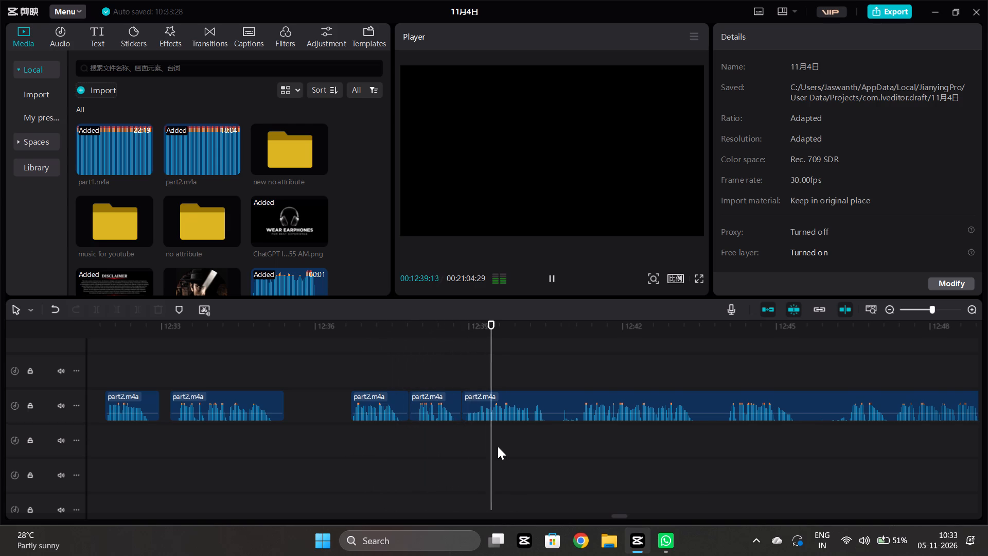
pyautogui.hscroll(-1, 498, 446)
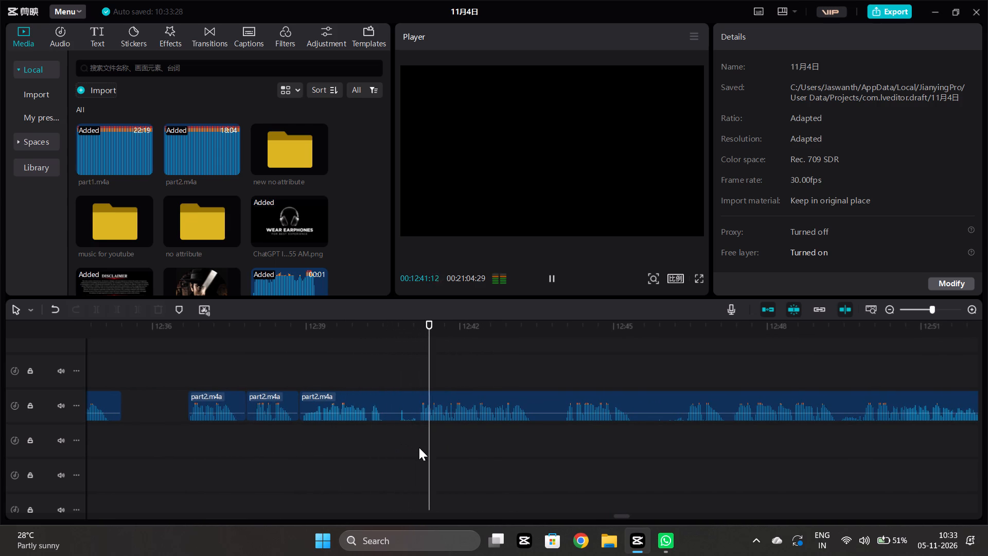
pyautogui.press('space')
pyautogui.click(418, 444)
pyautogui.moveTo(418, 444); pyautogui.dragTo(417, 439)
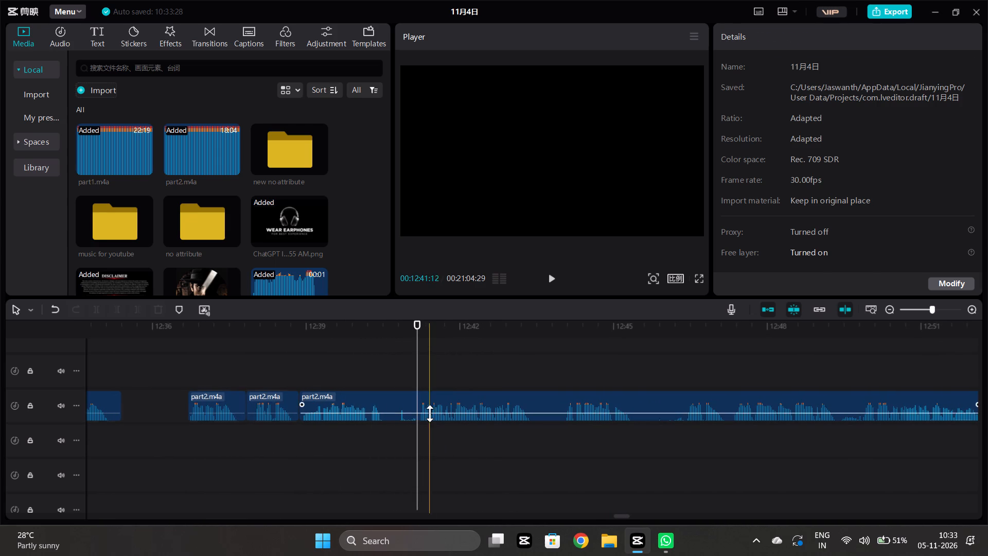
pyautogui.click(430, 413)
pyautogui.click(100, 310)
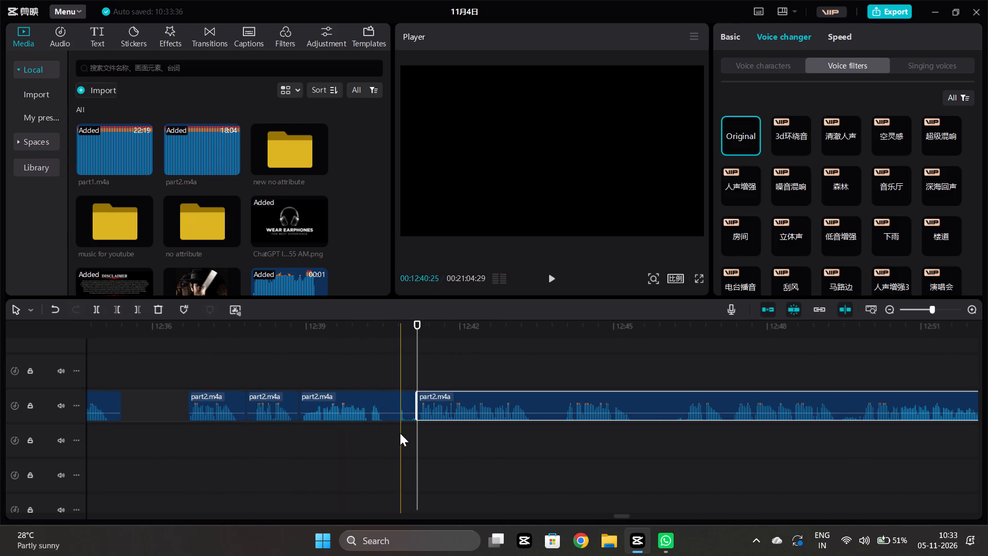
pyautogui.click(397, 433)
pyautogui.click(401, 412)
pyautogui.click(136, 308)
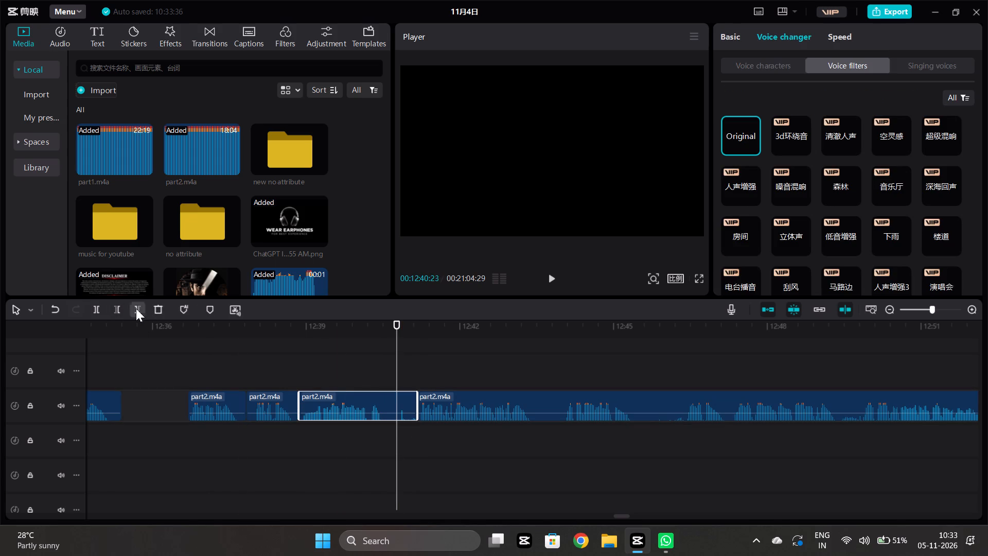
pyautogui.click(415, 433)
pyautogui.press('space')
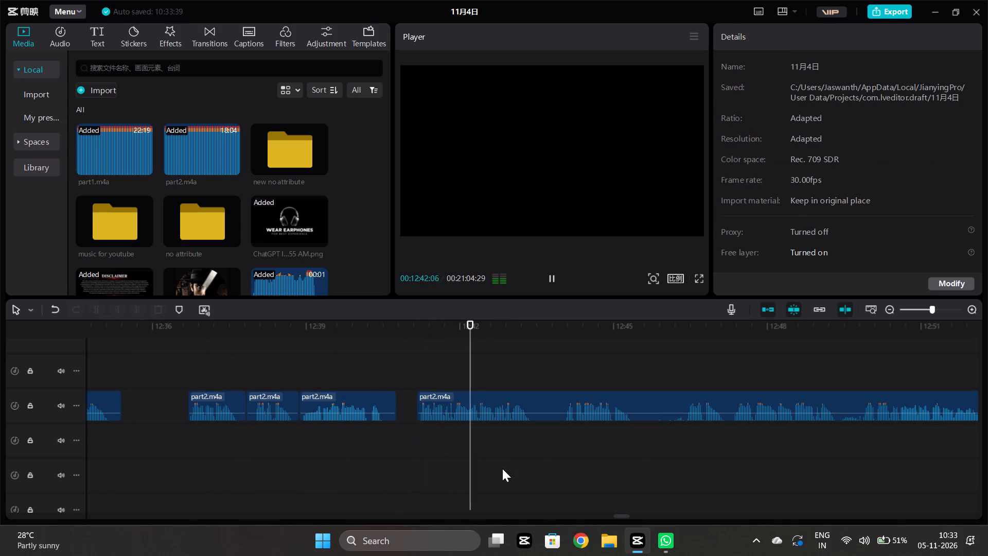
# Split the remaining part2.m4a piece at about 12:44:00 and trim the end of the phrase before the split to 12:43:19.
pyautogui.hscroll(-1, 482, 449)
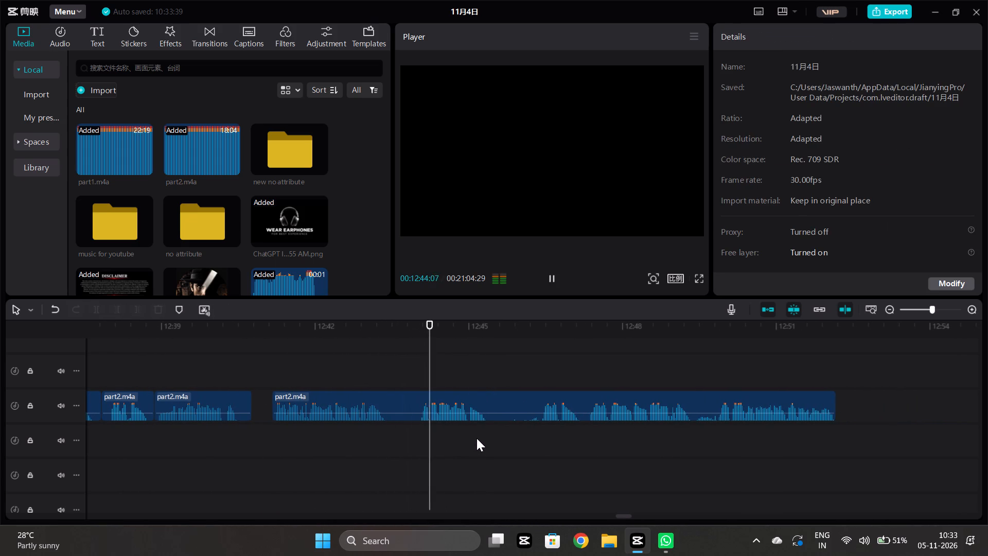
pyautogui.click(412, 439)
pyautogui.moveTo(412, 439); pyautogui.dragTo(417, 440)
pyautogui.click(418, 409)
pyautogui.click(94, 308)
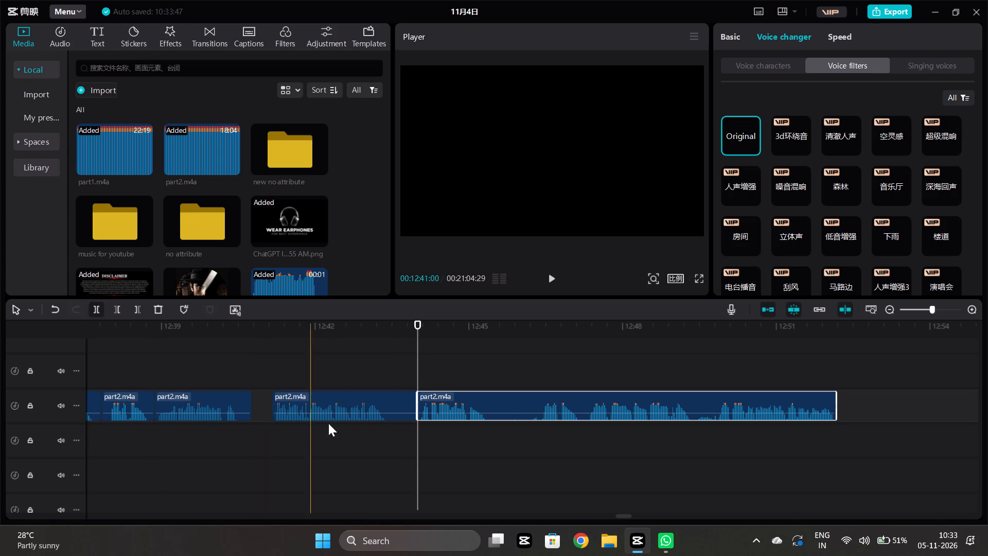
pyautogui.click(399, 443)
pyautogui.click(400, 408)
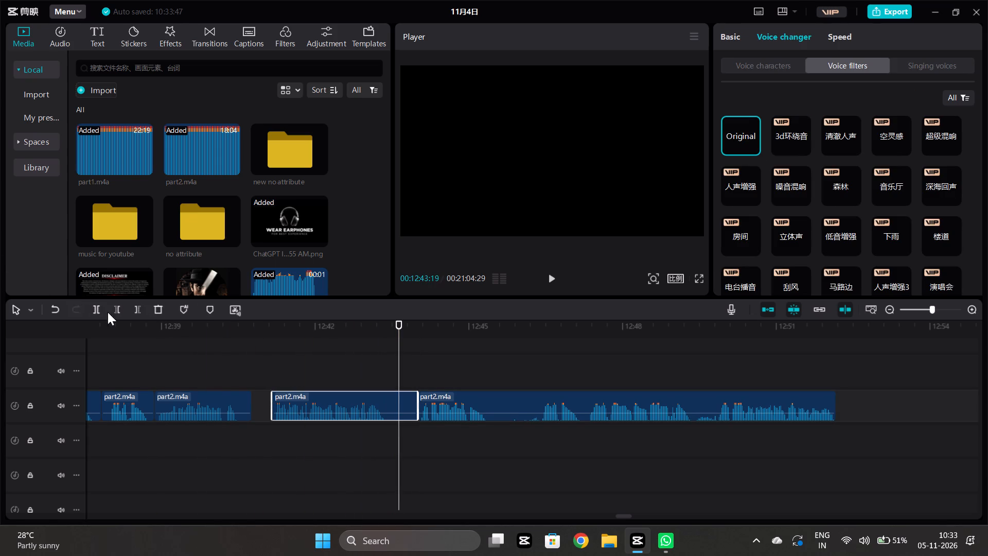
pyautogui.click(142, 308)
pyautogui.click(433, 440)
pyautogui.press('space')
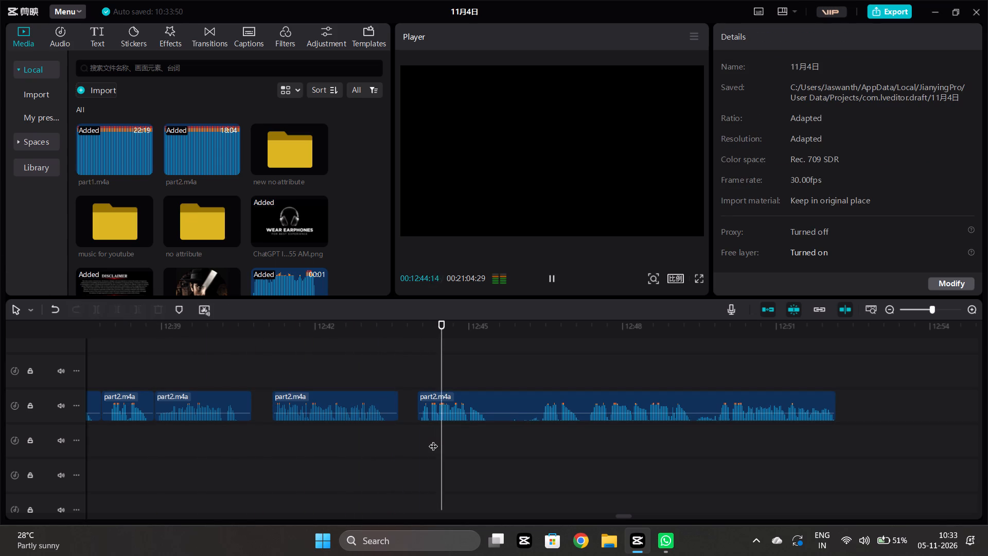
# Split the last long part2.m4a piece at 12:46:12 and trim the end of the phrase before the split to about 12:45:25.
pyautogui.press('space')
pyautogui.click(540, 431)
pyautogui.click(542, 407)
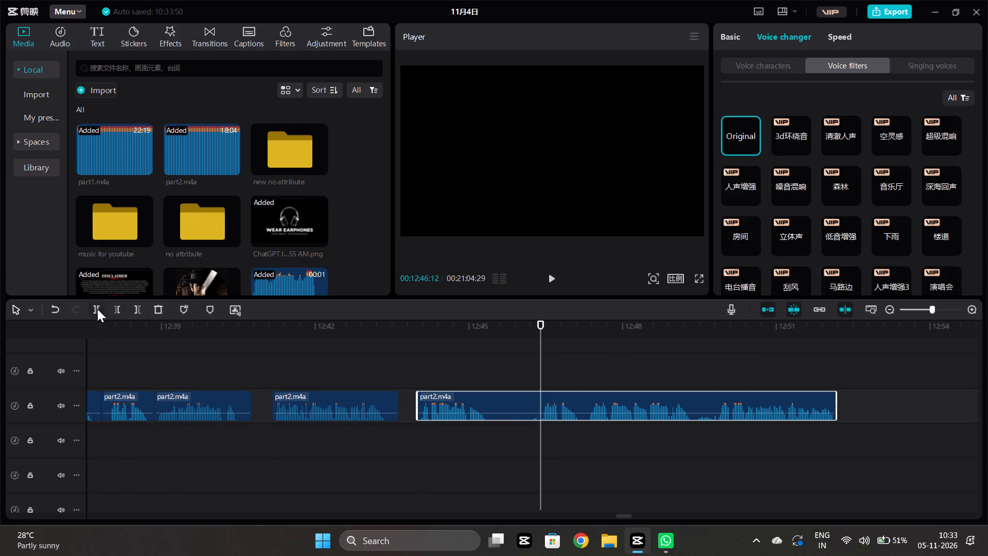
pyautogui.click(97, 309)
pyautogui.click(511, 433)
pyautogui.click(515, 407)
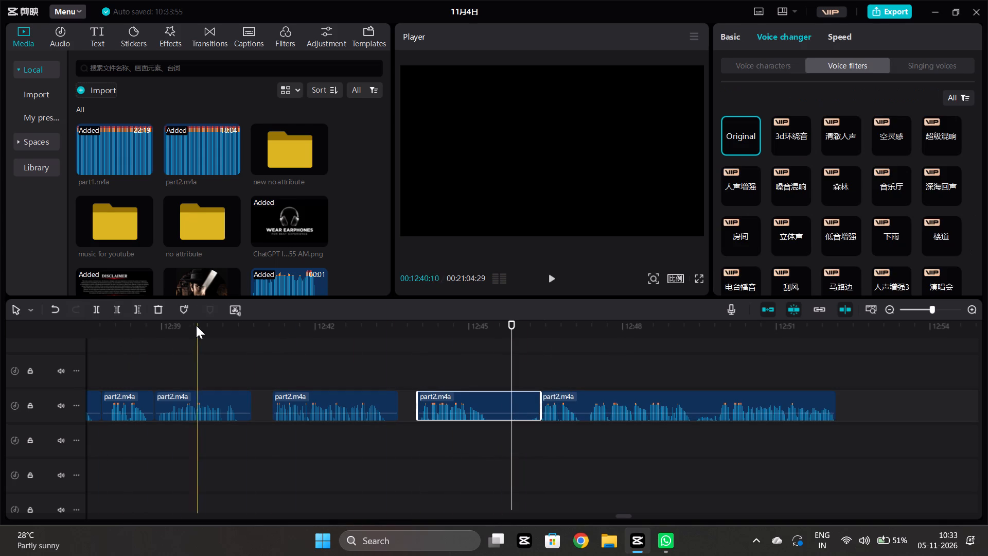
pyautogui.click(139, 311)
pyautogui.click(451, 446)
# Split the remaining part2.m4a piece at about 12:49:25 and trim the end of the phrase before the split to 12:49:13.
pyautogui.press('space')
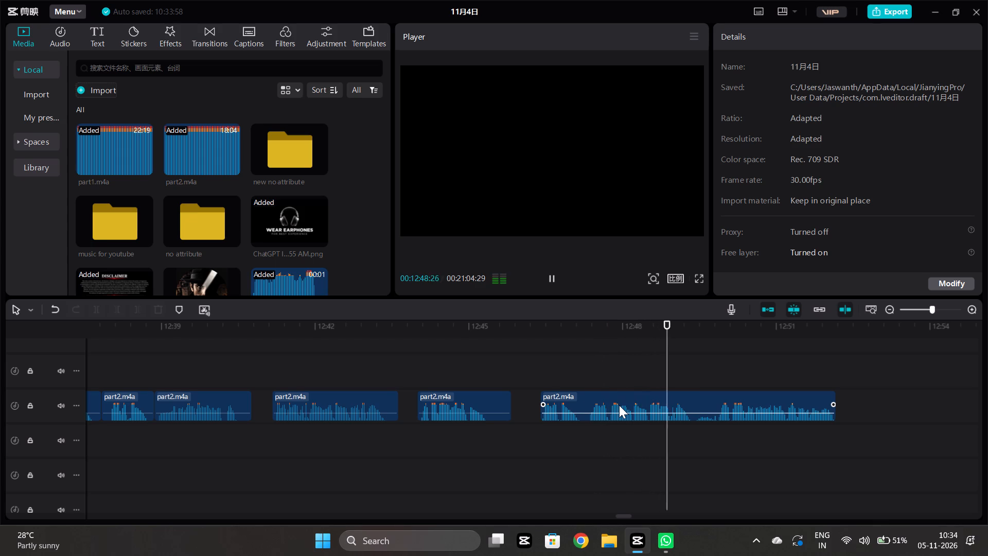
pyautogui.press('space')
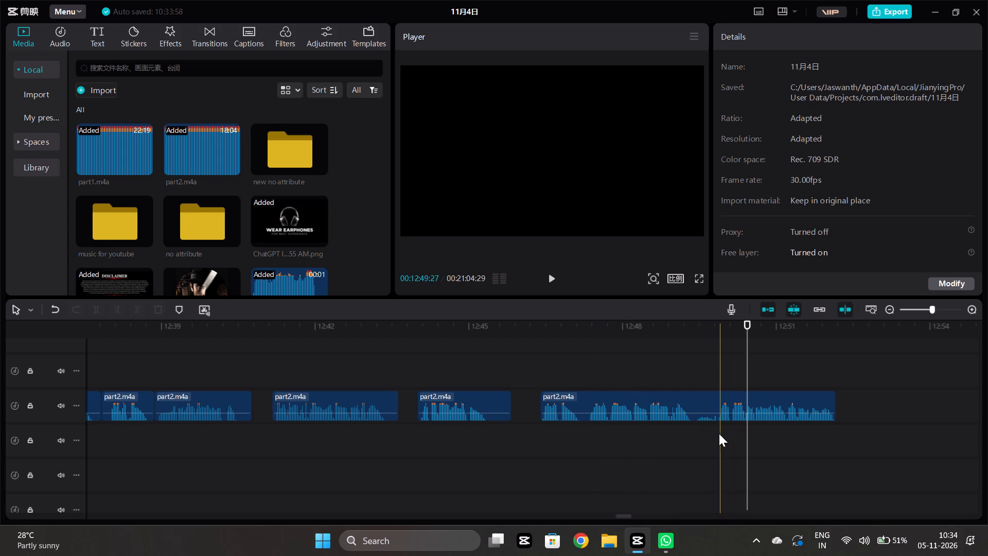
pyautogui.click(717, 433)
pyautogui.click(725, 412)
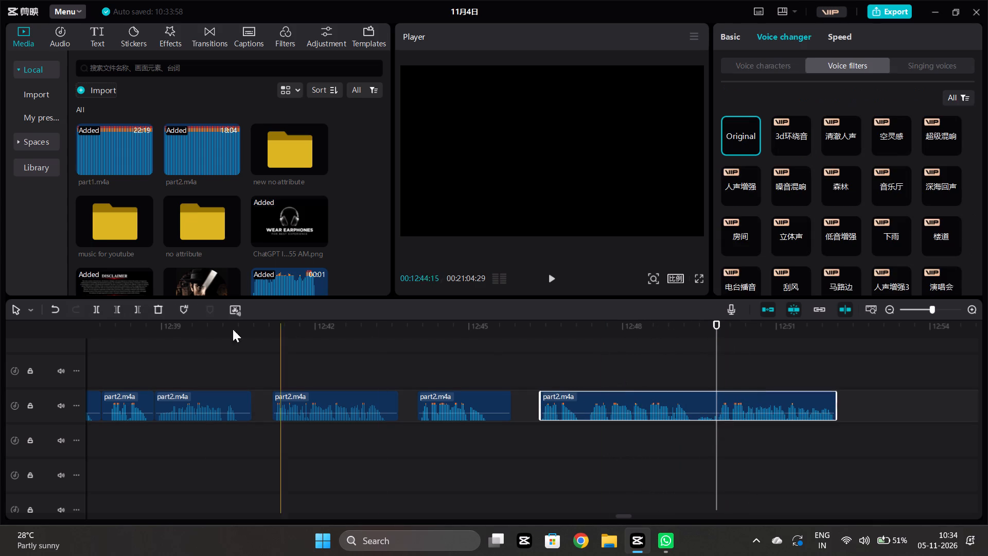
pyautogui.click(94, 308)
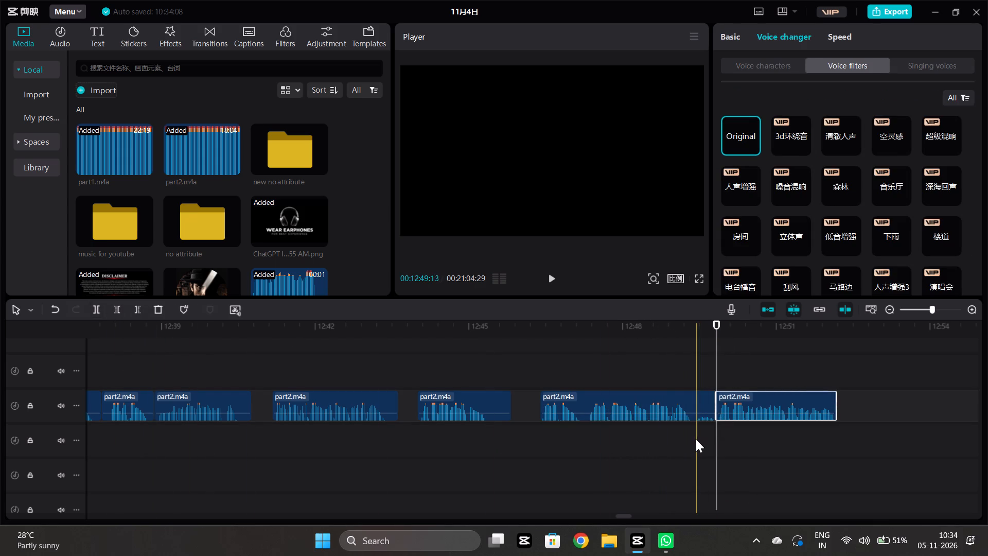
pyautogui.click(695, 439)
pyautogui.click(701, 412)
pyautogui.click(144, 310)
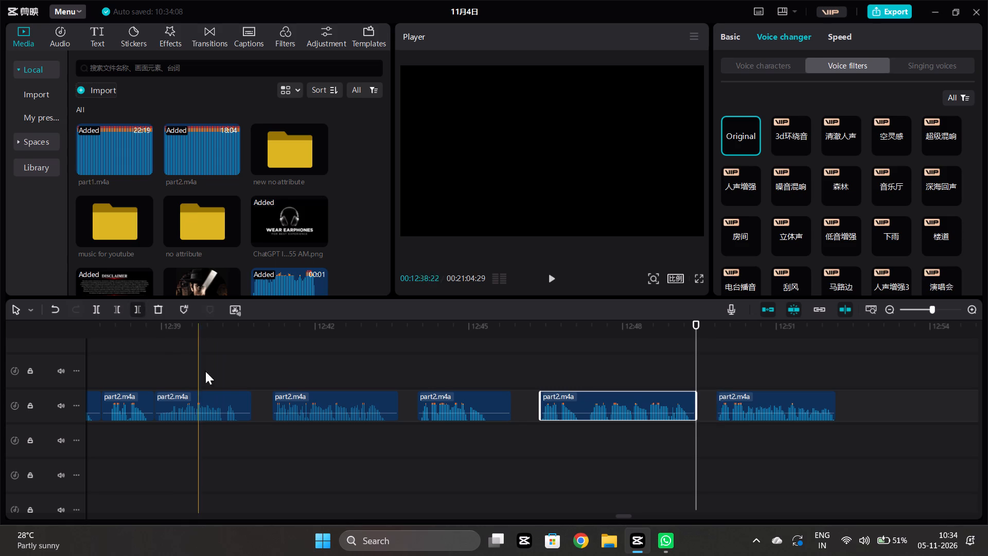
pyautogui.click(608, 447)
# Move the last split-off phrase slightly earlier, to start at about 12:49:19.
pyautogui.press('space')
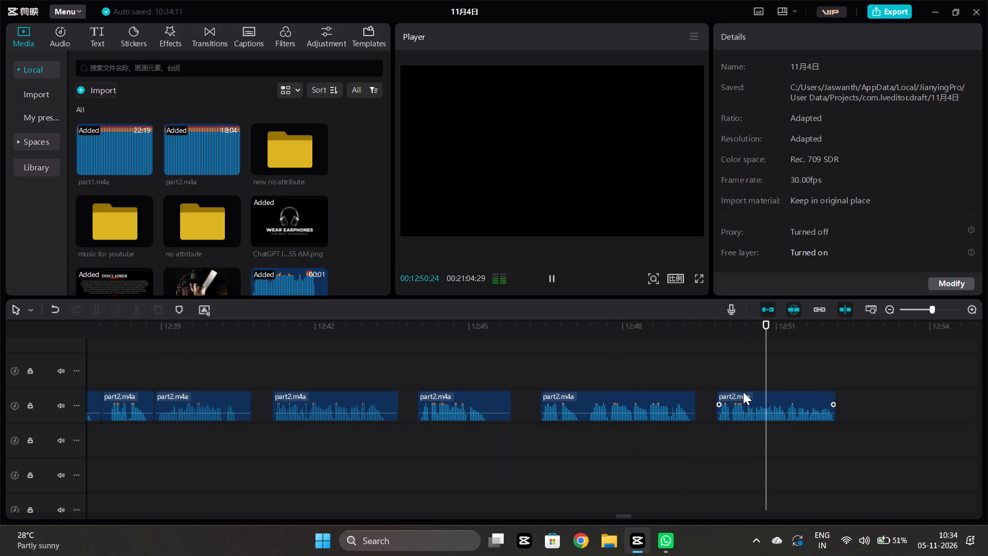
pyautogui.moveTo(742, 401); pyautogui.dragTo(731, 400)
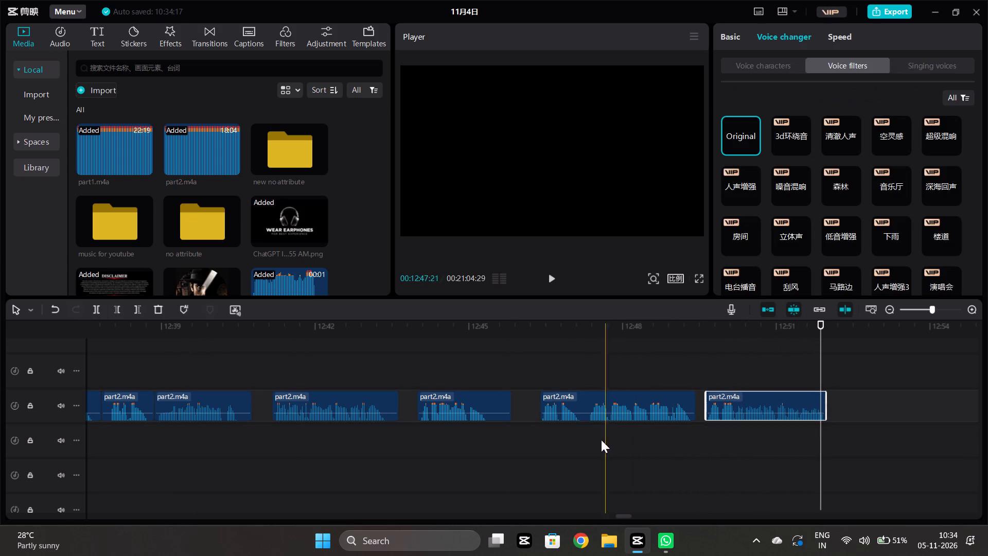
# Split the phrase that starts at about 12:46:12 at 12:47:09, separating its short opening words.
pyautogui.click(547, 423)
pyautogui.press('space')
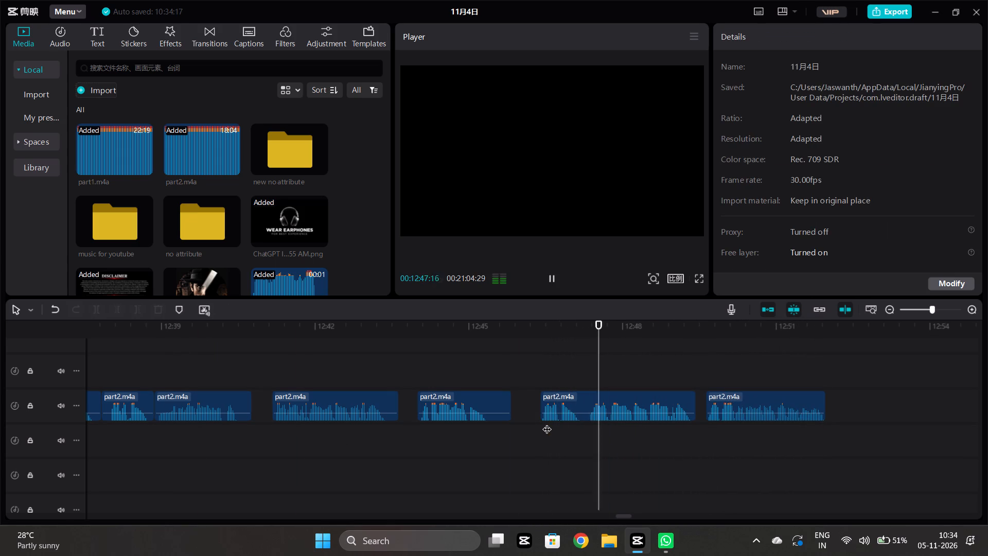
pyautogui.press('space')
pyautogui.click(586, 448)
pyautogui.click(588, 408)
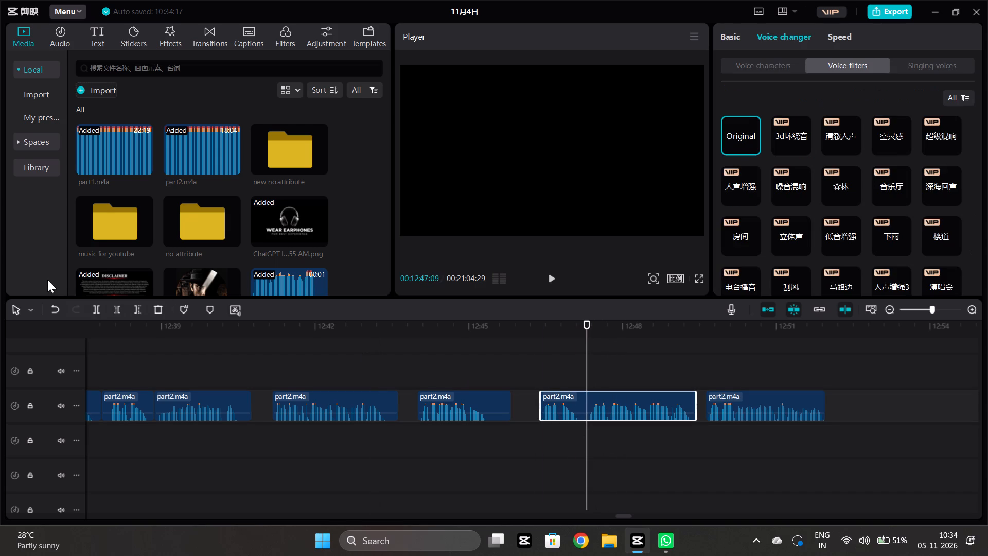
pyautogui.click(94, 312)
# Apply the 超级混响 voice filter to the short phrase before the 12:47:09 split and set its strength slightly above 23.
pyautogui.click(569, 405)
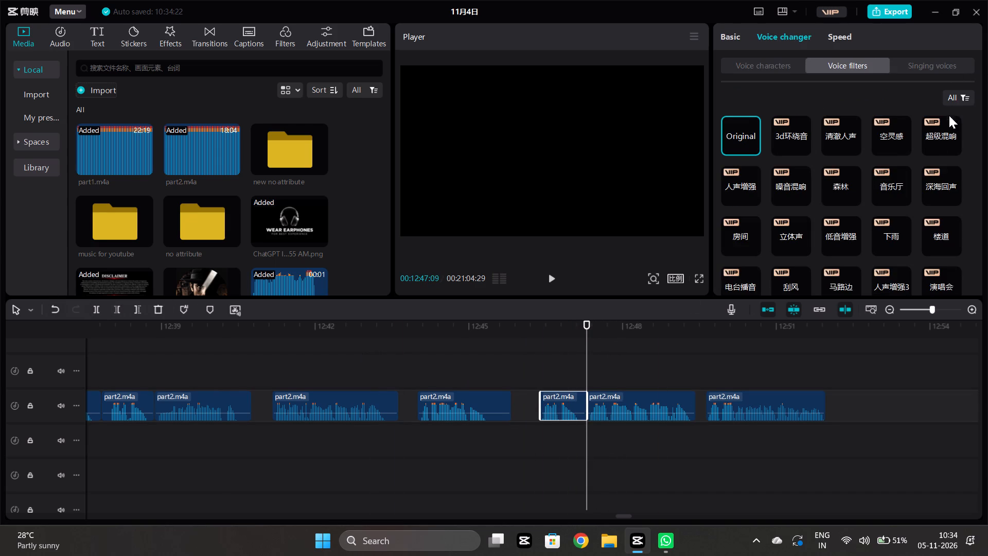
pyautogui.click(932, 143)
pyautogui.click(807, 280)
pyautogui.click(789, 277)
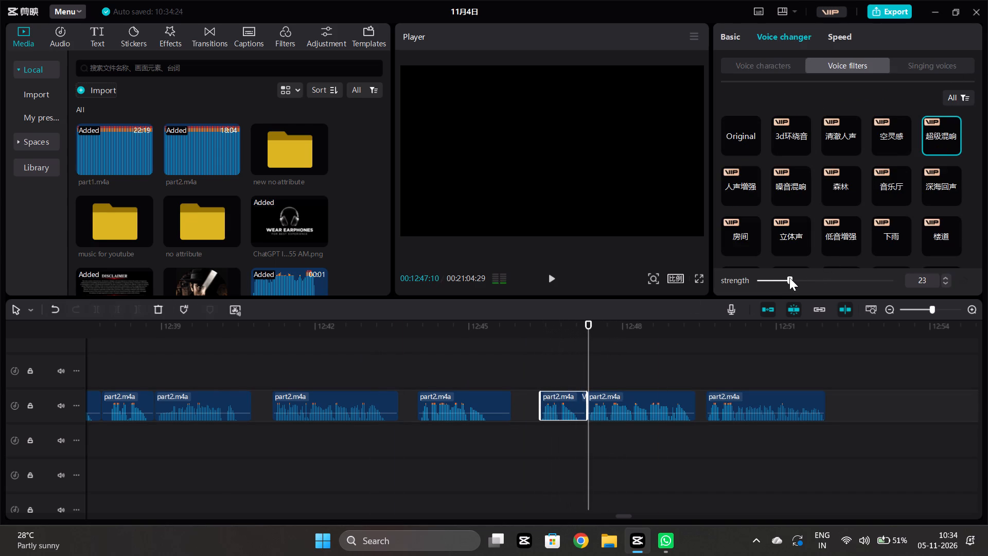
pyautogui.click(529, 448)
pyautogui.press('space')
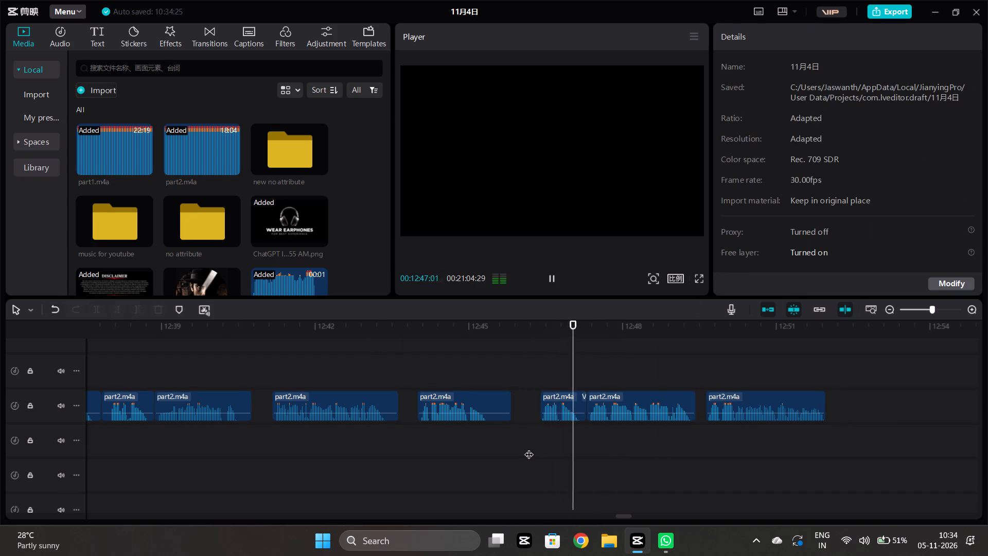
pyautogui.click(570, 409)
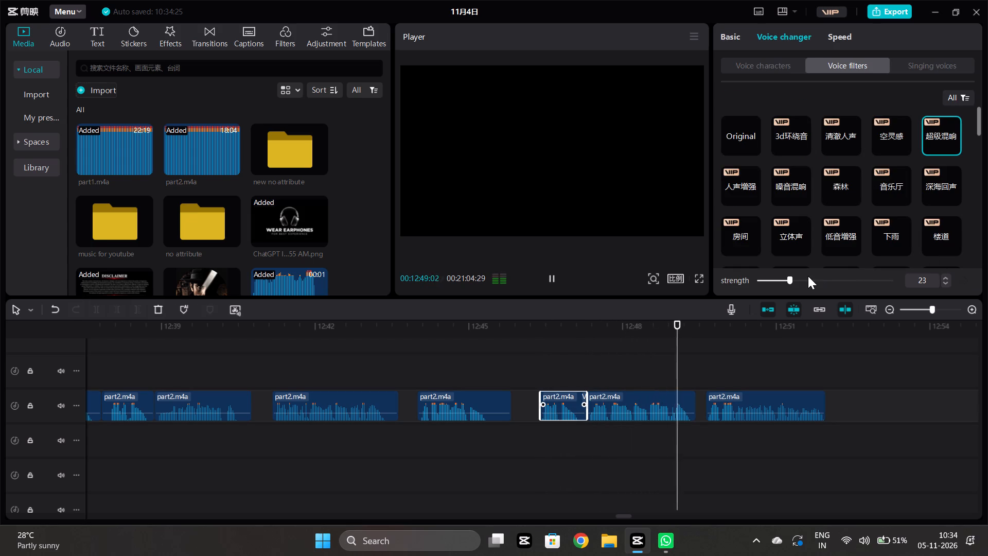
pyautogui.click(798, 277)
pyautogui.click(531, 427)
# Move the next long part2.m4a piece earlier to about 12:52:02, close behind the phrase before it.
pyautogui.press('space')
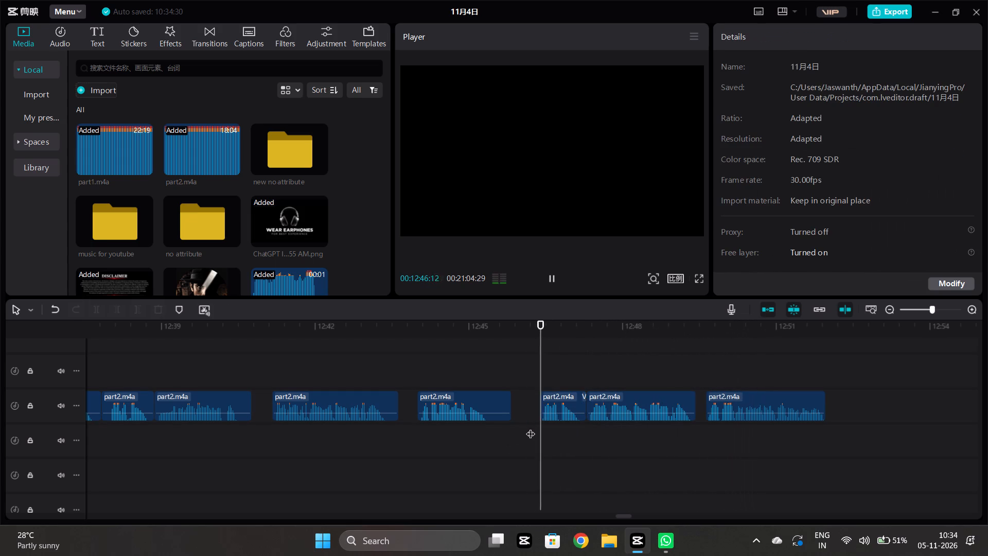
pyautogui.hscroll(-1, 531, 427)
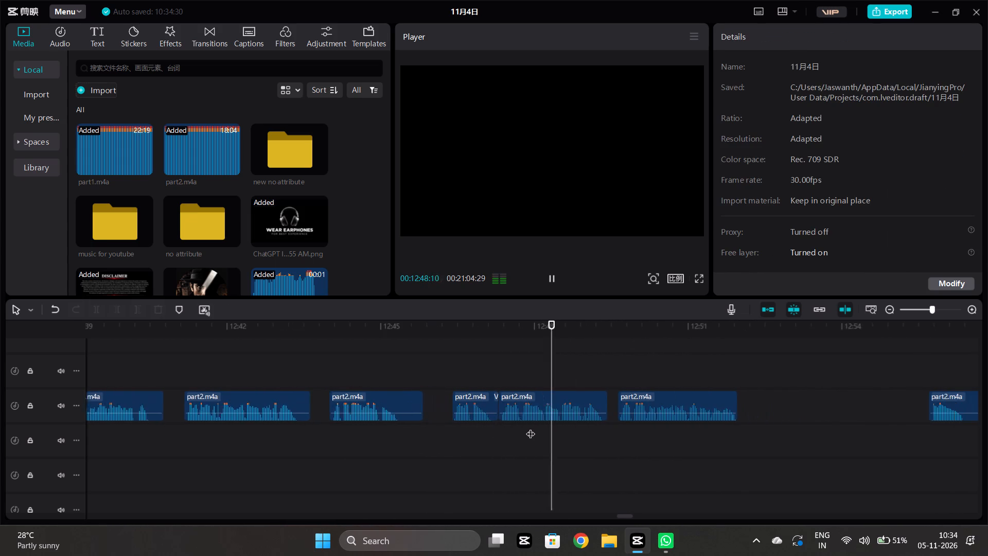
pyautogui.hscroll(-1, 531, 427)
pyautogui.hscroll(-1, 506, 393)
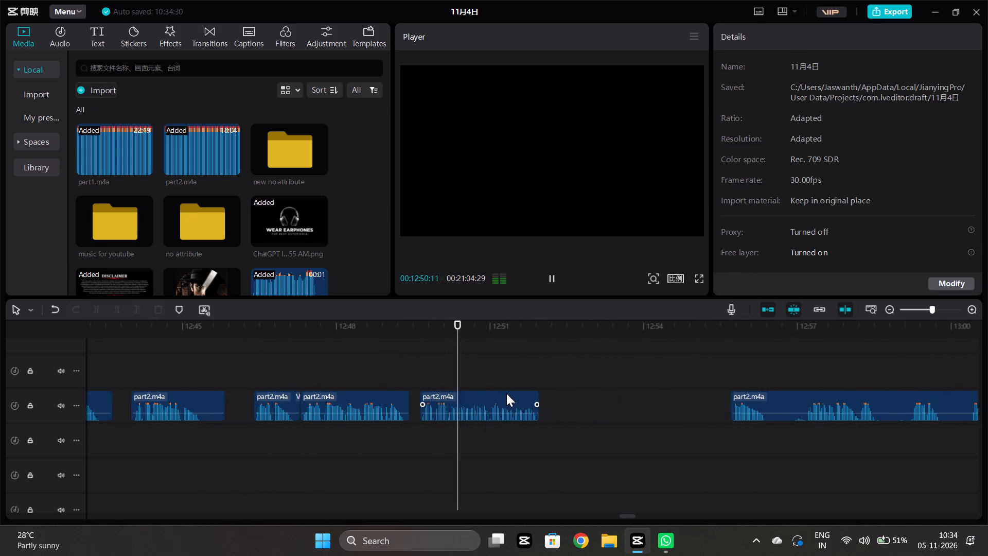
pyautogui.hscroll(-1, 506, 393)
pyautogui.moveTo(620, 399); pyautogui.dragTo(444, 405)
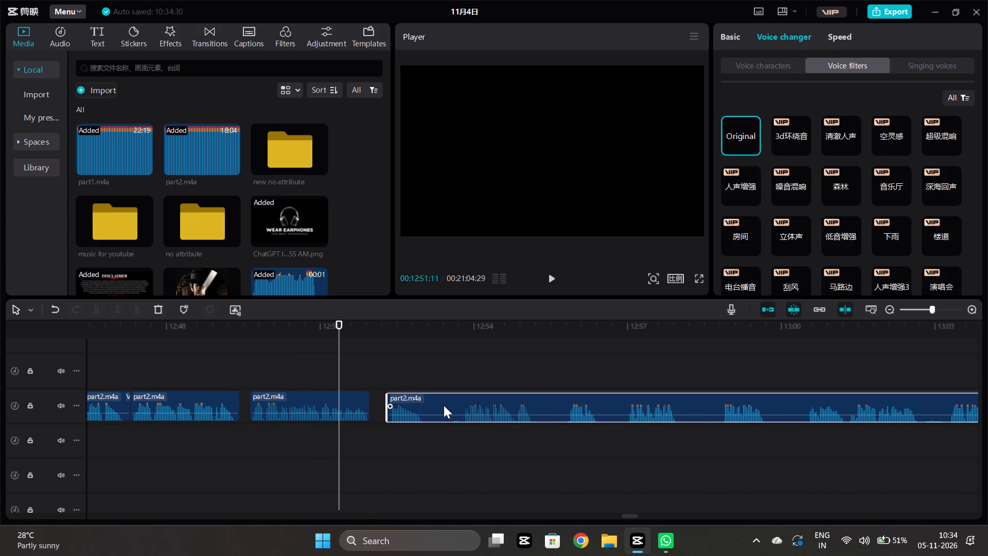
pyautogui.moveTo(444, 405); pyautogui.dragTo(436, 405)
# Split that long part2.m4a piece at 12:53:17 and trim the end of the phrase before the split to 12:53:05.
pyautogui.click(335, 440)
pyautogui.press('space')
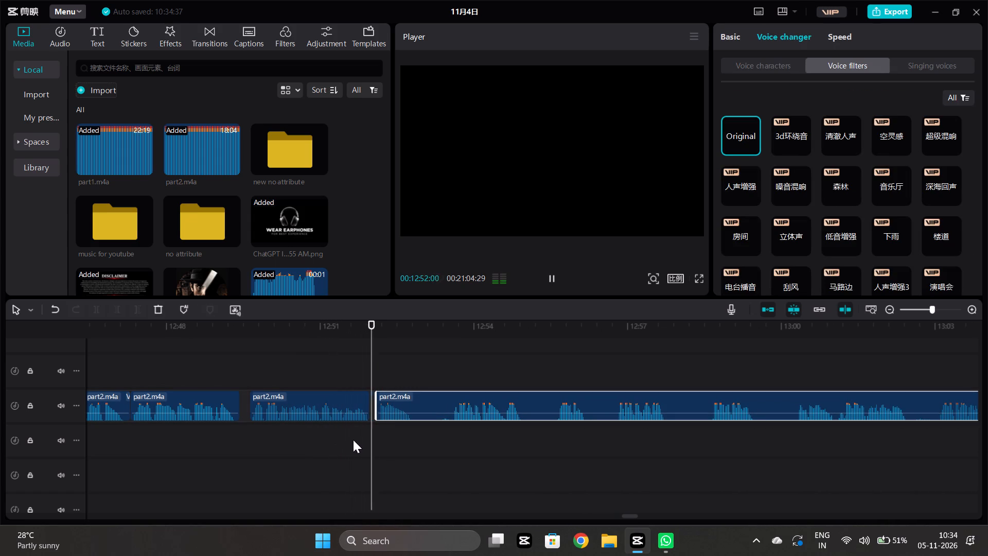
pyautogui.press('space')
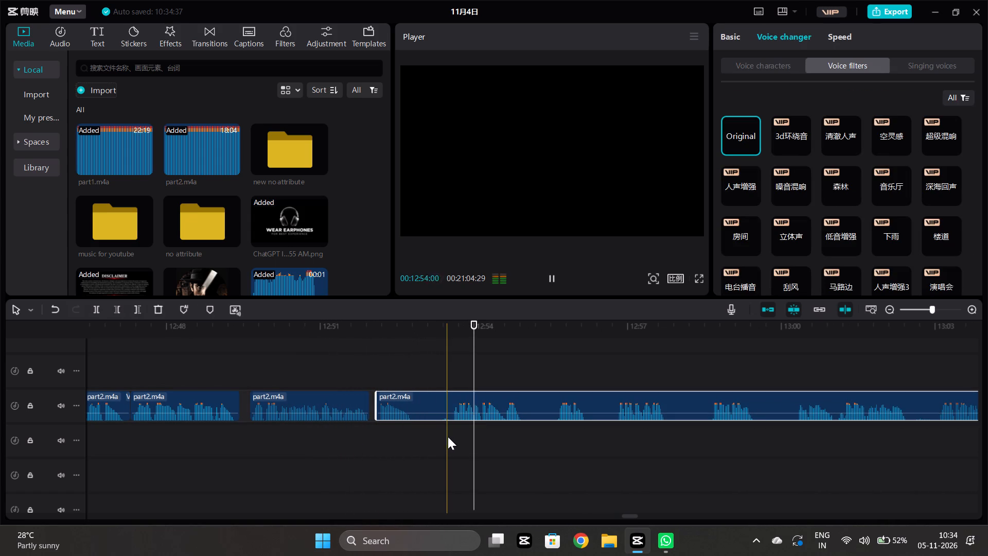
pyautogui.click(451, 437)
pyautogui.click(457, 410)
pyautogui.click(100, 311)
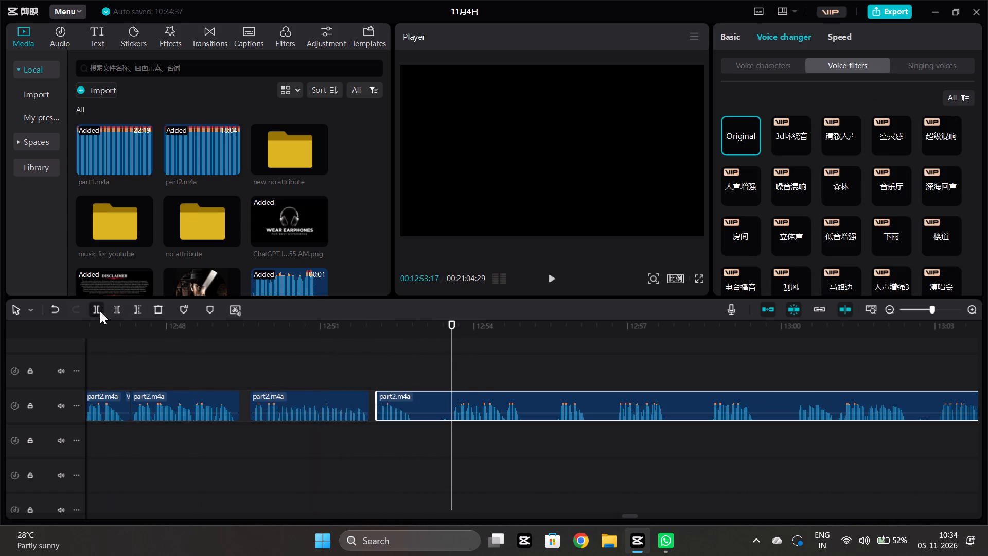
pyautogui.click(431, 432)
pyautogui.click(431, 409)
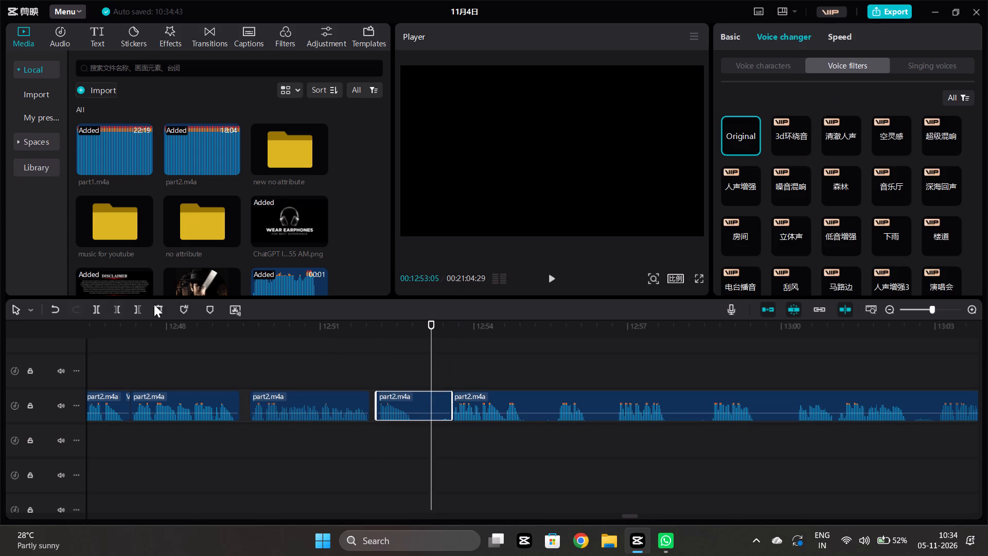
pyautogui.click(136, 310)
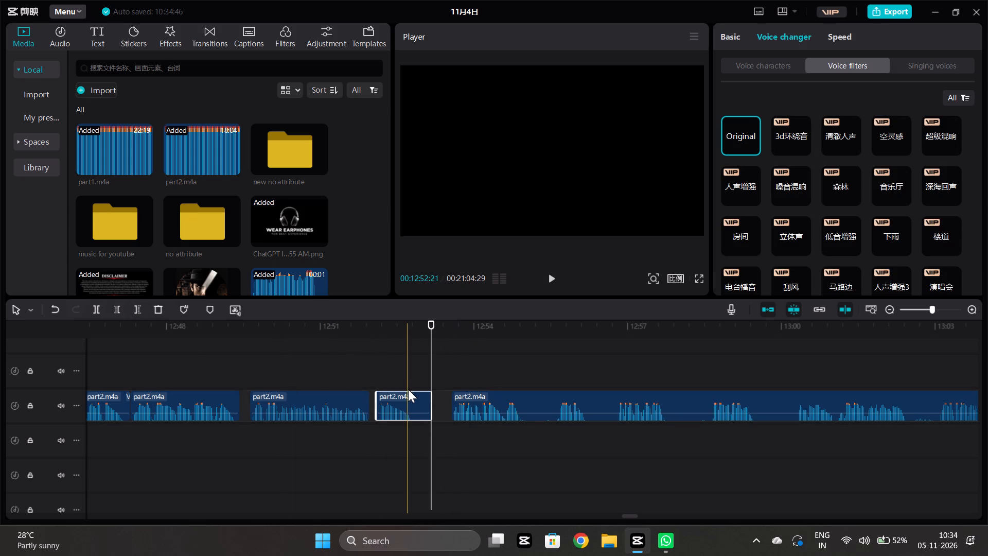
# Move the remaining long part2.m4a piece later to about 12:54:12, and shift the short trimmed phrase later so it ends directly against it.
pyautogui.moveTo(408, 390); pyautogui.dragTo(428, 394)
pyautogui.moveTo(417, 398); pyautogui.dragTo(435, 401)
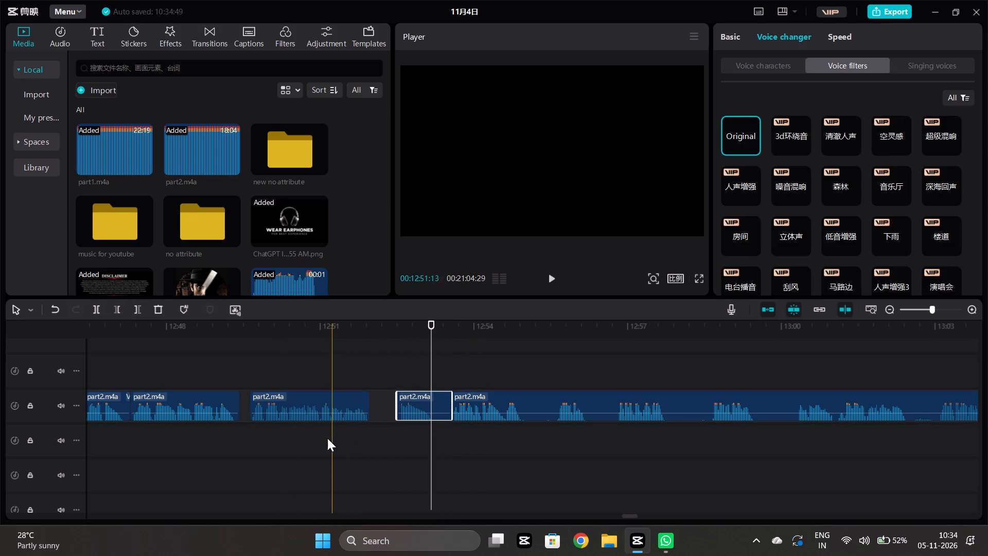
pyautogui.click(327, 438)
pyautogui.press('space')
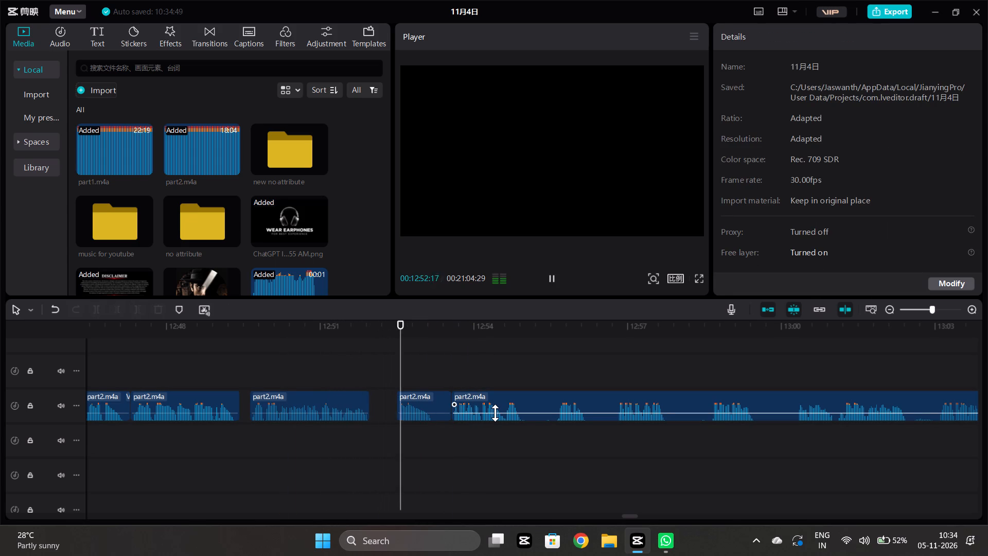
pyautogui.moveTo(499, 397); pyautogui.dragTo(540, 403)
pyautogui.moveTo(436, 397); pyautogui.dragTo(473, 400)
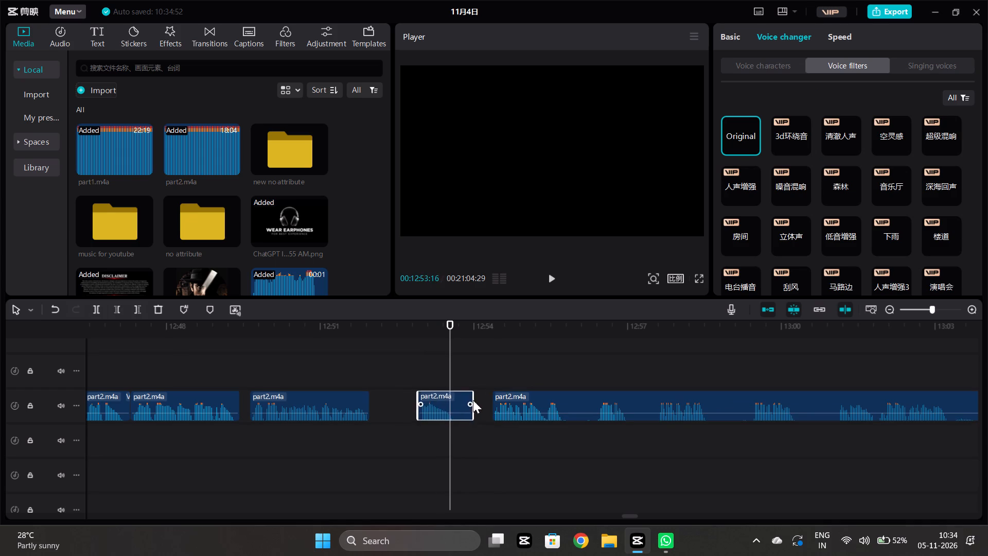
pyautogui.moveTo(473, 400); pyautogui.dragTo(479, 399)
pyautogui.click(448, 425)
# Play through the long part2.m4a piece and split it at about 13:01:01, just before the next spoken phrase.
pyautogui.press('space')
pyautogui.hscroll(-1, 448, 425)
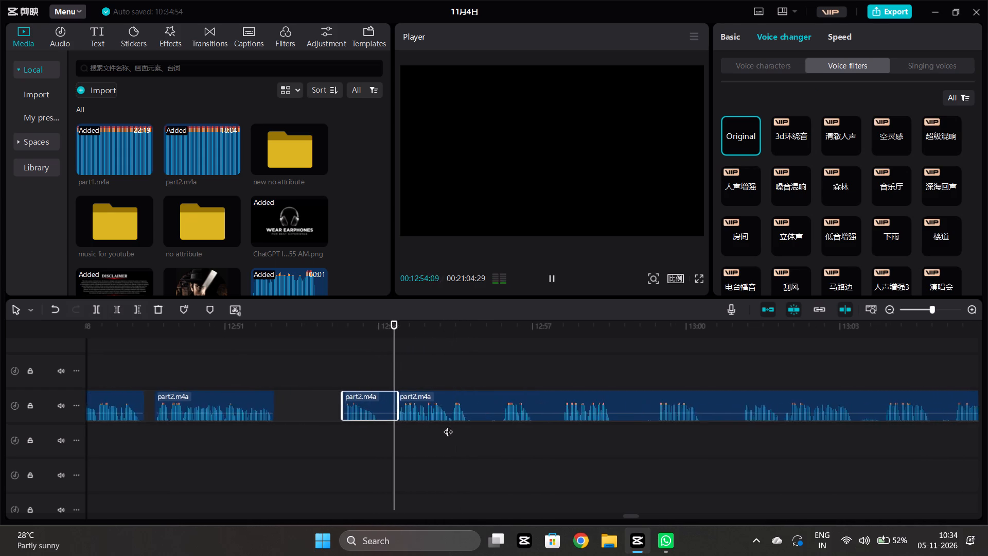
pyautogui.hscroll(-1, 448, 425)
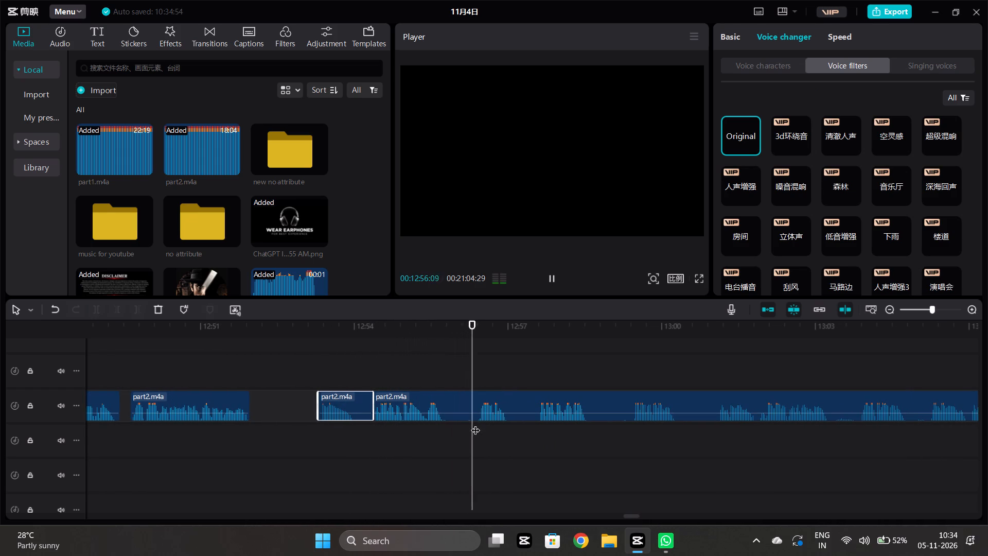
pyautogui.press('space')
pyautogui.click(472, 429)
pyautogui.click(439, 439)
pyautogui.press('space')
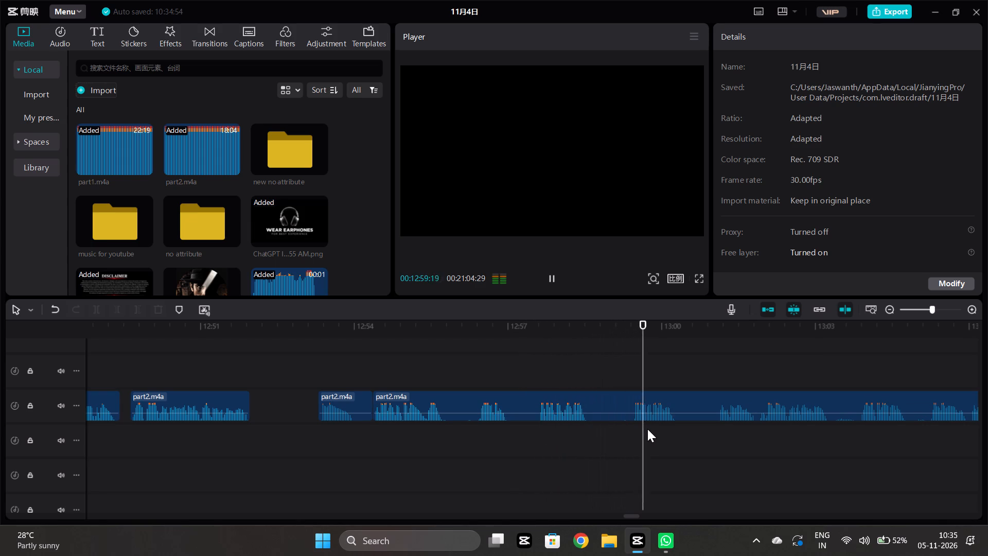
pyautogui.press('space')
pyautogui.click(718, 437)
pyautogui.click(712, 404)
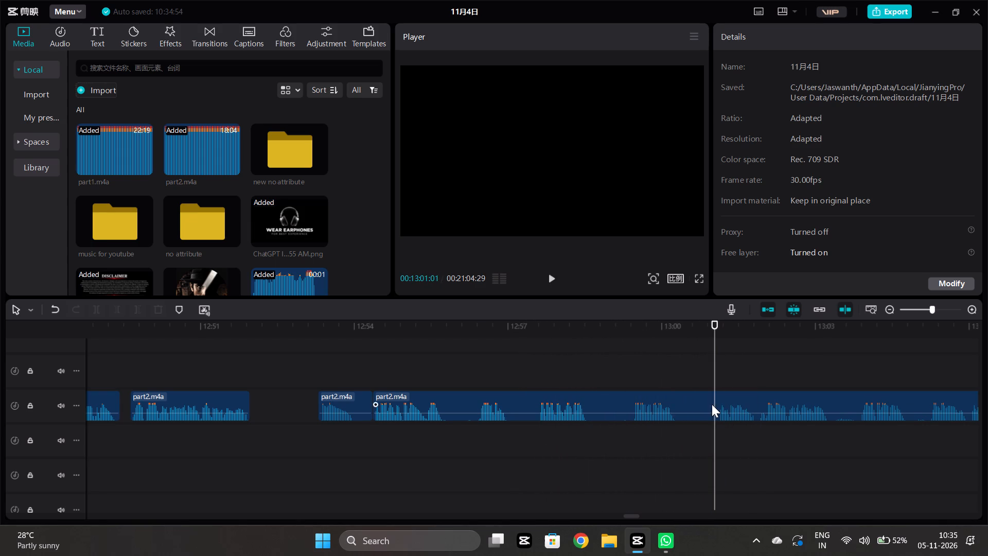
pyautogui.click(99, 305)
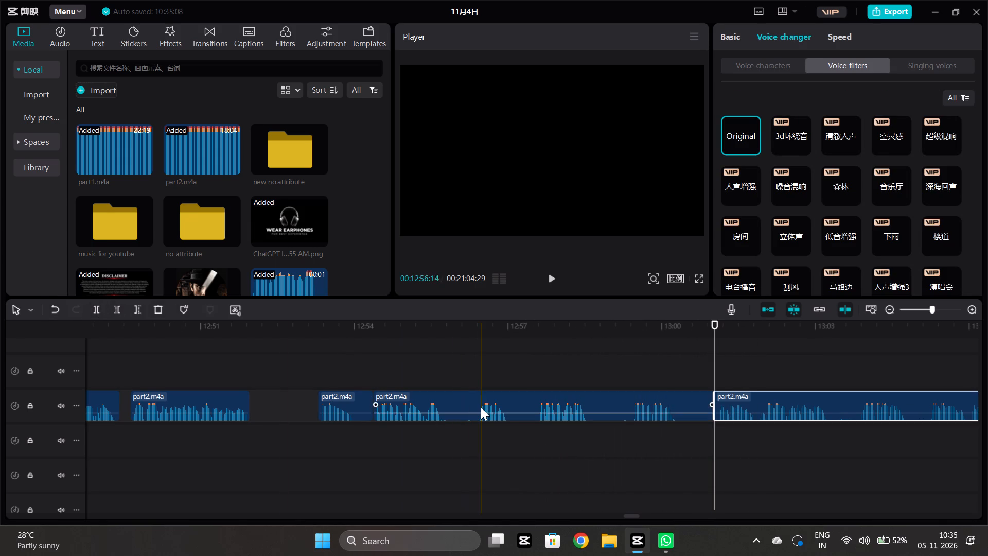
# Apply the 超级混响 voice filter at strength 50 to the part2.m4a clip between 12:54:12 and 13:01:01.
pyautogui.click(481, 407)
pyautogui.click(947, 137)
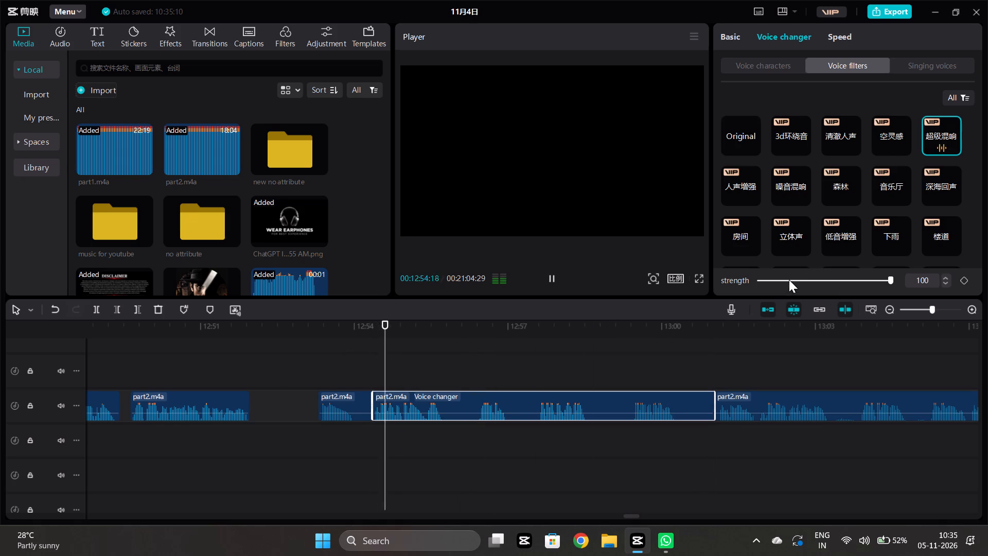
pyautogui.click(791, 272)
pyautogui.click(790, 277)
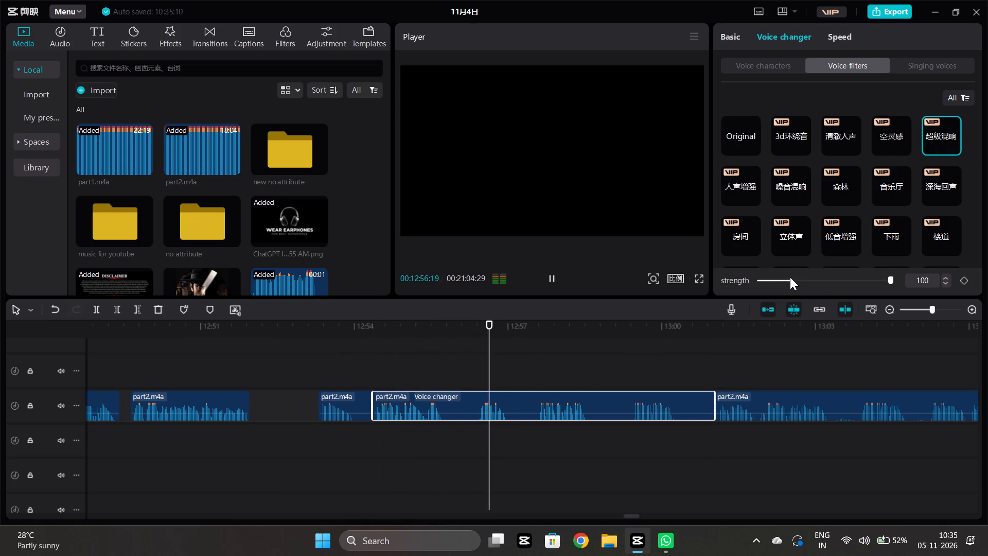
pyautogui.click(796, 279)
pyautogui.click(808, 277)
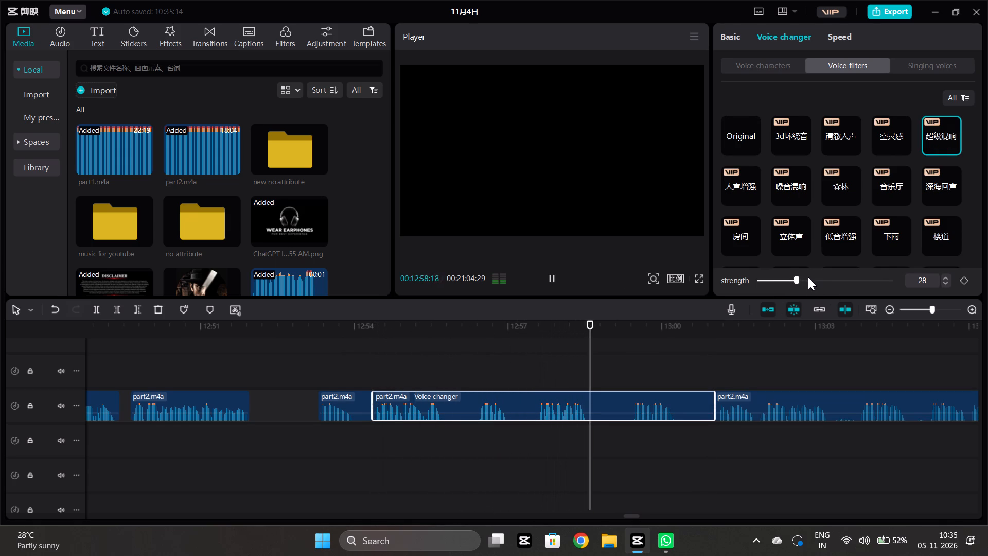
pyautogui.click(817, 278)
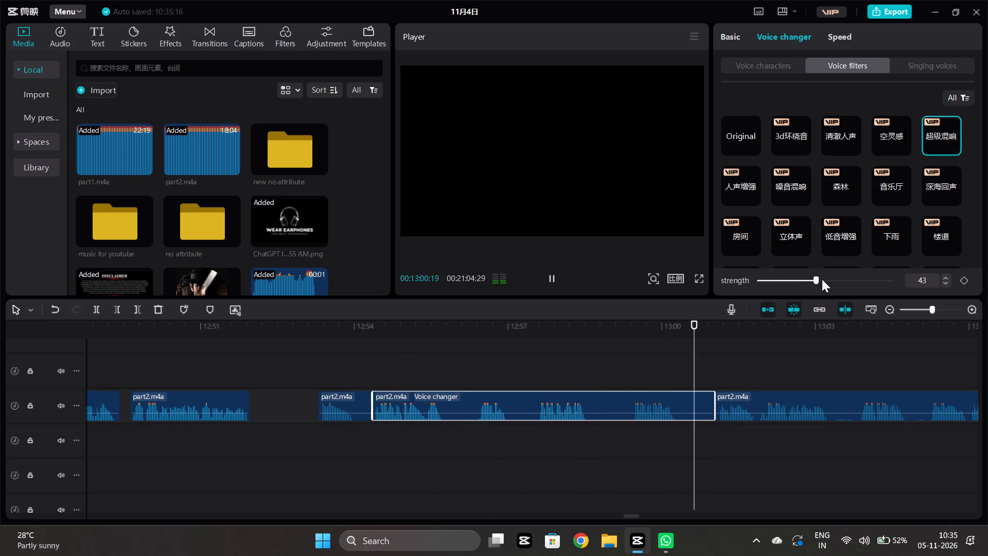
pyautogui.click(822, 279)
pyautogui.click(825, 277)
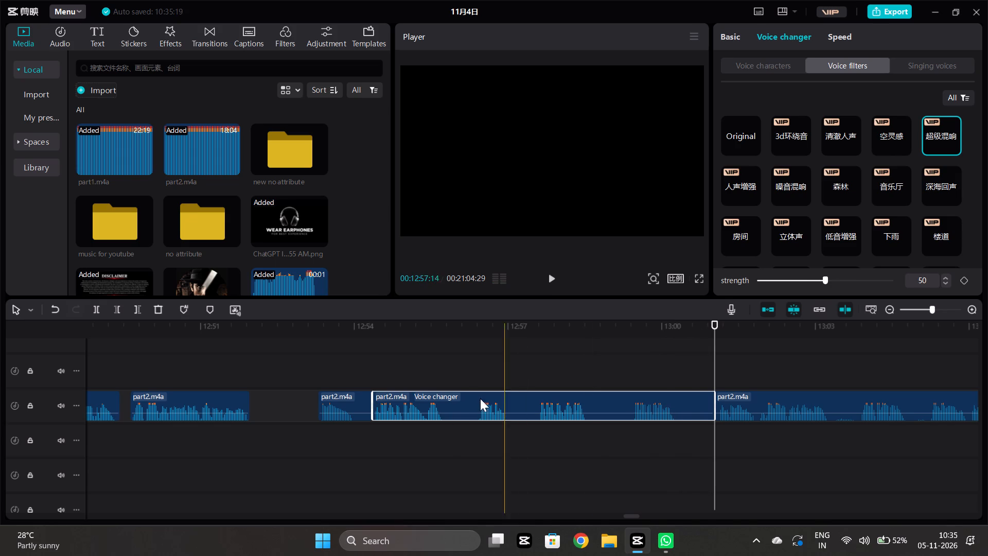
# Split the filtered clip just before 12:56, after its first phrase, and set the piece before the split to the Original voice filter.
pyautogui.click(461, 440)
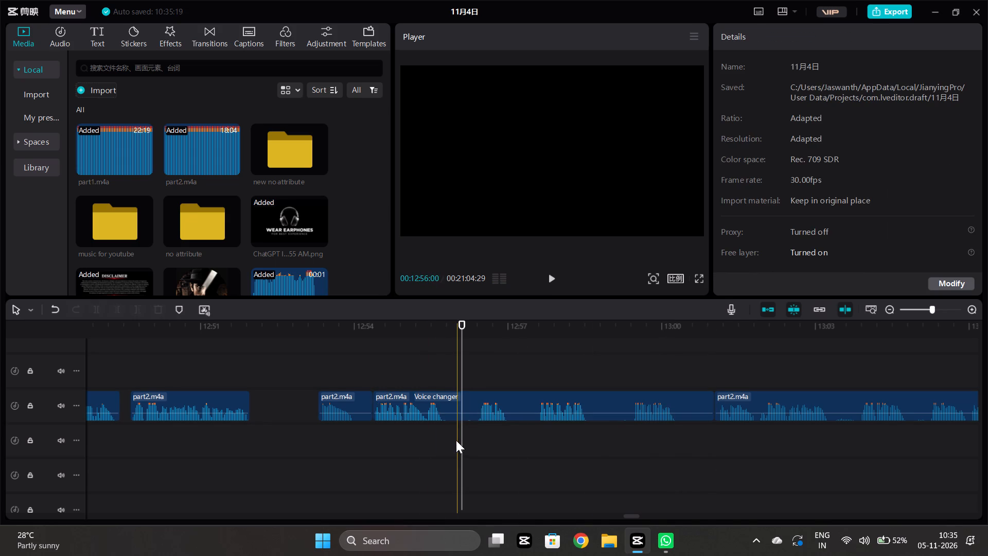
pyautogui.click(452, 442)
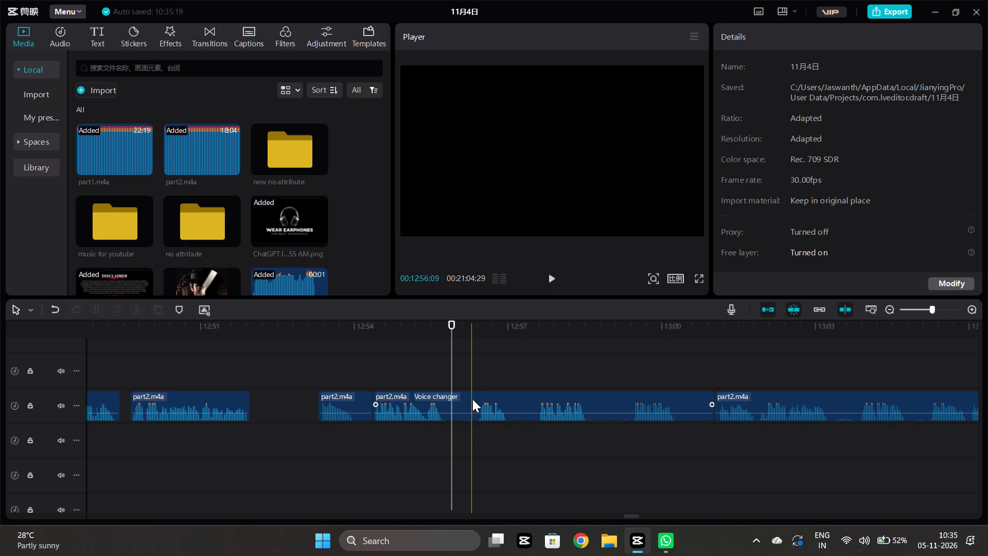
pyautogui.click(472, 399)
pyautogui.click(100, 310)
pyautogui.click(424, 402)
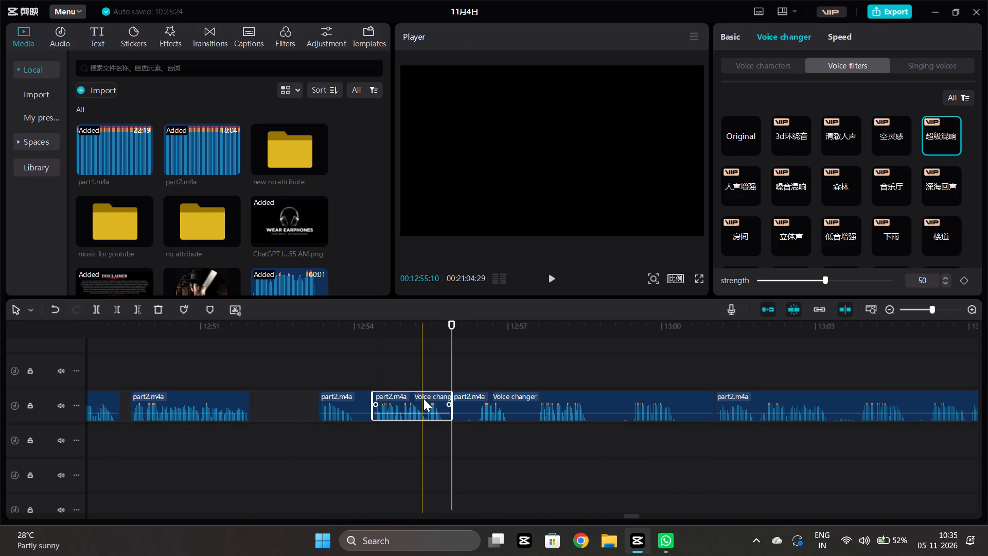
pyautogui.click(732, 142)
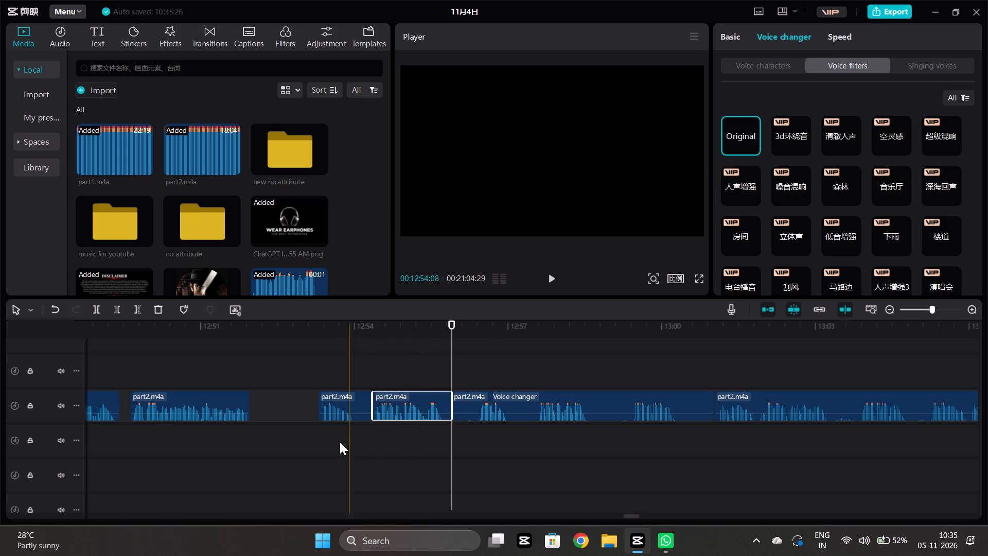
# Play back the passage around the new split to check how the unfiltered piece leads into the reverb piece.
pyautogui.click(338, 443)
pyautogui.press('space')
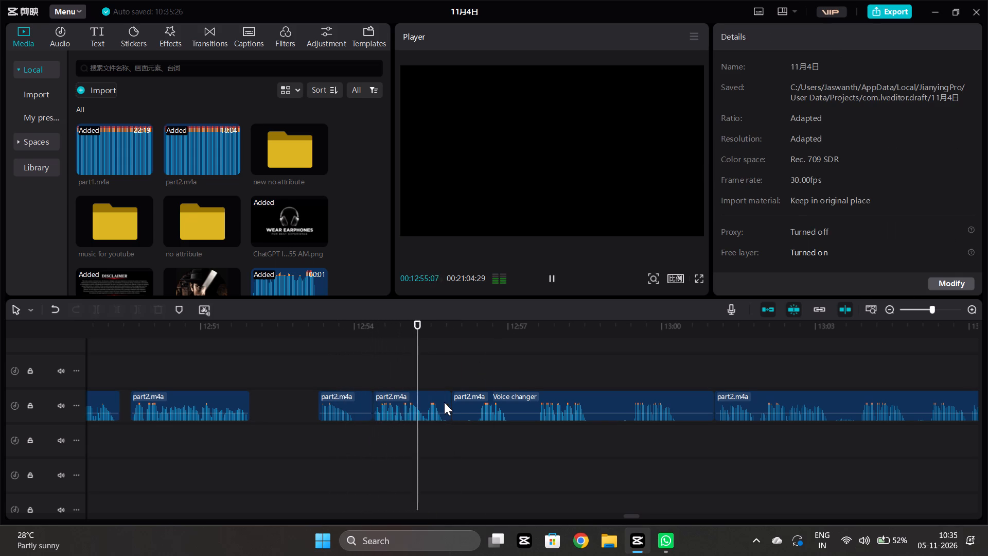
pyautogui.click(355, 442)
pyautogui.press('space')
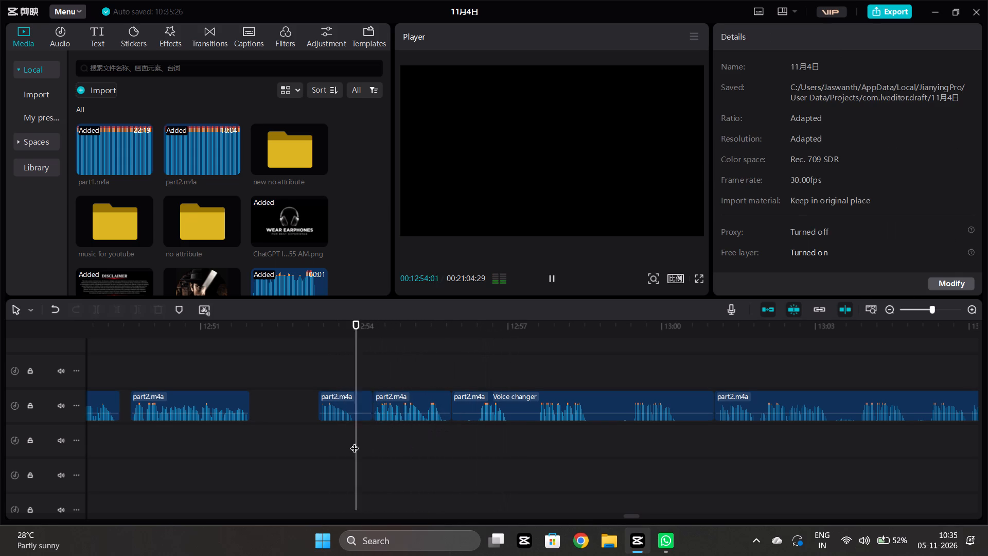
pyautogui.hotkey('shift', 'z')
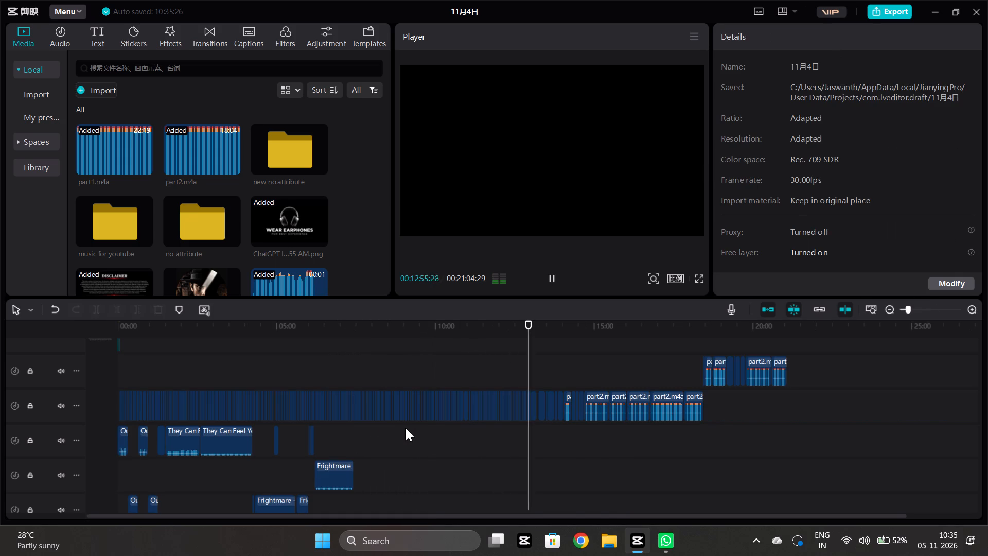
pyautogui.hscroll(1, 428, 427)
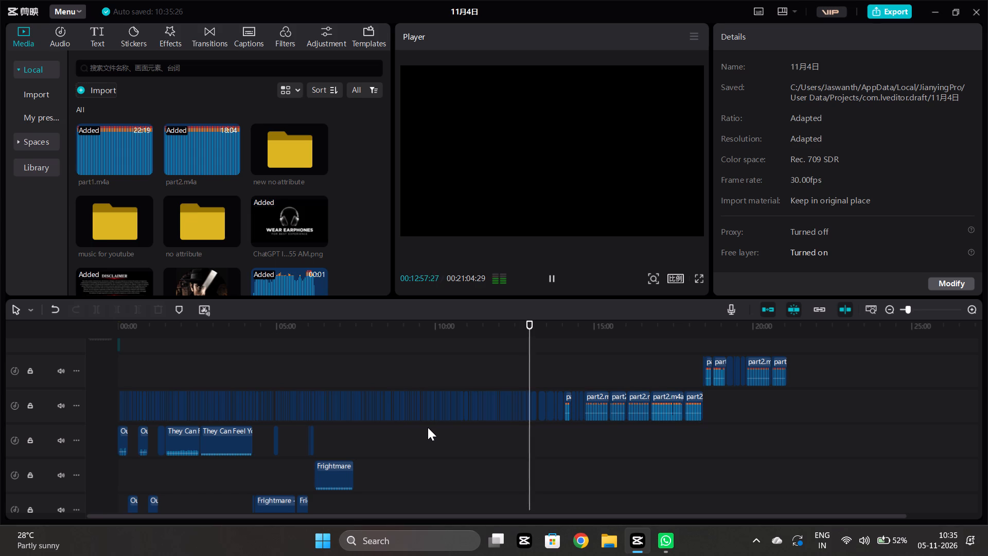
pyautogui.keyDown('ctrl'); pyautogui.scroll(11, 545, 421); pyautogui.keyUp('ctrl')
pyautogui.hscroll(1, 545, 421)
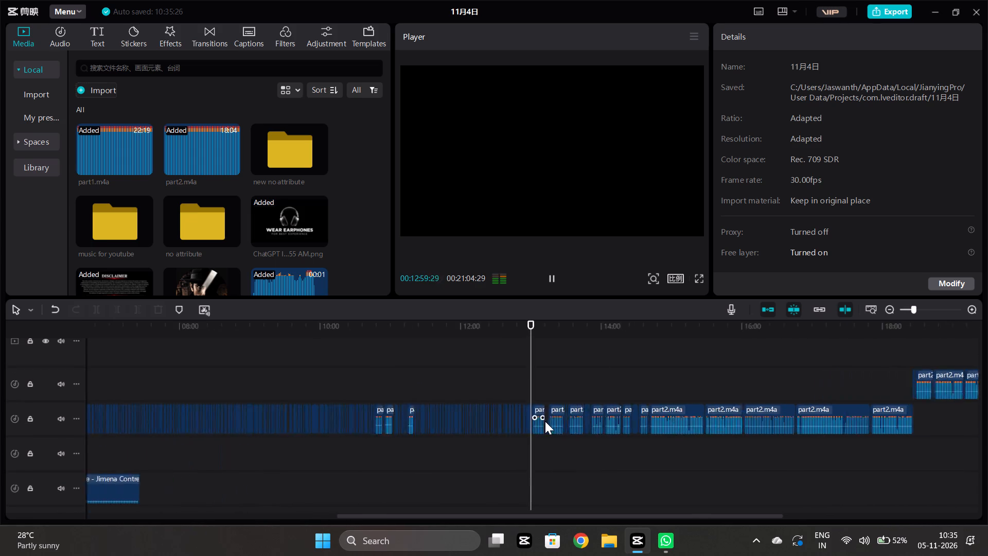
pyautogui.hscroll(1, 545, 421)
pyautogui.keyDown('ctrl'); pyautogui.scroll(16, 545, 421); pyautogui.keyUp('ctrl')
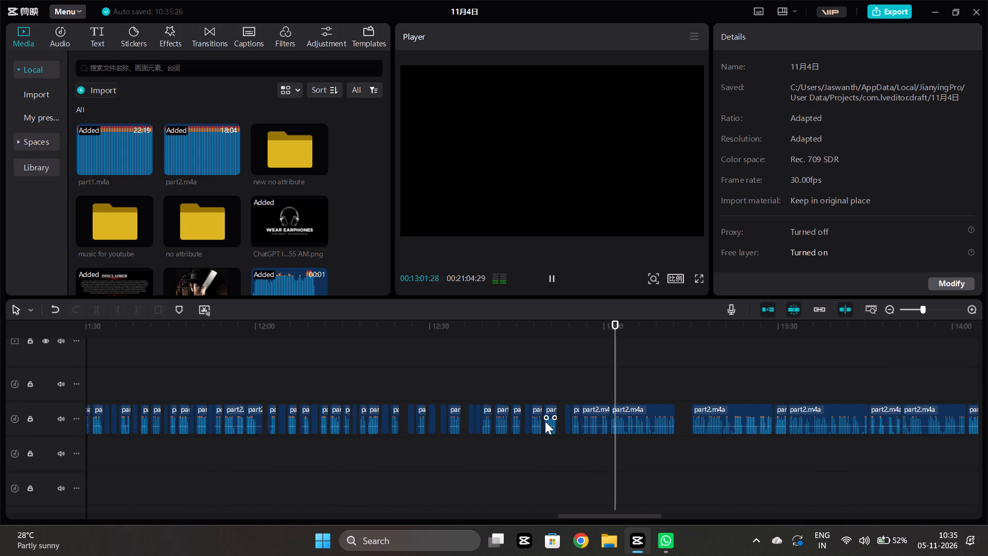
pyautogui.keyDown('ctrl'); pyautogui.scroll(12, 545, 421); pyautogui.keyUp('ctrl')
pyautogui.scroll(-2, 543, 418)
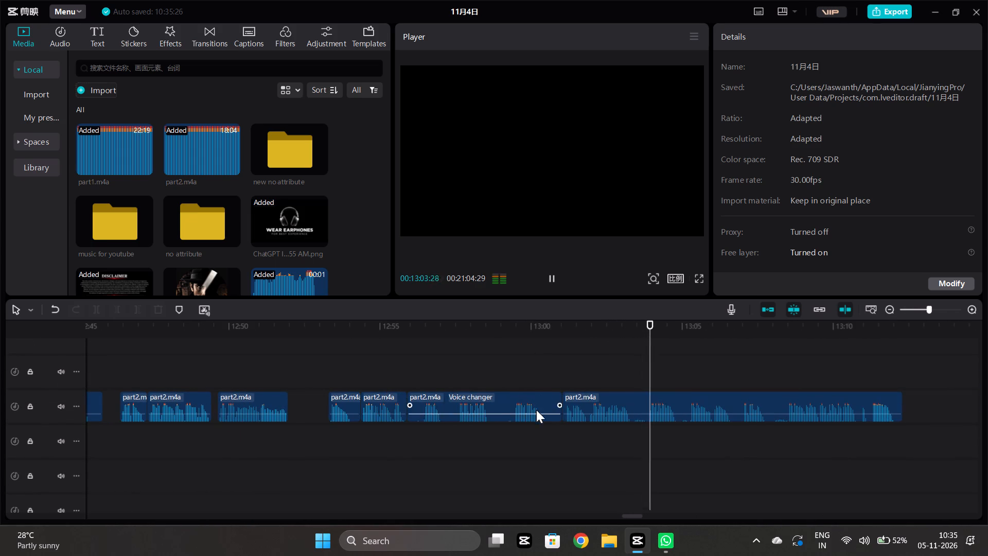
pyautogui.click(396, 433)
pyautogui.press('space')
pyautogui.click(346, 432)
pyautogui.press('space')
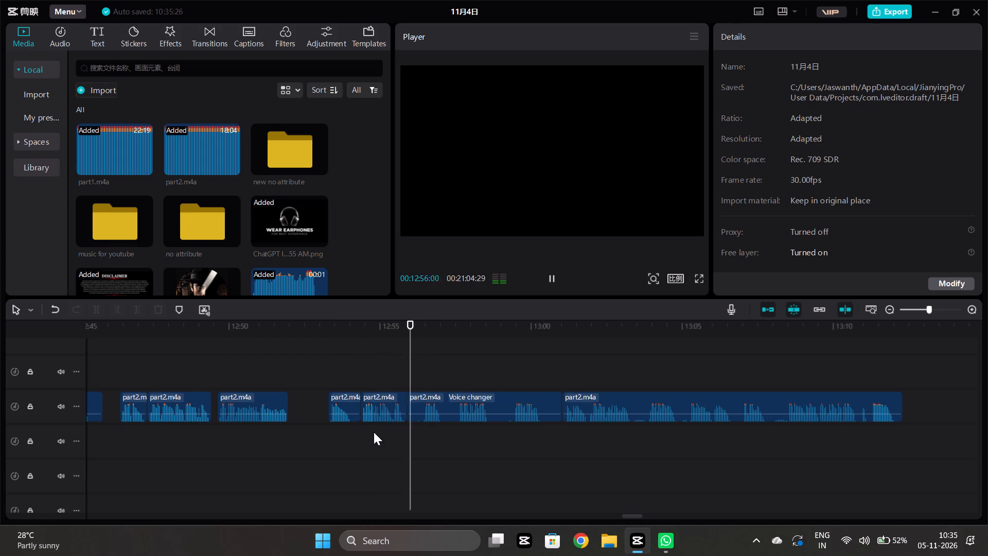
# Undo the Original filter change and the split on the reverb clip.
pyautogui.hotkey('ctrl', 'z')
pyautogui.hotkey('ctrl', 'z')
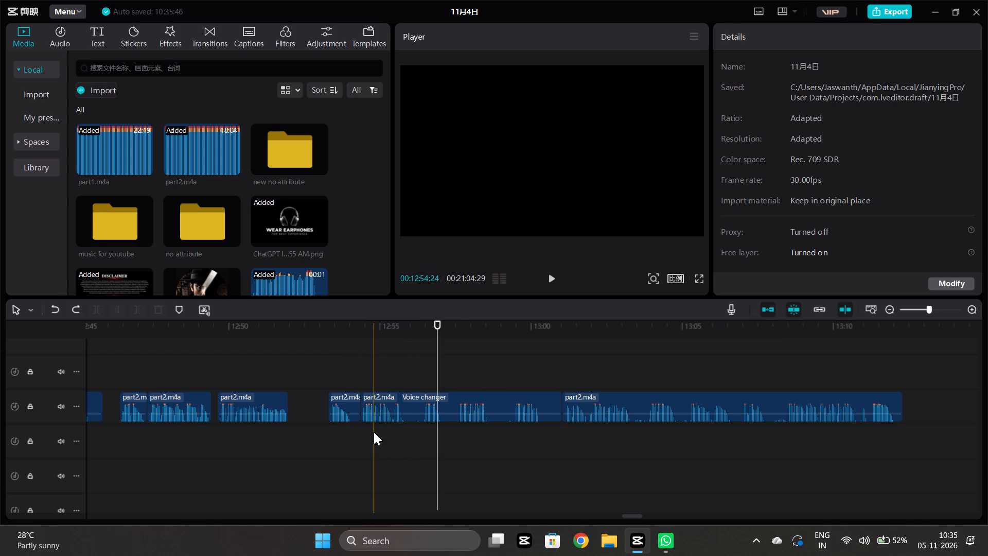
# Split the reverb clip at 12:55:11 and set the short piece before the split to the Original voice filter.
pyautogui.click(339, 437)
pyautogui.press('space')
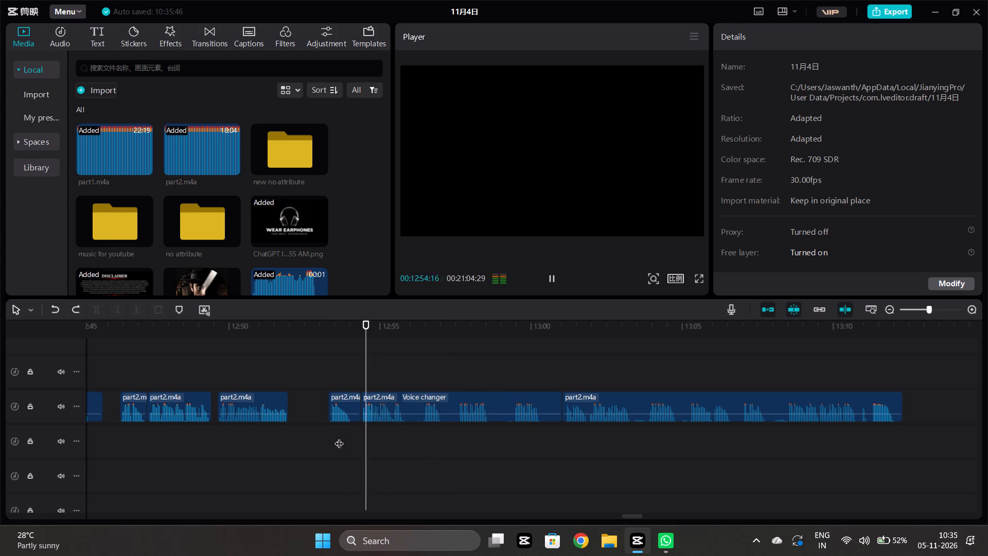
pyautogui.press('space')
pyautogui.click(391, 438)
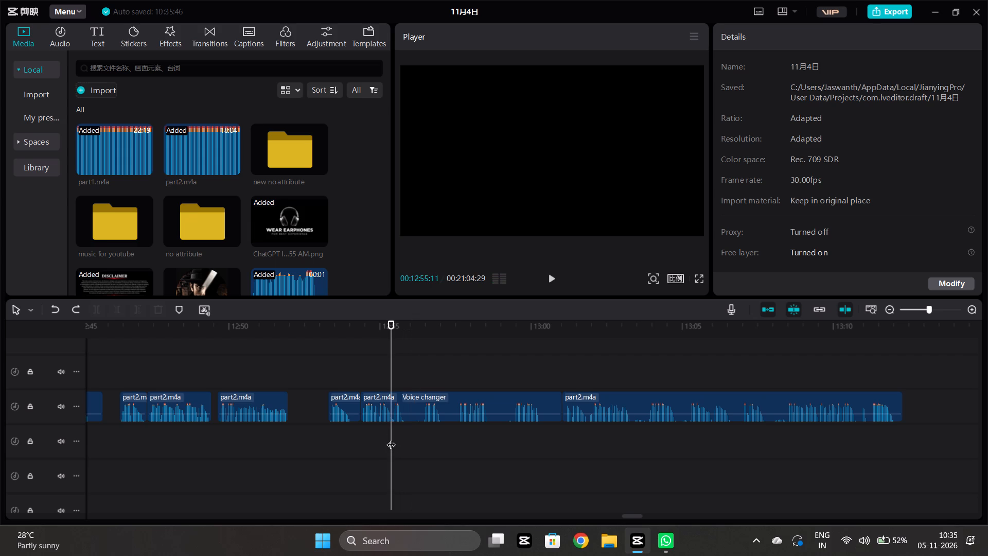
pyautogui.click(405, 406)
pyautogui.click(90, 308)
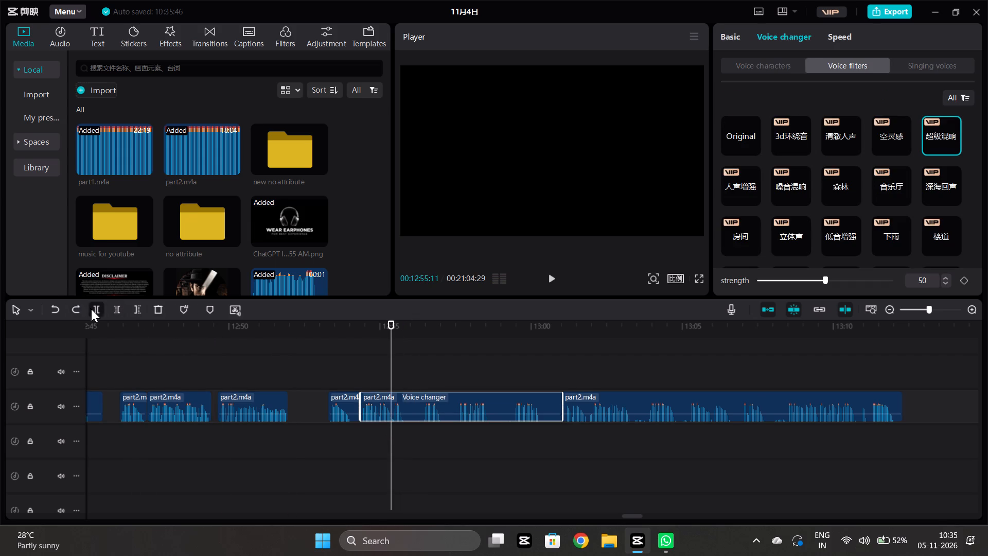
pyautogui.click(374, 407)
pyautogui.click(754, 135)
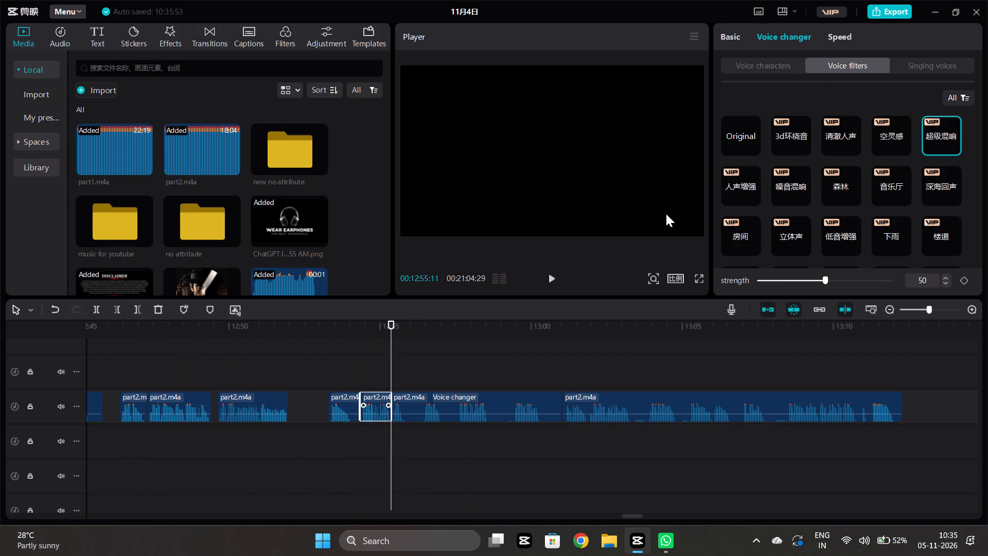
# Play on through the reverb piece and split the part2.m4a clip that follows it at 13:03:24, just before the next phrase.
pyautogui.click(349, 450)
pyautogui.press('space')
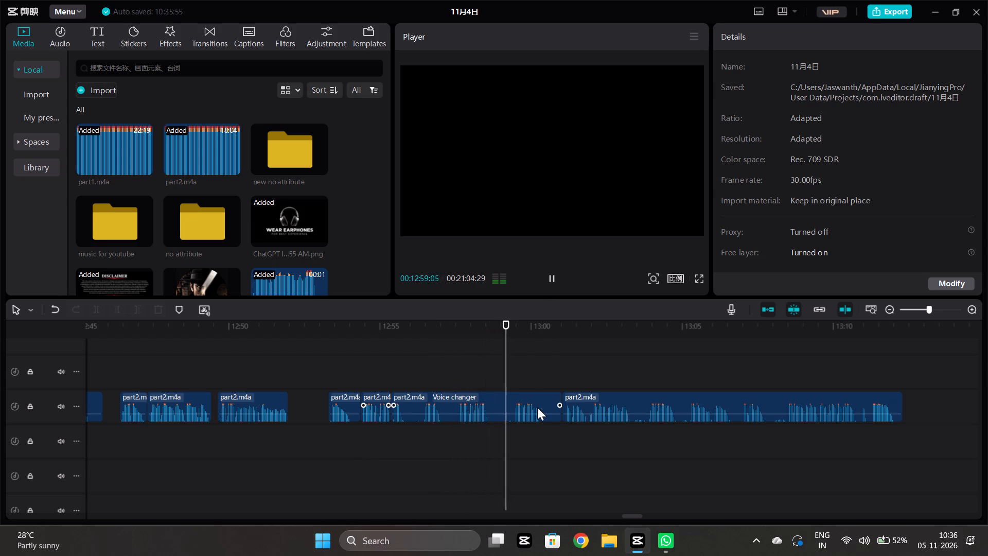
pyautogui.hscroll(-1, 540, 407)
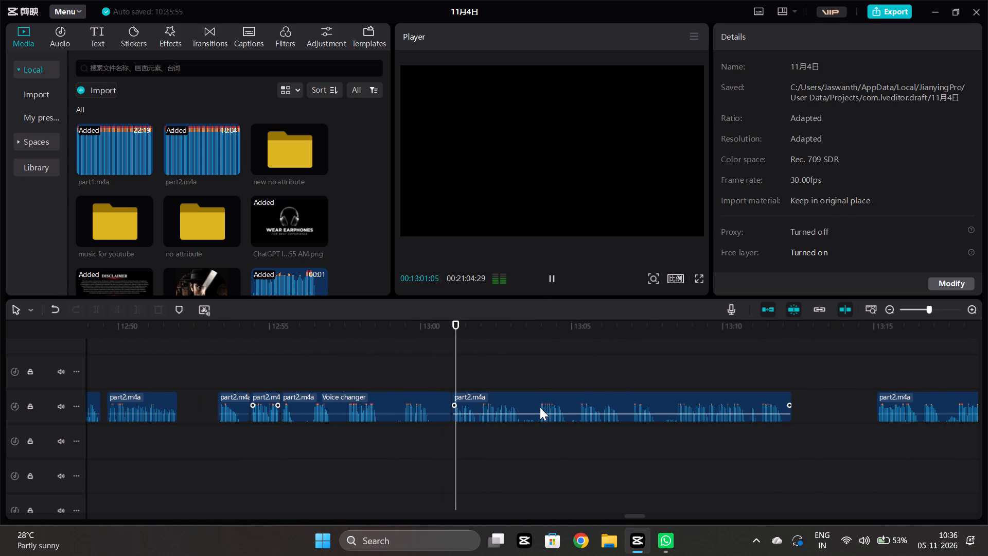
pyautogui.keyDown('ctrl'); pyautogui.scroll(8, 539, 422); pyautogui.keyUp('ctrl')
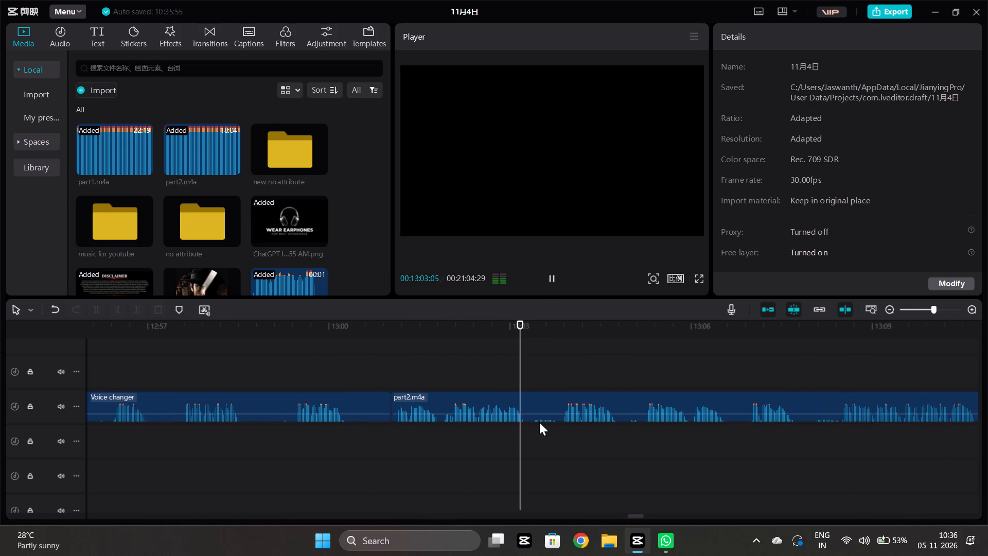
pyautogui.press('space')
pyautogui.click(560, 438)
pyautogui.click(559, 436)
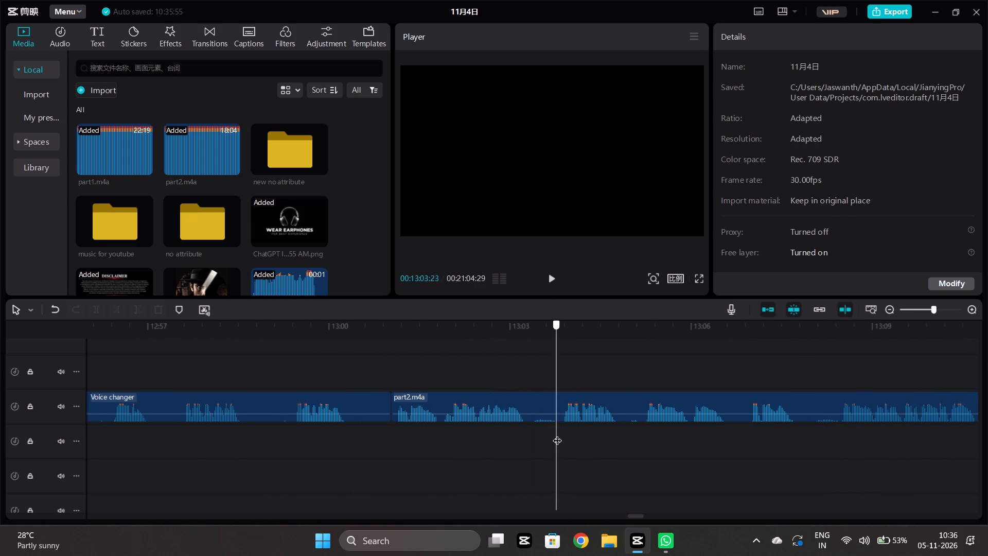
pyautogui.click(557, 418)
pyautogui.click(97, 310)
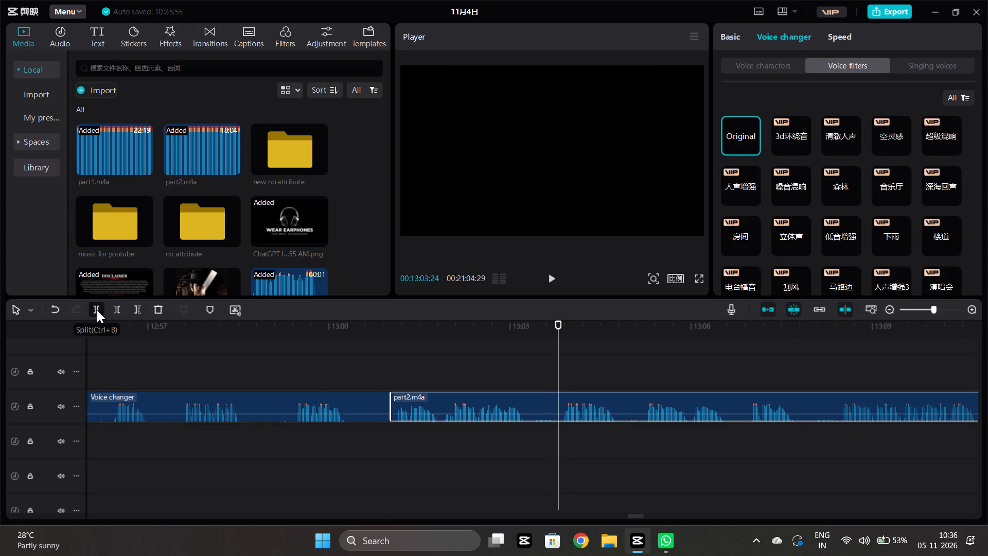
# Trim the end of the part2.m4a piece before that split to 13:03:10, cutting off the trailing pause.
pyautogui.click(532, 458)
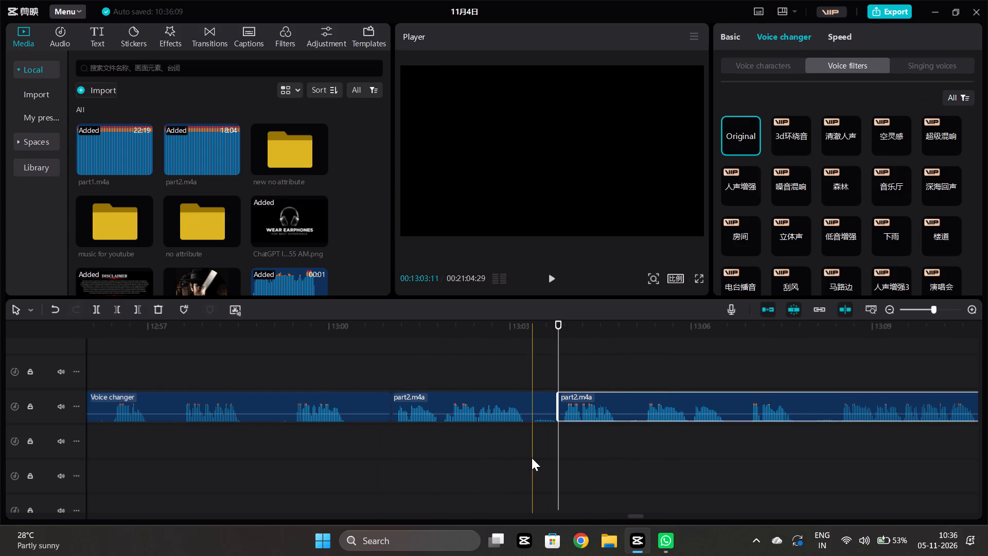
pyautogui.click(539, 403)
pyautogui.click(134, 321)
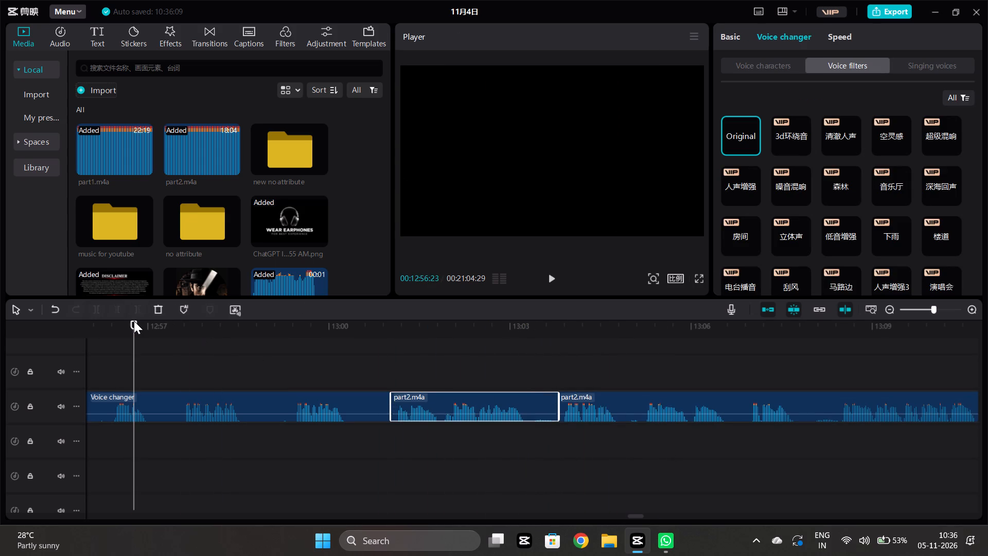
pyautogui.hotkey('ctrl', 'z')
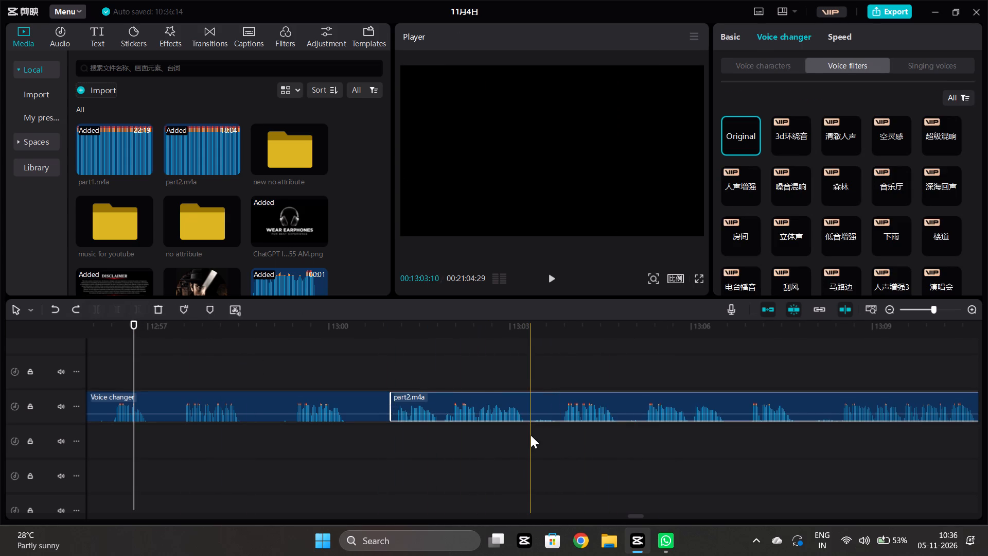
pyautogui.click(531, 435)
pyautogui.click(75, 307)
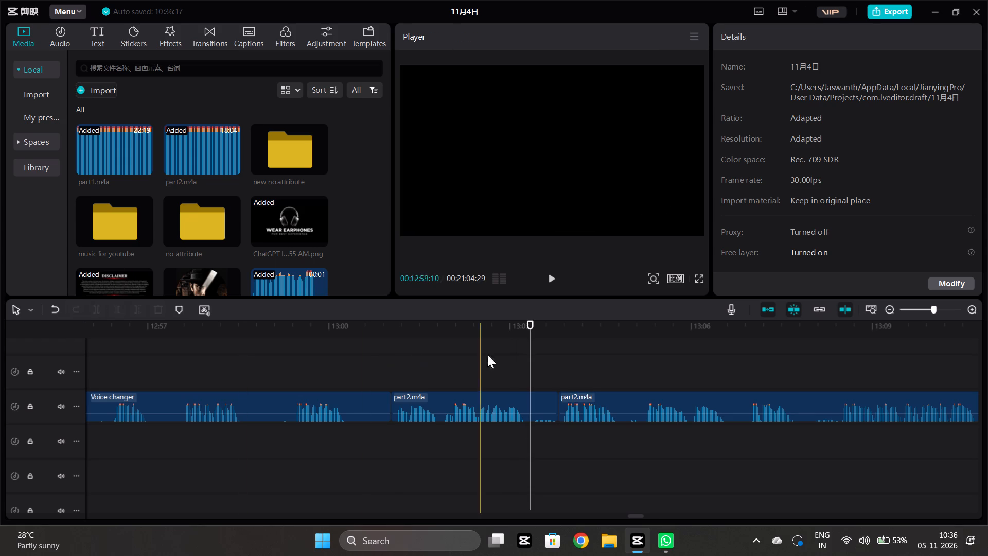
pyautogui.click(511, 407)
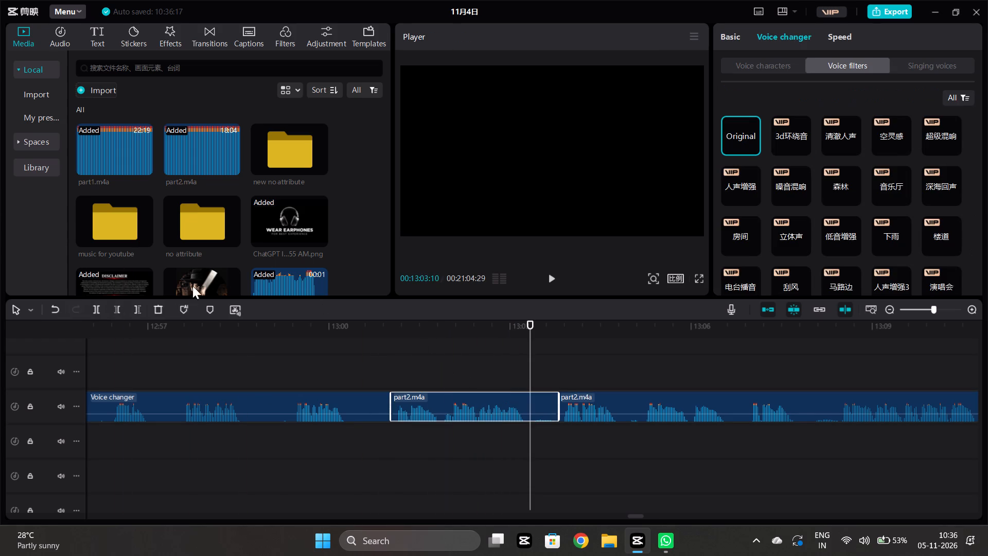
pyautogui.click(133, 308)
# Play on past the trimmed piece and split the next part2.m4a clip at 13:04:29, in the pause after its first phrase.
pyautogui.click(536, 438)
pyautogui.press('space')
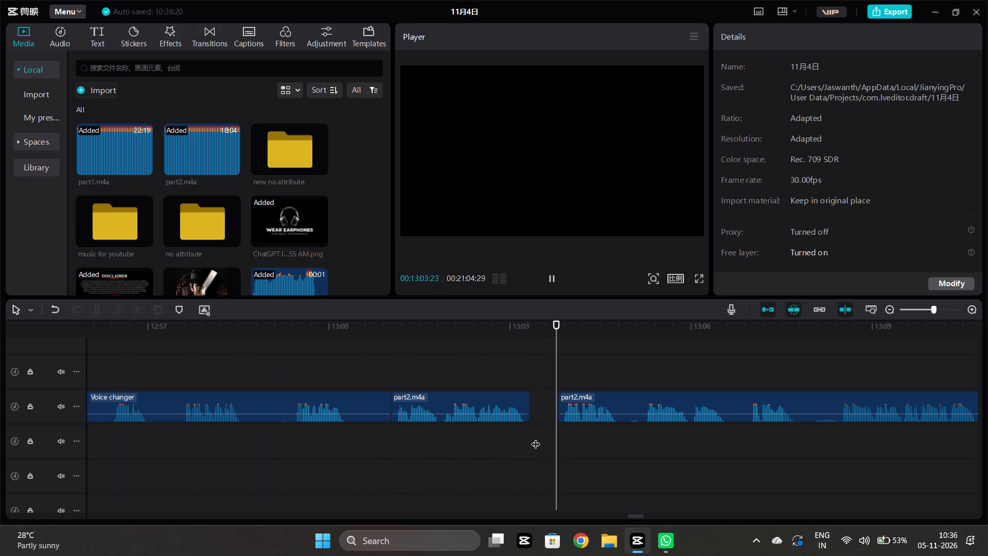
pyautogui.keyDown('ctrl'); pyautogui.scroll(11, 642, 423); pyautogui.keyUp('ctrl')
pyautogui.press('space')
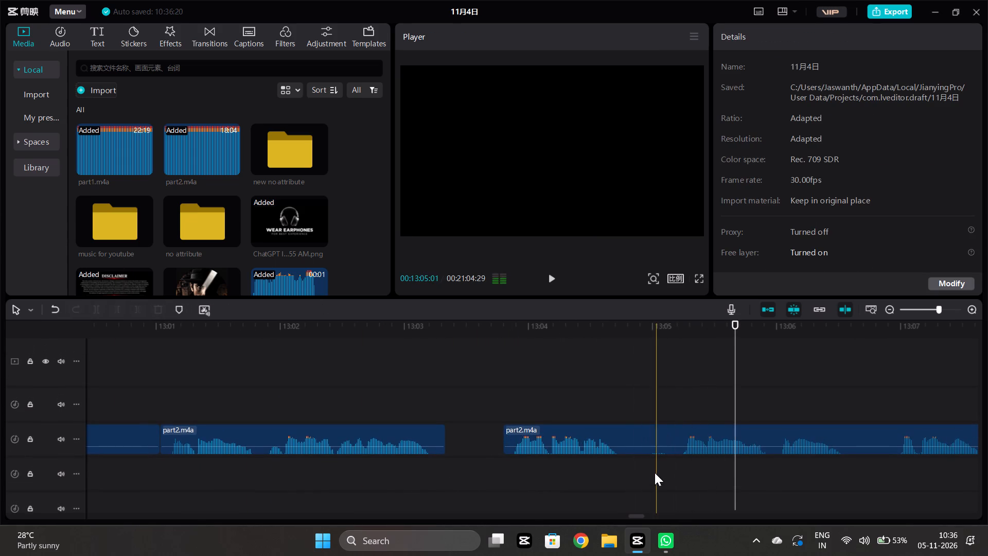
pyautogui.click(649, 468)
pyautogui.click(645, 450)
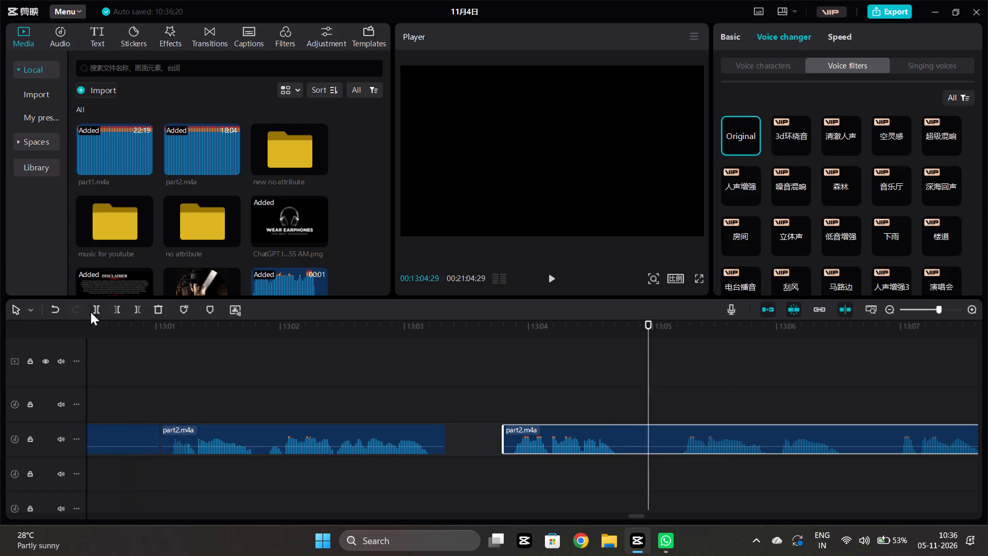
pyautogui.click(91, 312)
# Trim the start of the part2.m4a piece after that split to about 13:05:04, just before its phrase begins.
pyautogui.click(671, 470)
pyautogui.click(671, 445)
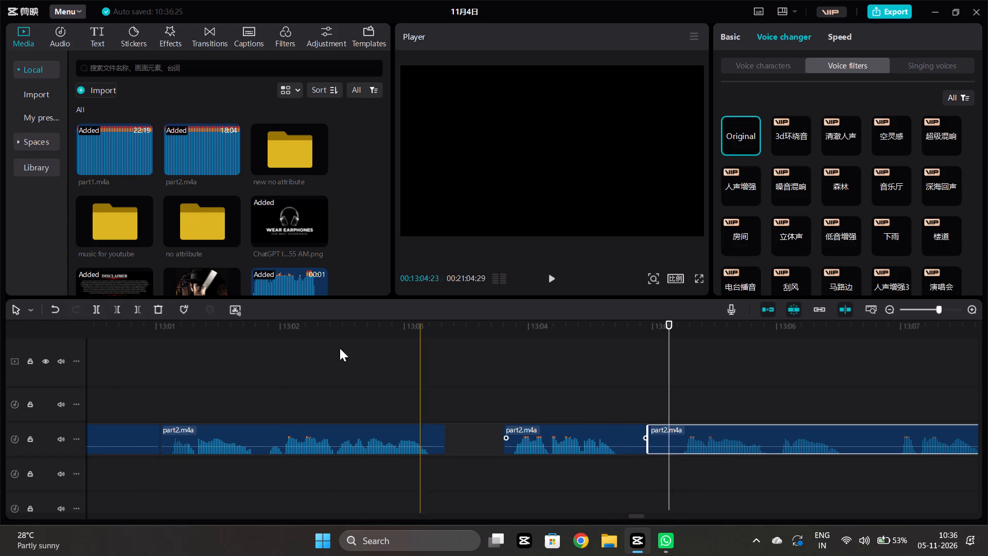
pyautogui.click(118, 315)
# Play on through this part2.m4a piece and split it at 13:08:00, in the pause before the next phrase.
pyautogui.click(662, 457)
pyautogui.press('space')
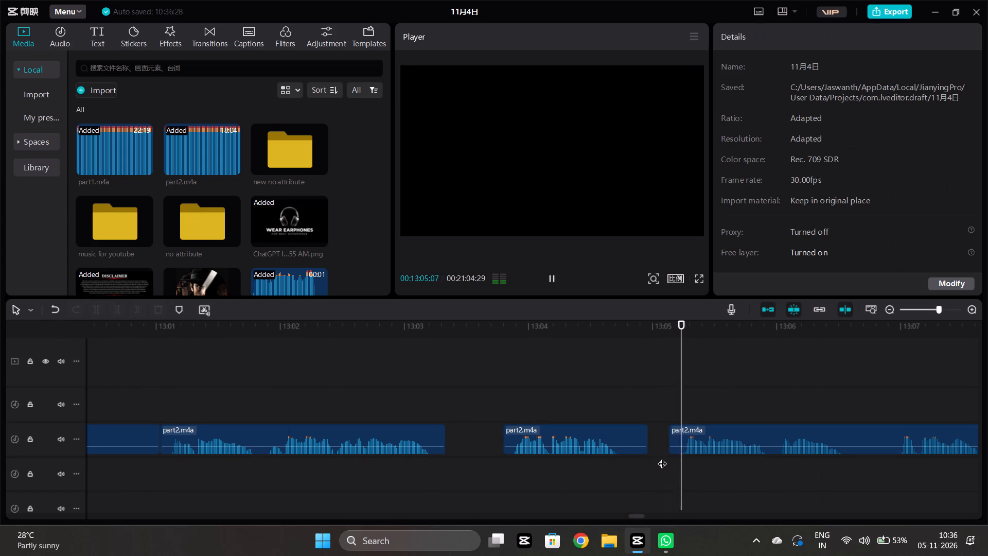
pyautogui.keyDown('ctrl'); pyautogui.scroll(-9, 662, 457); pyautogui.keyUp('ctrl')
pyautogui.hscroll(-1, 662, 457)
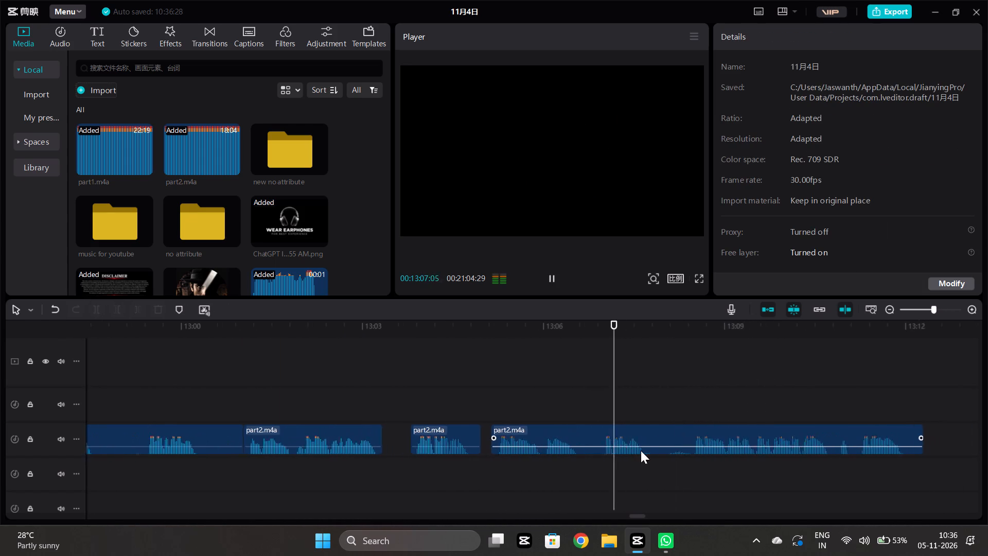
pyautogui.hscroll(-1, 641, 450)
pyautogui.press('space')
pyautogui.moveTo(650, 477); pyautogui.dragTo(643, 470)
pyautogui.click(644, 437)
pyautogui.click(96, 314)
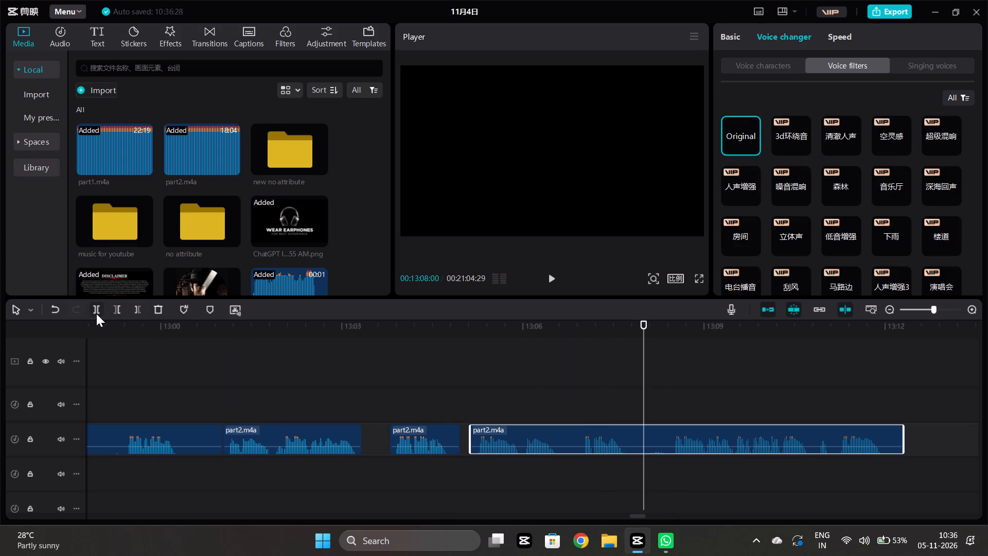
# Trim the start of the part2.m4a piece after the split to 13:08:14, cutting off the leading pause.
pyautogui.click(664, 462)
pyautogui.moveTo(664, 462); pyautogui.dragTo(671, 462)
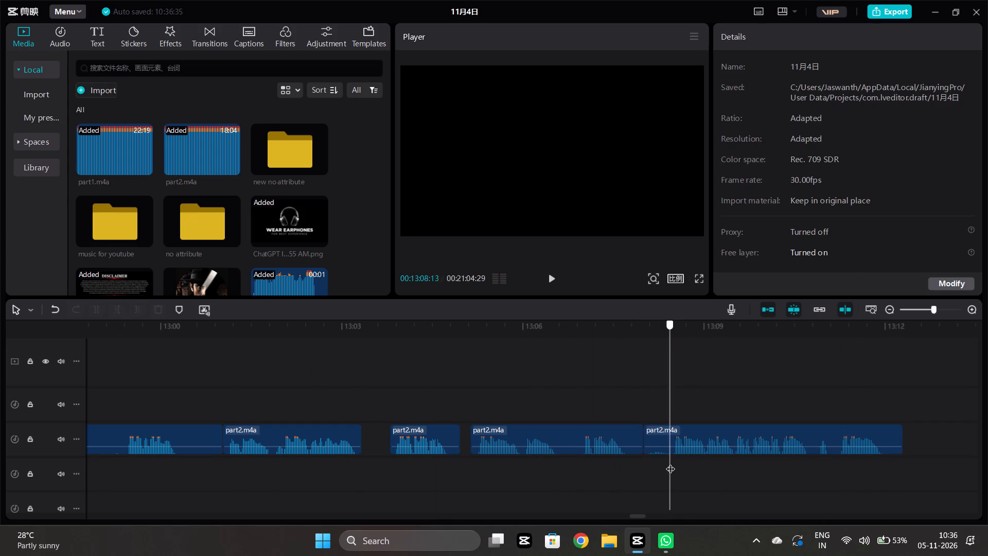
pyautogui.moveTo(671, 462); pyautogui.dragTo(671, 462)
pyautogui.click(674, 442)
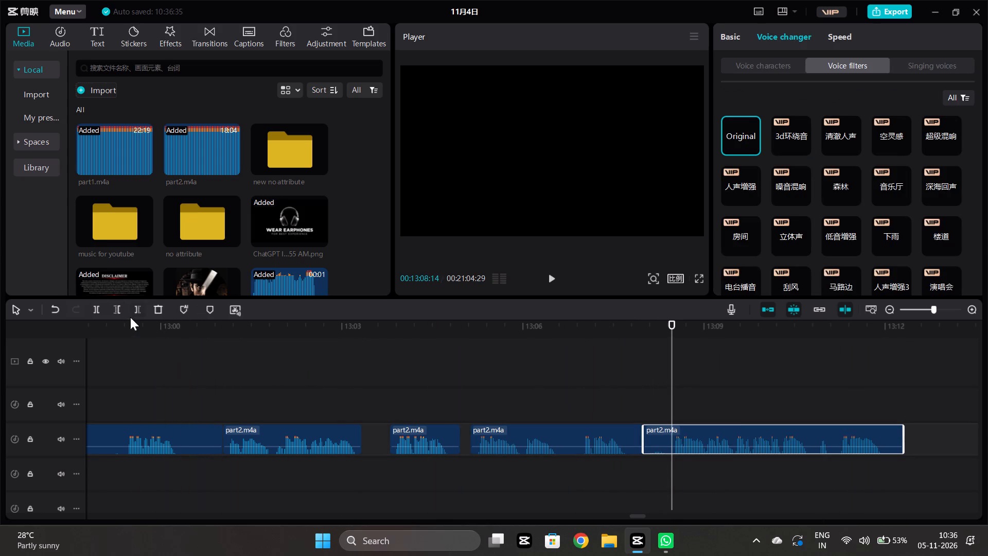
pyautogui.click(119, 309)
# Play on to the end of this piece and move the next part2.m4a clip earlier, starting it at about 13:14:09.
pyautogui.click(614, 468)
pyautogui.press('space')
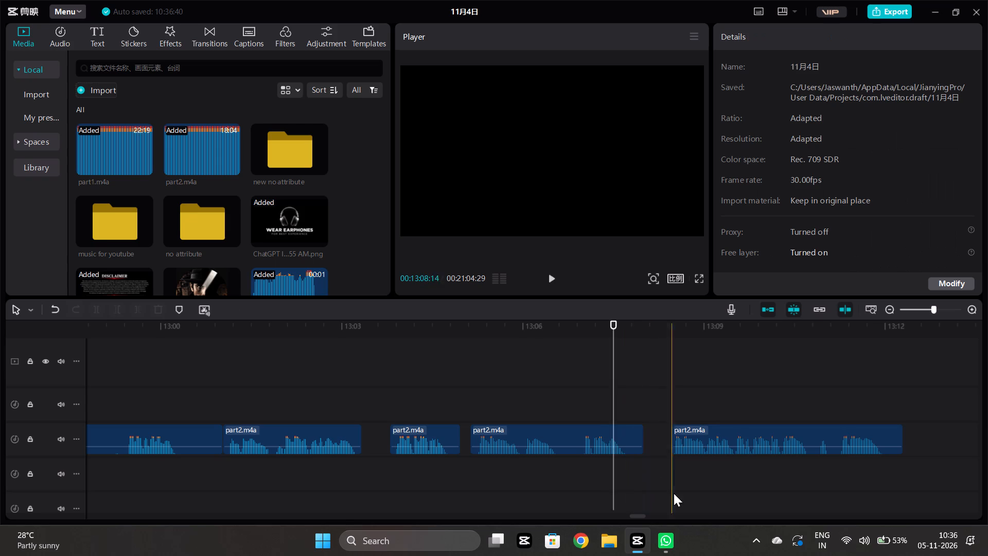
pyautogui.hscroll(-1, 732, 459)
pyautogui.scroll(-1, 650, 391)
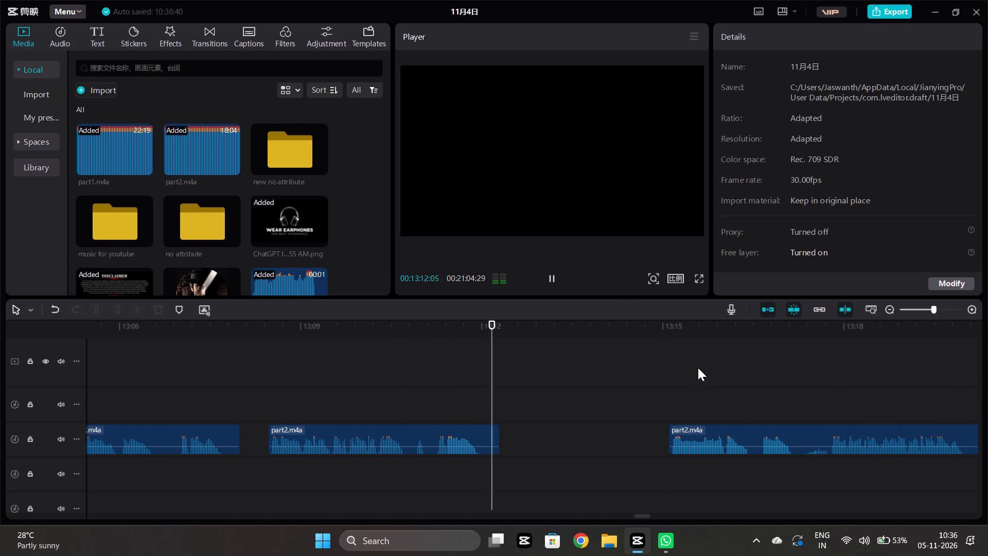
pyautogui.press('space')
pyautogui.moveTo(705, 431); pyautogui.dragTo(657, 433)
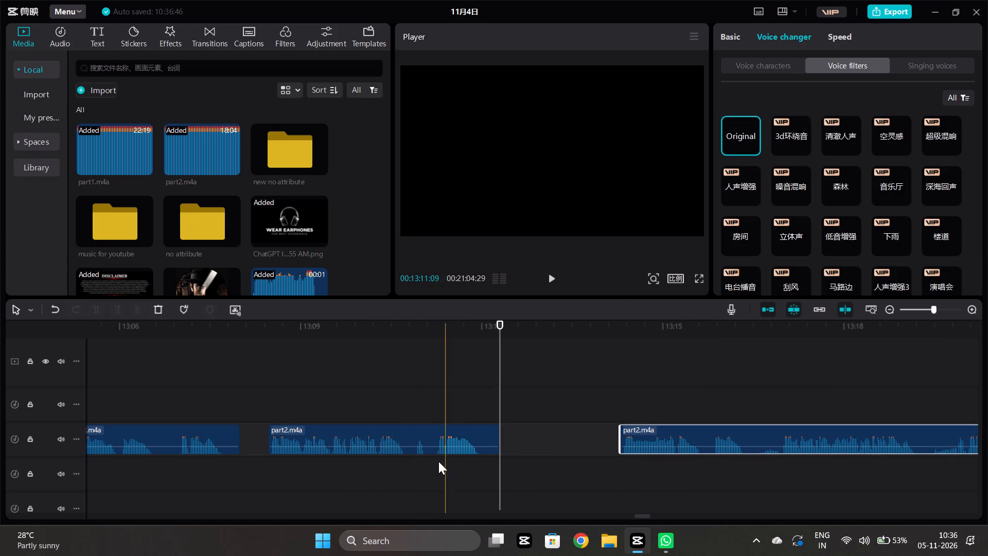
# Play across the shortened gap and split the moved part2.m4a clip at about 13:16:29, just before its next phrase.
pyautogui.click(436, 460)
pyautogui.press('space')
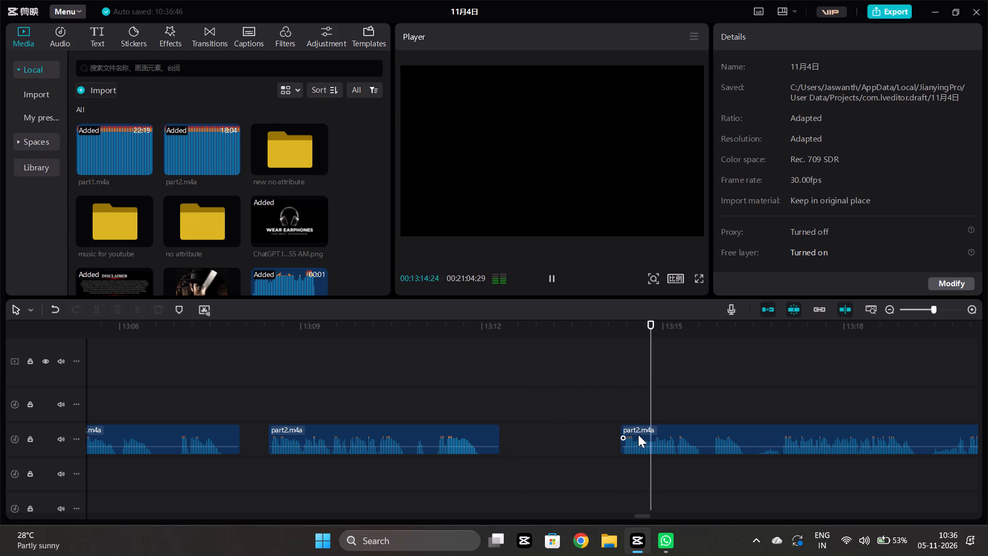
pyautogui.hscroll(-1, 638, 435)
pyautogui.scroll(-4, 638, 435)
pyautogui.scroll(1, 638, 435)
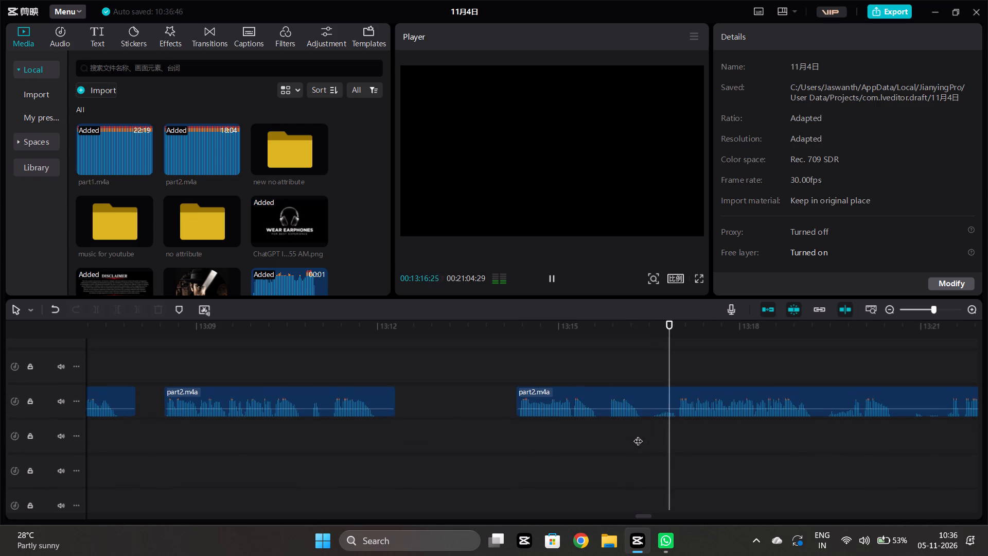
pyautogui.scroll(1, 638, 435)
pyautogui.press('space')
pyautogui.click(677, 451)
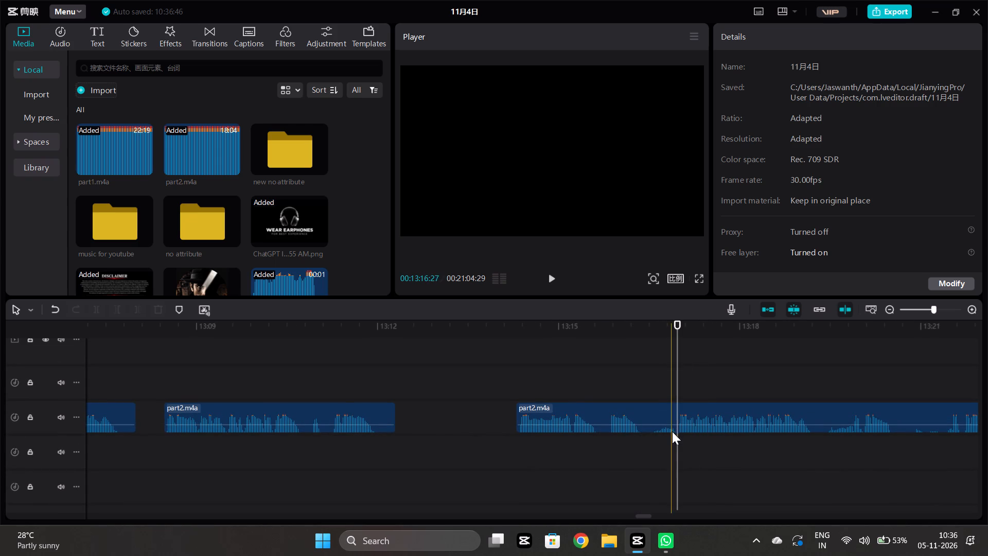
pyautogui.click(674, 426)
pyautogui.click(100, 309)
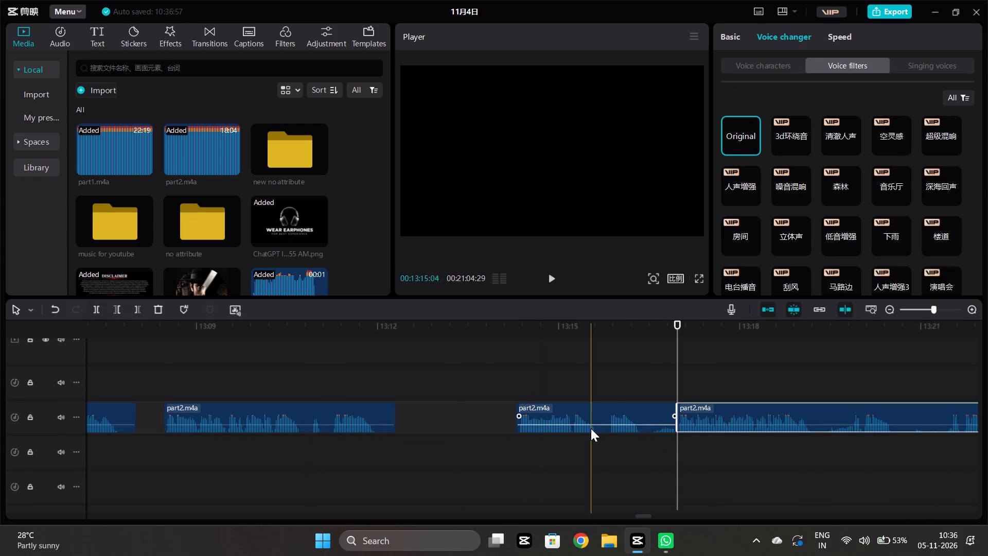
# Trim the end of the part2.m4a piece before that split to 13:16:16, removing the trailing pause.
pyautogui.click(649, 451)
pyautogui.click(649, 428)
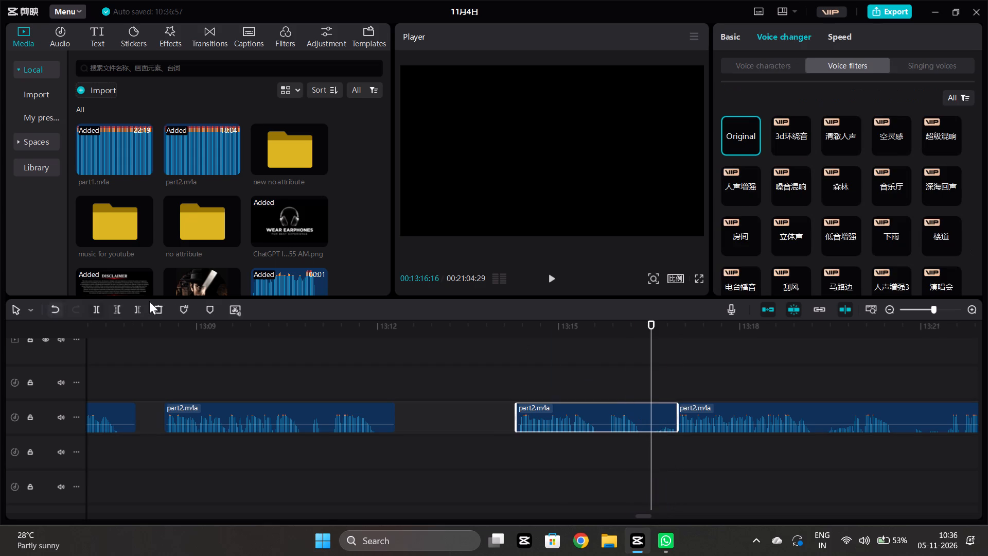
pyautogui.click(141, 306)
# Play on into the following part2.m4a clip and split it at 13:19:26, just before the next phrase.
pyautogui.click(594, 441)
pyautogui.press('space')
pyautogui.hscroll(-1, 594, 441)
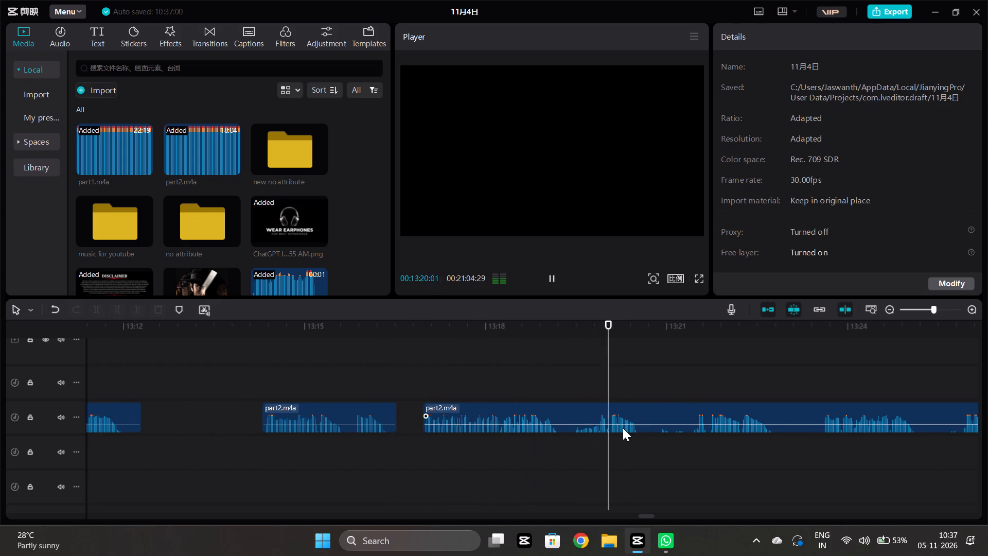
pyautogui.click(573, 451)
pyautogui.press('space')
pyautogui.press('space')
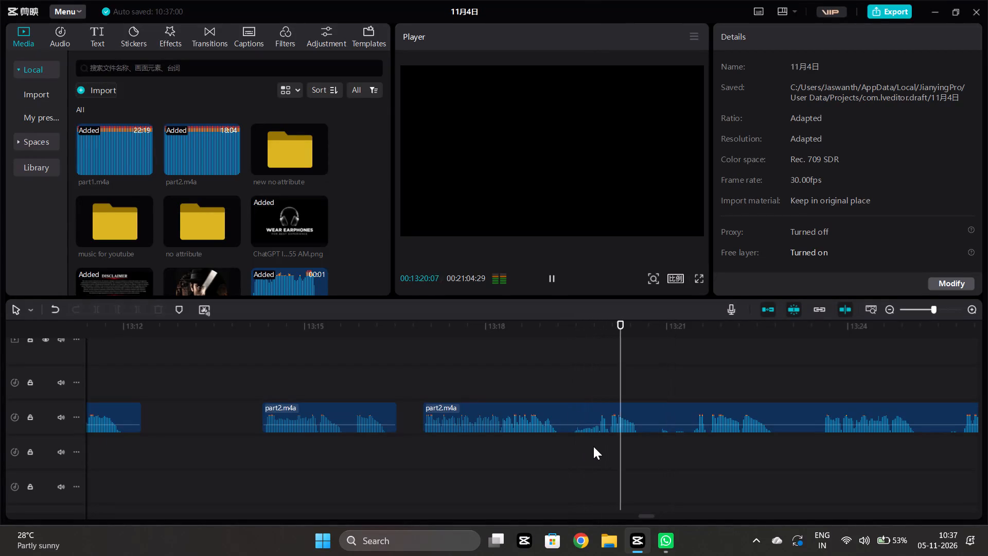
pyautogui.click(598, 445)
pyautogui.click(596, 423)
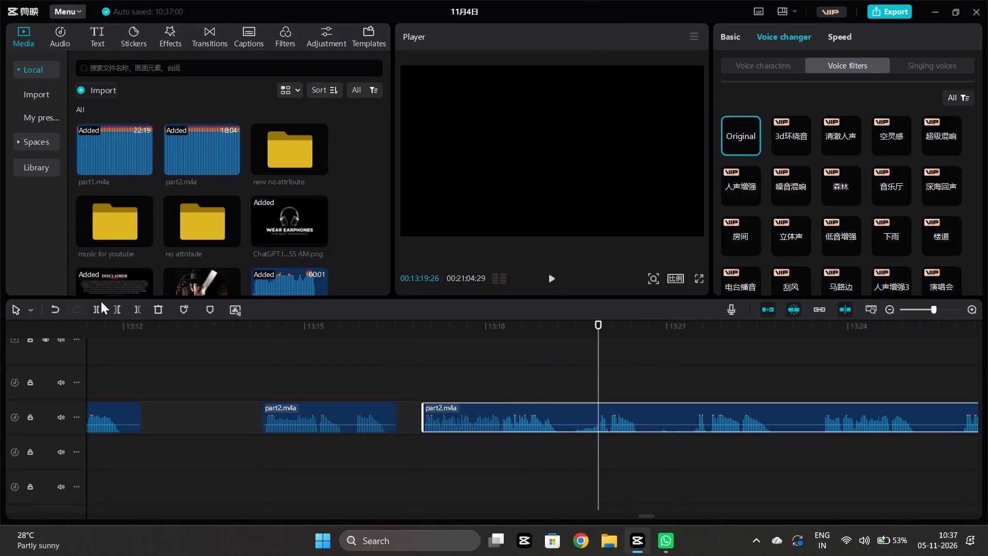
pyautogui.click(99, 306)
# Trim the end of the part2.m4a piece before that split to 13:19:12, cutting off the trailing pause.
pyautogui.click(570, 440)
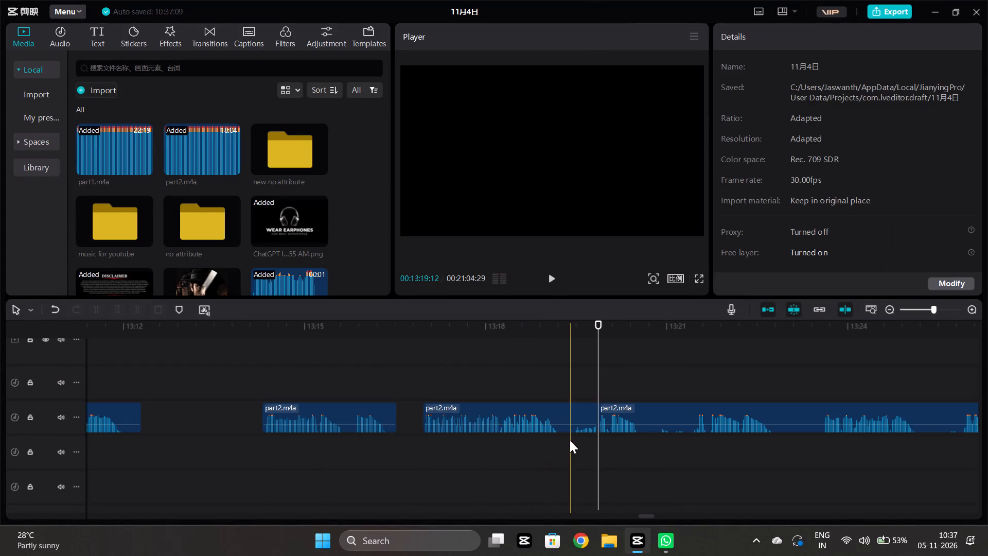
pyautogui.click(568, 428)
pyautogui.click(135, 314)
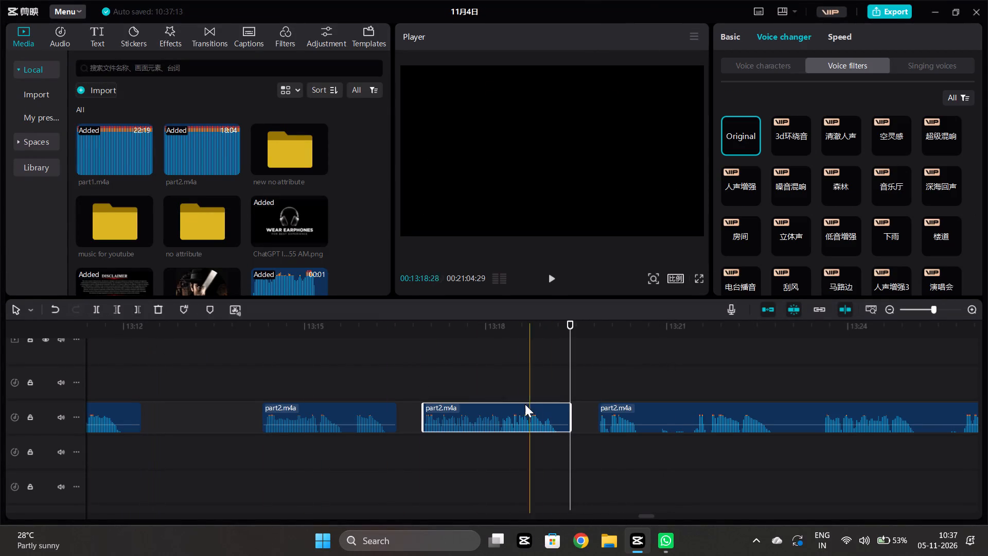
# Adjust the gap by ear, repositioning the following part2.m4a clip so it starts at about 13:20:05.
pyautogui.click(527, 440)
pyautogui.press('space')
pyautogui.moveTo(621, 406); pyautogui.dragTo(614, 410)
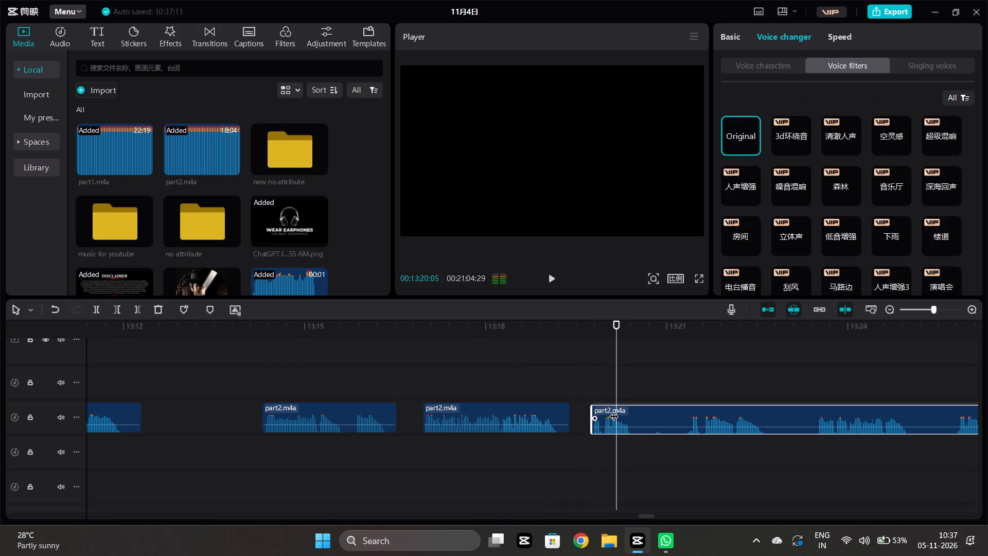
pyautogui.moveTo(614, 410); pyautogui.dragTo(613, 410)
pyautogui.click(544, 449)
pyautogui.press('space')
pyautogui.hscroll(-1, 544, 449)
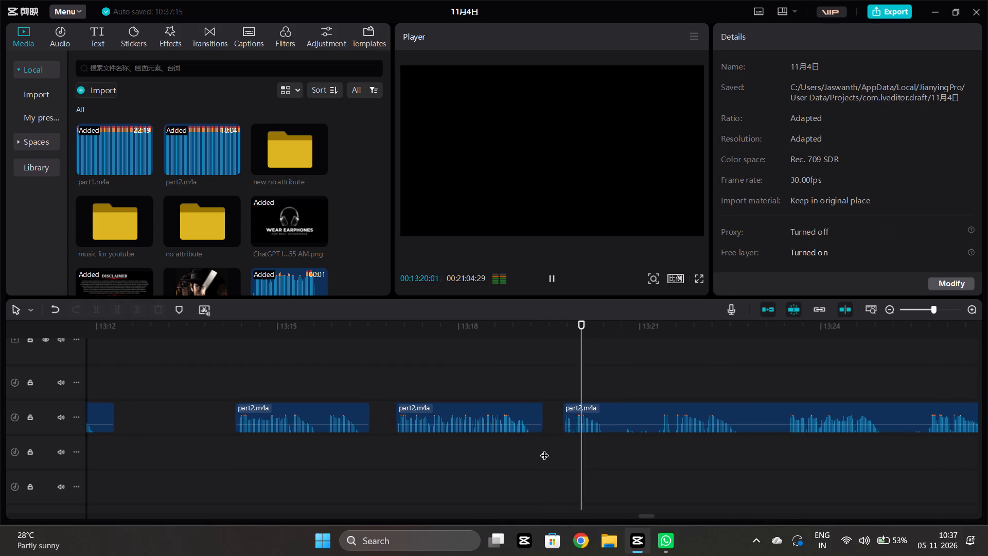
pyautogui.hscroll(-1, 544, 449)
pyautogui.moveTo(557, 410); pyautogui.dragTo(580, 412)
# Play across the adjusted gap and split the repositioned part2.m4a clip at 13:21:18, just before its second phrase.
pyautogui.click(555, 445)
pyautogui.press('space')
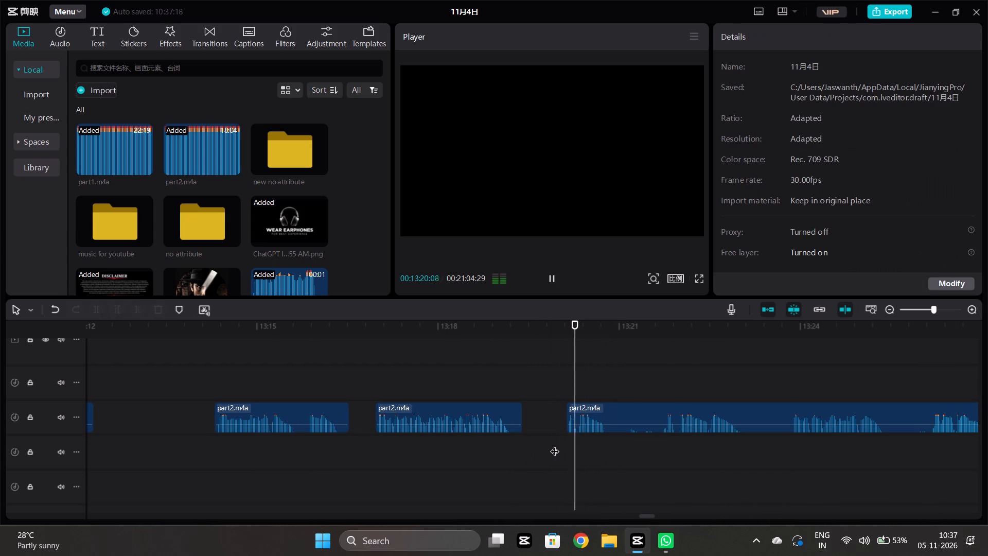
pyautogui.hscroll(-1, 613, 450)
pyautogui.press('space')
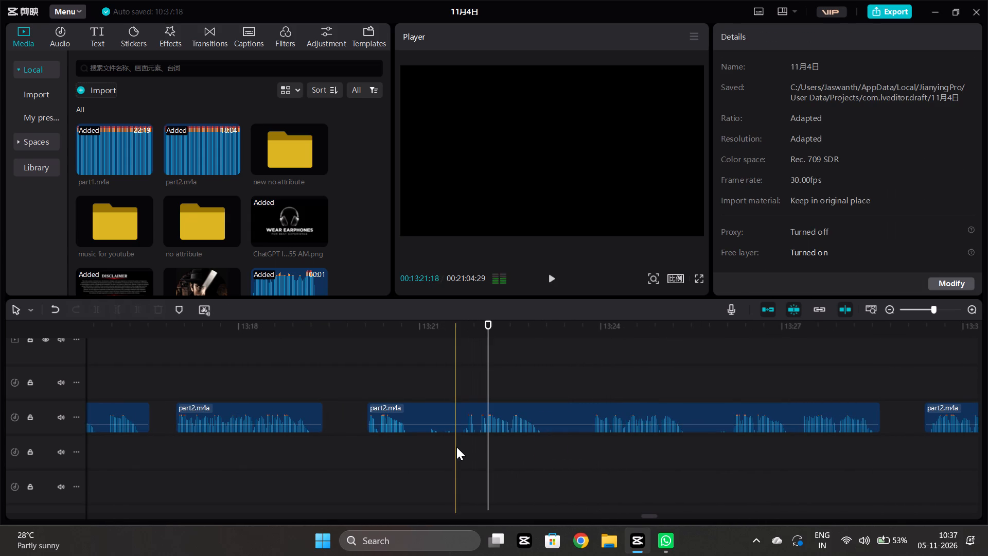
pyautogui.click(456, 447)
pyautogui.click(455, 430)
pyautogui.click(94, 317)
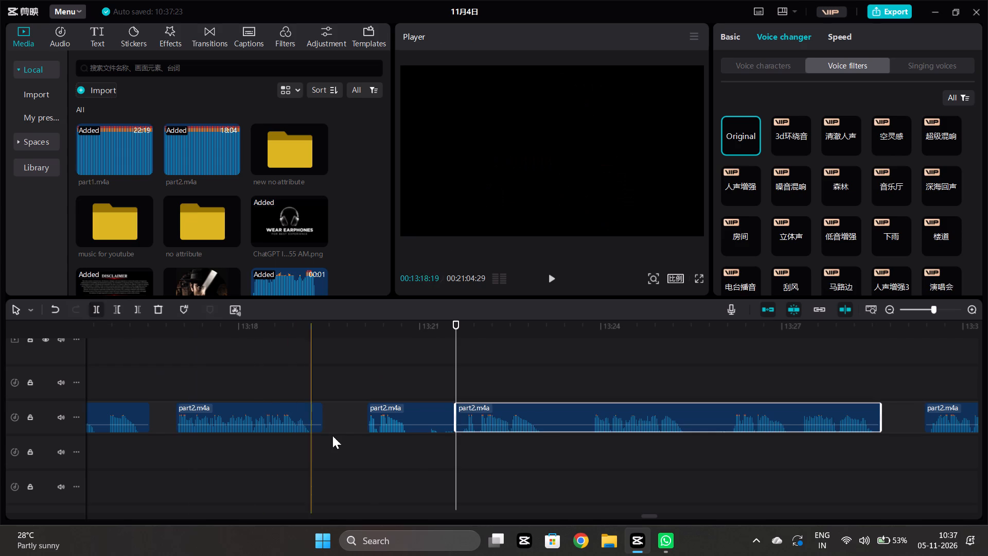
# Trim the end of the short part2.m4a piece before that split to 13:21:04, removing the trailing pause.
pyautogui.click(428, 463)
pyautogui.click(420, 420)
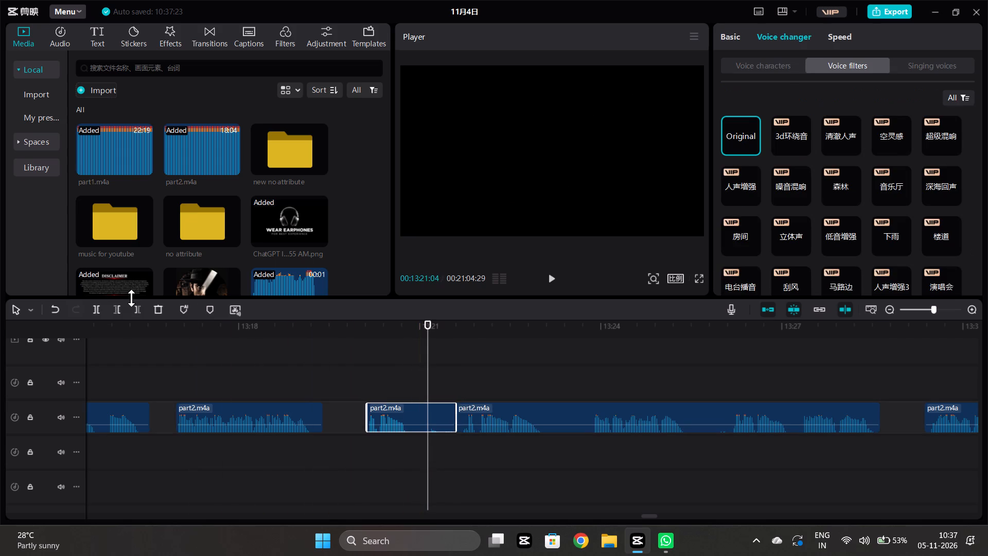
pyautogui.click(134, 306)
# Play on through the next phrase and split the following part2.m4a clip at about 13:23:23, in the pause after it.
pyautogui.click(430, 448)
pyautogui.press('space')
pyautogui.hscroll(-1, 430, 448)
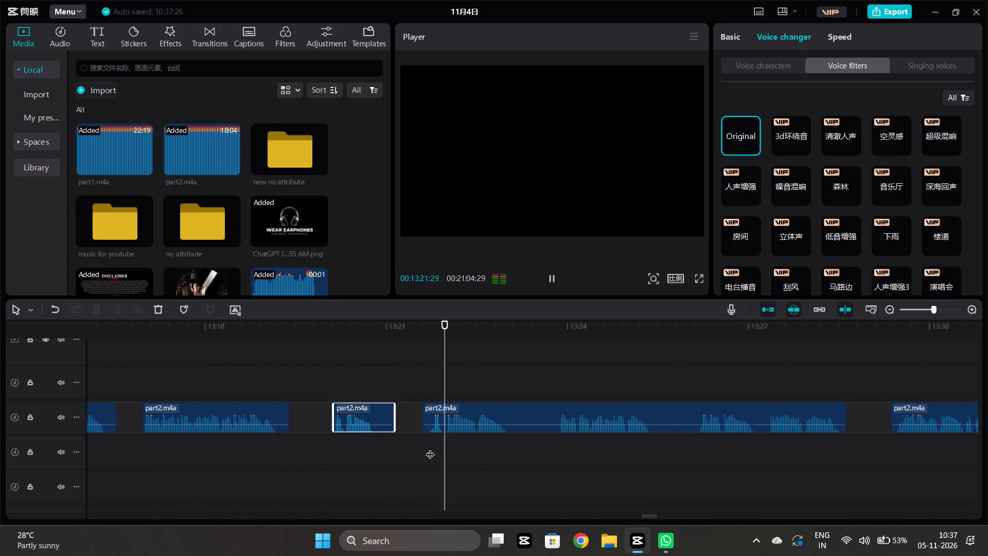
pyautogui.hscroll(-1, 430, 448)
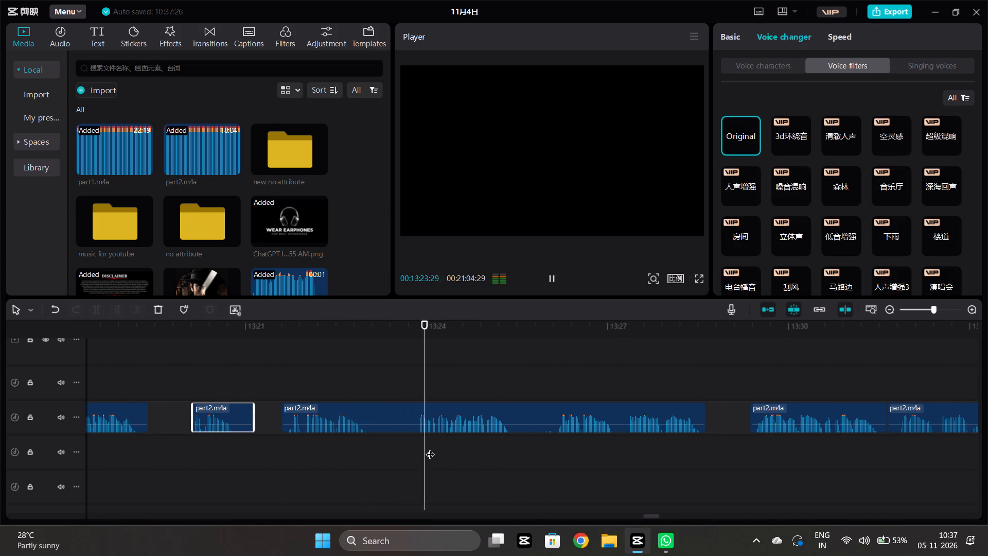
pyautogui.press('space')
pyautogui.click(368, 455)
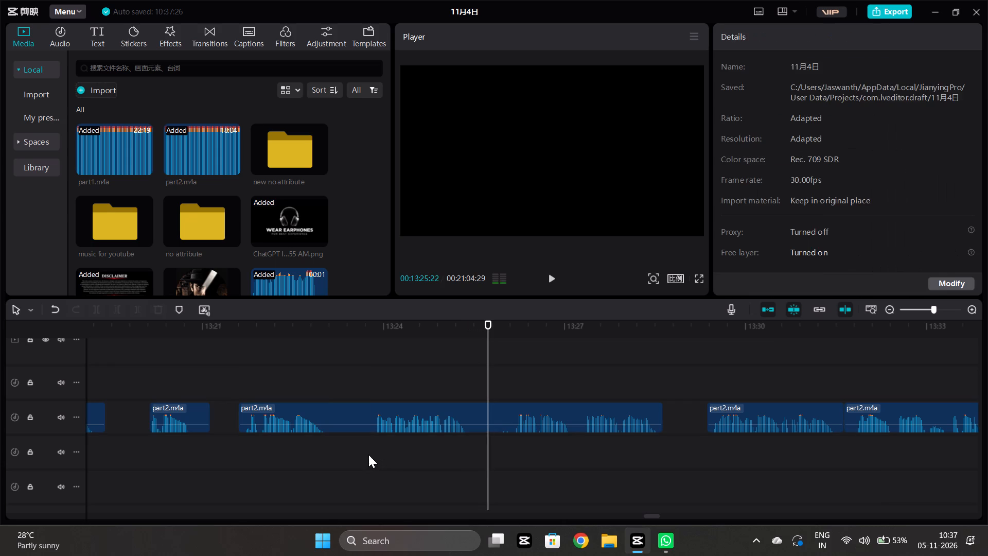
pyautogui.click(366, 408)
pyautogui.click(96, 312)
# Trim the end of the part2.m4a piece before that split to 13:23:08, cutting off the trailing pause.
pyautogui.click(339, 455)
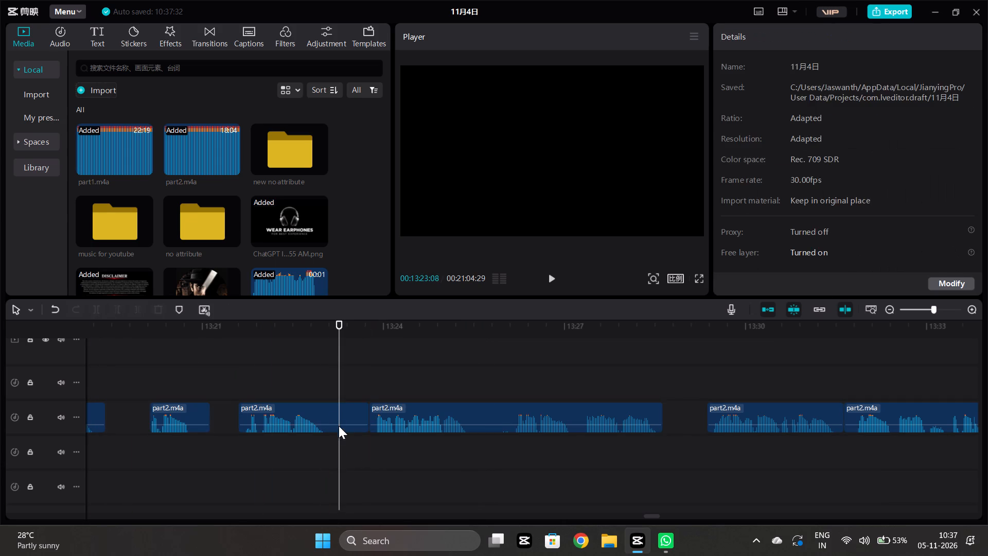
pyautogui.click(334, 413)
pyautogui.moveTo(135, 319); pyautogui.dragTo(137, 311)
pyautogui.click(138, 310)
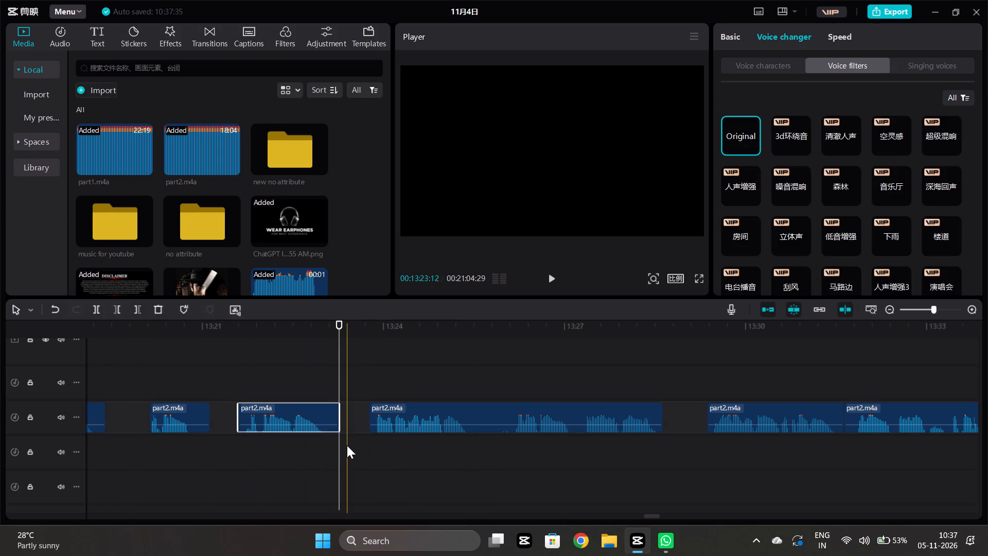
# Play on into the following part2.m4a clip and split it at 13:25:25, in the pause before the next phrase.
pyautogui.click(347, 445)
pyautogui.click(361, 447)
pyautogui.press('space')
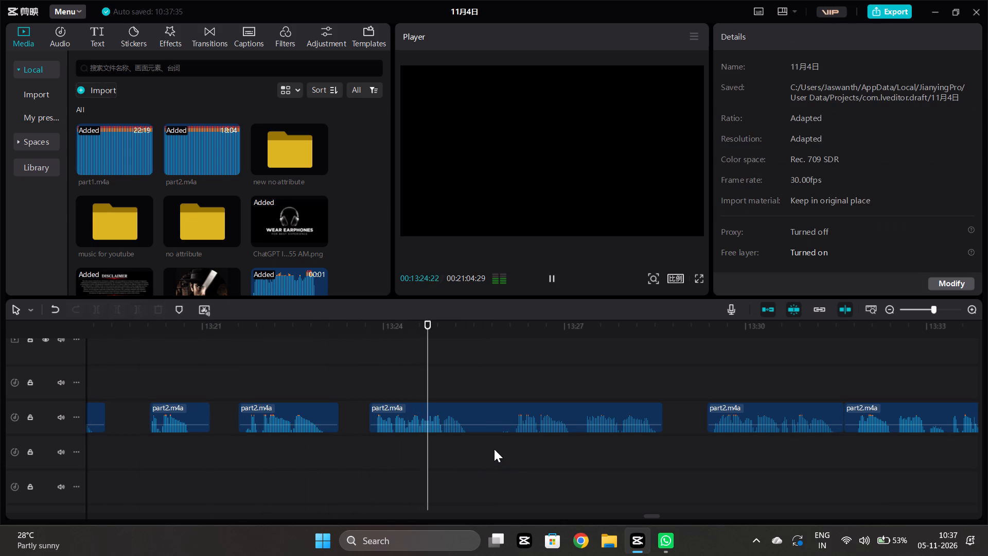
pyautogui.click(494, 449)
pyautogui.click(490, 407)
pyautogui.click(99, 305)
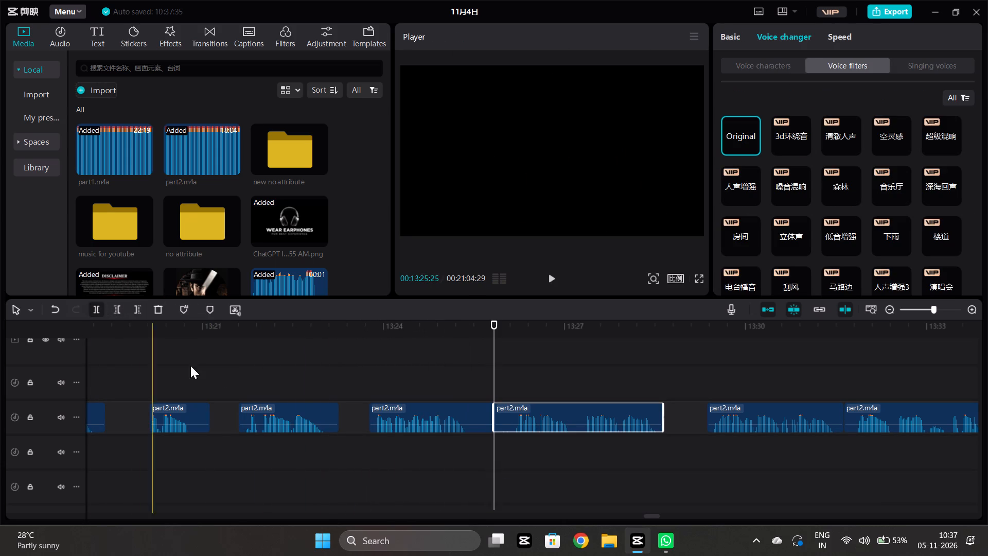
# Trim the start of the part2.m4a piece after the 13:25:25 split to about 13:26, cutting off the leading pause.
pyautogui.click(513, 455)
pyautogui.click(519, 425)
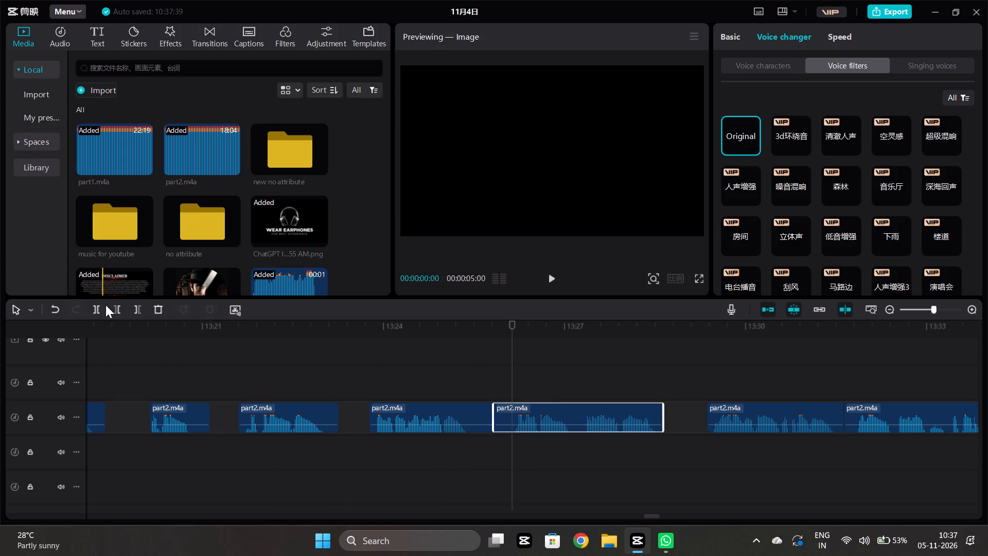
pyautogui.click(110, 309)
pyautogui.click(522, 441)
# Play on through that phrase and move the following part2.m4a clip about half a second earlier to shorten the gap.
pyautogui.press('space')
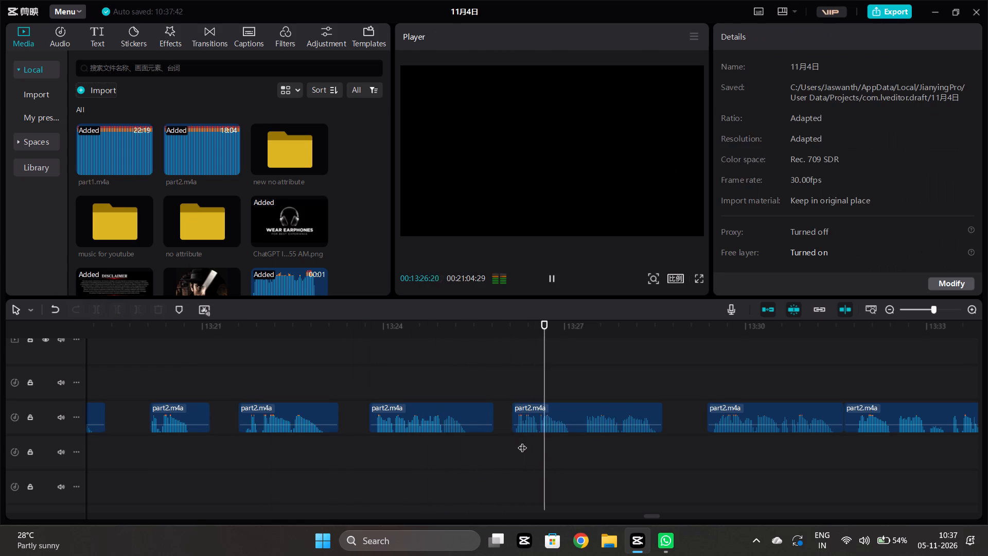
pyautogui.hscroll(-1, 522, 441)
pyautogui.scroll(-2, 522, 441)
pyautogui.scroll(3, 522, 441)
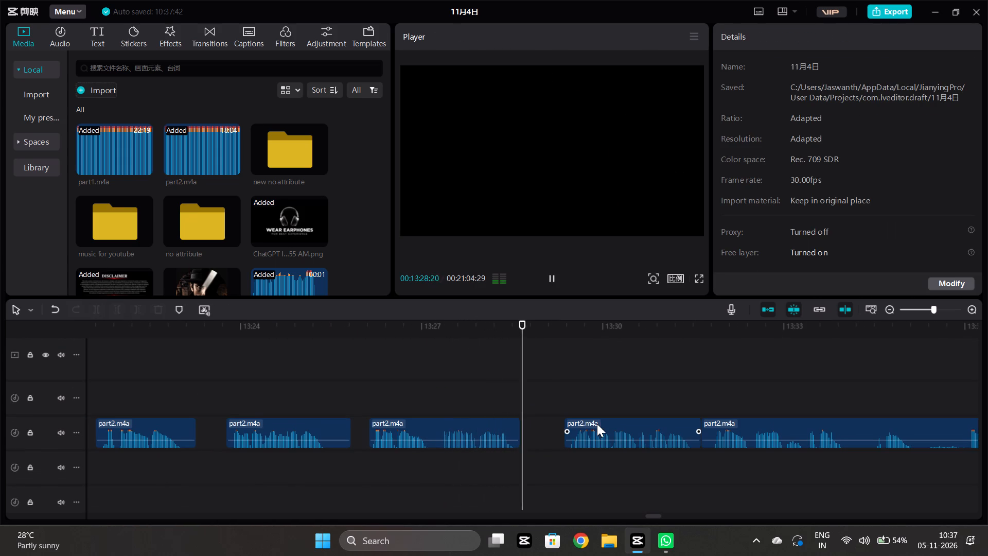
pyautogui.moveTo(590, 424); pyautogui.dragTo(563, 425)
# Replay the transition, then close the gap after the moved clip by bringing the long part2.m4a clip flush against its end at about 13:31.
pyautogui.click(488, 466)
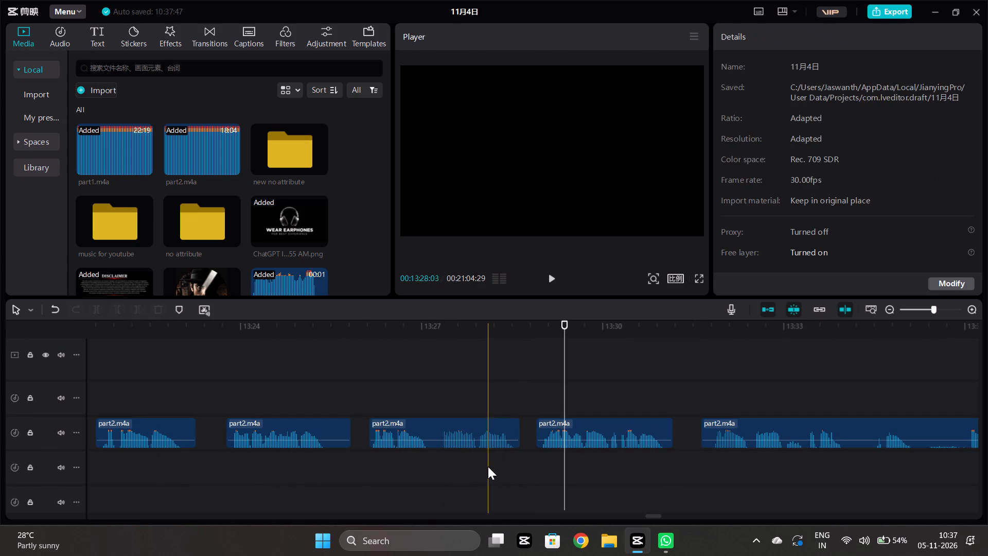
pyautogui.press('space')
pyautogui.hscroll(-2, 488, 466)
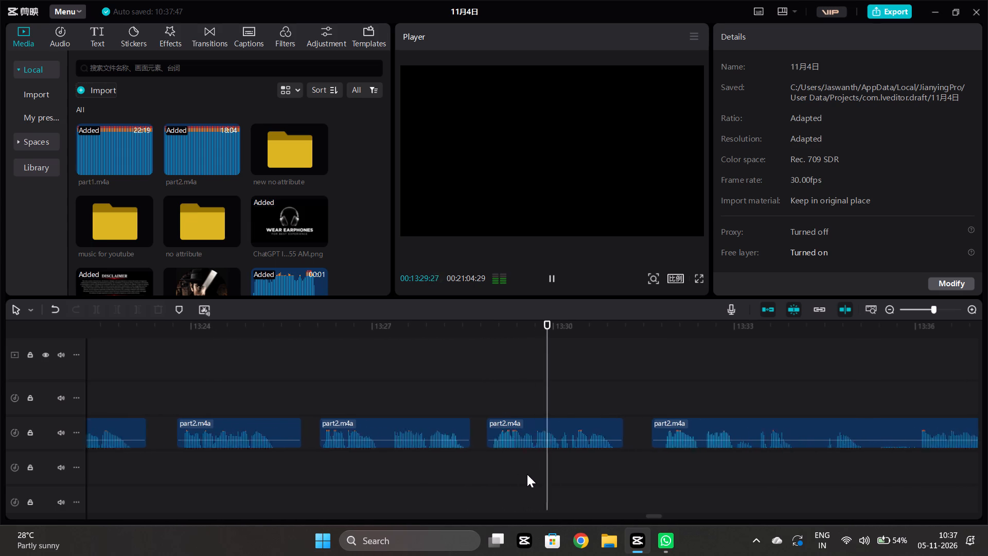
pyautogui.hscroll(-1, 527, 474)
pyautogui.moveTo(537, 423); pyautogui.dragTo(510, 431)
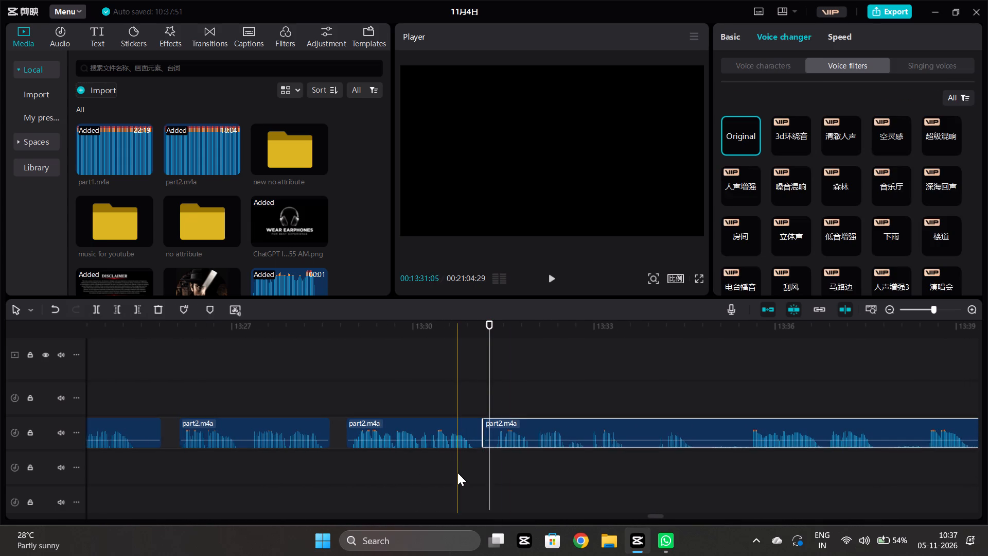
# Play on into the long part2.m4a clip and split it at 13:34:27, in the pause before the next phrase.
pyautogui.click(457, 473)
pyautogui.press('space')
pyautogui.hscroll(-1, 455, 474)
pyautogui.scroll(-1, 455, 474)
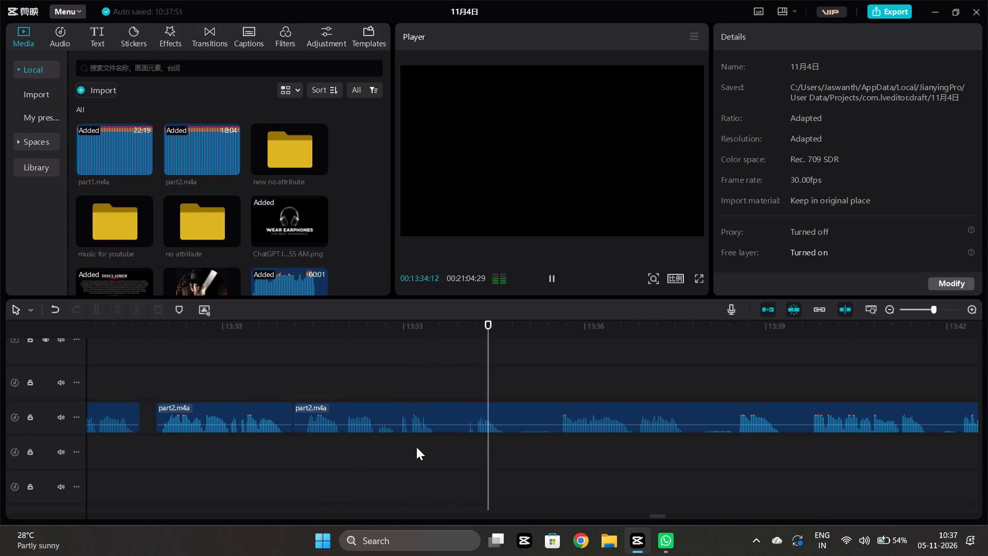
pyautogui.press('space')
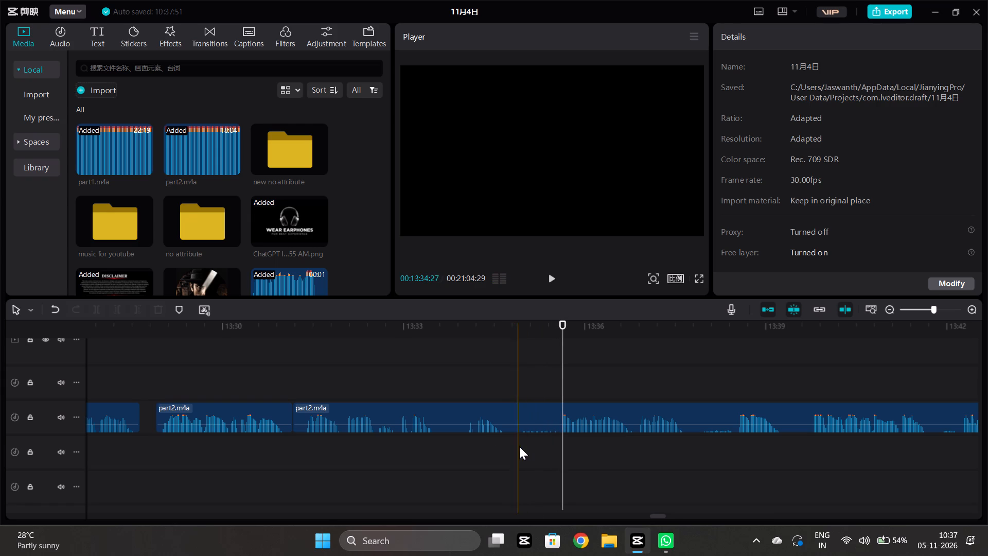
pyautogui.click(519, 446)
pyautogui.click(519, 408)
pyautogui.click(95, 310)
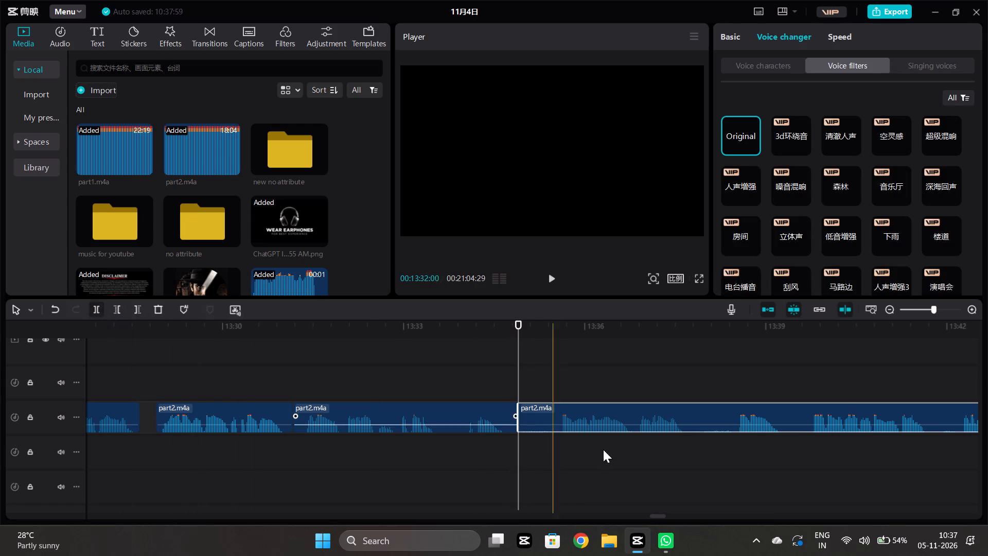
# Trim the start of the part2.m4a piece after that split to about 13:35:17, right before its first phrase.
pyautogui.click(558, 454)
pyautogui.click(559, 406)
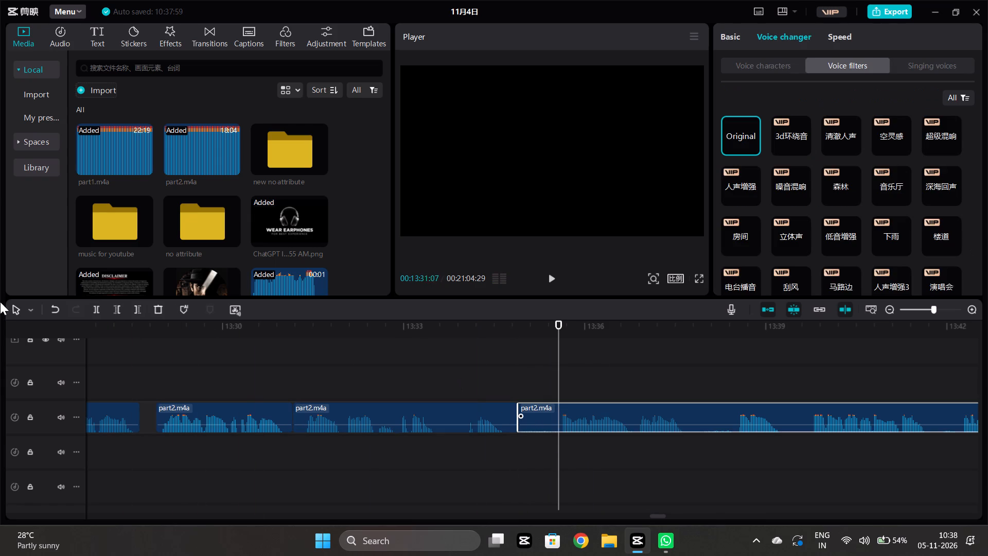
pyautogui.click(118, 318)
pyautogui.click(119, 307)
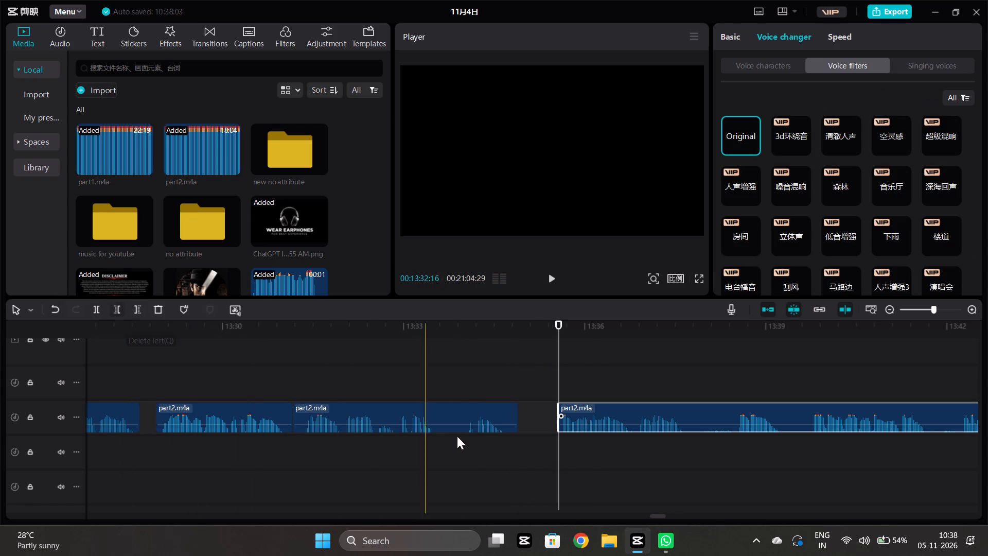
# Play the trimmed part2.m4a clip and split it at 13:37:27, in the pause after its opening phrases.
pyautogui.click(557, 445)
pyautogui.press('space')
pyautogui.hscroll(-1, 557, 445)
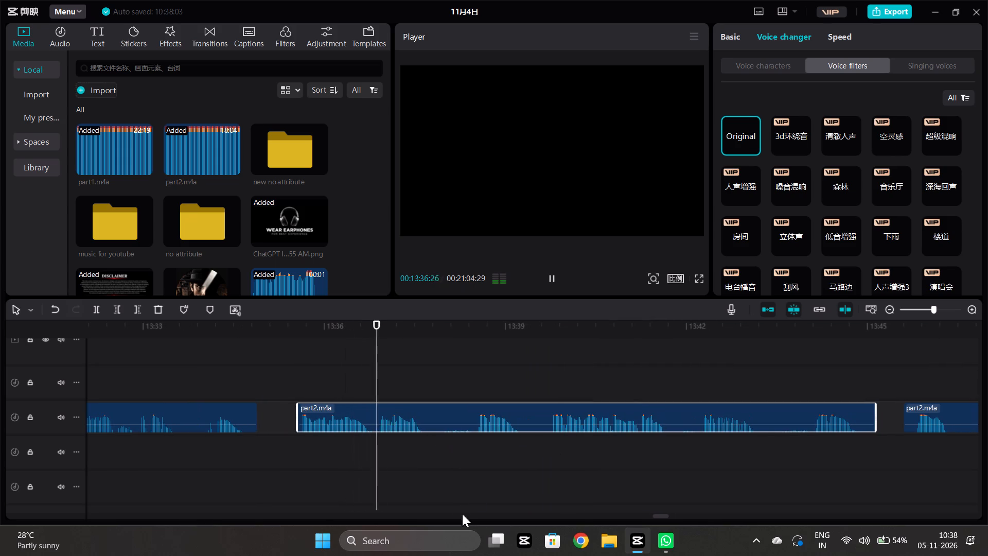
pyautogui.press('space')
pyautogui.click(451, 426)
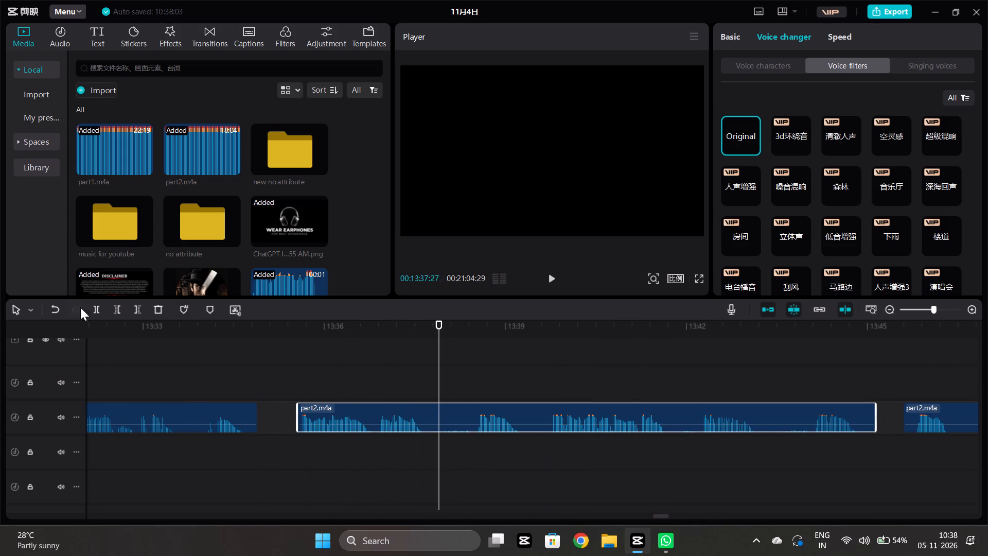
pyautogui.click(94, 309)
# Trim the start of the part2.m4a piece after that split to 13:38:14, removing the leading pause.
pyautogui.click(480, 447)
pyautogui.moveTo(480, 447); pyautogui.dragTo(475, 447)
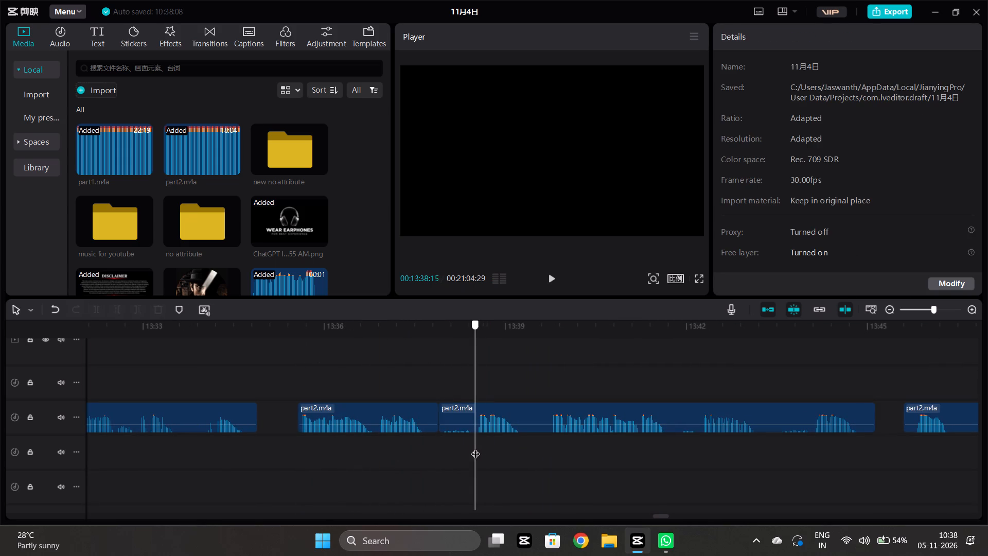
pyautogui.moveTo(475, 447); pyautogui.dragTo(473, 447)
pyautogui.click(477, 425)
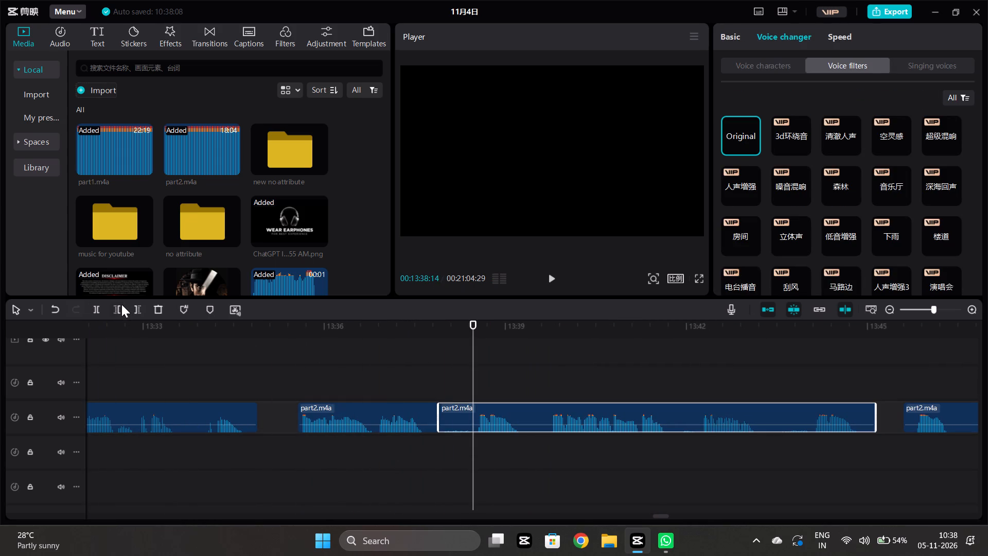
pyautogui.click(121, 304)
# Play on through the next phrases and split the part2.m4a clip at about 13:42:05, right before the following phrase.
pyautogui.click(463, 453)
pyautogui.press('space')
pyautogui.hscroll(-1, 463, 453)
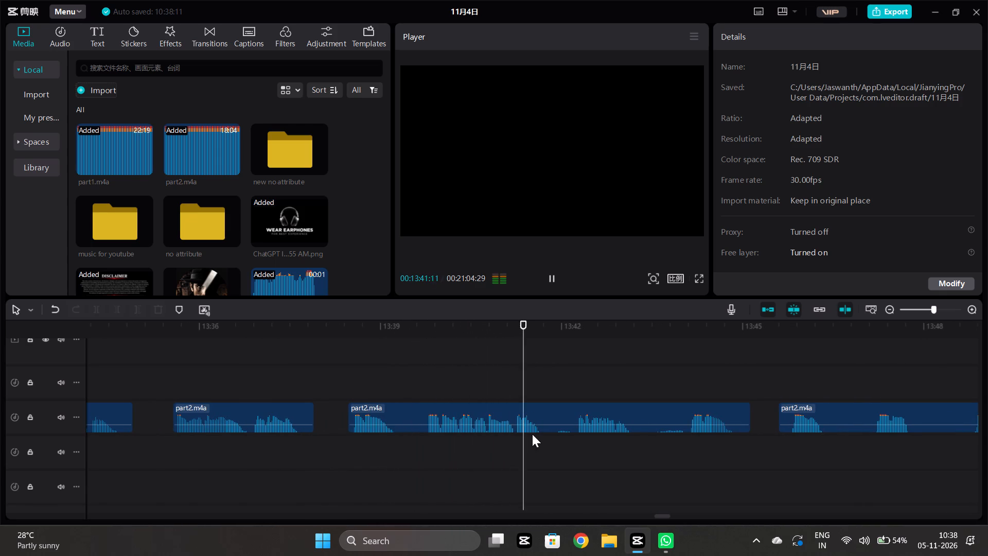
pyautogui.press('space')
pyautogui.click(572, 441)
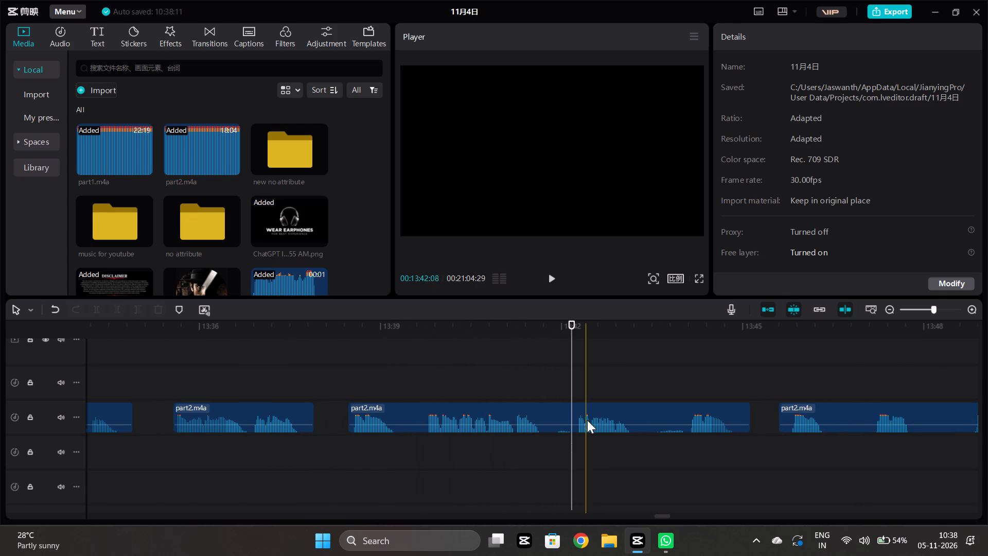
pyautogui.click(587, 414)
pyautogui.click(96, 305)
# Trim the end of the part2.m4a piece before that split to 13:41:27, cutting off the trailing pause.
pyautogui.click(556, 446)
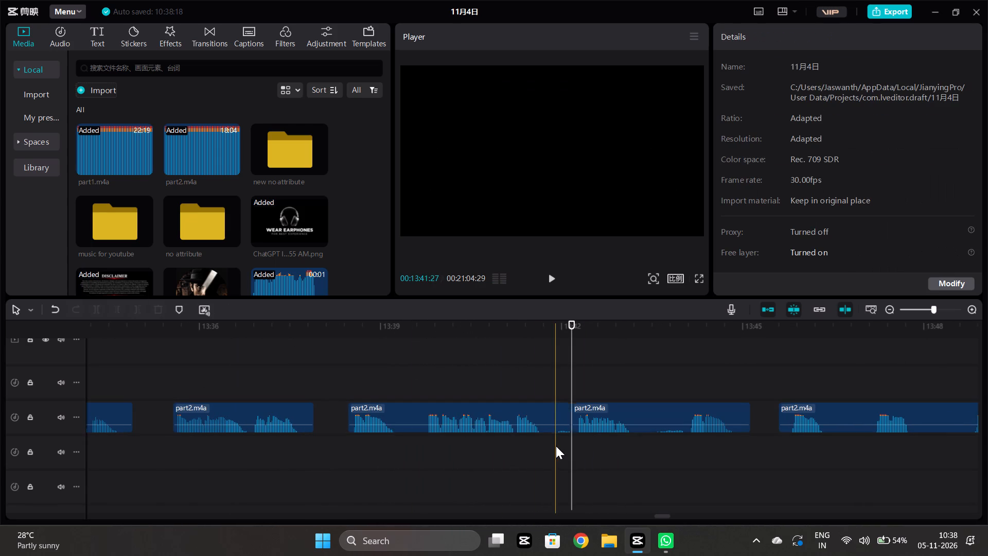
pyautogui.click(554, 433)
pyautogui.click(553, 418)
pyautogui.click(137, 305)
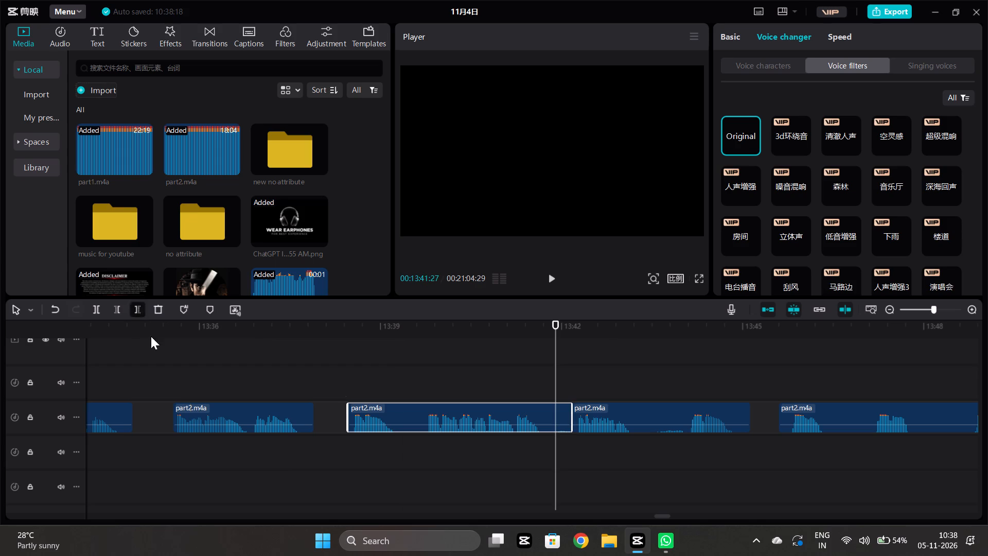
# Play on into the following part2.m4a clip and split it at 13:43:15, in the pause between its two phrases.
pyautogui.click(551, 448)
pyautogui.press('space')
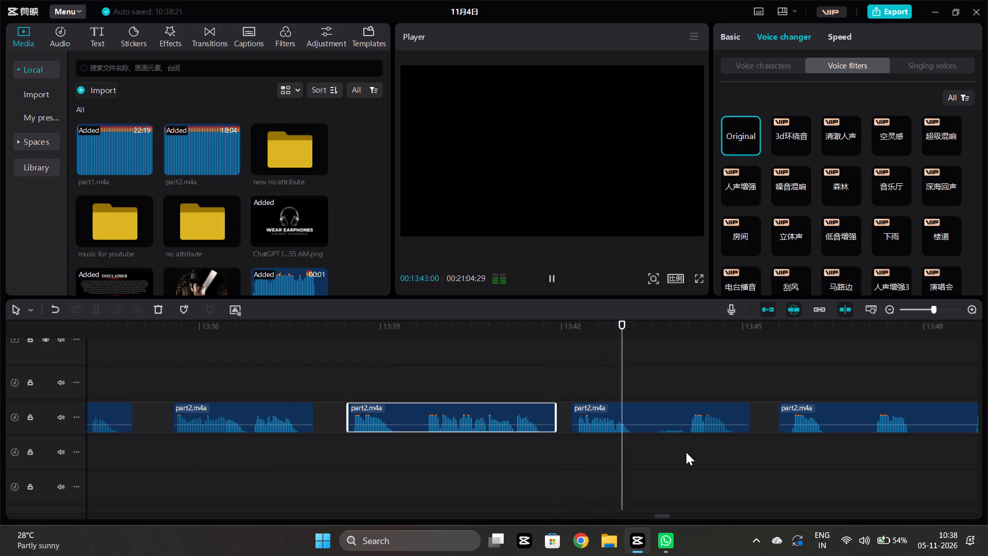
pyautogui.press('space')
pyautogui.click(678, 437)
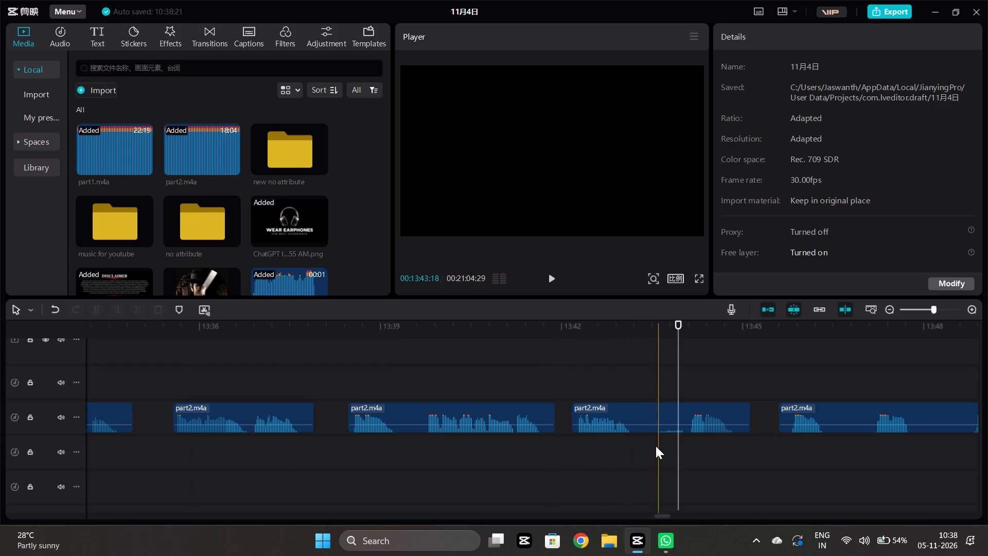
pyautogui.click(652, 445)
pyautogui.click(651, 423)
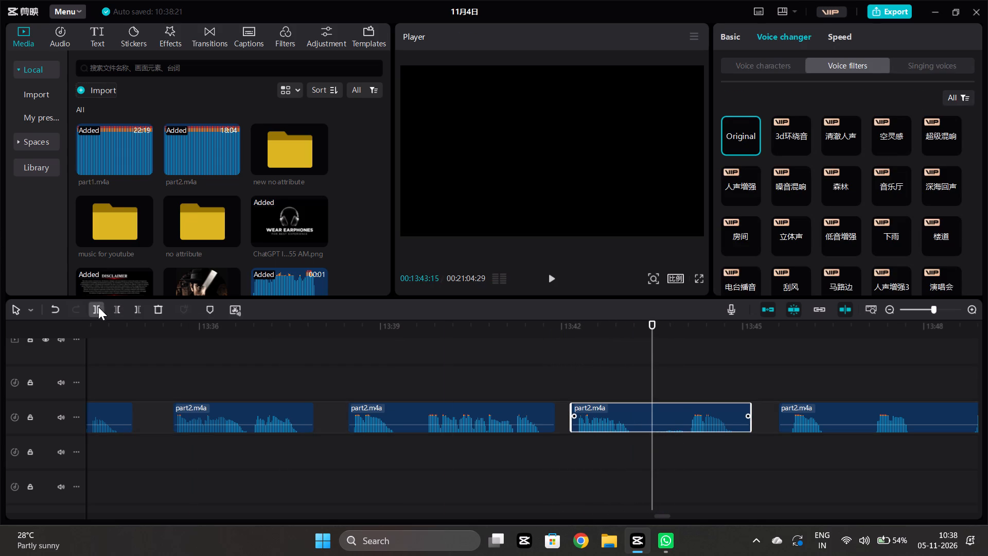
pyautogui.click(98, 307)
# Trim the start of the short part2.m4a piece after that split to about 13:44:02, removing the leading pause.
pyautogui.click(686, 469)
pyautogui.click(697, 421)
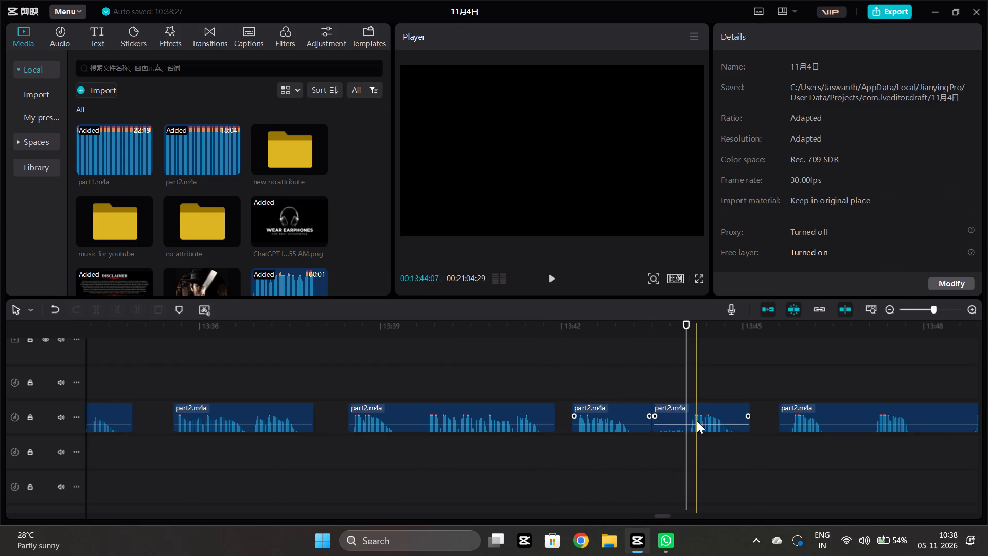
pyautogui.click(114, 310)
# Play on past the short phrase and move the following part2.m4a clip about 0.3 seconds earlier to narrow the gap.
pyautogui.click(663, 429)
pyautogui.press('space')
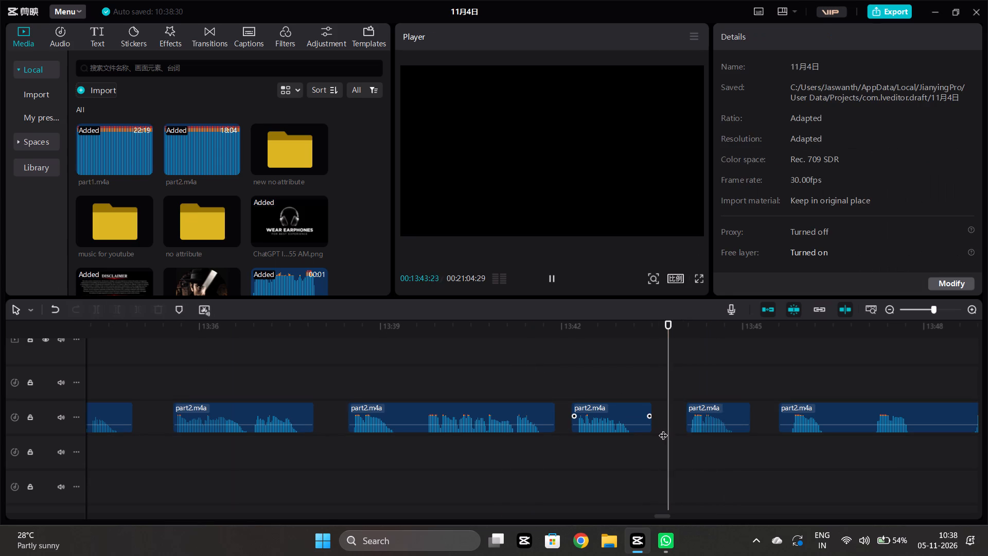
pyautogui.hscroll(-1, 663, 429)
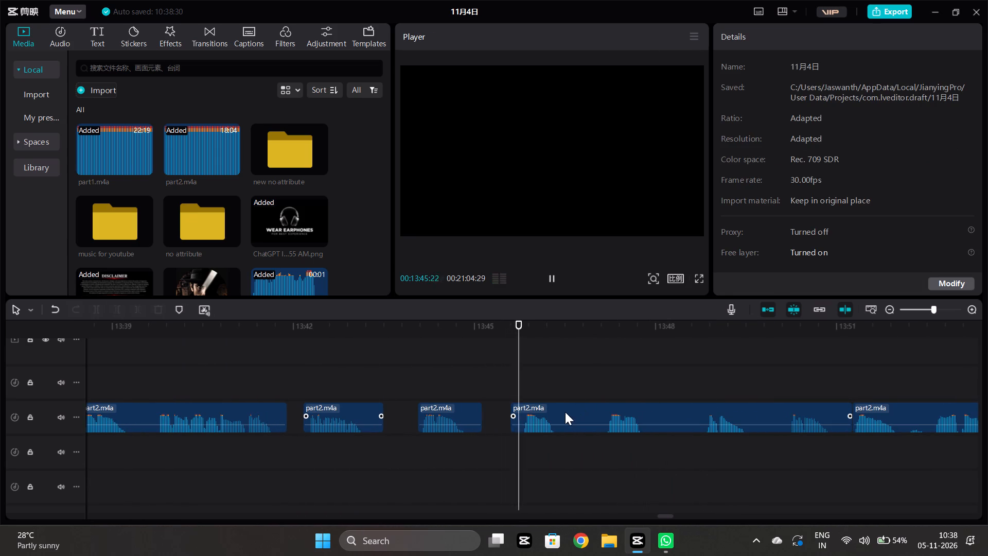
pyautogui.moveTo(561, 411); pyautogui.dragTo(544, 409)
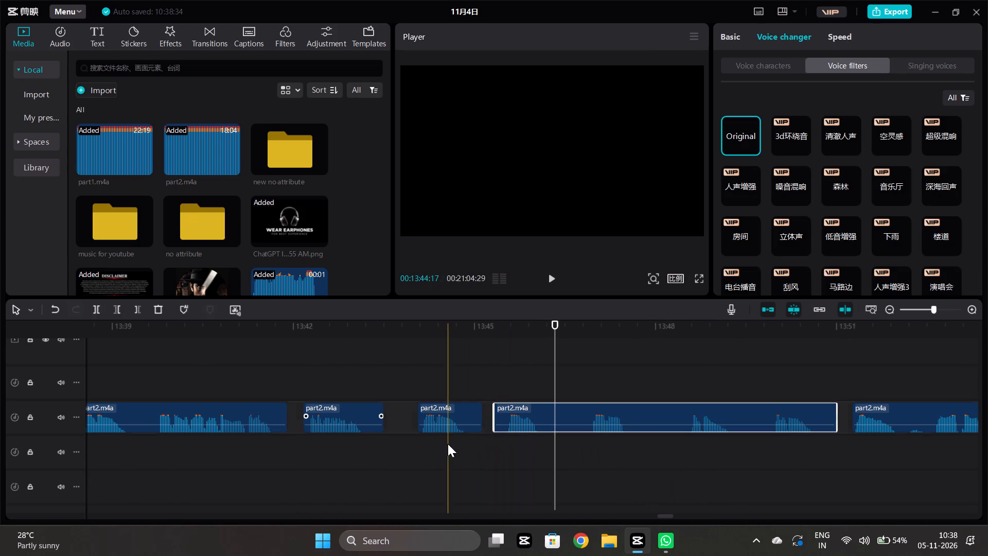
# Play through the moved part2.m4a clip and split it at 13:48:03, in the pause after its second phrase.
pyautogui.click(448, 444)
pyautogui.press('space')
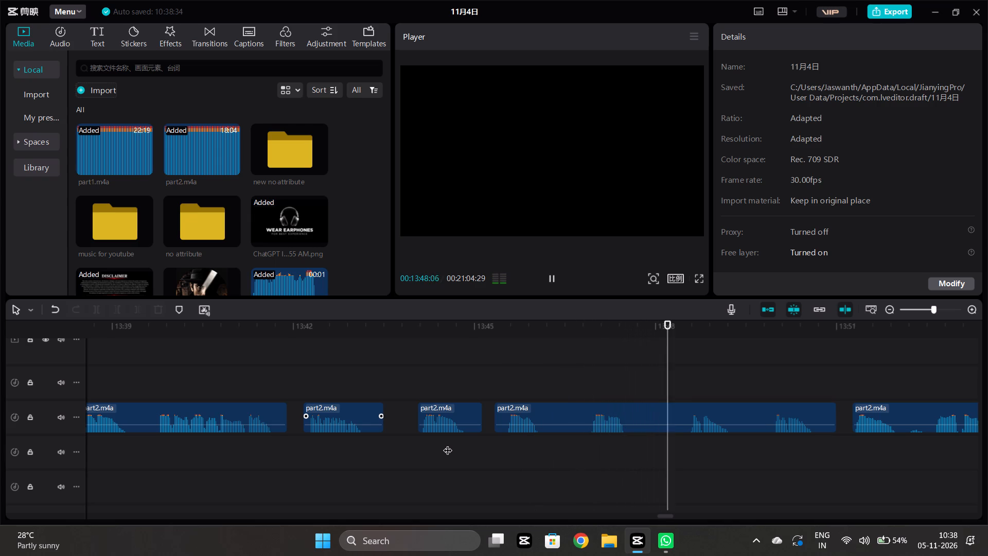
pyautogui.click(512, 444)
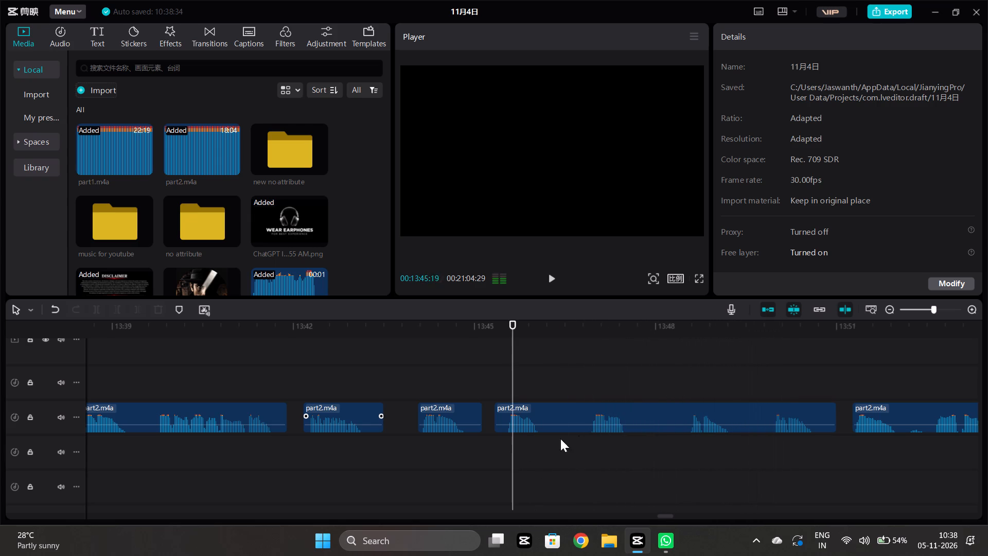
pyautogui.click(673, 482)
pyautogui.click(663, 433)
pyautogui.click(660, 420)
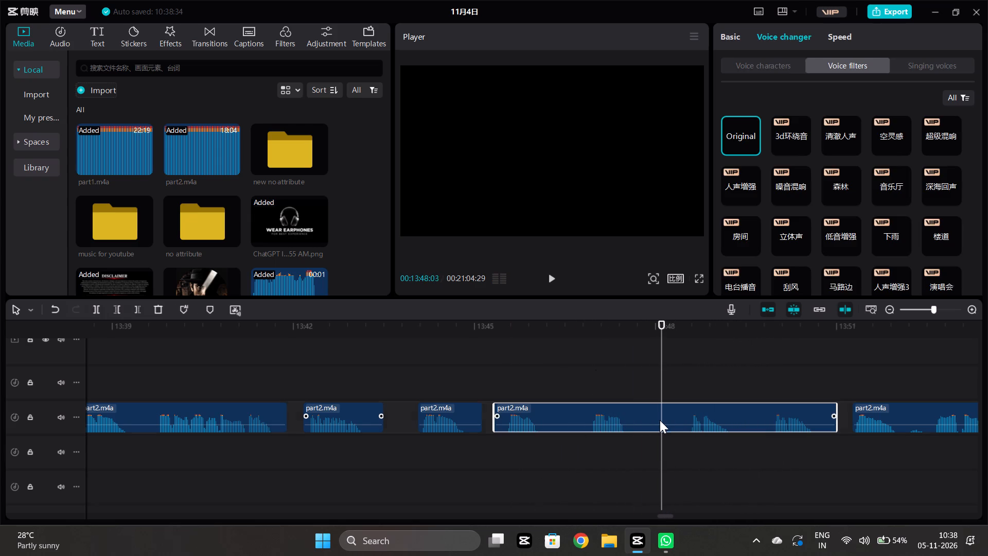
pyautogui.click(101, 310)
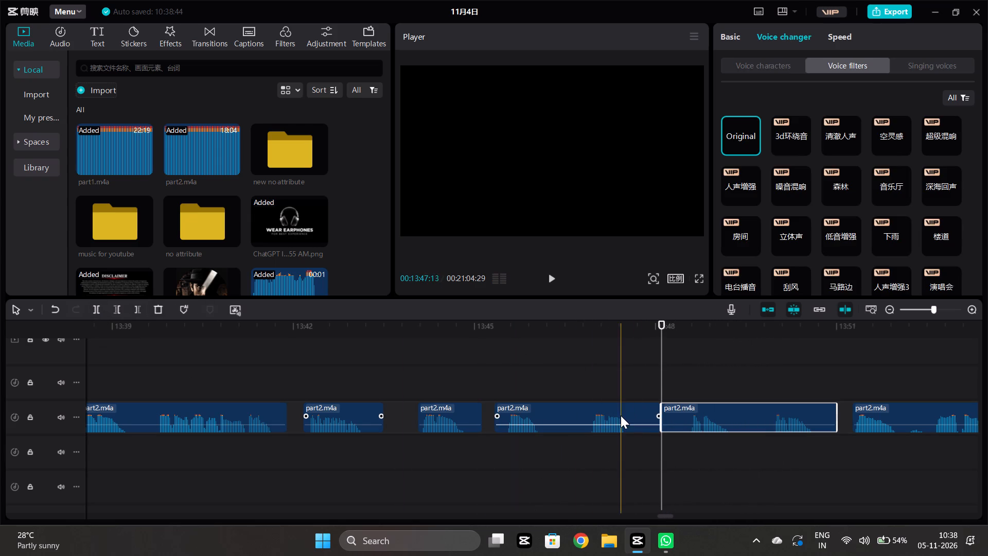
# Apply the 超级混响 voice filter to the part2.m4a piece before that split and set its strength to 41.
pyautogui.click(621, 415)
pyautogui.click(943, 144)
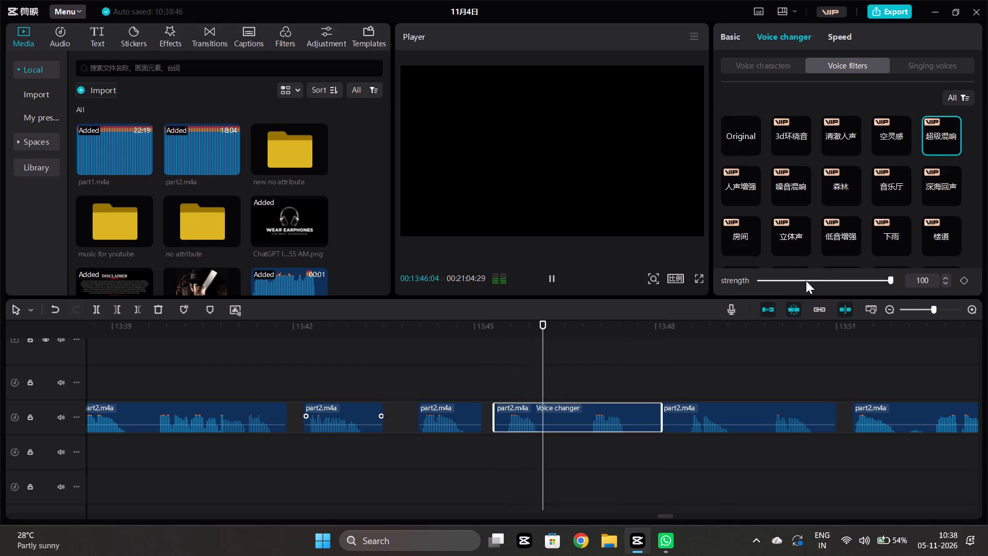
pyautogui.click(814, 280)
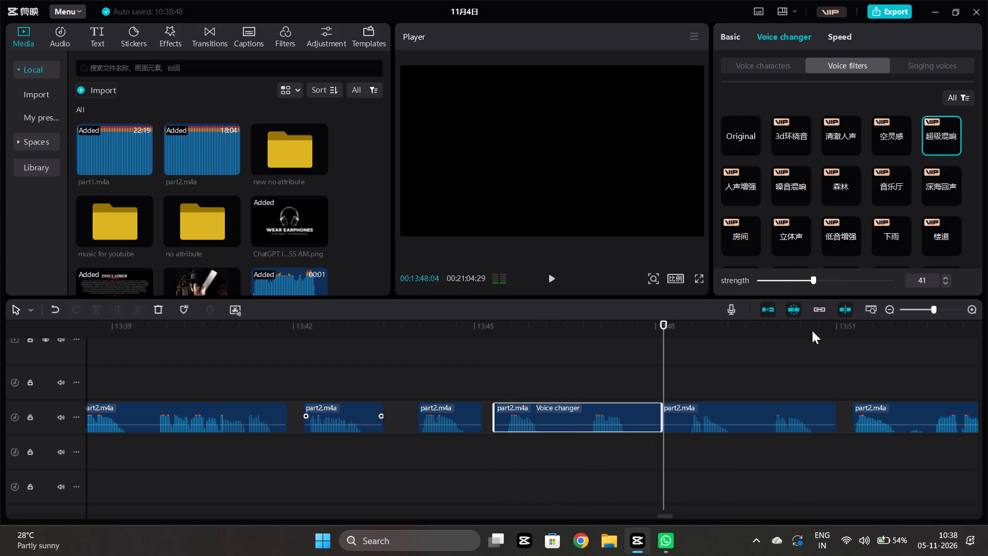
# Play on from the 13:48:03 split and move the part2.m4a clip starting near 13:51 about 0.2 seconds earlier to tighten the gap.
pyautogui.click(669, 447)
pyautogui.press('space')
pyautogui.hscroll(-1, 669, 447)
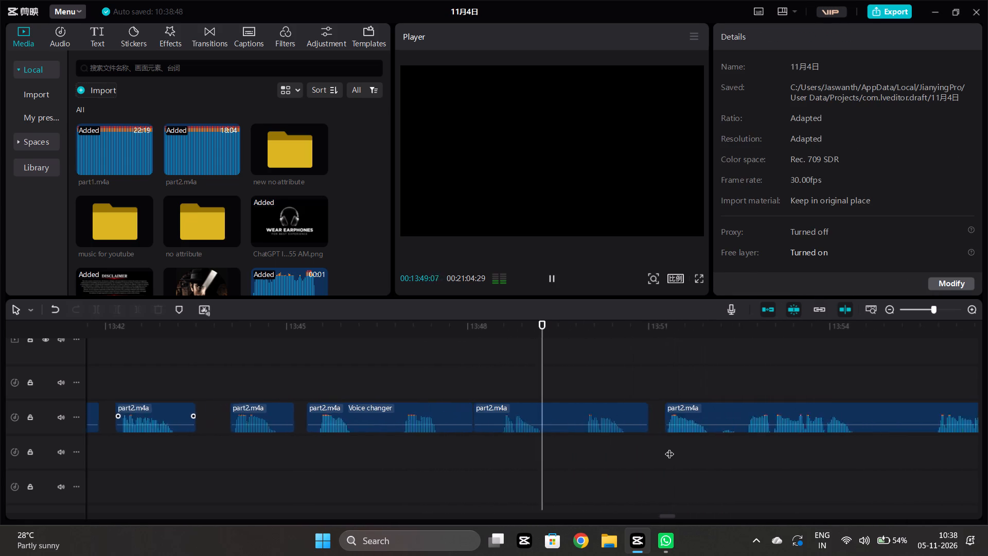
pyautogui.hscroll(-1, 669, 447)
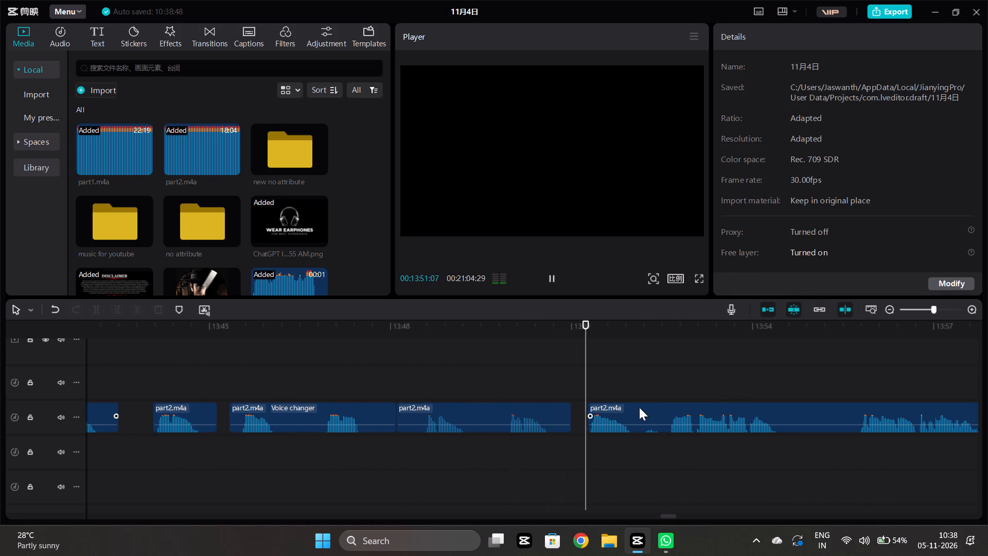
pyautogui.moveTo(641, 406); pyautogui.dragTo(630, 410)
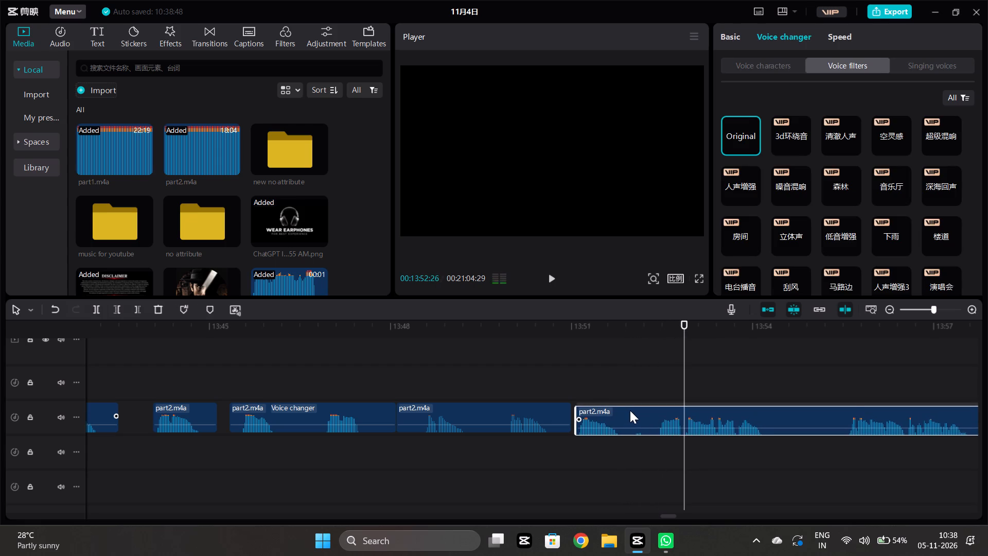
# Split the part2.m4a clip at 13:51:28, after its first phrase, and trim the second piece's start to 13:52:07.
pyautogui.moveTo(630, 410); pyautogui.dragTo(629, 411)
pyautogui.click(628, 457)
pyautogui.click(627, 415)
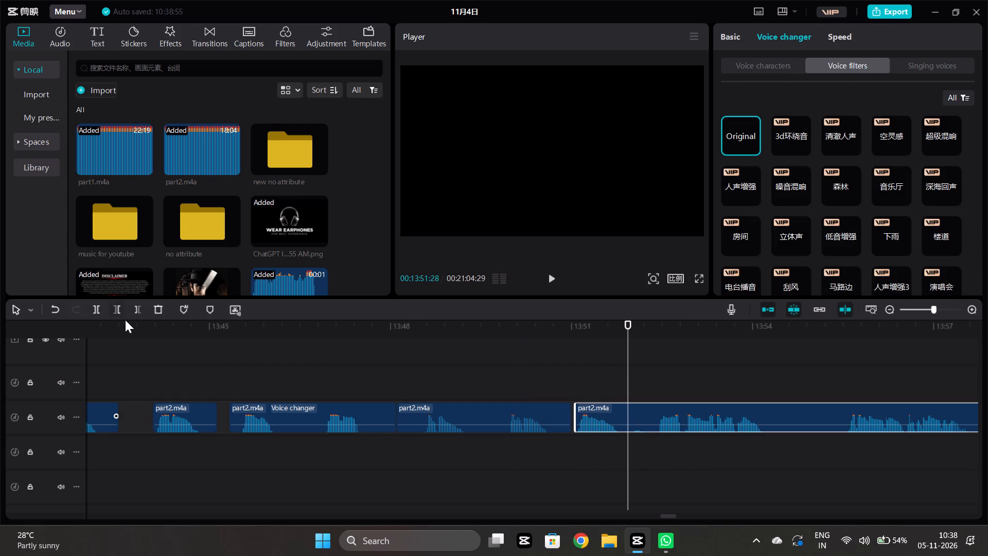
pyautogui.click(99, 310)
pyautogui.click(645, 454)
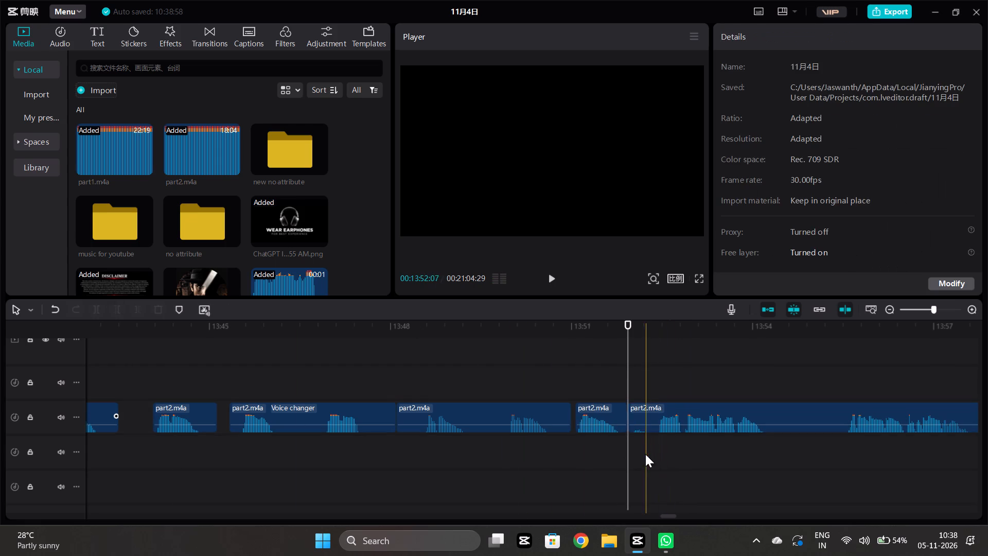
pyautogui.click(660, 414)
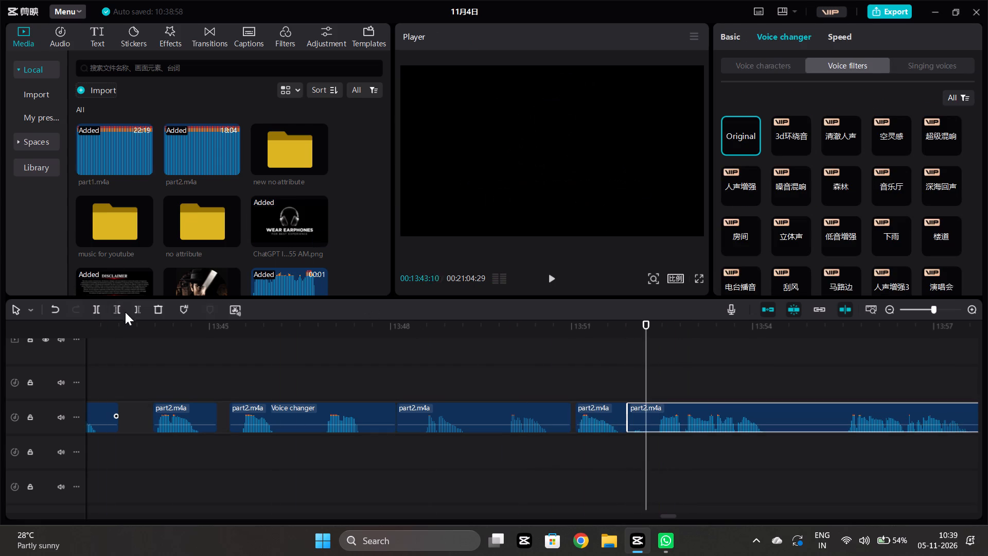
pyautogui.click(117, 308)
# Play on through the trimmed piece, split it at about 13:54:15, and trim the new piece's start to 13:55:09.
pyautogui.click(656, 450)
pyautogui.press('space')
pyautogui.hscroll(-1, 656, 449)
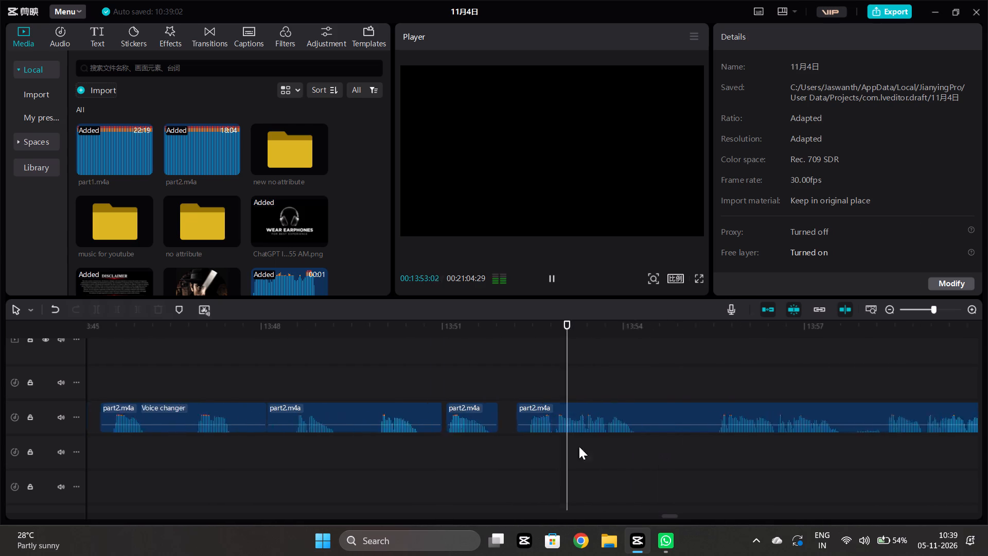
pyautogui.hscroll(-1, 579, 446)
pyautogui.keyDown('ctrl'); pyautogui.scroll(-2, 513, 429); pyautogui.keyUp('ctrl')
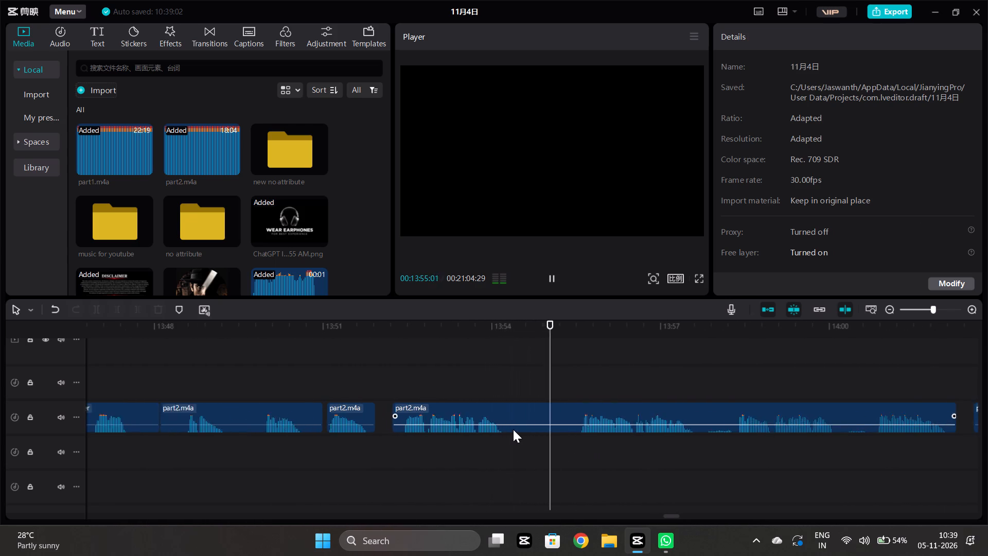
pyautogui.keyDown('ctrl'); pyautogui.scroll(-2, 513, 429); pyautogui.keyUp('ctrl')
pyautogui.press('space')
pyautogui.click(529, 448)
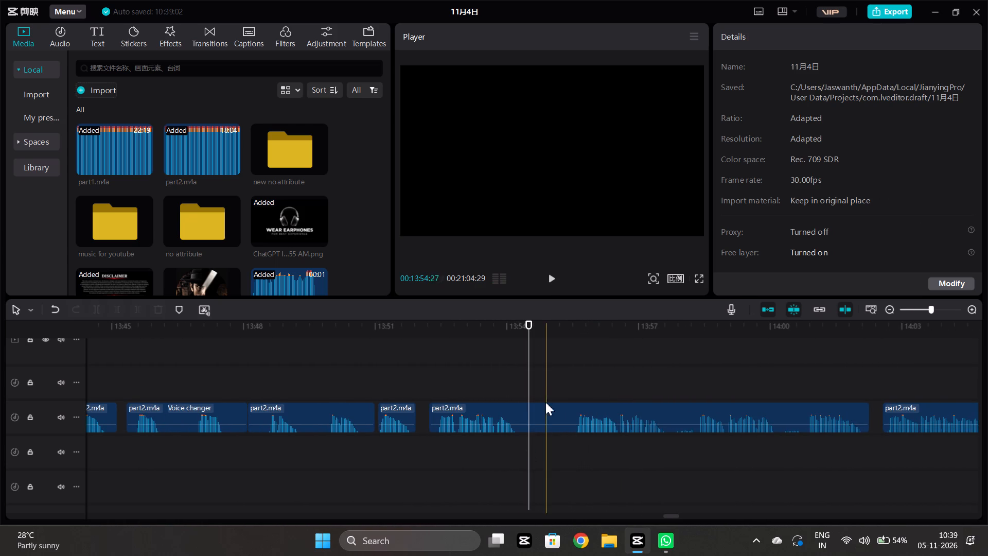
pyautogui.click(533, 426)
pyautogui.click(90, 307)
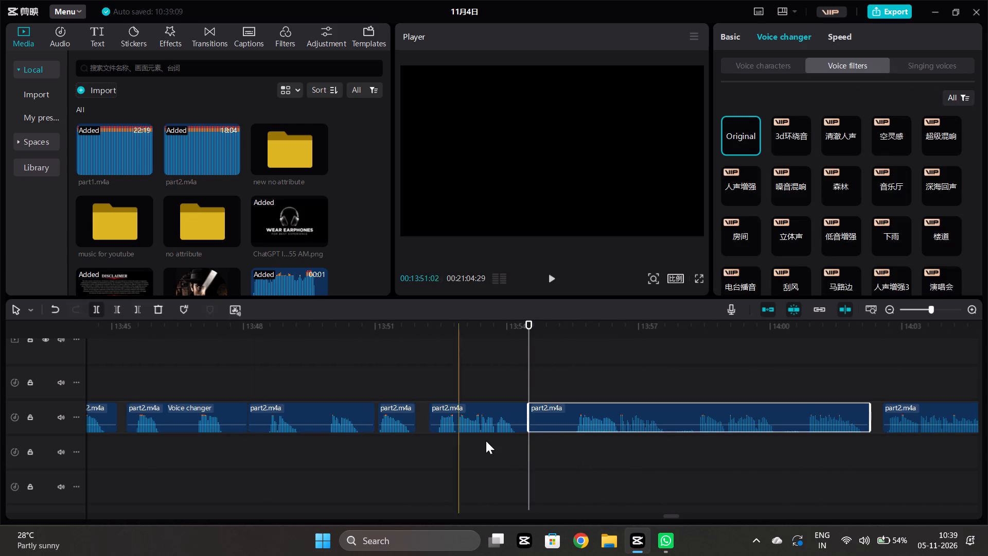
pyautogui.click(563, 462)
pyautogui.click(585, 413)
pyautogui.click(112, 305)
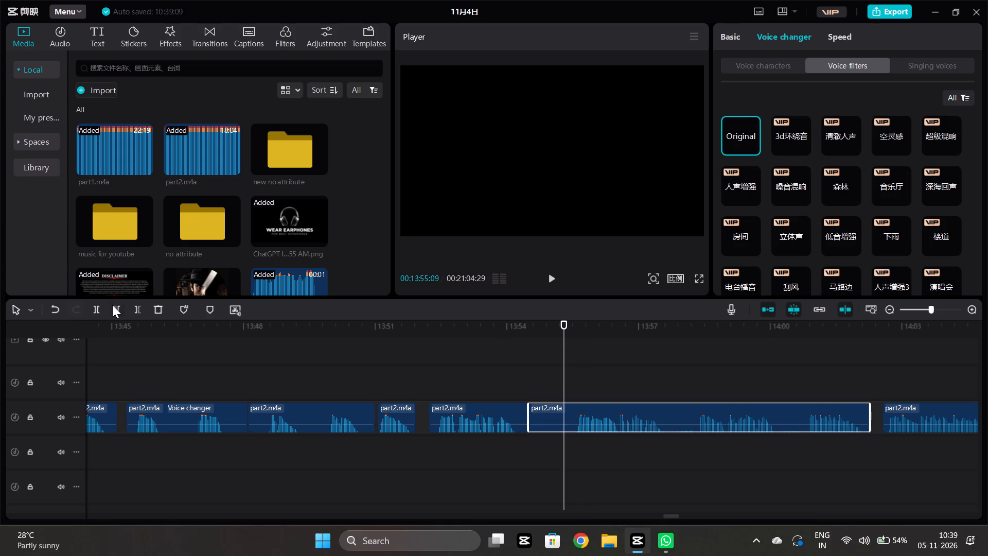
# Play on, split the part2.m4a clip at 13:58:10, and trim the end of the piece before the split back to 13:57:23.
pyautogui.click(564, 459)
pyautogui.press('space')
pyautogui.hscroll(-1, 564, 459)
pyautogui.scroll(-2, 553, 451)
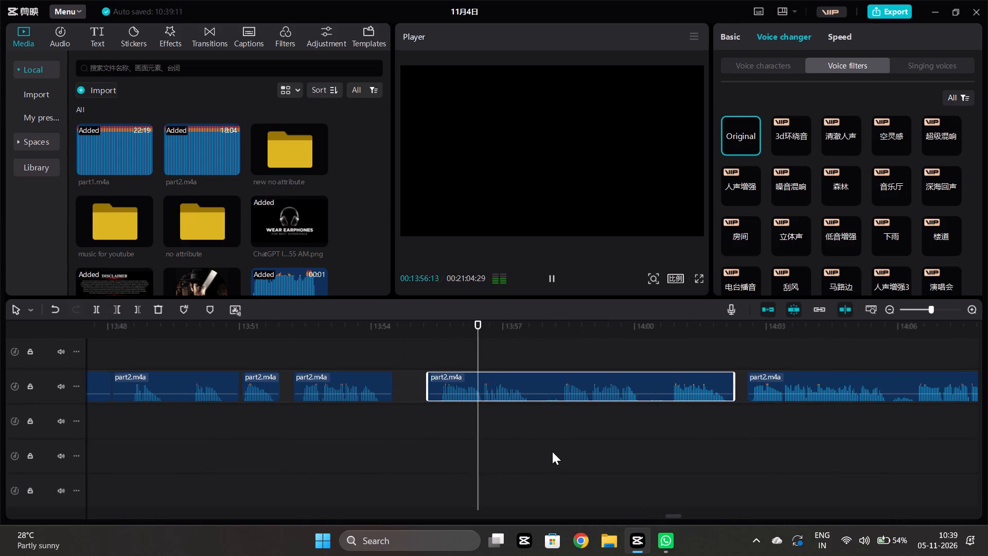
pyautogui.press('space')
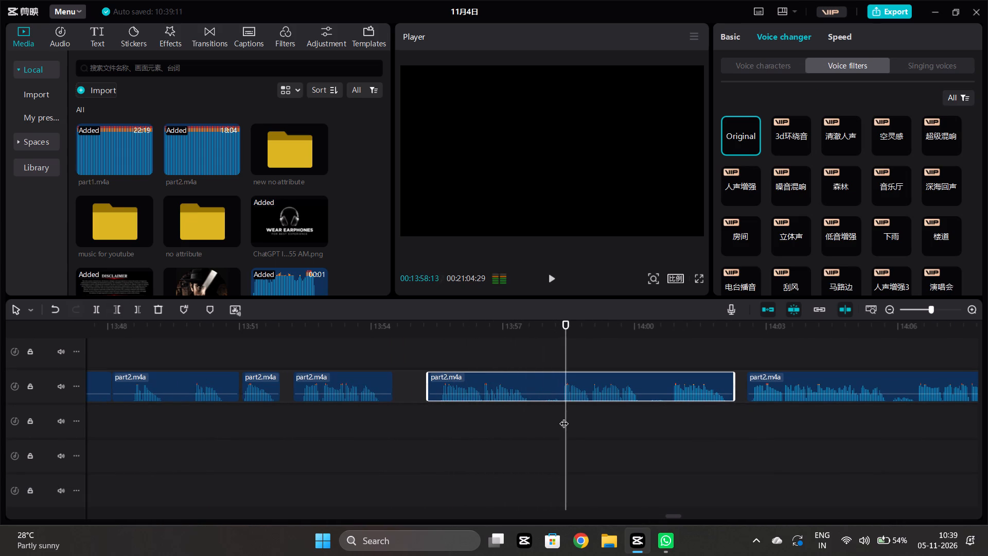
pyautogui.click(562, 409)
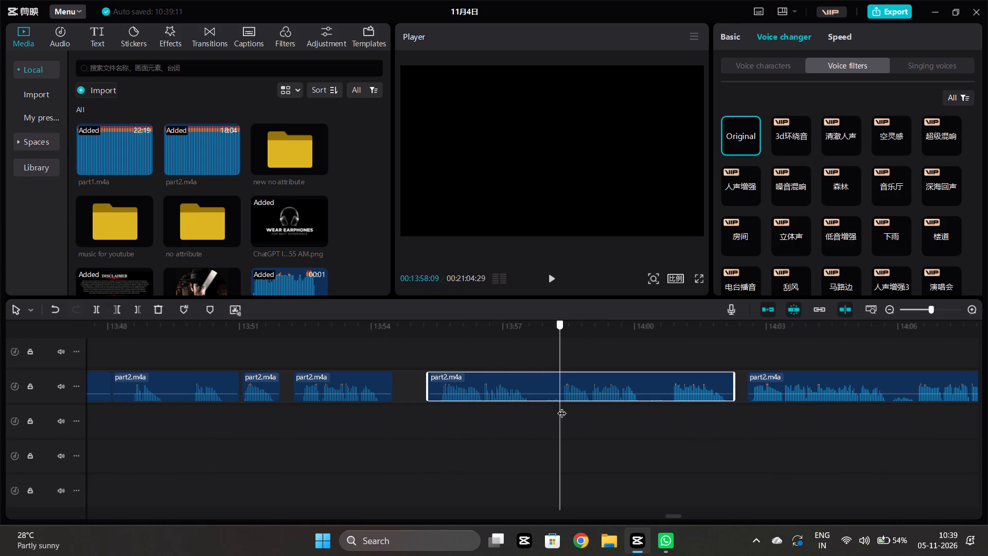
pyautogui.click(566, 390)
pyautogui.click(97, 307)
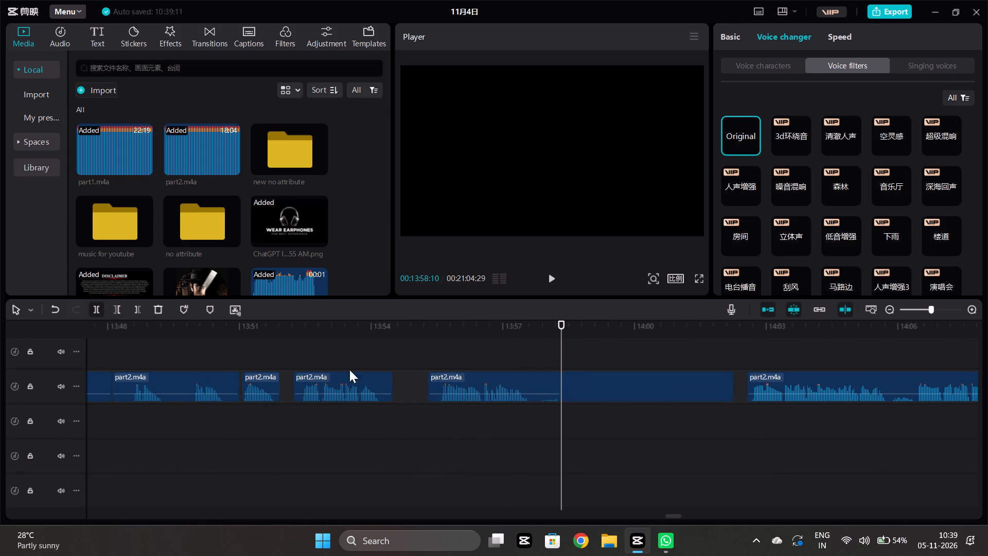
pyautogui.click(536, 415)
pyautogui.click(553, 381)
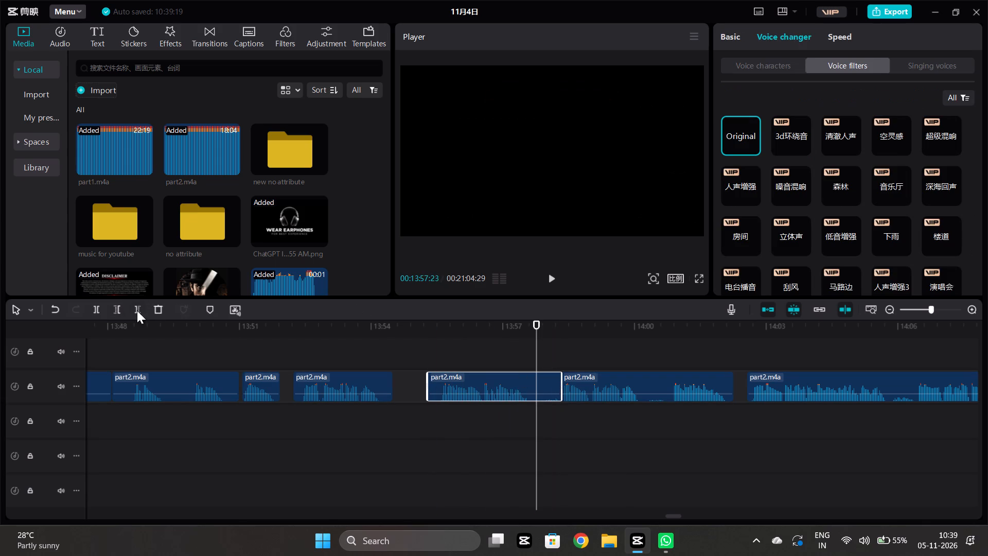
pyautogui.click(137, 310)
# Play on, split the part2.m4a clip just after 14:00 between its two phrases, and trim the second piece's start to 14:00:24.
pyautogui.click(564, 428)
pyautogui.press('space')
pyautogui.hscroll(-1, 564, 428)
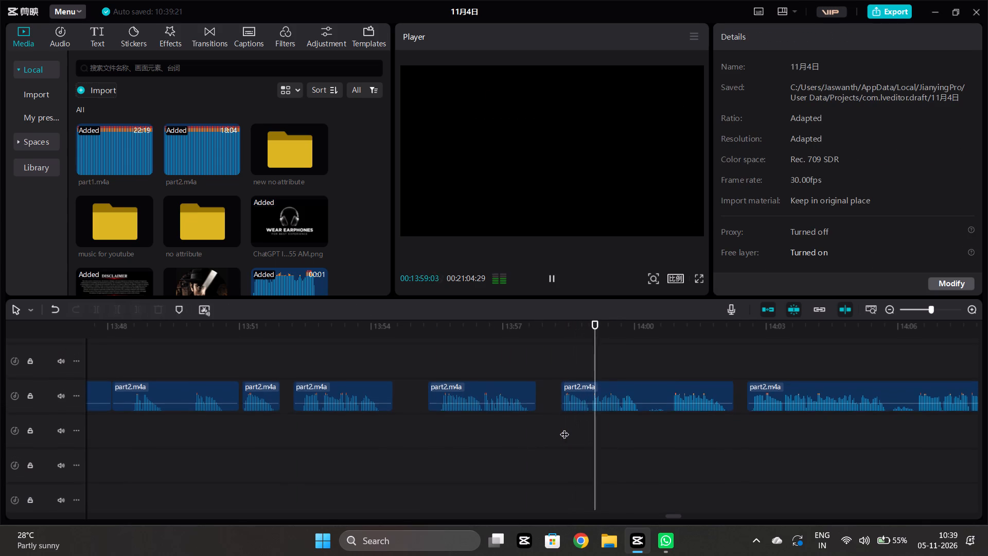
pyautogui.hscroll(-2, 564, 428)
pyautogui.press('space')
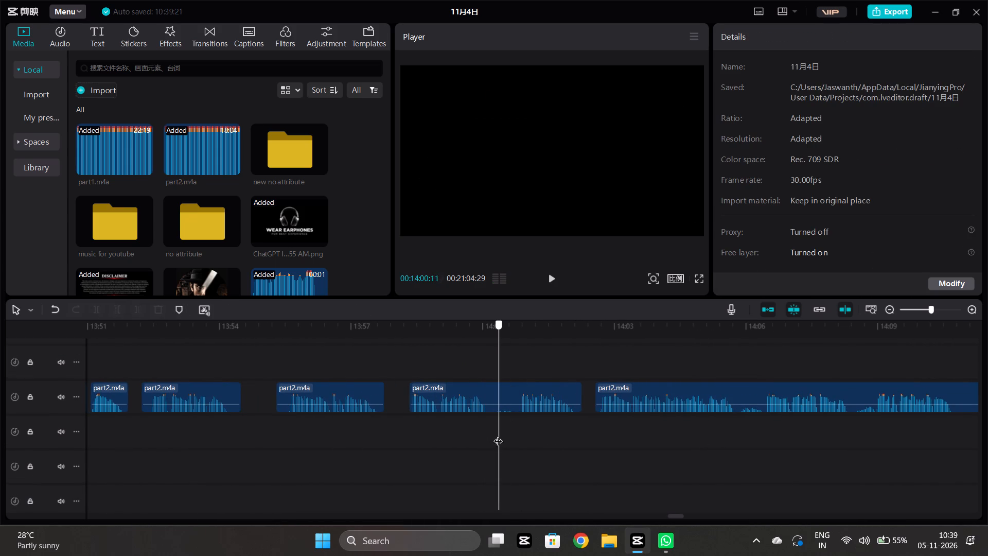
pyautogui.click(498, 435)
pyautogui.click(497, 404)
pyautogui.click(99, 306)
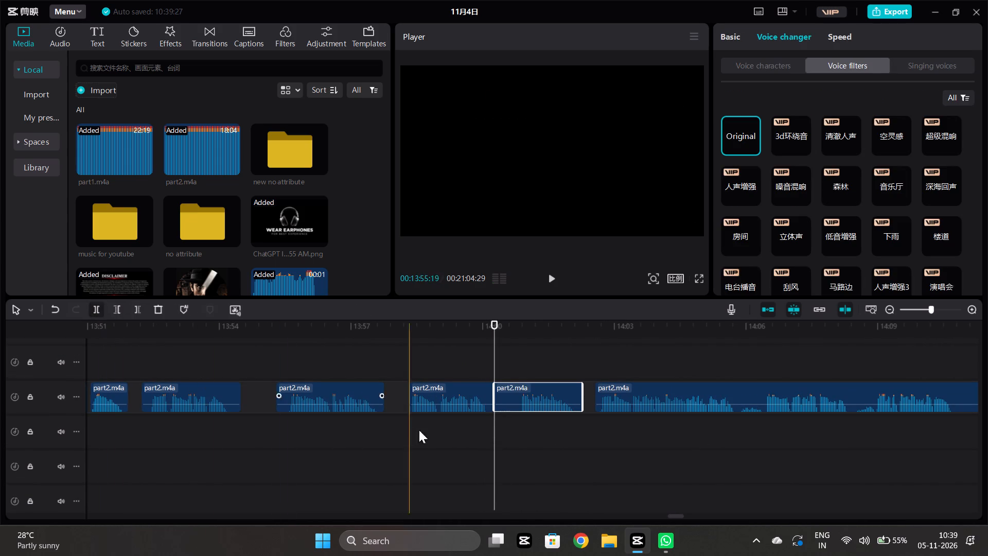
pyautogui.click(518, 431)
pyautogui.click(522, 390)
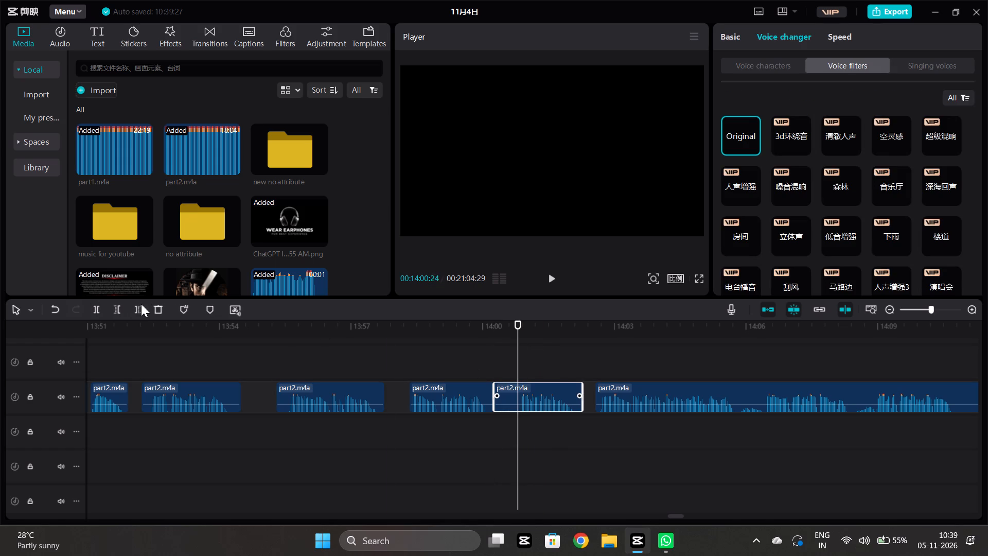
pyautogui.click(118, 308)
# Play into the following part2.m4a clip, split it at 14:05:24 after its first phrase, and trim the new piece's start to 14:06:12.
pyautogui.click(516, 443)
pyautogui.press('space')
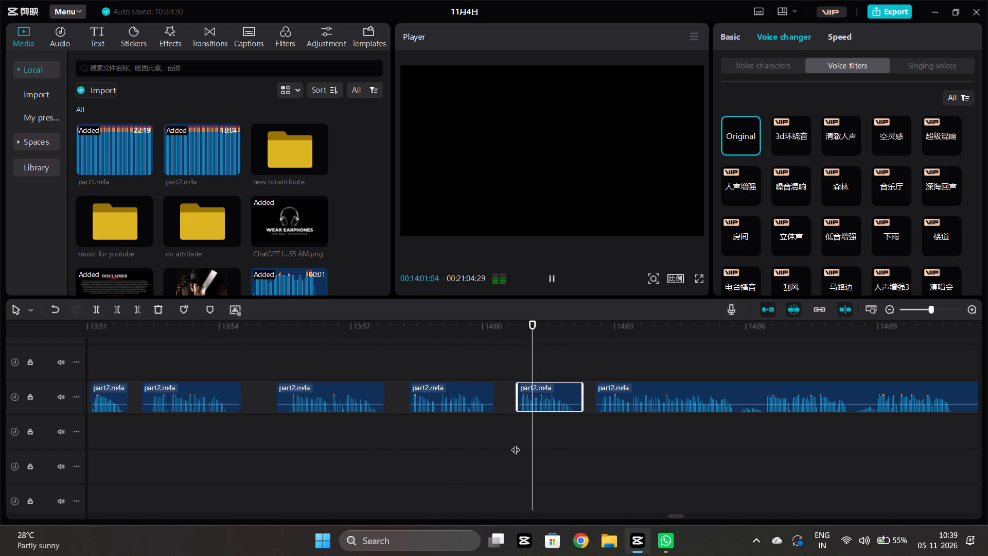
pyautogui.hscroll(-1, 516, 443)
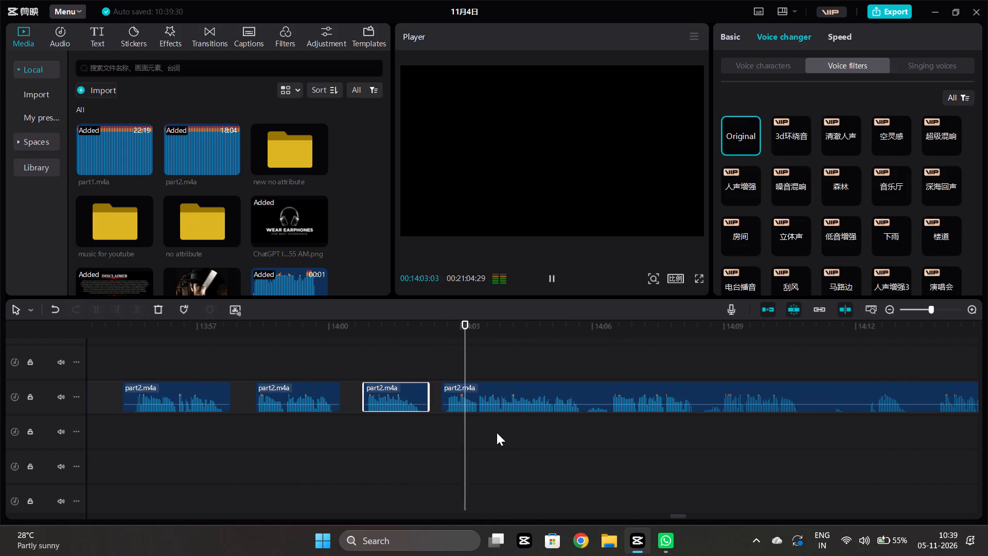
pyautogui.hscroll(-1, 511, 432)
pyautogui.scroll(2, 511, 432)
pyautogui.scroll(-2, 511, 435)
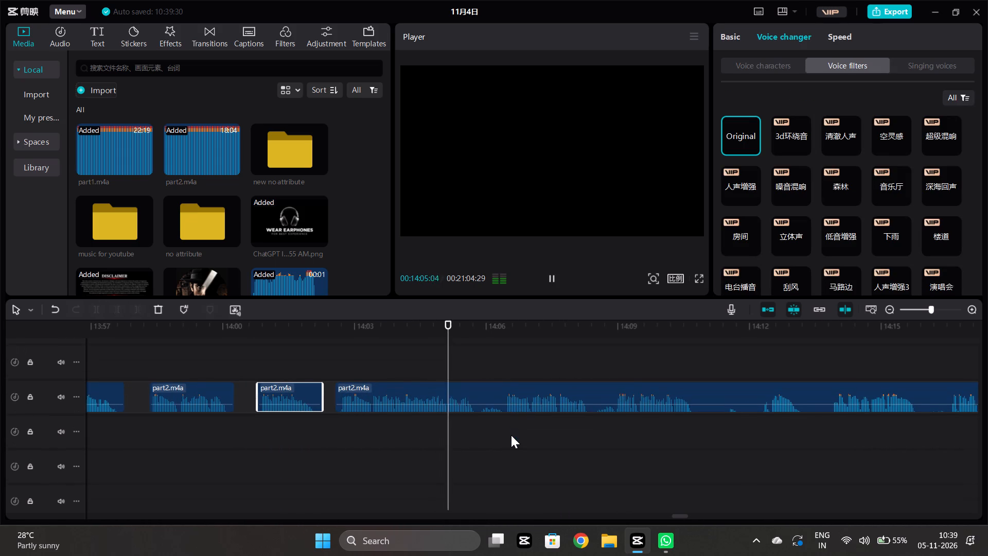
pyautogui.press('space')
pyautogui.click(481, 436)
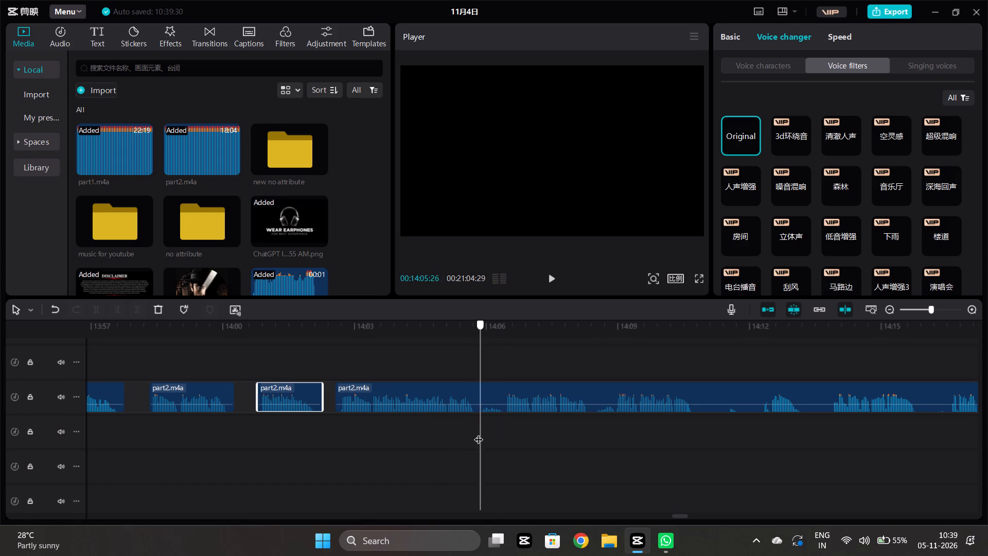
pyautogui.click(493, 405)
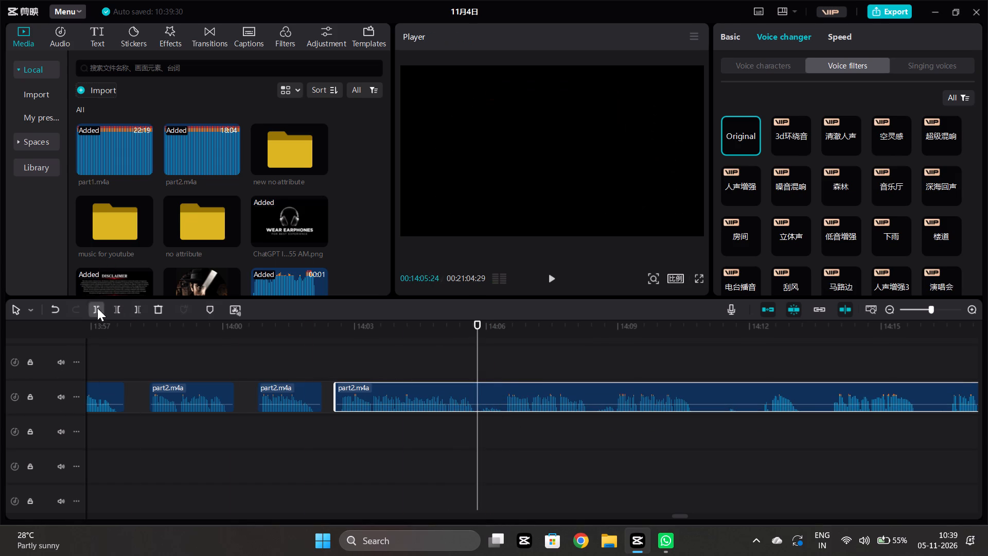
pyautogui.click(97, 308)
pyautogui.click(504, 426)
pyautogui.click(510, 379)
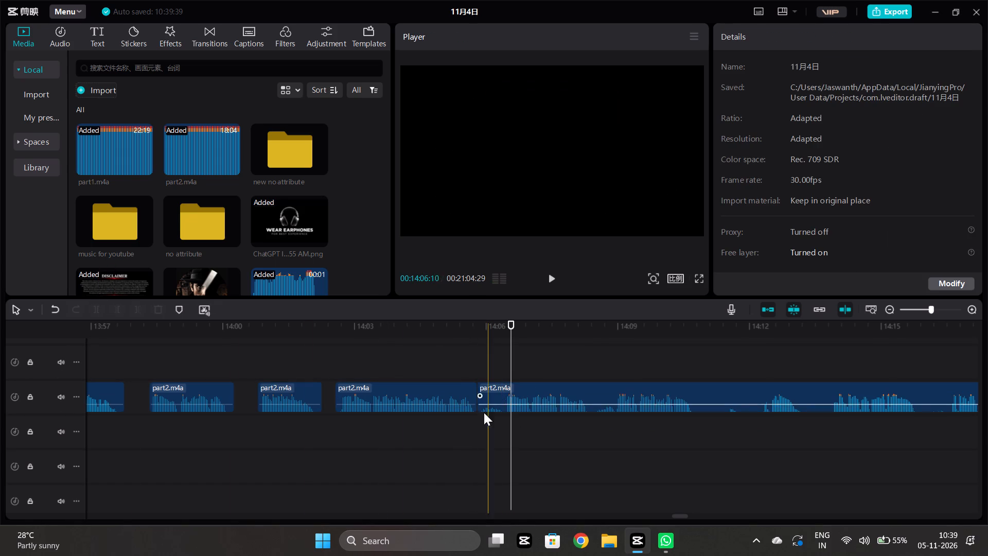
pyautogui.doubleClick(502, 426)
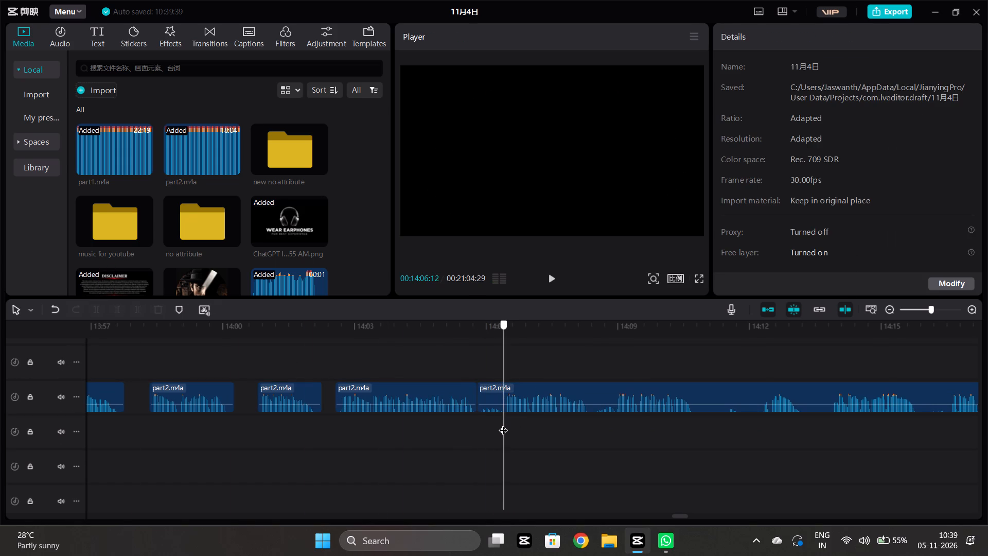
pyautogui.click(504, 402)
pyautogui.click(123, 306)
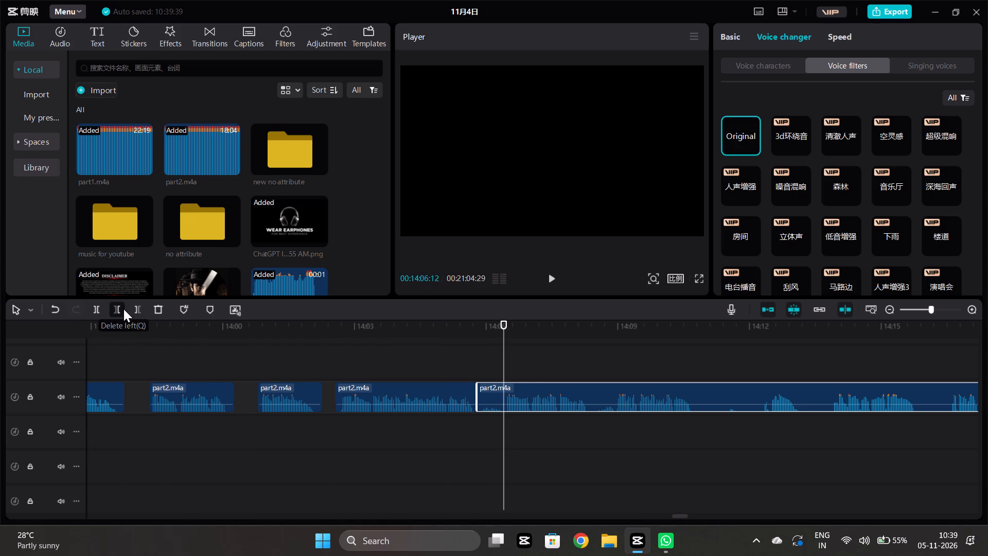
# Play on, split the part2.m4a clip at 14:08:29, and trim the end of the piece before the split back to 14:08:12.
pyautogui.click(499, 423)
pyautogui.press('space')
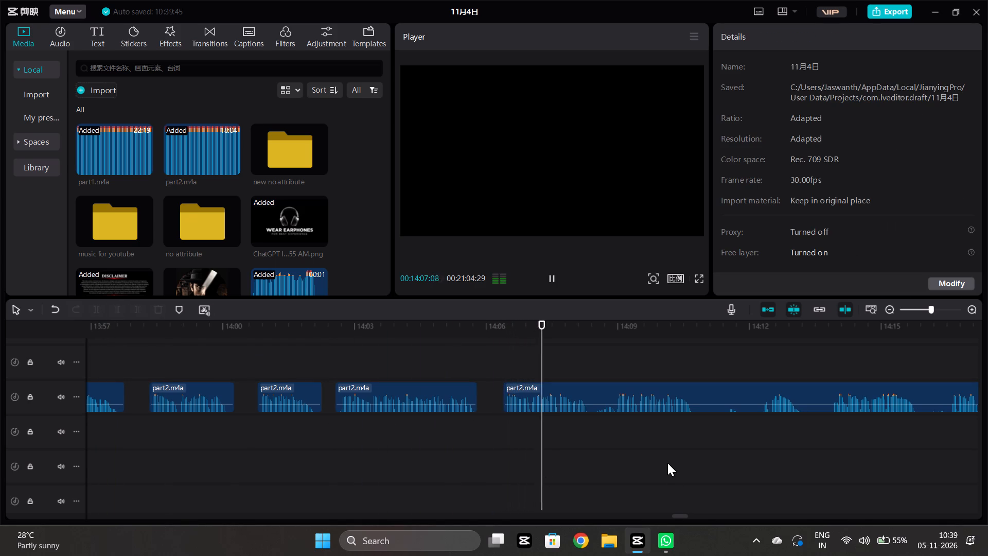
pyautogui.hscroll(-1, 667, 463)
pyautogui.press('space')
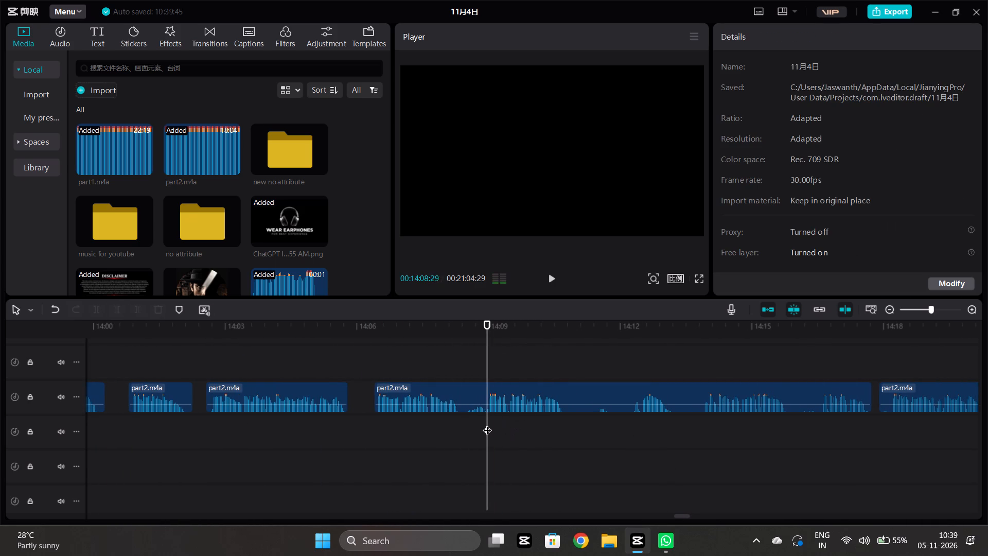
pyautogui.click(487, 423)
pyautogui.click(495, 397)
pyautogui.click(93, 307)
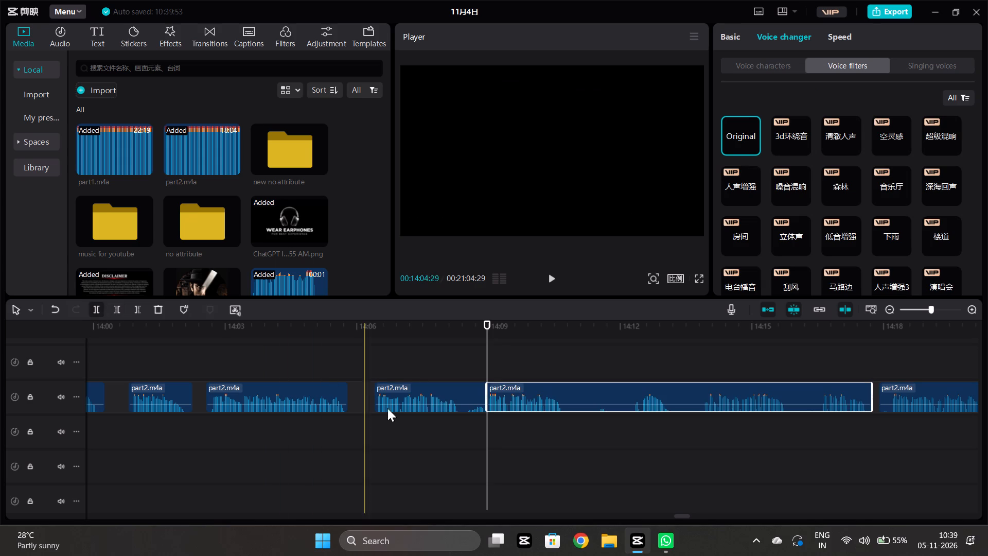
pyautogui.click(462, 443)
pyautogui.click(465, 385)
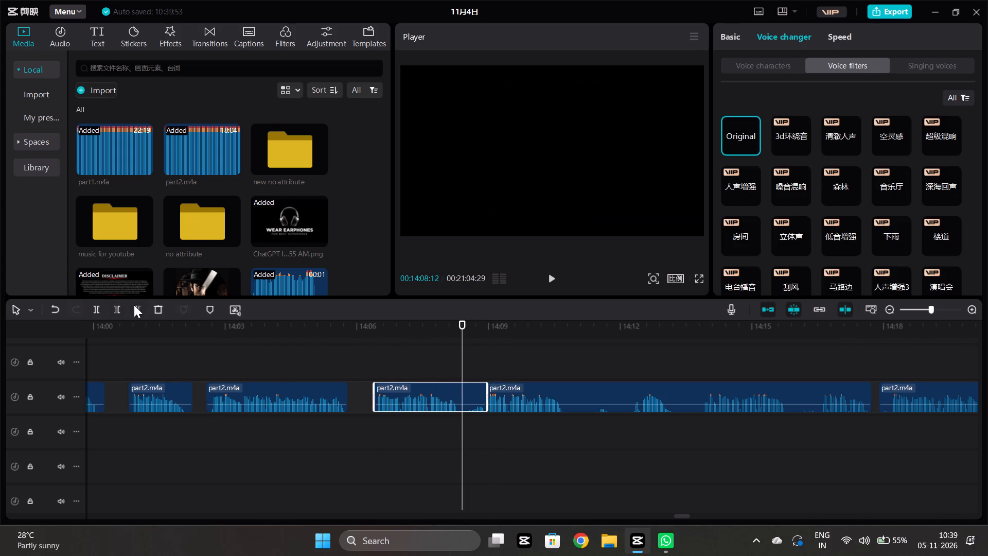
pyautogui.click(134, 305)
# Play on, split the part2.m4a clip at about 14:11:11, and trim the second piece's start to about 14:12:00.
pyautogui.click(434, 441)
pyautogui.press('space')
pyautogui.hscroll(-1, 434, 441)
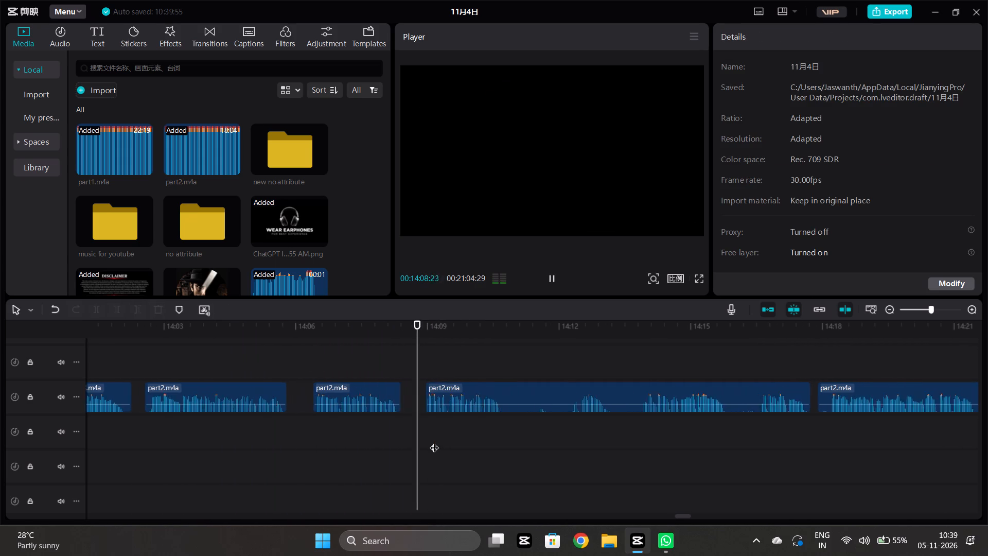
pyautogui.hscroll(-1, 434, 441)
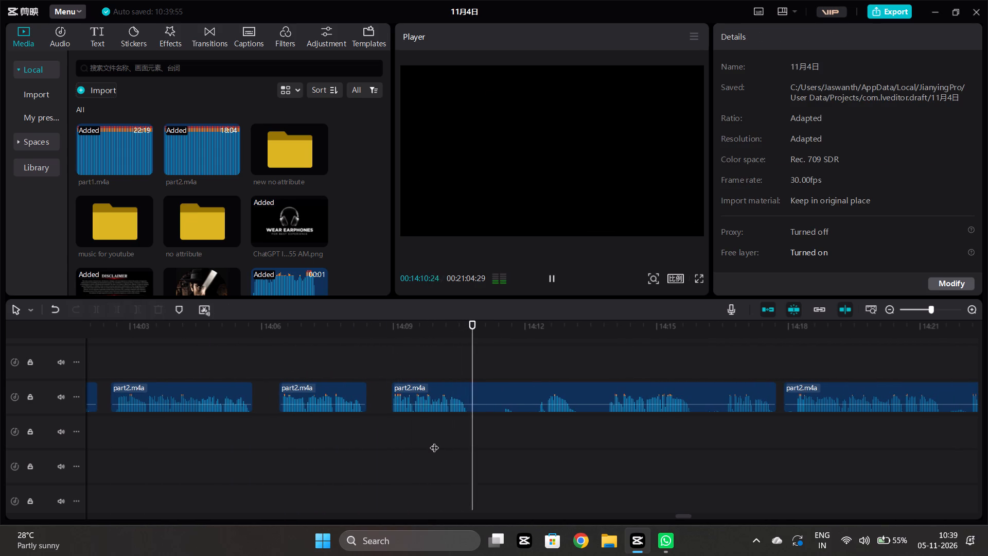
pyautogui.press('space')
pyautogui.click(519, 392)
pyautogui.click(97, 302)
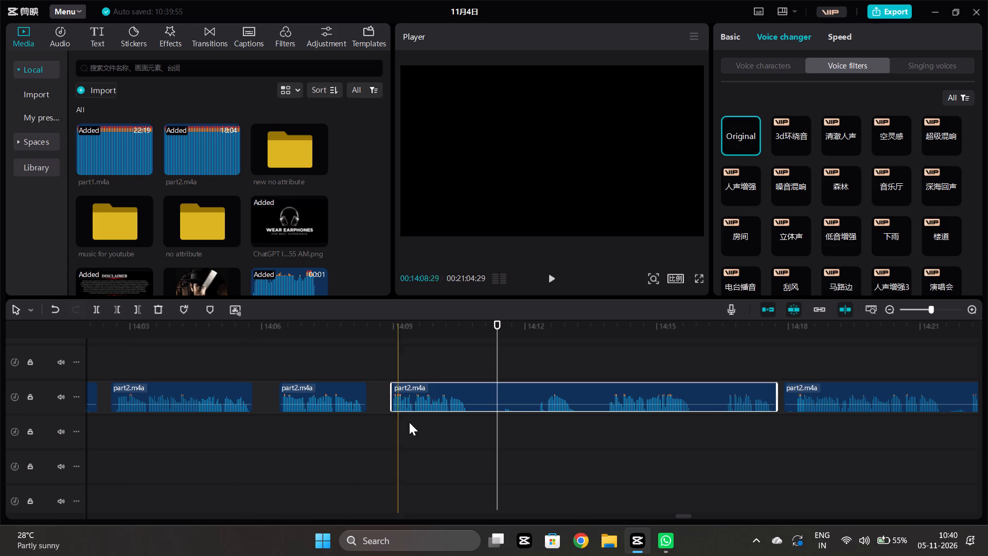
pyautogui.click(91, 309)
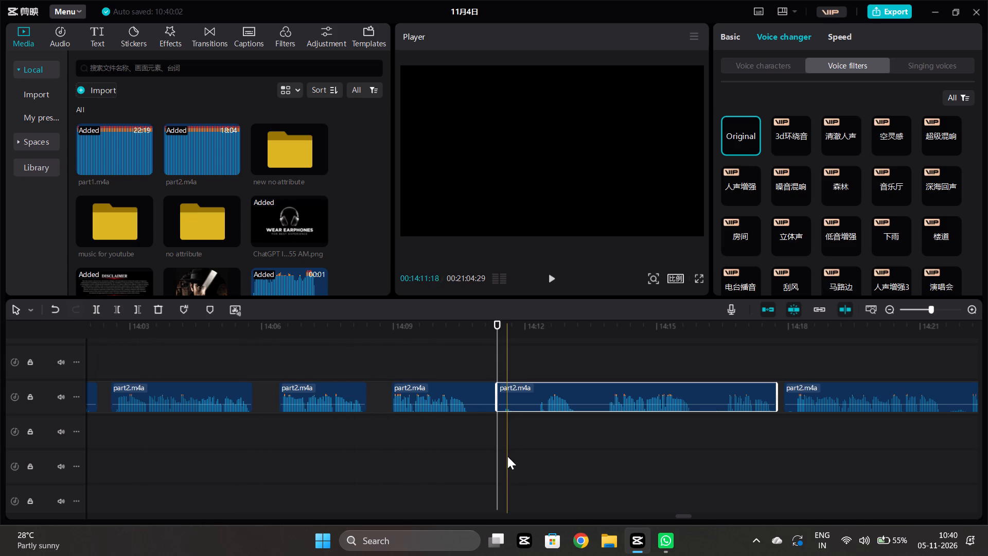
pyautogui.click(525, 461)
pyautogui.click(530, 405)
pyautogui.click(114, 306)
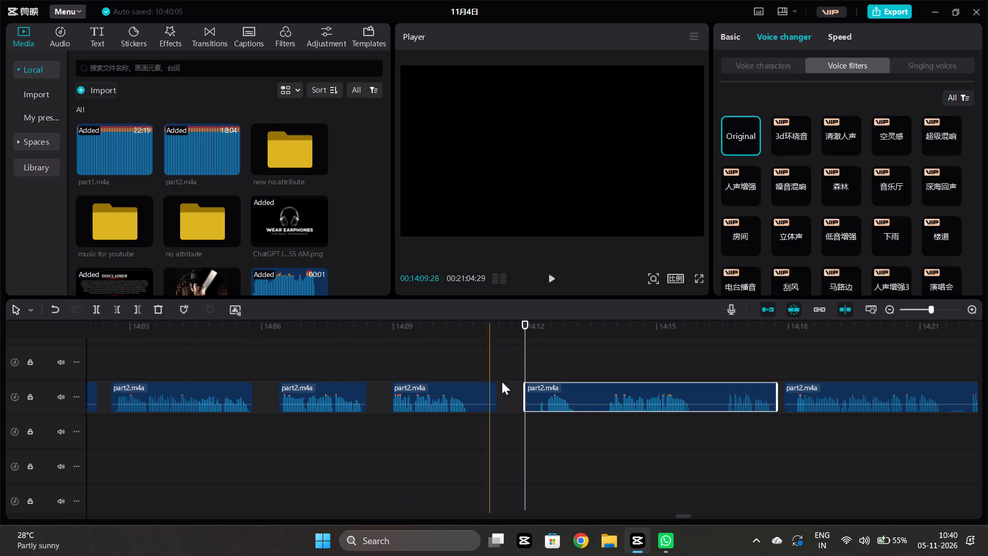
# Move the trimmed part2.m4a clip at 14:12 earlier so it directly follows the preceding piece.
pyautogui.moveTo(544, 391); pyautogui.dragTo(518, 393)
# Play on, split the part2.m4a clip at about 14:15:12, and trim the new piece's start to 14:15:26.
pyautogui.click(481, 418)
pyautogui.press('space')
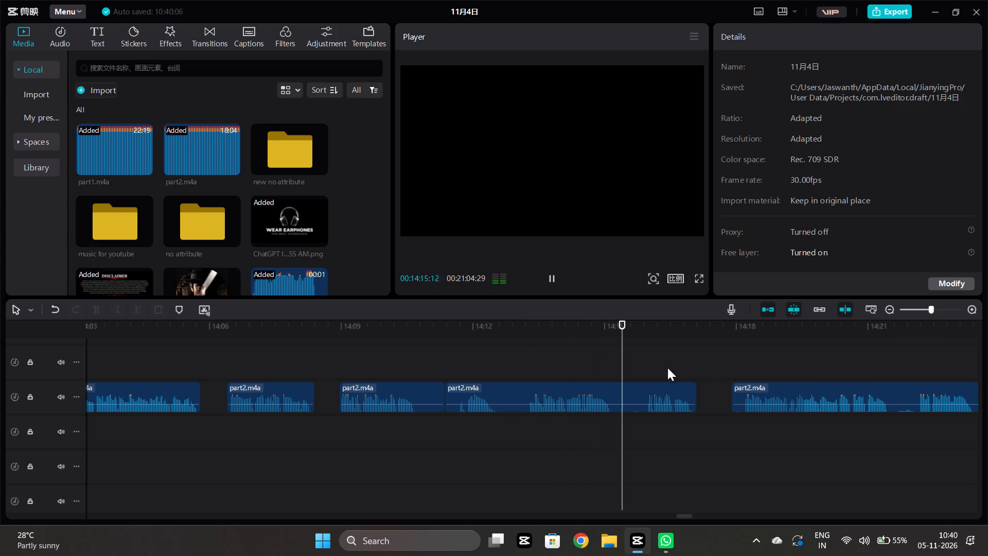
pyautogui.press('space')
pyautogui.moveTo(629, 435); pyautogui.dragTo(623, 428)
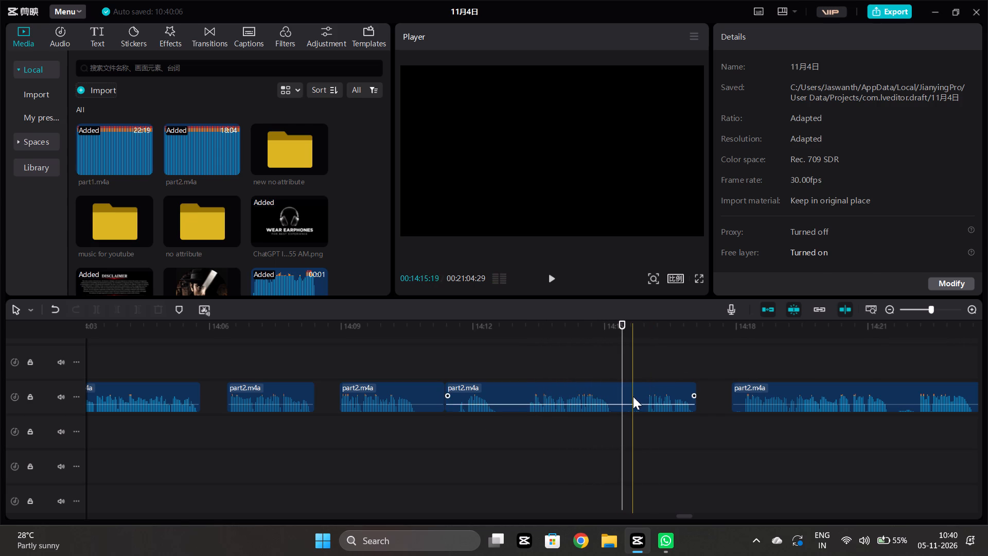
pyautogui.click(633, 396)
pyautogui.click(97, 307)
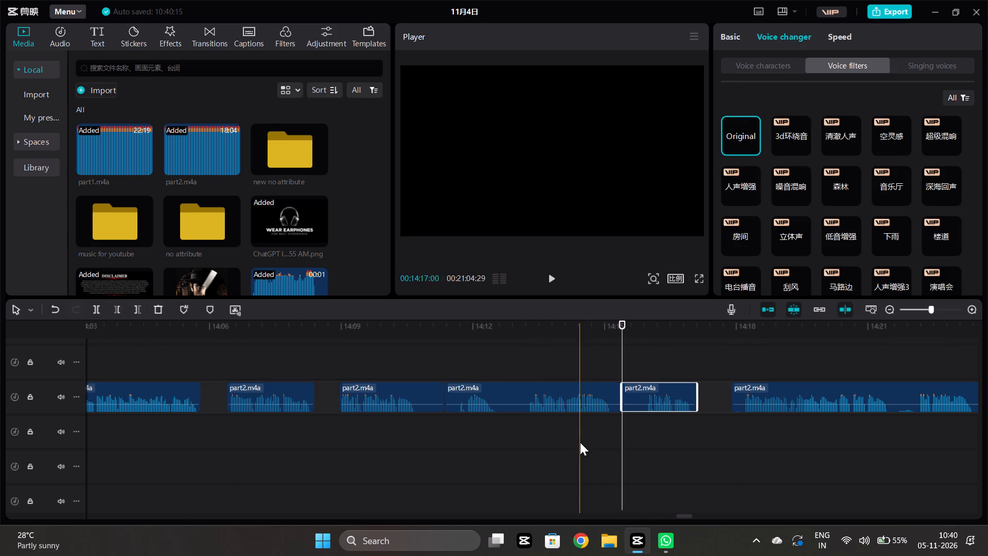
pyautogui.click(643, 437)
pyautogui.click(649, 401)
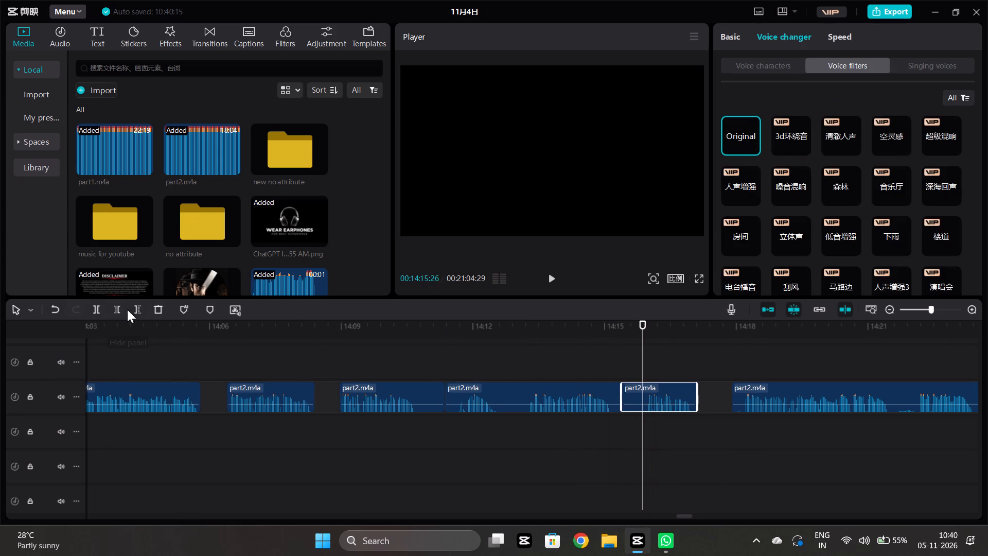
pyautogui.click(114, 303)
# Play into the following part2.m4a clip and trim its start to 14:18:04.
pyautogui.click(644, 427)
pyautogui.press('space')
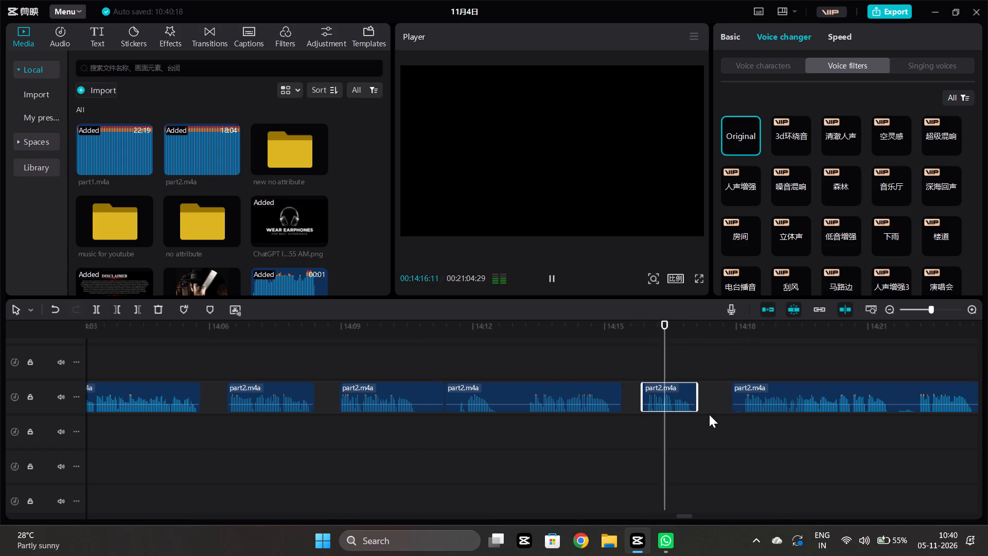
pyautogui.hscroll(-1, 709, 414)
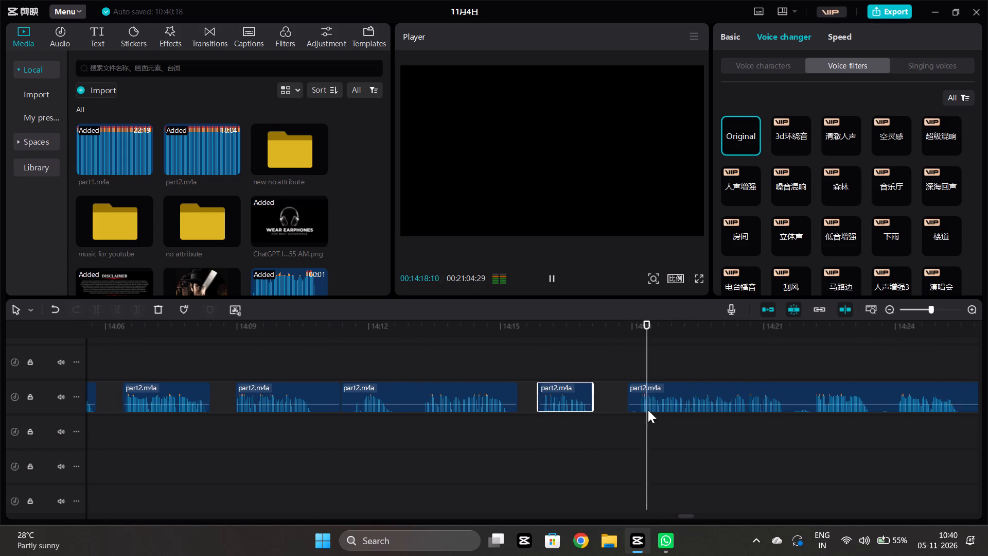
pyautogui.click(639, 424)
pyautogui.click(639, 424)
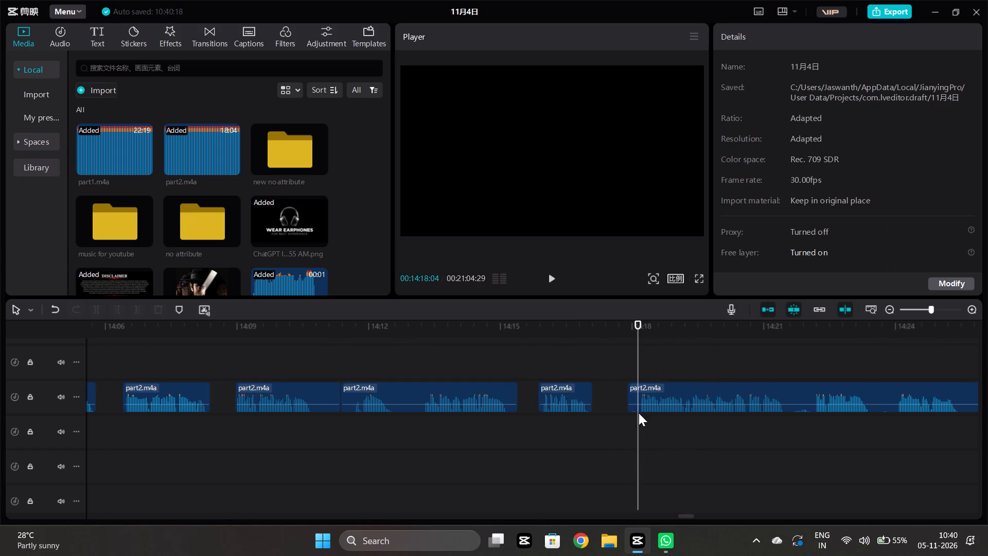
pyautogui.click(638, 400)
pyautogui.click(115, 312)
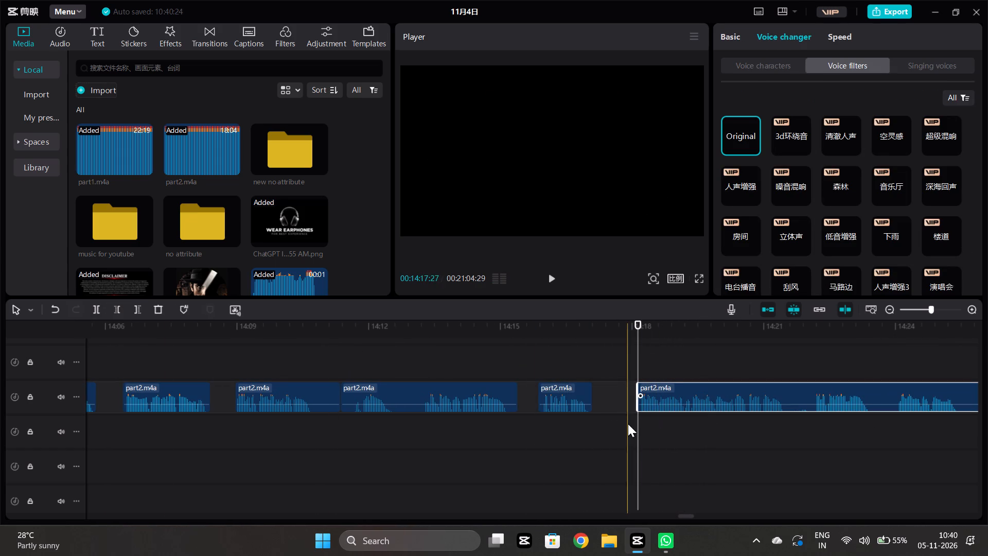
# Play on, split the part2.m4a clip at 14:21:18 after its first phrase, and trim the second piece's start to just after 14:22.
pyautogui.click(628, 424)
pyautogui.press('space')
pyautogui.hscroll(-1, 628, 424)
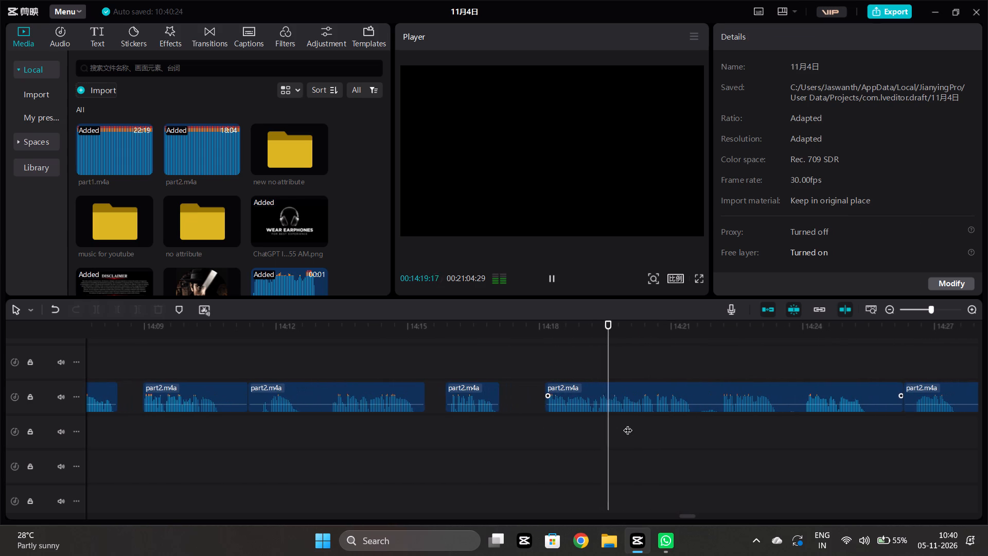
pyautogui.press('space')
pyautogui.click(716, 393)
pyautogui.click(701, 456)
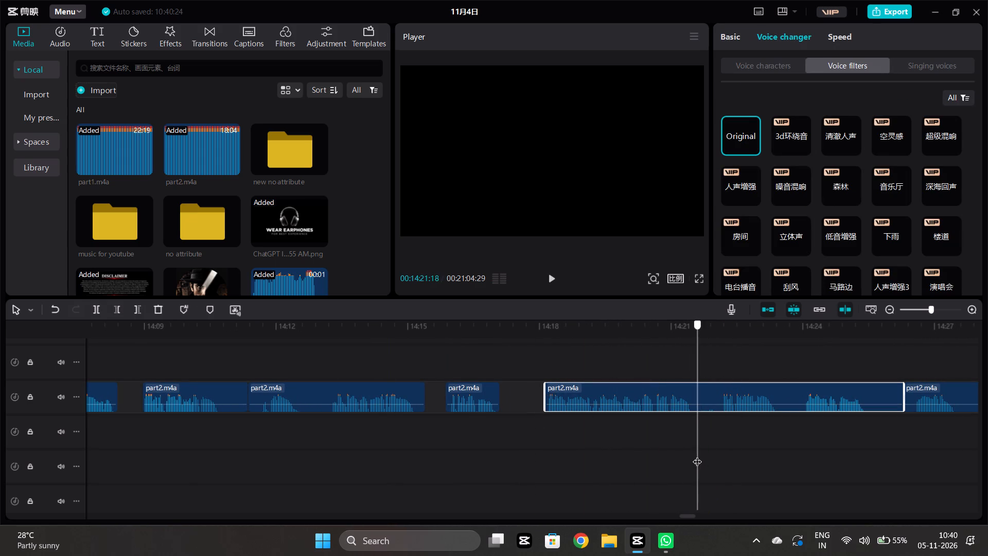
pyautogui.click(98, 302)
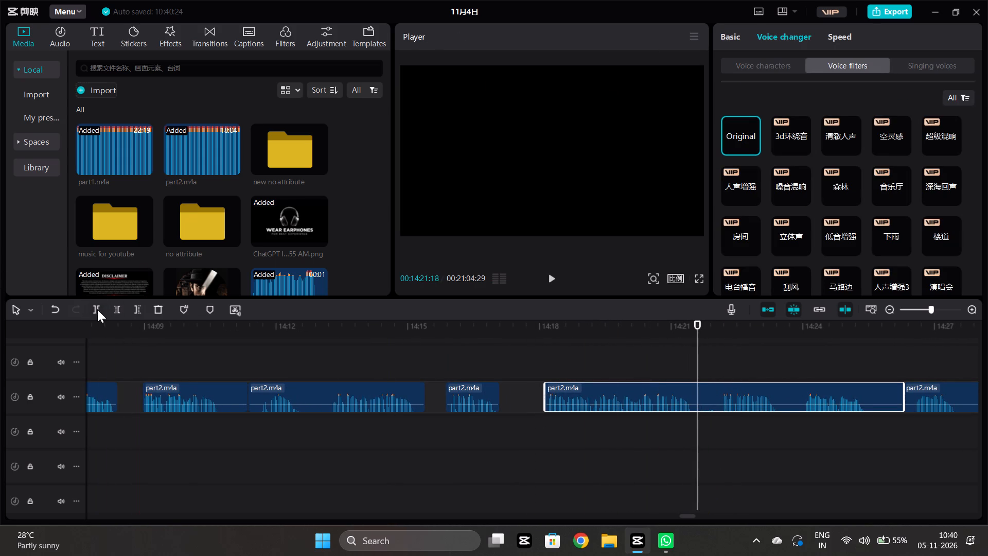
pyautogui.click(98, 309)
pyautogui.click(719, 447)
pyautogui.click(729, 407)
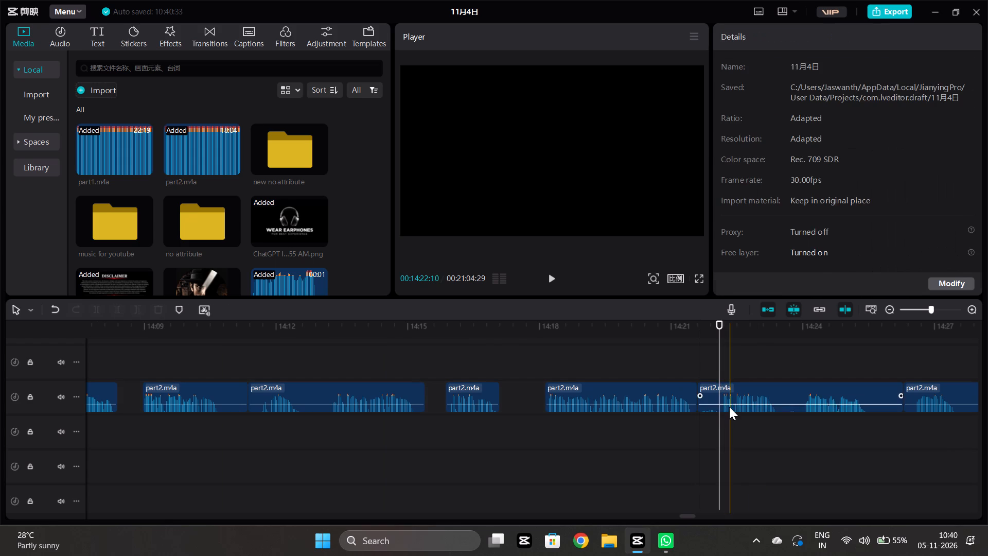
pyautogui.click(122, 302)
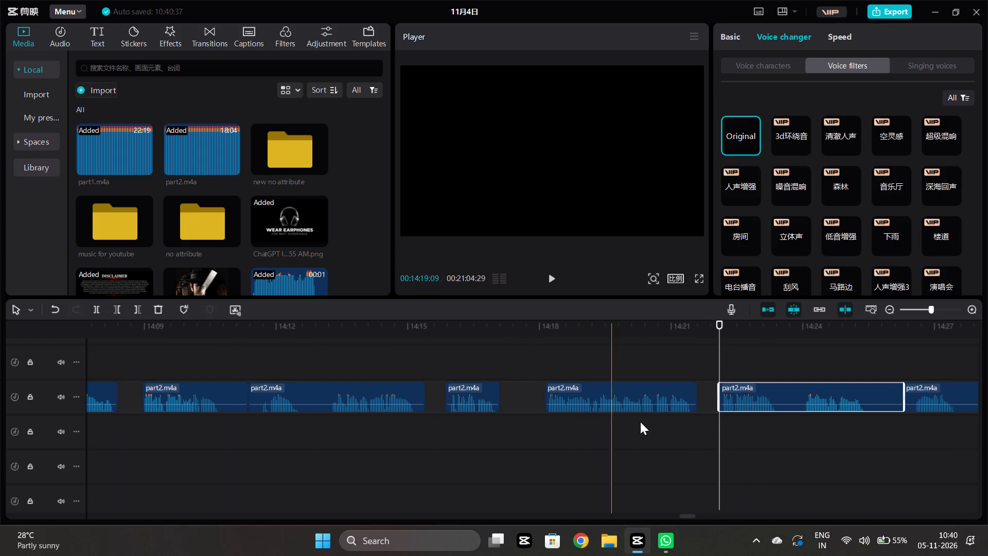
# Play on, split the part2.m4a clip at 14:23:29, and trim the end of the piece before the split back to about 14:23:17.
pyautogui.click(729, 424)
pyautogui.press('space')
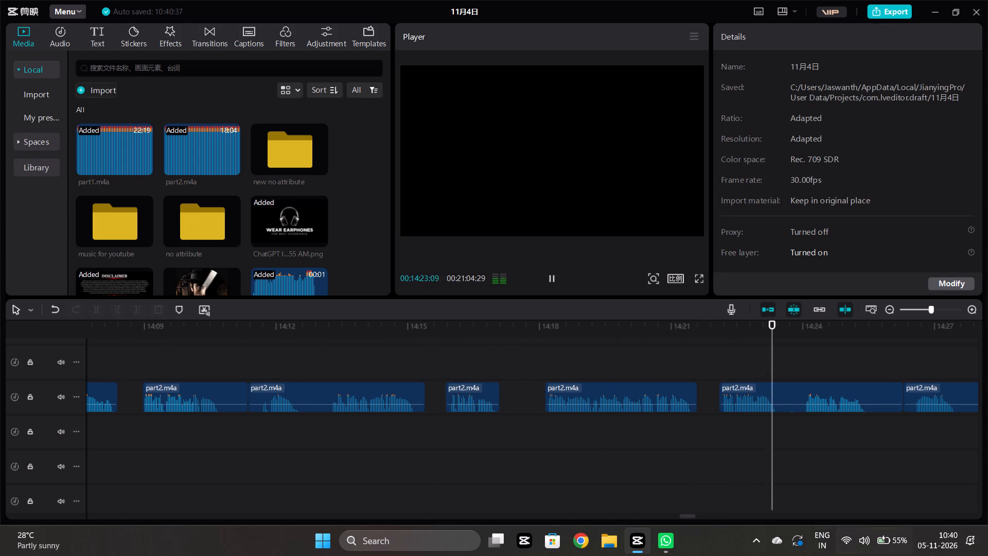
pyautogui.press('space')
pyautogui.click(801, 426)
pyautogui.click(773, 388)
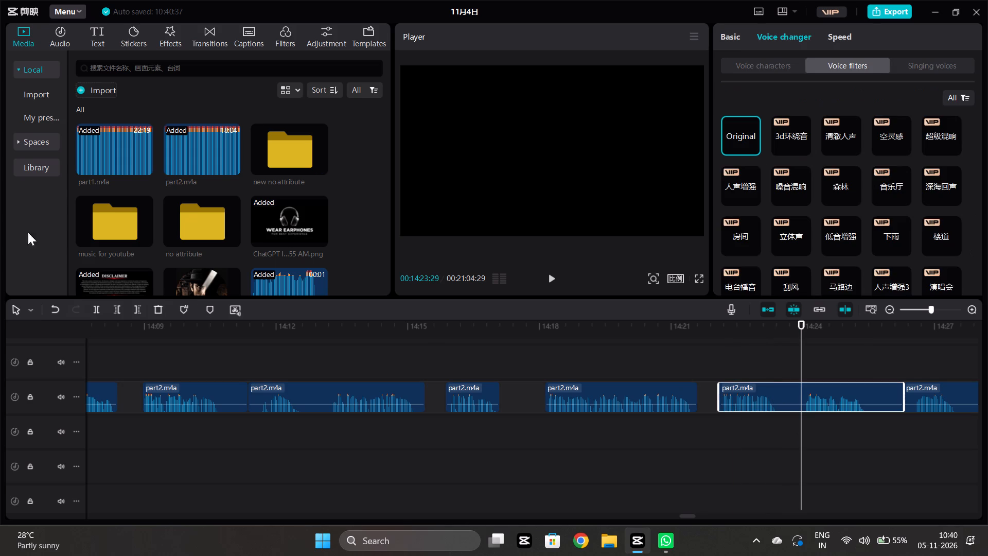
pyautogui.click(90, 310)
pyautogui.click(784, 426)
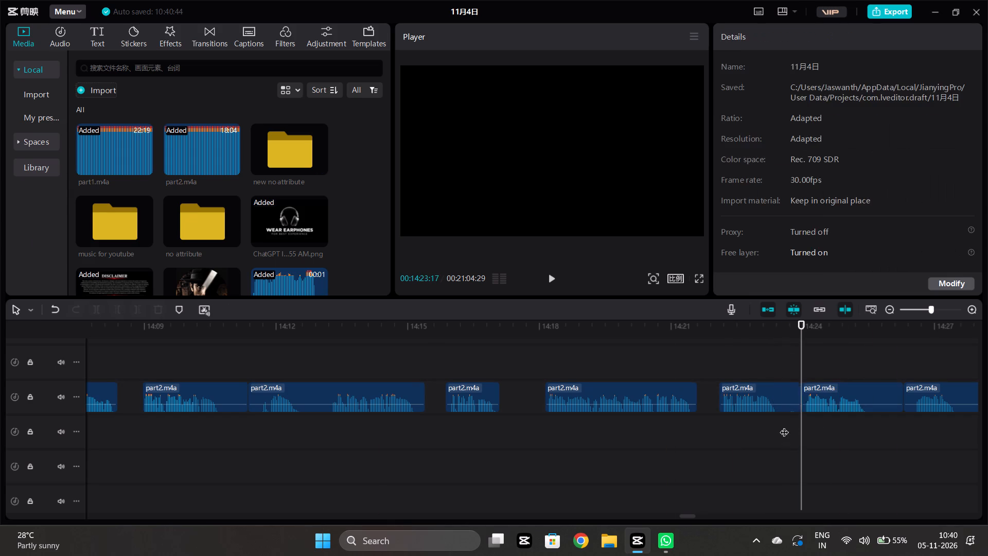
pyautogui.click(784, 385)
pyautogui.click(133, 316)
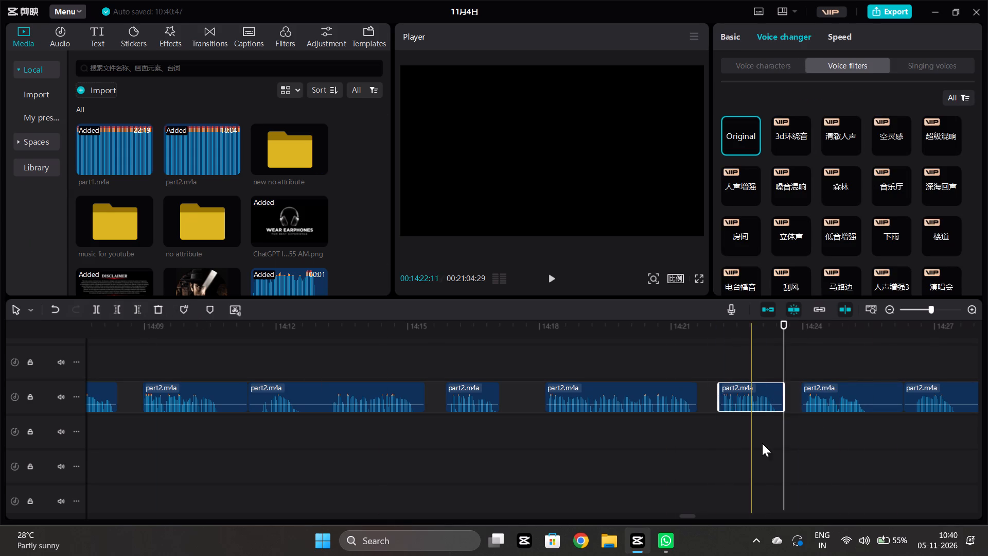
# Play on and trim the end of the part2.m4a piece that starts near 14:24 back to 14:25:26.
pyautogui.click(776, 445)
pyautogui.press('space')
pyautogui.hscroll(-1, 774, 388)
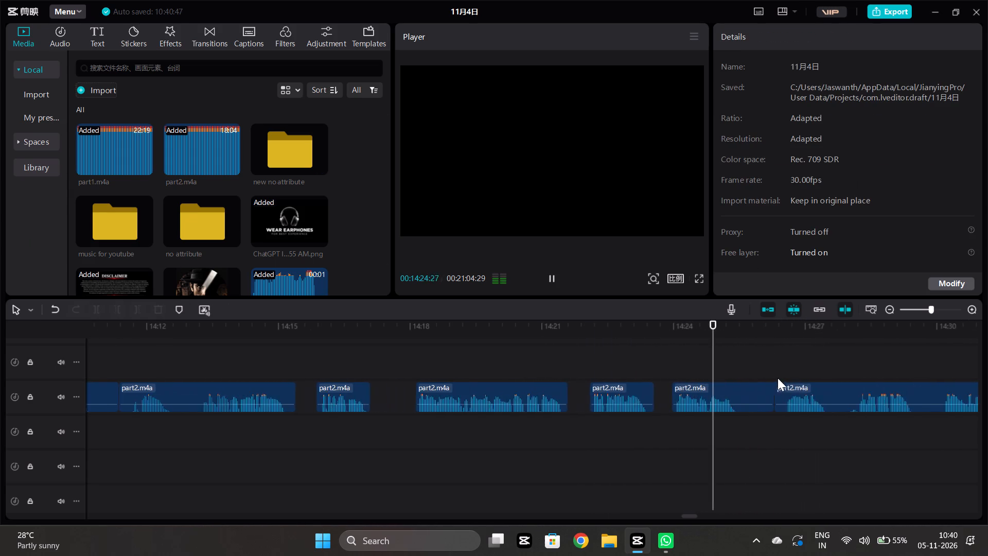
pyautogui.hscroll(-2, 778, 386)
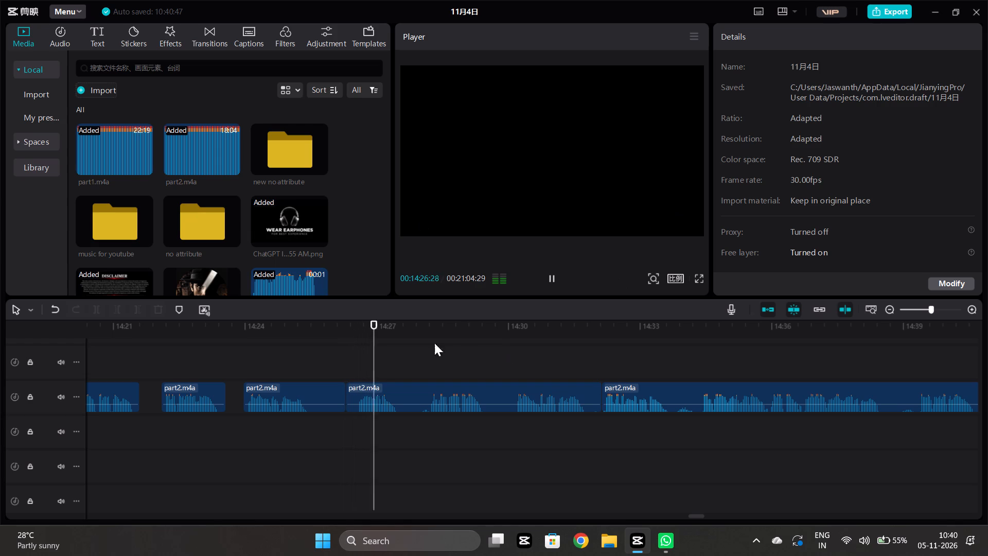
pyautogui.click(327, 432)
pyautogui.click(331, 398)
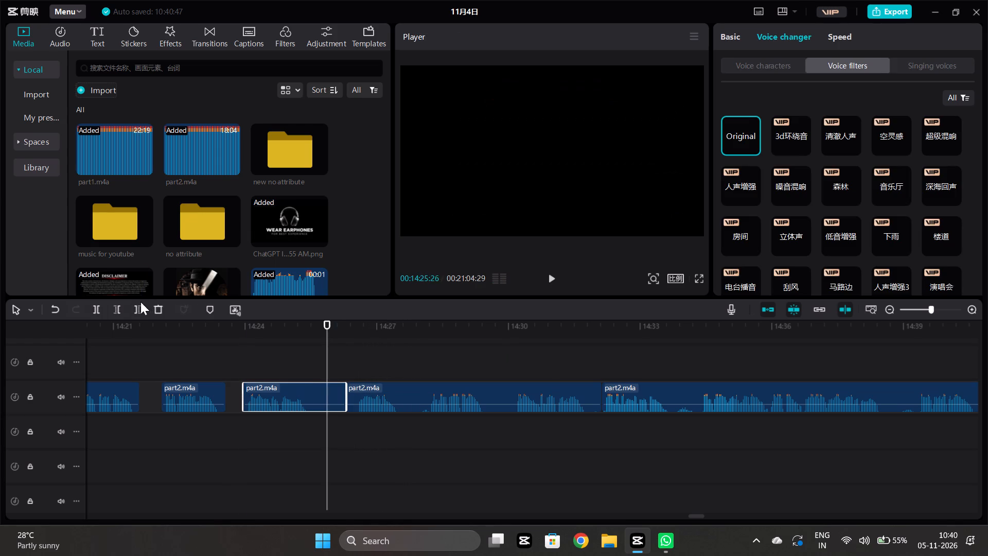
pyautogui.click(138, 305)
# Play into the following part2.m4a clip, split it at 14:28:06, and trim the end of its first piece back to 14:27:28.
pyautogui.click(347, 406)
pyautogui.click(350, 423)
pyautogui.press('space')
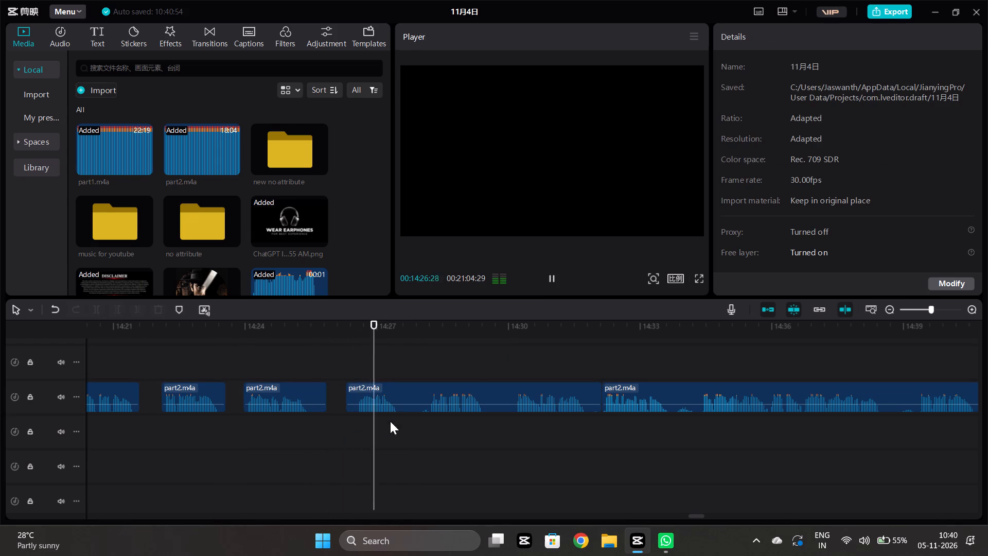
pyautogui.keyDown('ctrl'); pyautogui.scroll(2, 425, 443); pyautogui.keyUp('ctrl')
pyautogui.press('space')
pyautogui.click(420, 427)
pyautogui.click(421, 426)
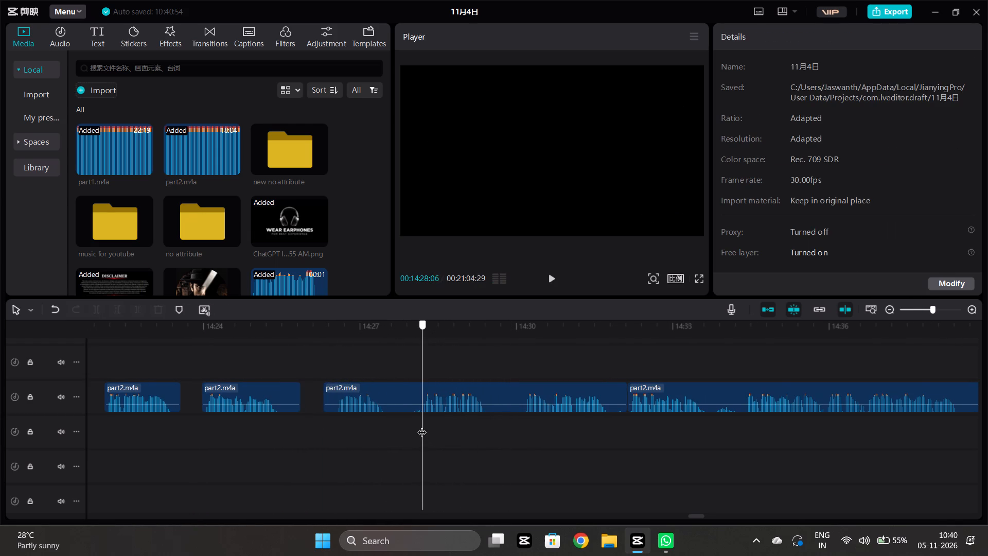
pyautogui.click(424, 402)
pyautogui.click(99, 309)
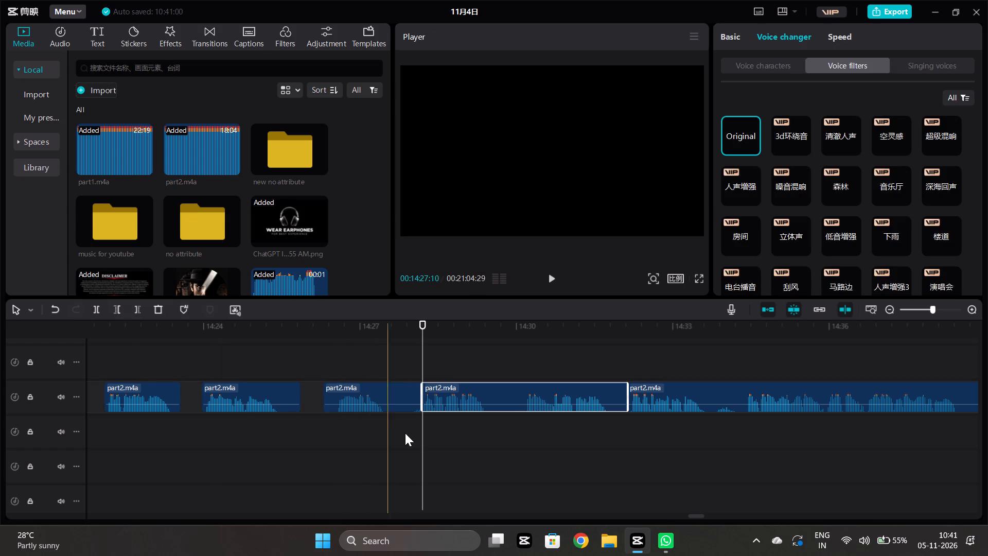
pyautogui.click(409, 432)
pyautogui.click(401, 408)
pyautogui.click(137, 307)
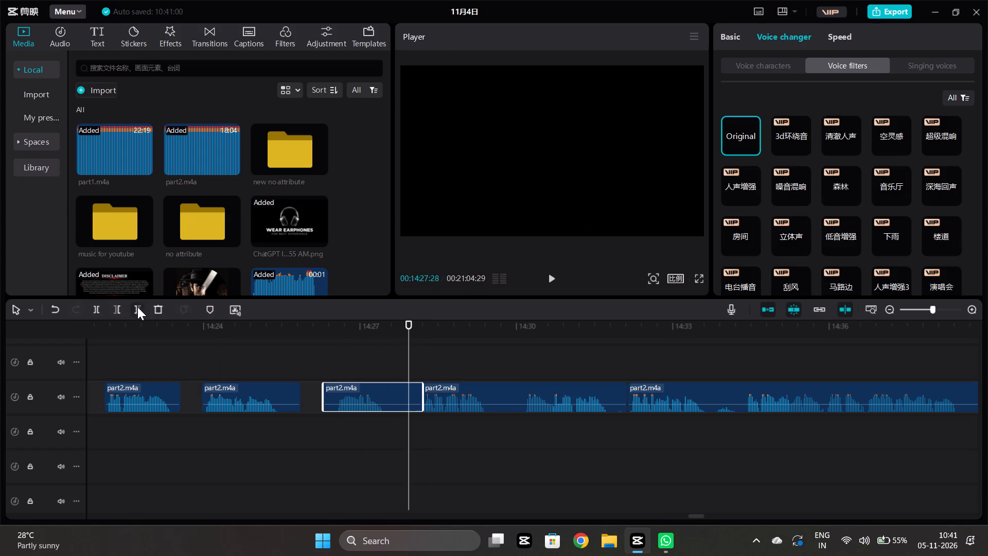
# Try the 超级混响 voice filter on the trimmed piece before 14:28, switch it to 空灵感, and set the strength to 54.
pyautogui.click(945, 146)
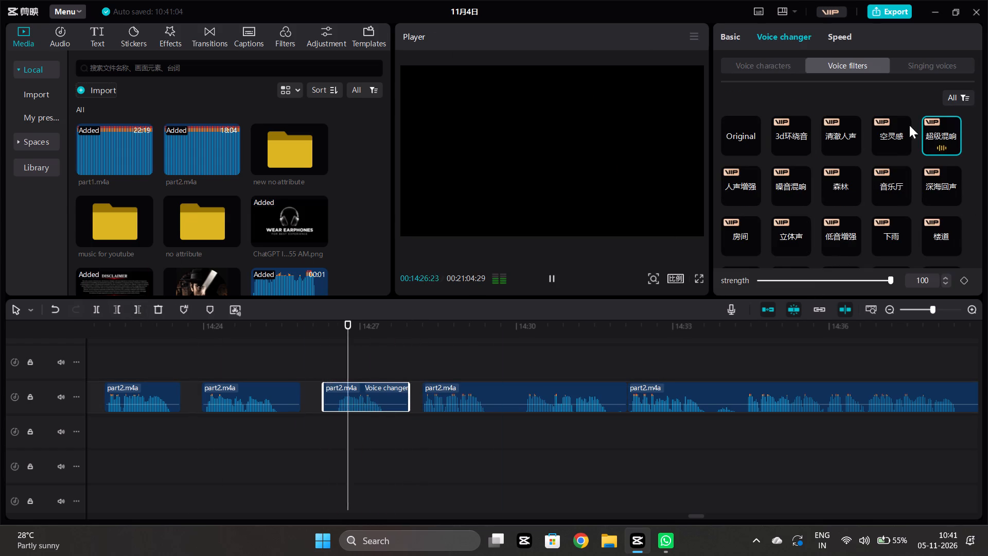
pyautogui.click(898, 138)
pyautogui.click(830, 274)
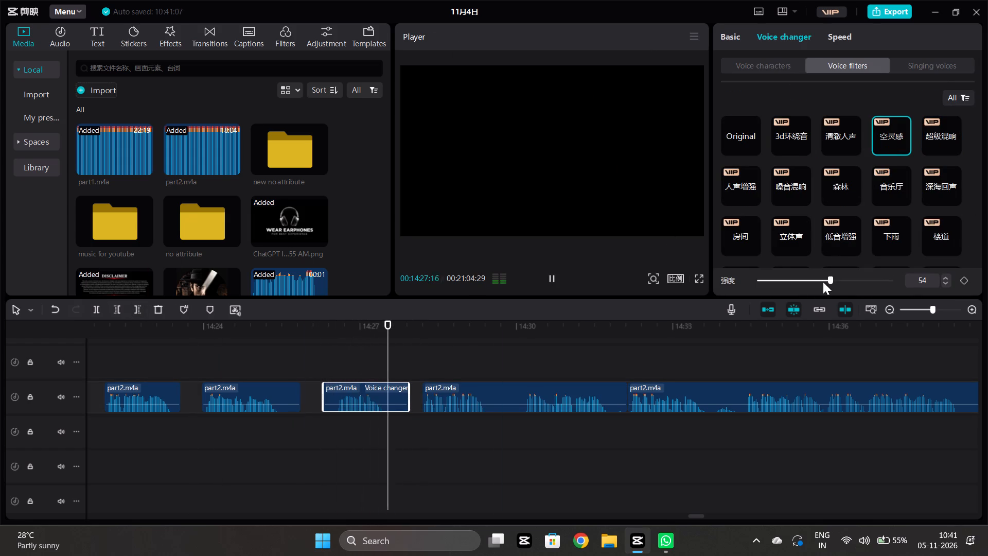
# Play on, split the part2.m4a clip at 14:30:00, and trim the end of the piece before the split back to about 14:29:17.
pyautogui.click(322, 439)
pyautogui.press('space')
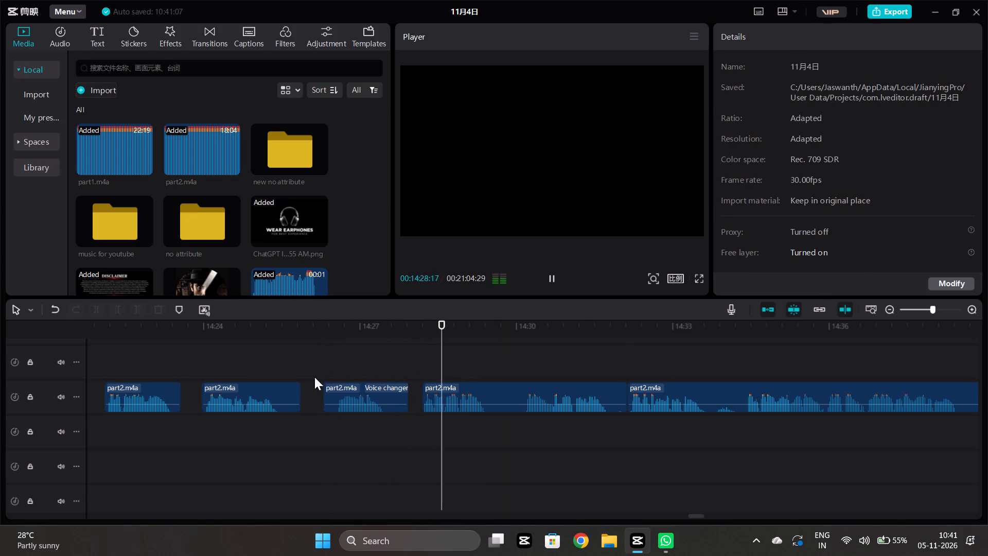
pyautogui.hscroll(-1, 481, 398)
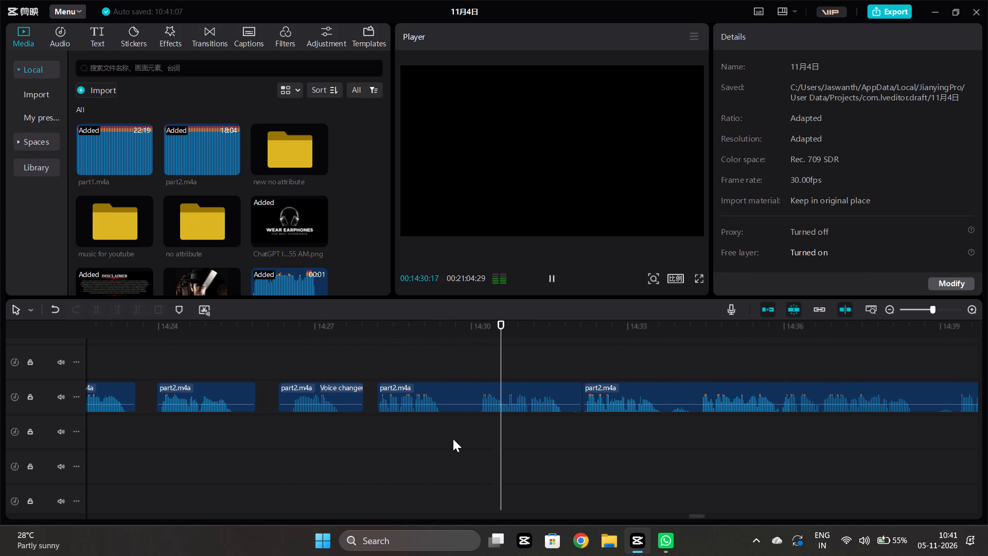
pyautogui.press('space')
pyautogui.click(468, 433)
pyautogui.click(468, 416)
pyautogui.click(468, 398)
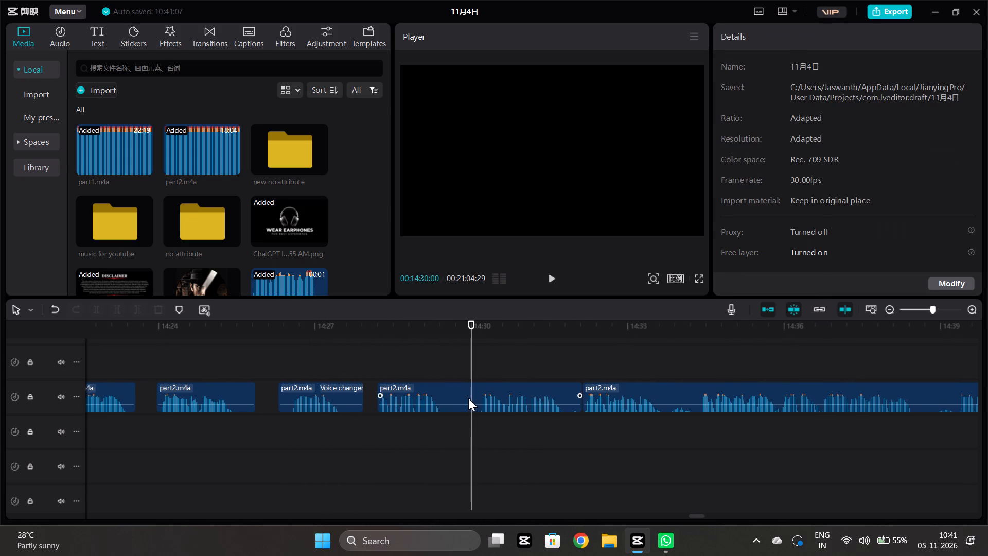
pyautogui.click(93, 311)
pyautogui.click(449, 432)
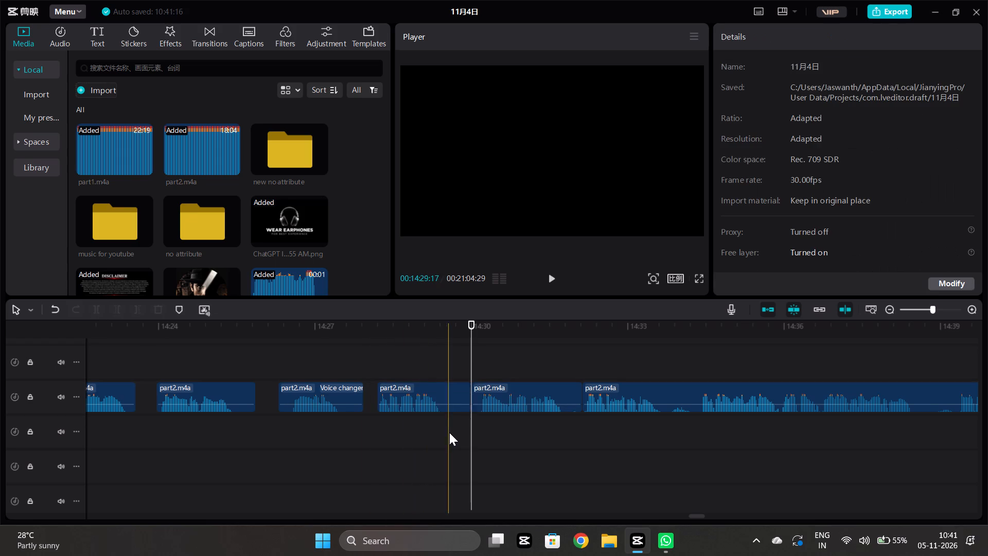
pyautogui.click(454, 398)
pyautogui.click(138, 309)
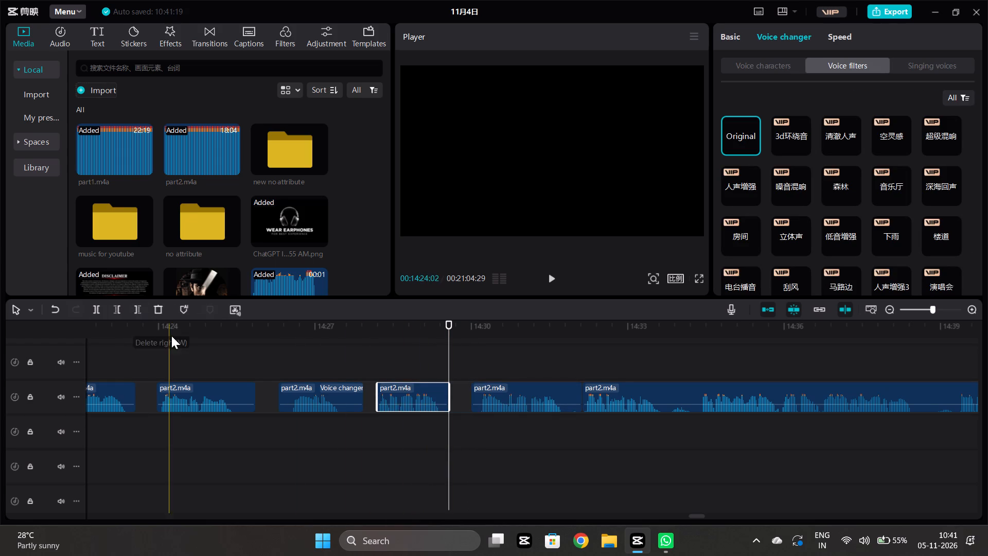
# Play on, split the part2.m4a clip at about 14:33:24, and trim the start of the piece after the split to 14:34:06.
pyautogui.click(443, 440)
pyautogui.press('space')
pyautogui.hscroll(-1, 443, 440)
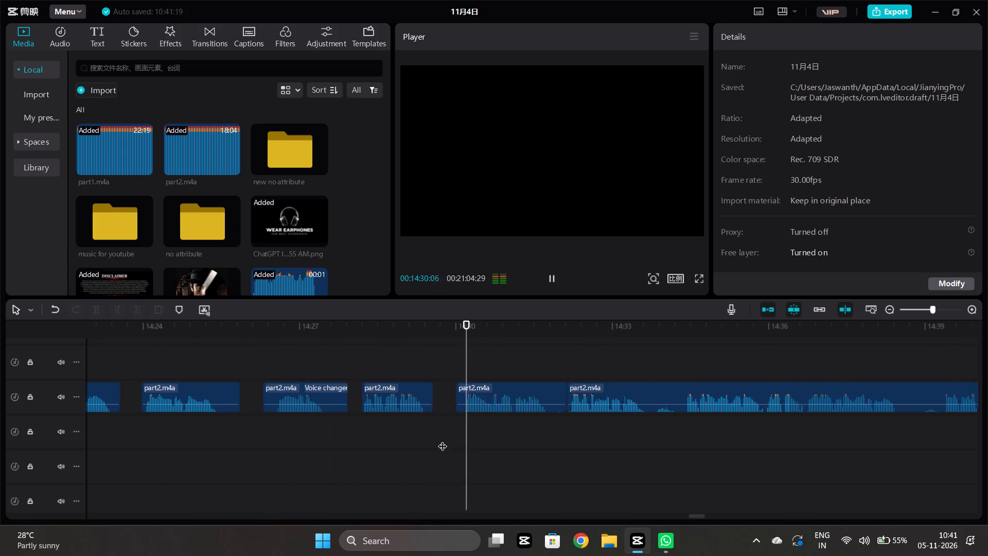
pyautogui.hscroll(-1, 443, 440)
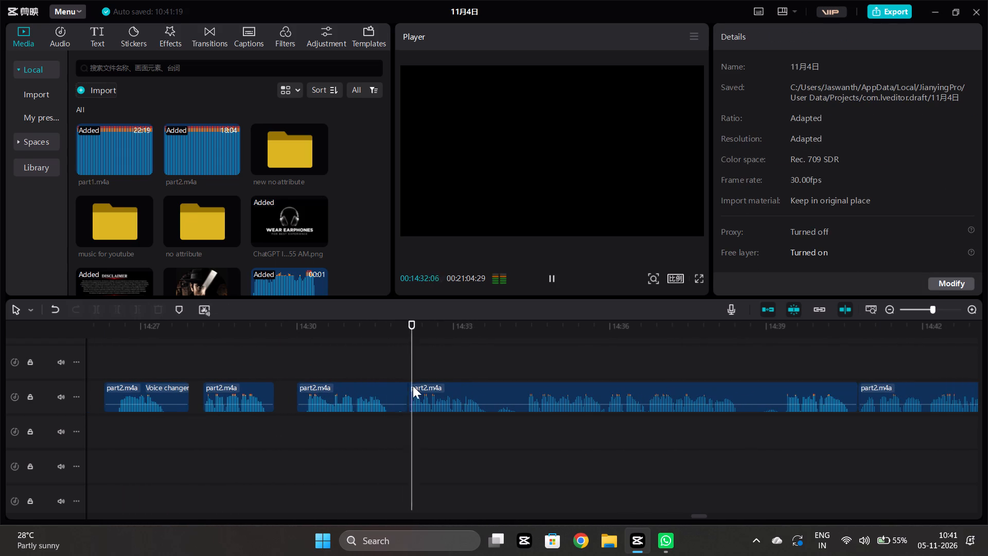
pyautogui.press('space')
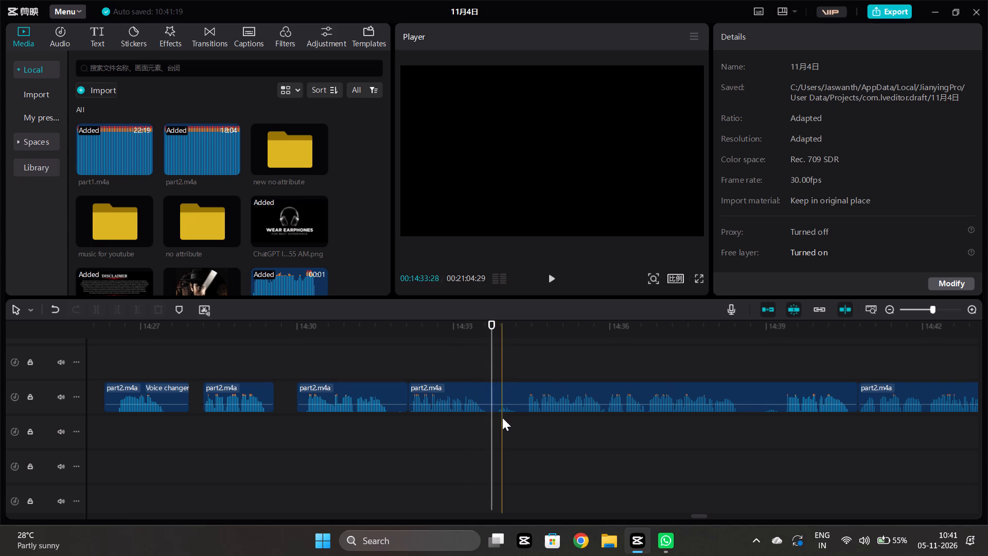
pyautogui.moveTo(488, 430); pyautogui.dragTo(495, 430)
pyautogui.click(500, 400)
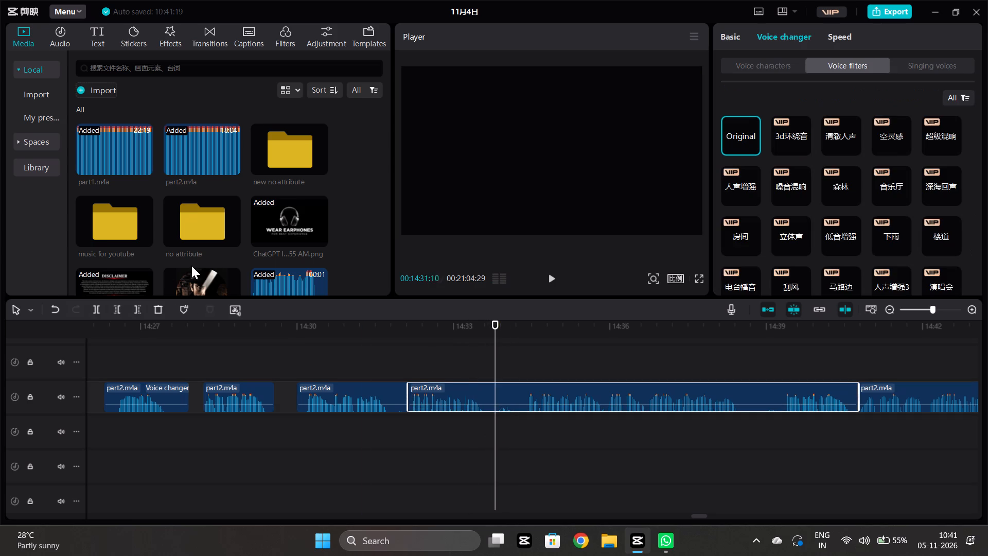
pyautogui.click(92, 310)
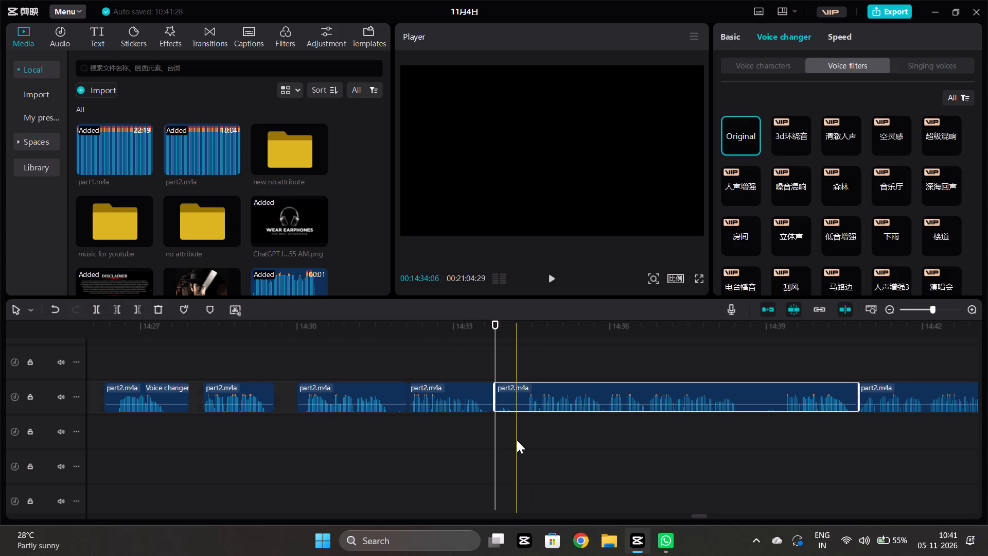
pyautogui.click(517, 440)
pyautogui.click(533, 397)
pyautogui.click(118, 312)
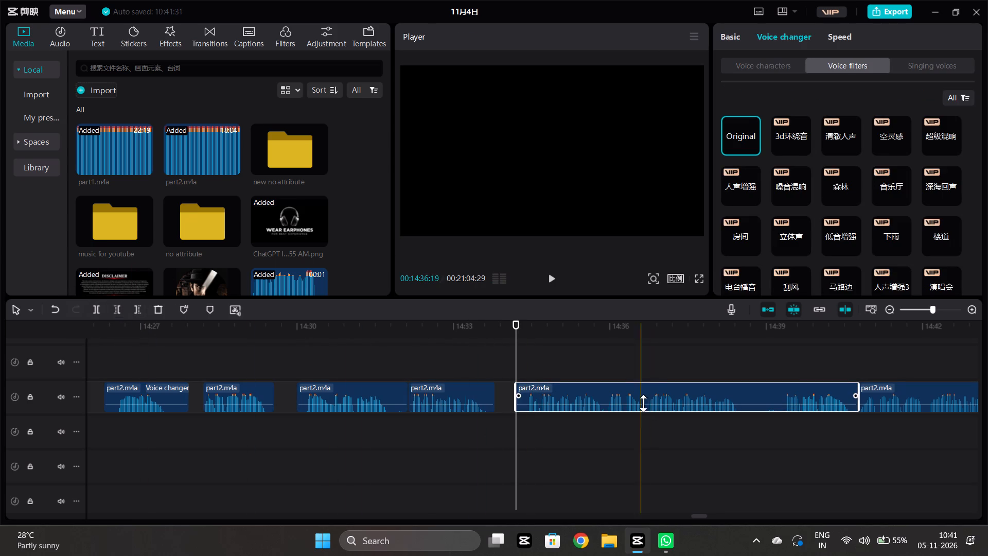
# Play on, split the part2.m4a clip at 14:38:23, and trim the start of the piece after the split to 14:39:08.
pyautogui.click(422, 442)
pyautogui.press('space')
pyautogui.hscroll(-1, 422, 442)
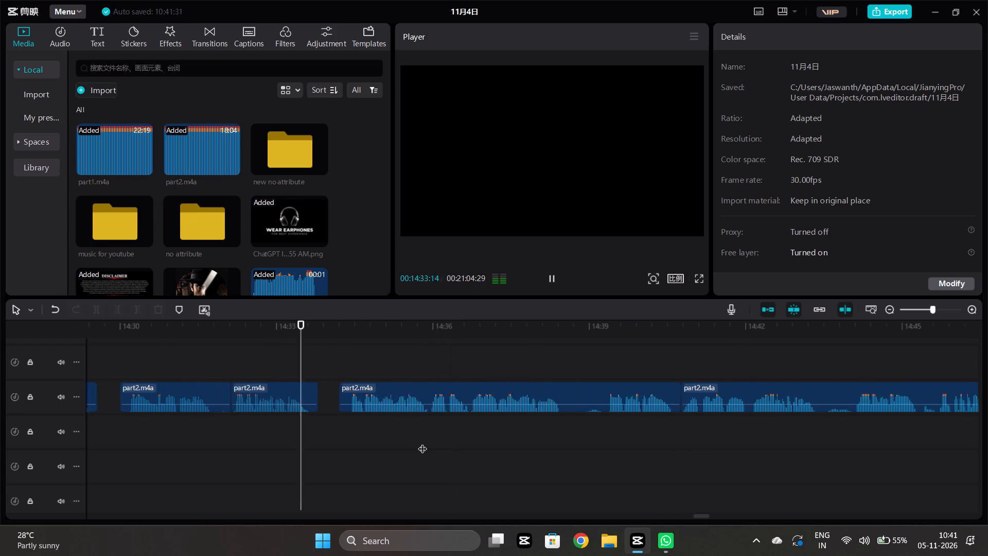
pyautogui.hscroll(-1, 422, 442)
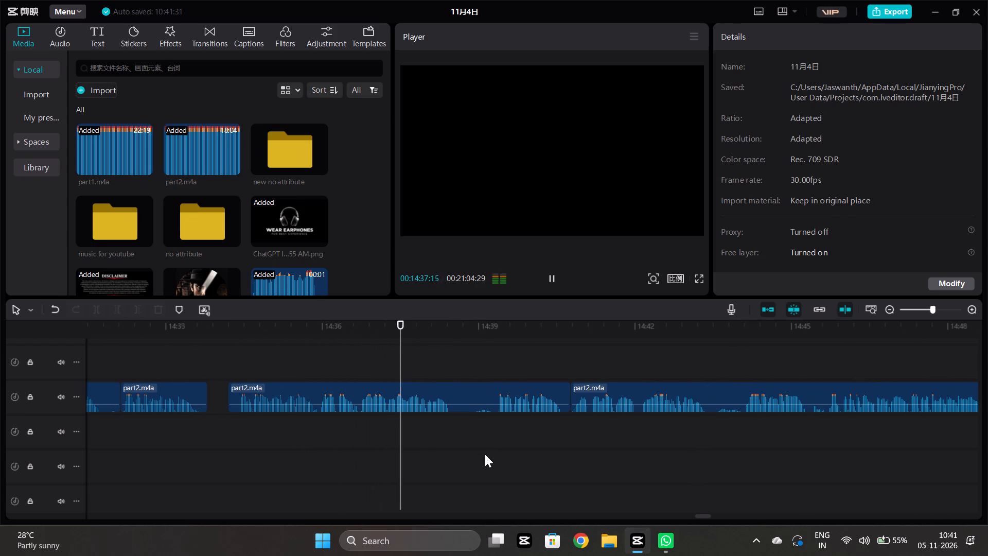
pyautogui.press('space')
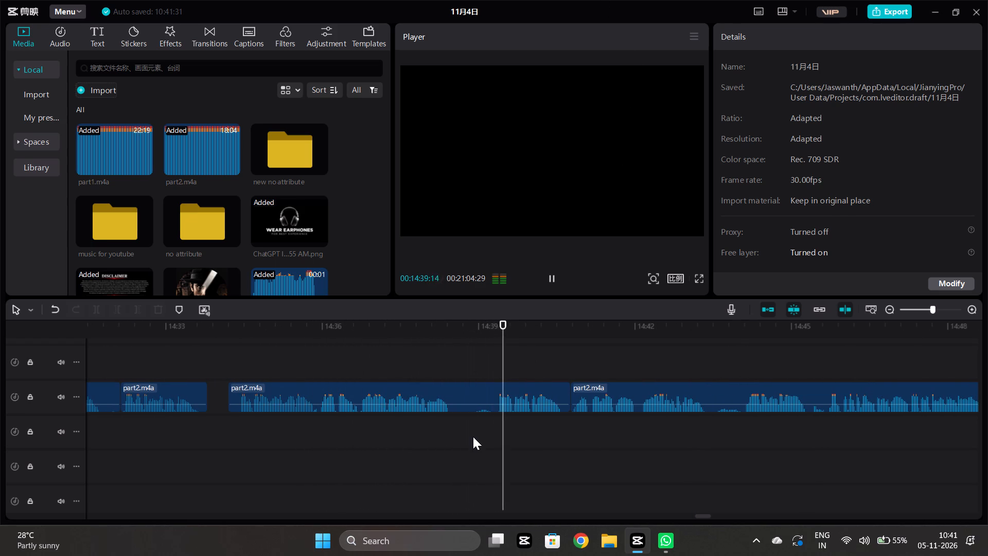
pyautogui.click(466, 430)
pyautogui.click(467, 404)
pyautogui.click(94, 310)
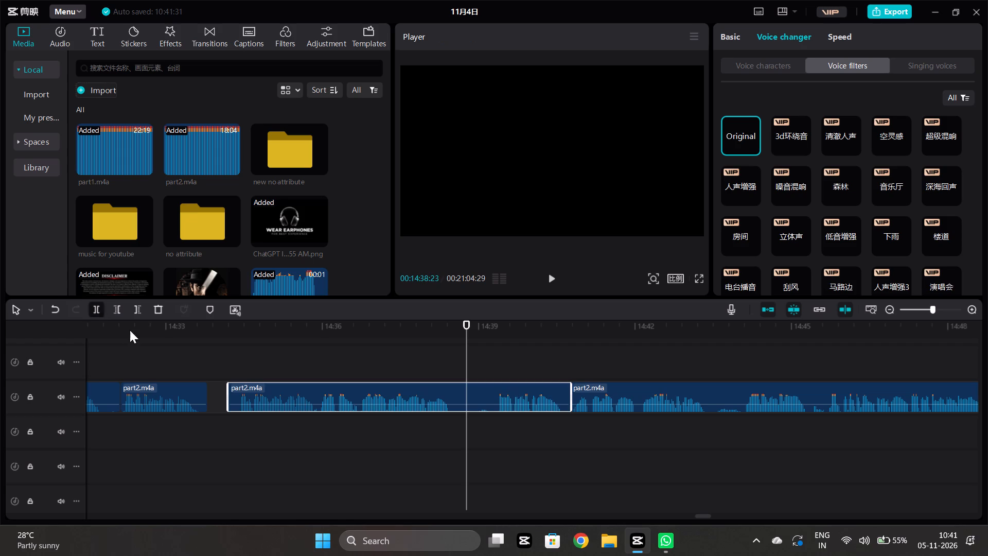
pyautogui.click(493, 429)
pyautogui.click(492, 400)
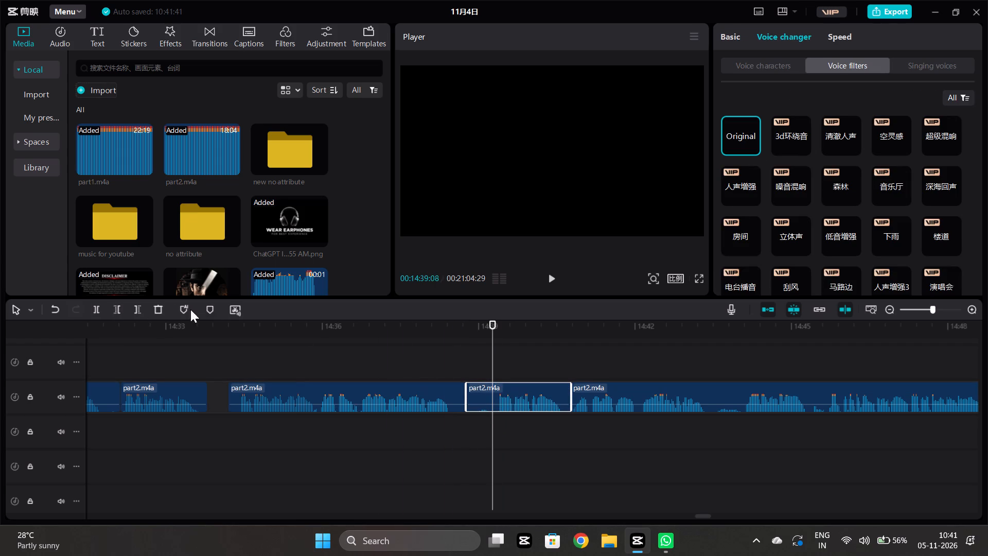
pyautogui.moveTo(109, 302); pyautogui.dragTo(120, 315)
pyautogui.click(120, 315)
# Play on, split the part2.m4a clip at 14:43:14, and trim the start of the piece after the split to about 14:44.
pyautogui.click(481, 432)
pyautogui.press('space')
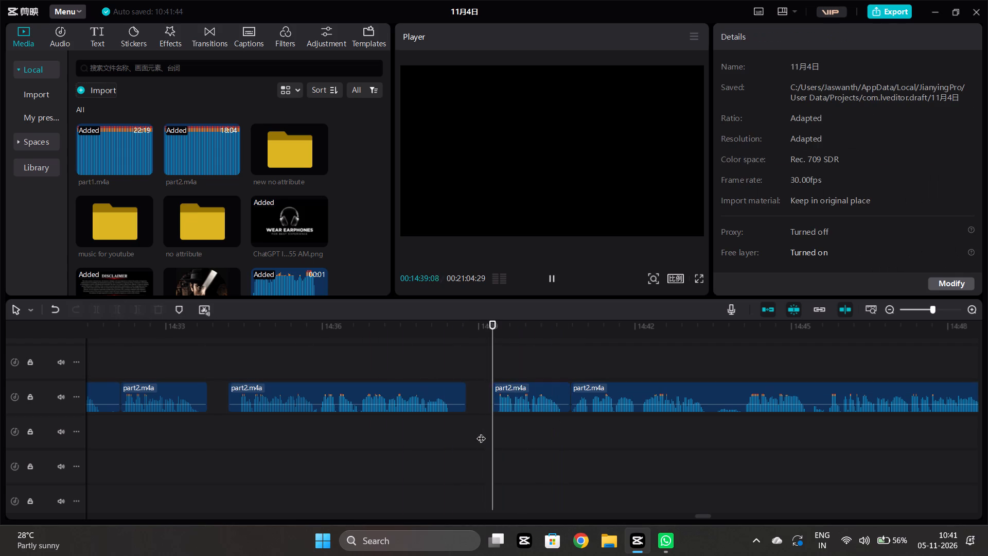
pyautogui.hscroll(-1, 481, 432)
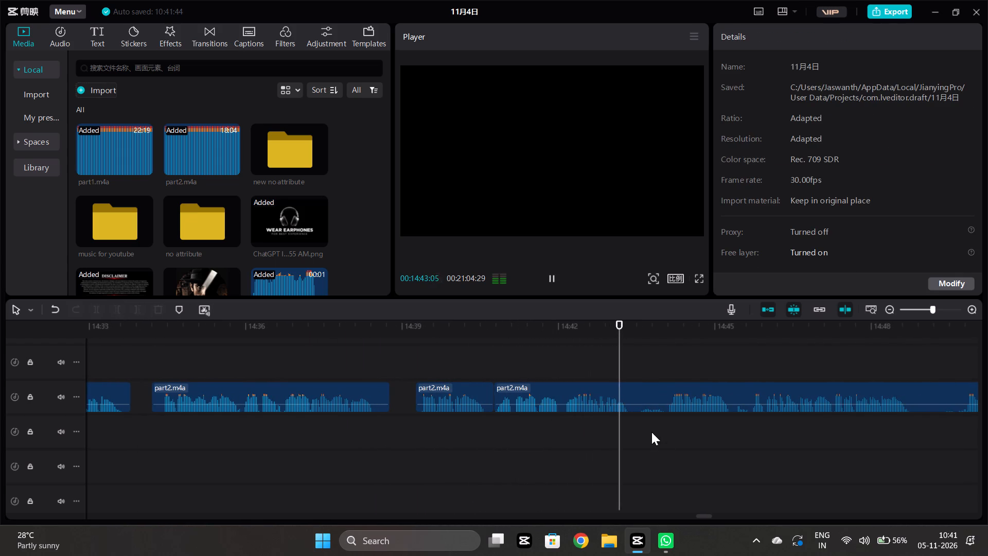
pyautogui.press('space')
pyautogui.click(641, 408)
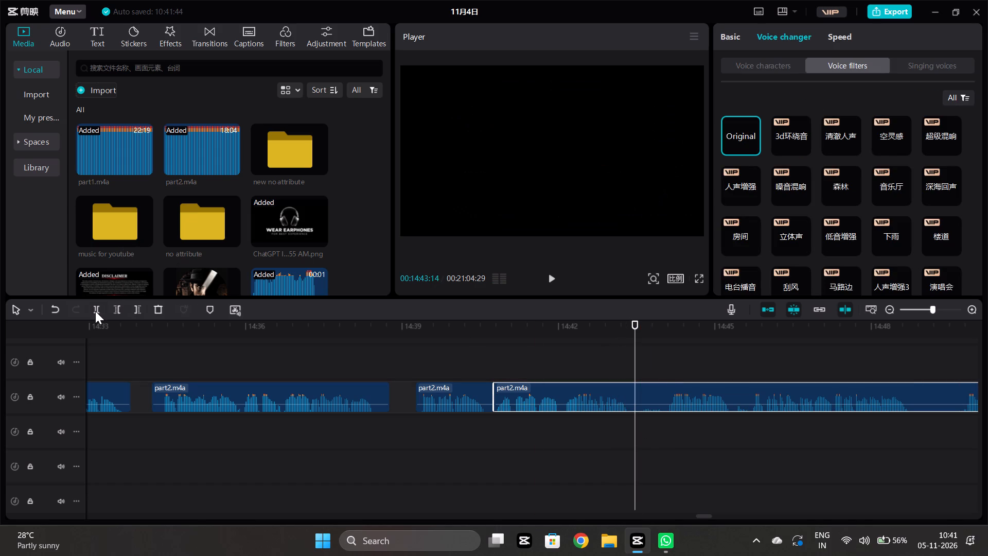
pyautogui.click(95, 311)
pyautogui.click(662, 433)
pyautogui.click(662, 429)
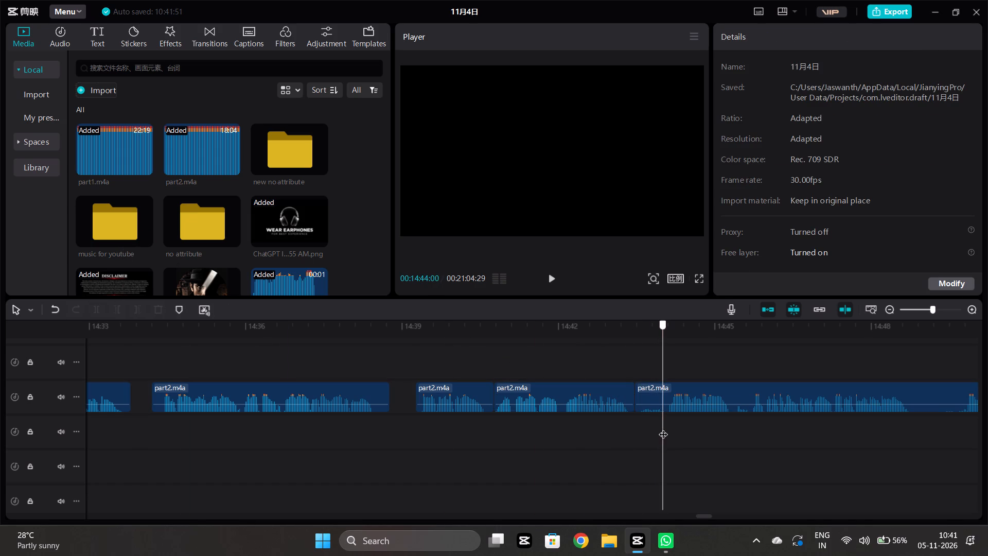
pyautogui.click(665, 402)
pyautogui.click(121, 310)
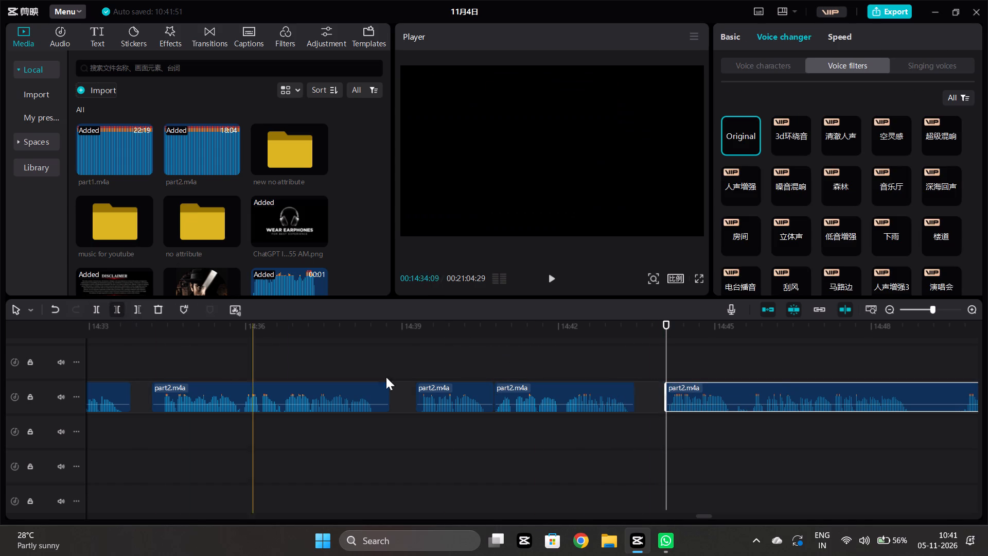
# Play on, split the part2.m4a clip at about 14:45:20, and trim the end of the piece before the split back to 14:45:12.
pyautogui.click(664, 440)
pyautogui.press('space')
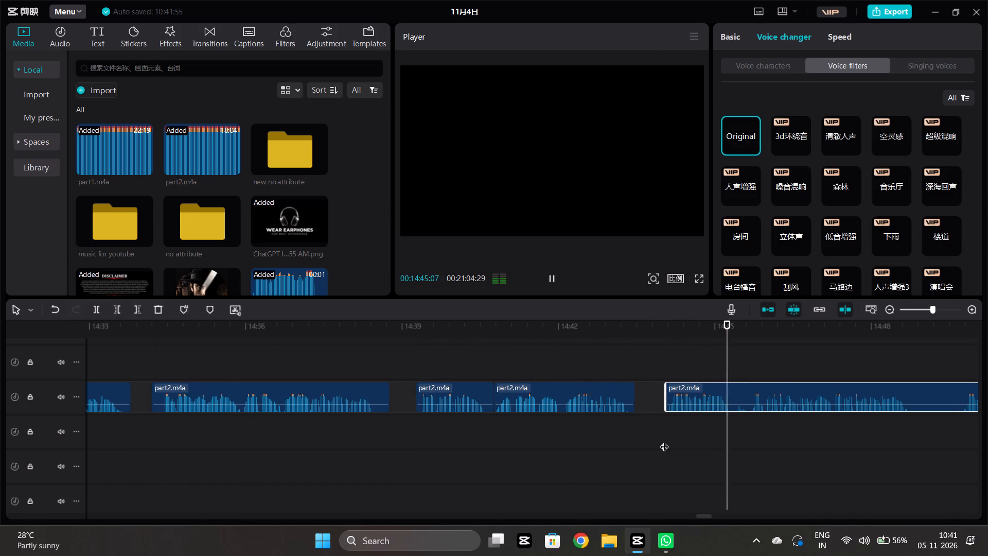
pyautogui.hscroll(-1, 664, 440)
pyautogui.press('space')
pyautogui.click(505, 427)
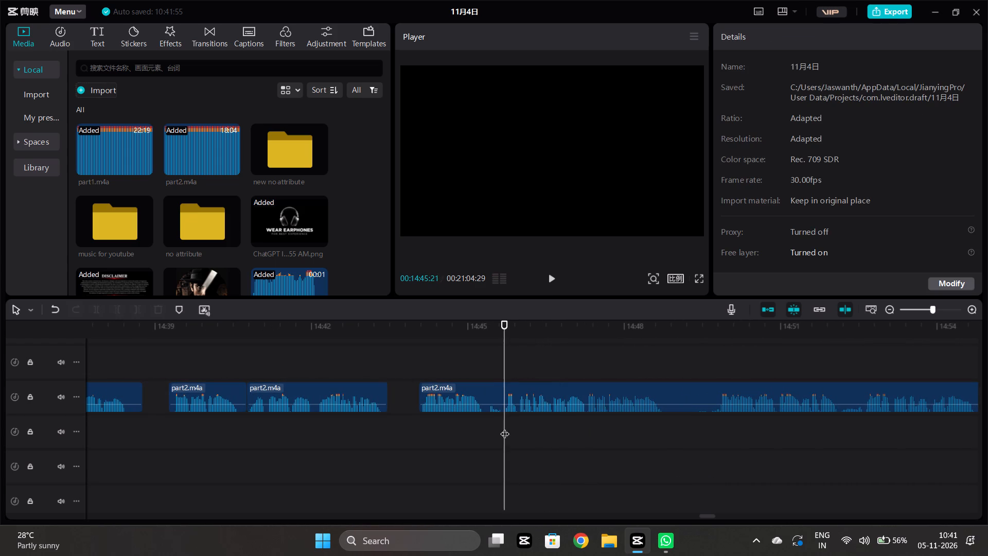
pyautogui.moveTo(505, 427); pyautogui.dragTo(503, 423)
pyautogui.click(517, 401)
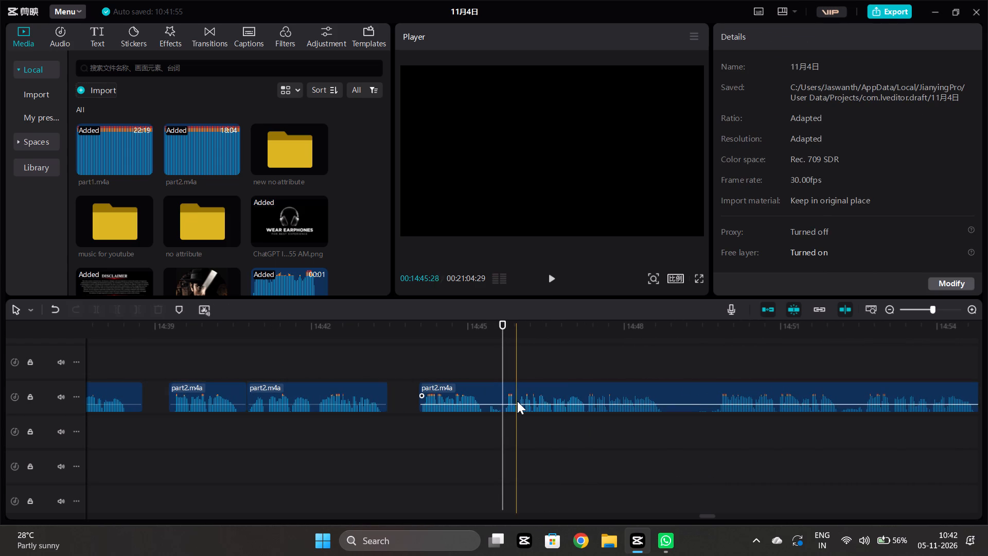
pyautogui.click(97, 308)
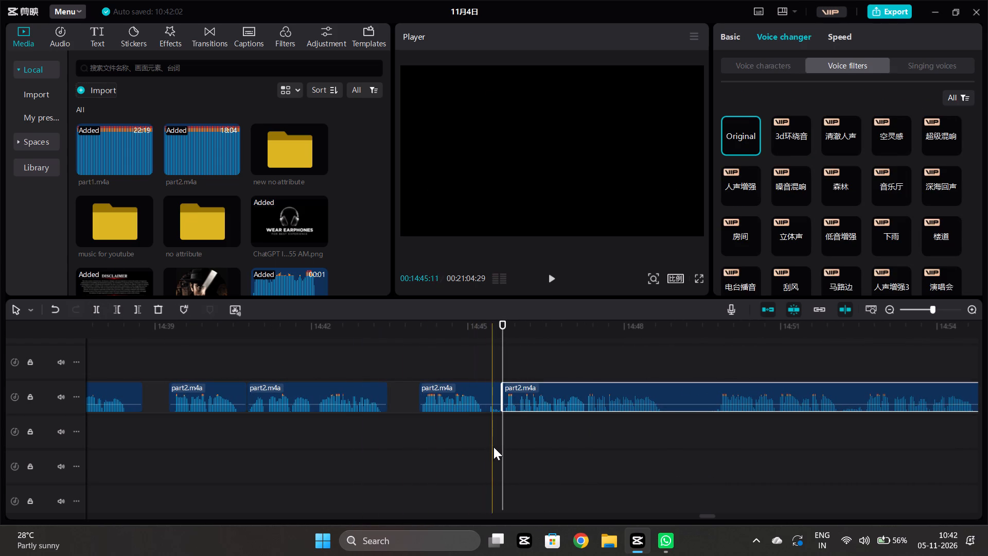
pyautogui.click(488, 442)
pyautogui.click(475, 402)
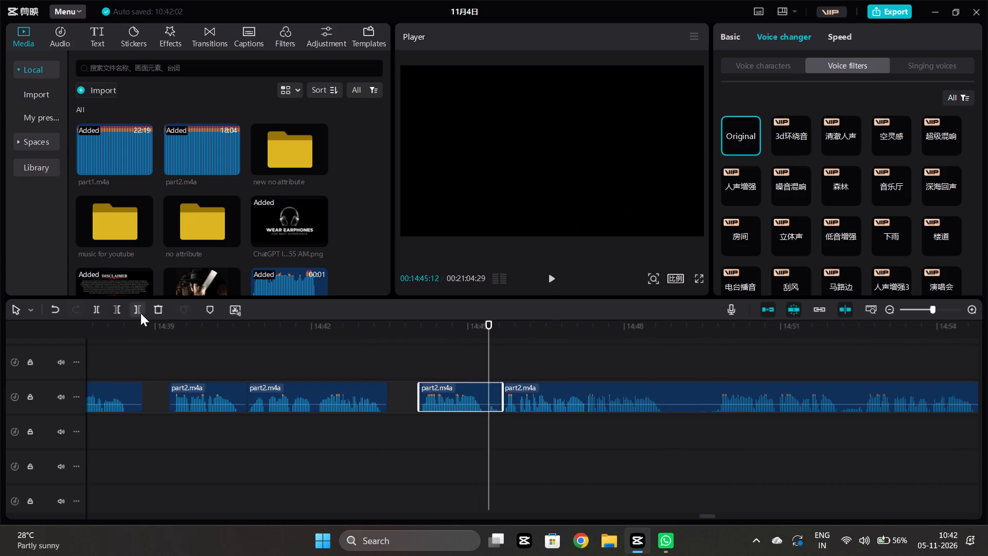
pyautogui.click(140, 313)
# Play on, split the part2.m4a clip at about 14:49:24, and trim the end of the piece before the split back to about 14:49:08.
pyautogui.click(508, 431)
pyautogui.press('space')
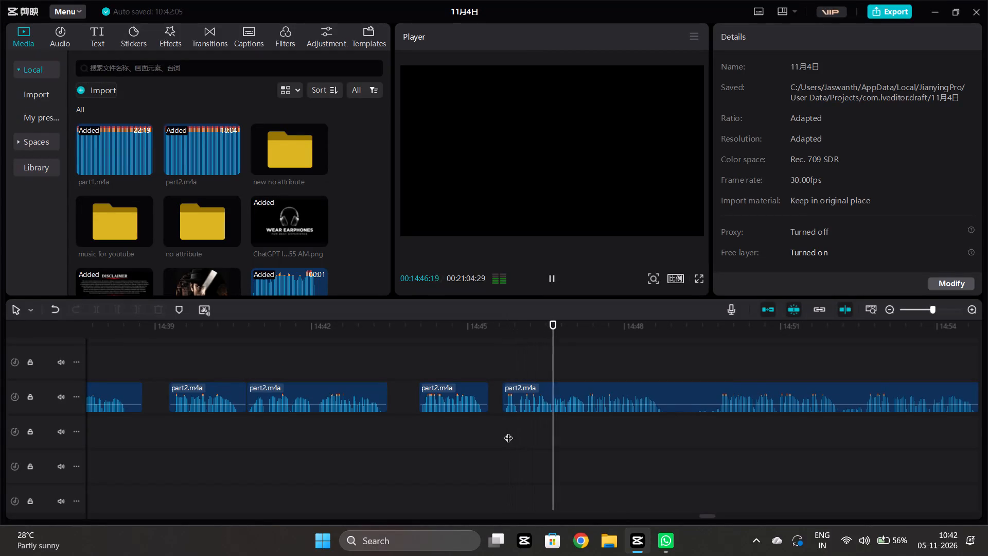
pyautogui.hscroll(-1, 750, 384)
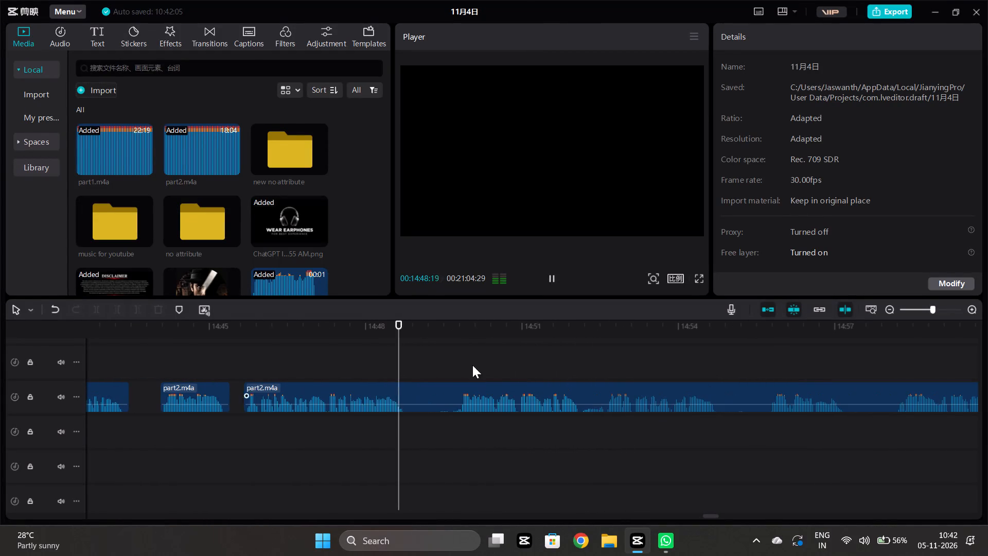
pyautogui.press('space')
pyautogui.click(463, 432)
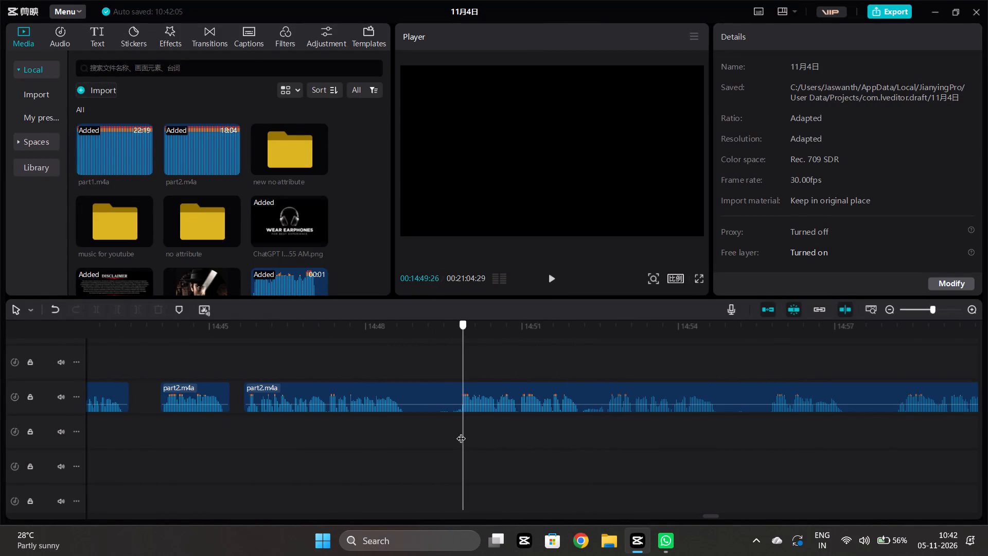
pyautogui.click(461, 398)
pyautogui.click(92, 312)
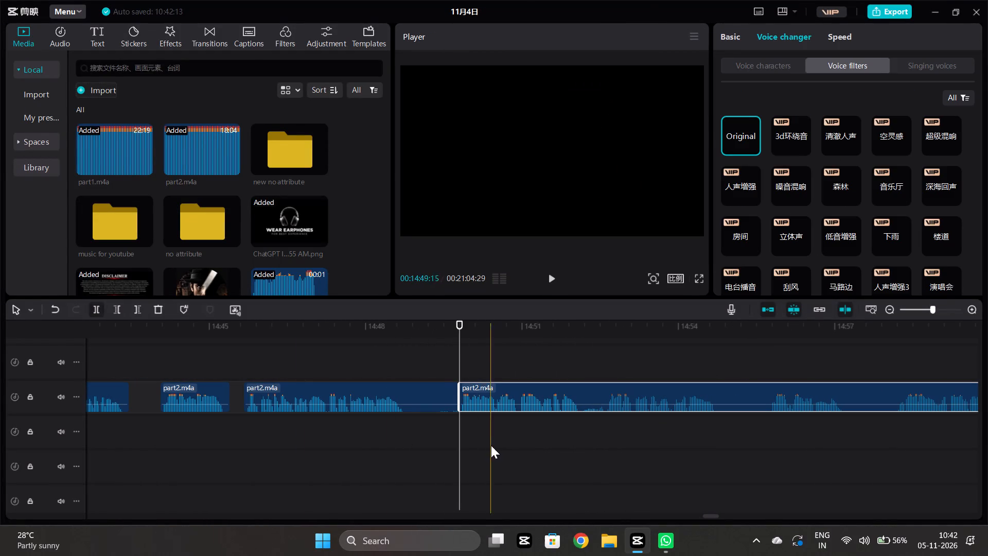
pyautogui.click(431, 444)
pyautogui.click(433, 388)
pyautogui.click(135, 309)
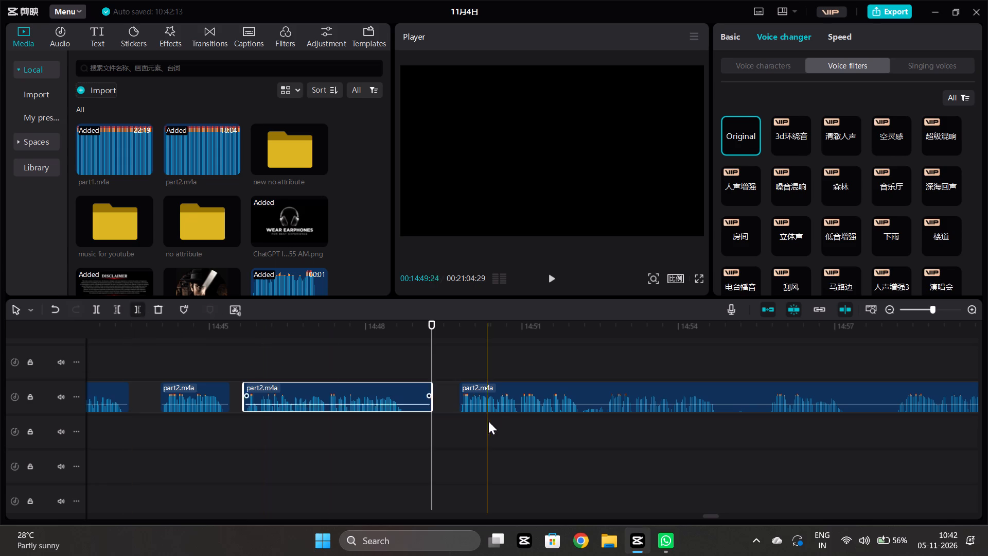
# Narrow the gap near 14:49 by moving the following part2.m4a clip earlier, to start at about 14:49:11.
pyautogui.moveTo(488, 391); pyautogui.dragTo(466, 394)
# Play on, split the part2.m4a clip at about 14:52:05, and trim the end of the piece before the split back to 14:51:21.
pyautogui.click(418, 427)
pyautogui.press('space')
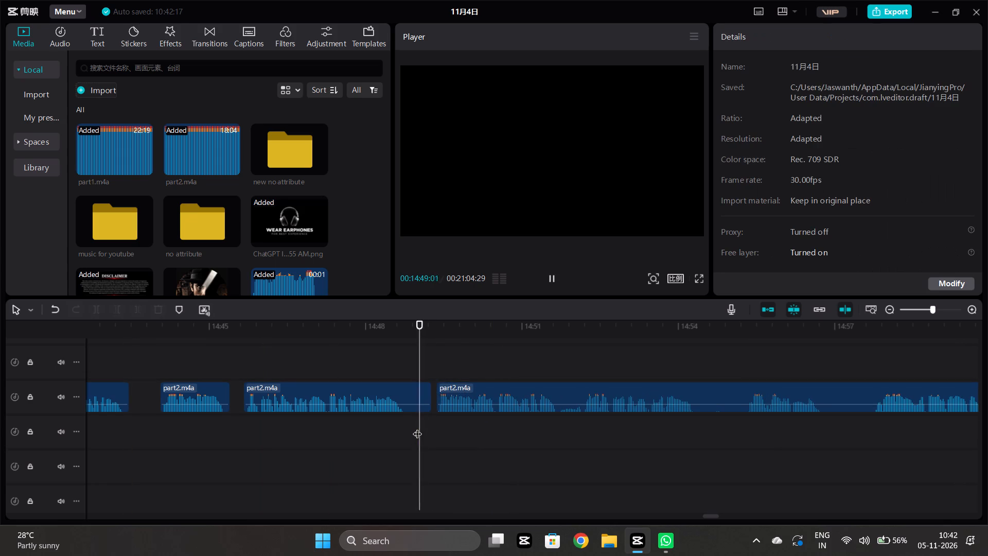
pyautogui.hscroll(-1, 417, 427)
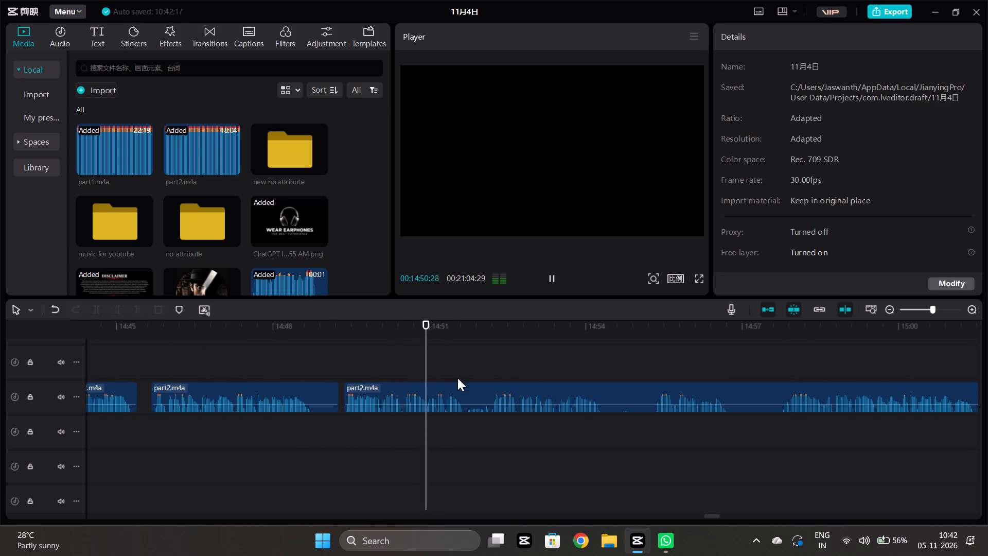
pyautogui.keyDown('ctrl'); pyautogui.scroll(5, 486, 438); pyautogui.keyUp('ctrl')
pyautogui.press('space')
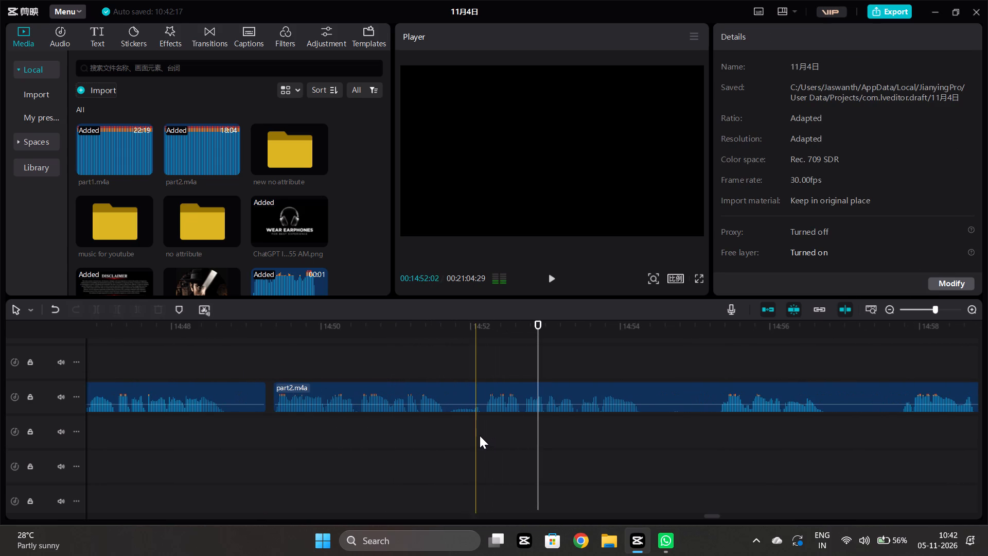
pyautogui.click(483, 436)
pyautogui.click(486, 390)
pyautogui.click(98, 313)
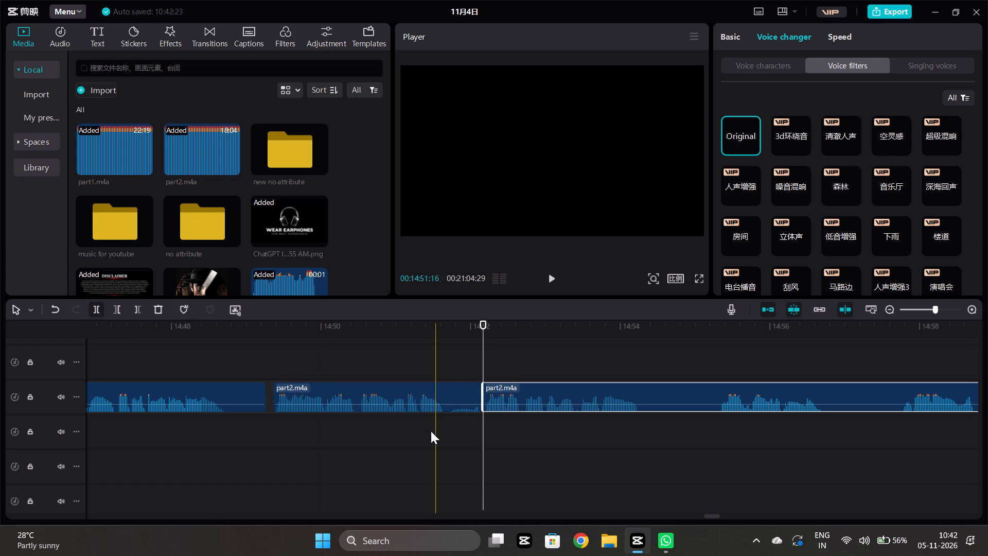
pyautogui.click(449, 430)
pyautogui.click(451, 392)
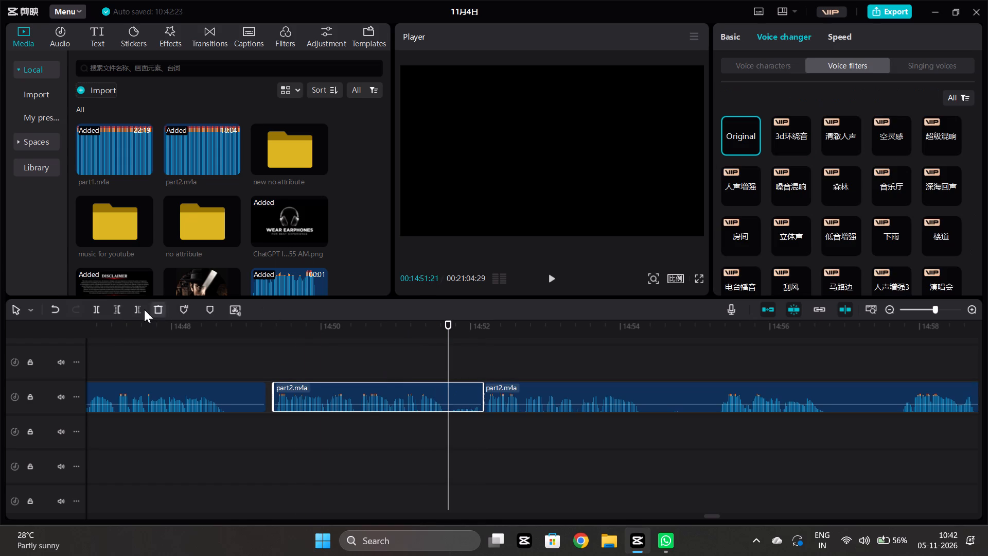
pyautogui.click(144, 309)
# Play on, split the part2.m4a clip at about 14:54:19, and trim the start of the piece after the split to 14:54:29.
pyautogui.click(498, 466)
pyautogui.click(479, 460)
pyautogui.press('space')
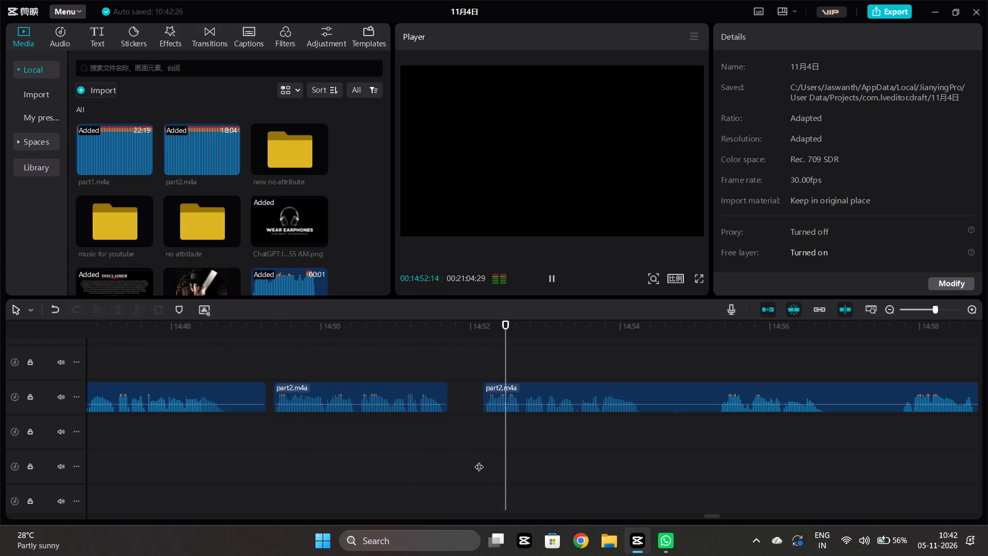
pyautogui.hscroll(-1, 479, 460)
pyautogui.keyDown('ctrl'); pyautogui.scroll(-8, 479, 460); pyautogui.keyUp('ctrl')
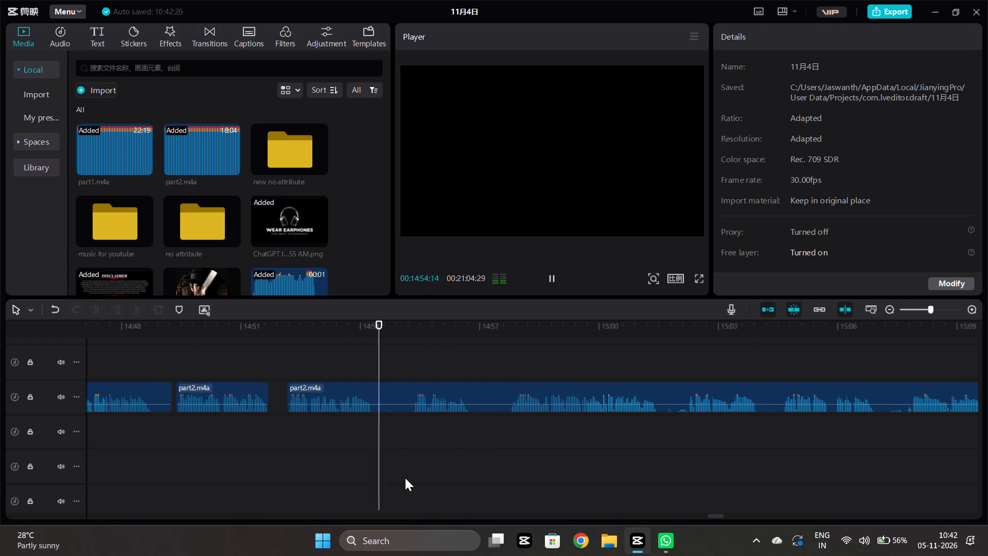
pyautogui.press('space')
pyautogui.click(421, 394)
pyautogui.click(91, 312)
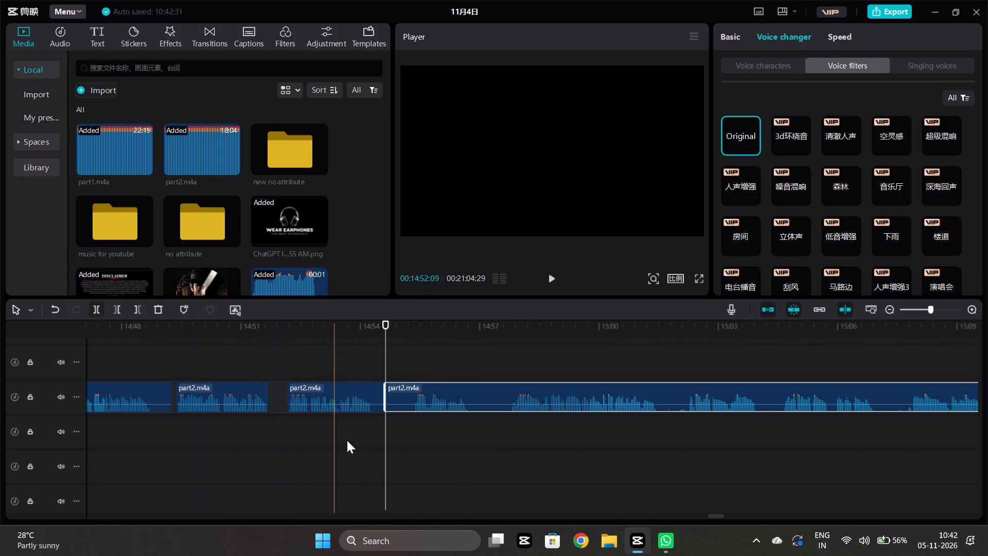
pyautogui.click(398, 451)
pyautogui.click(411, 404)
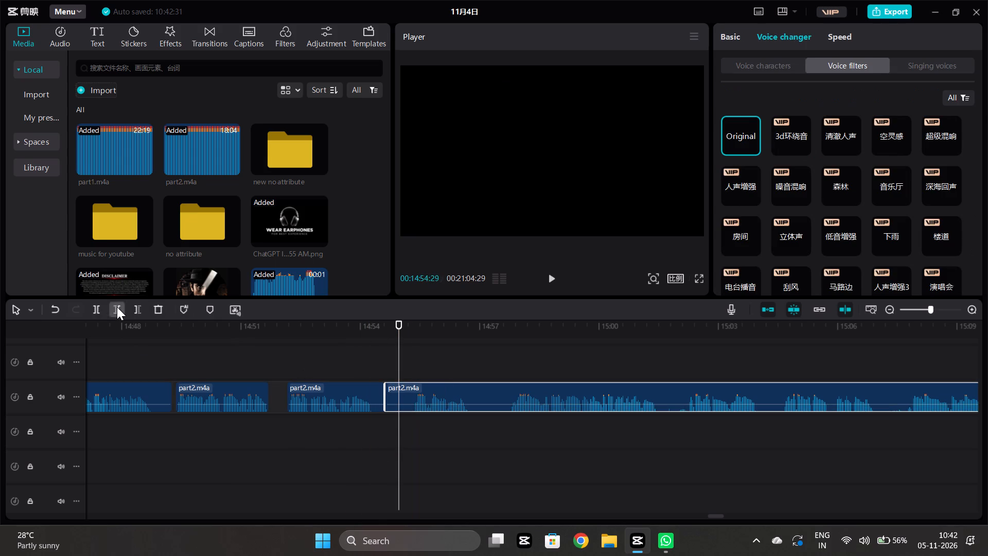
pyautogui.click(117, 307)
# Play on, split the part2.m4a clip at 14:56:26, and trim the start of the piece after the split to 14:57:16.
pyautogui.click(411, 436)
pyautogui.press('space')
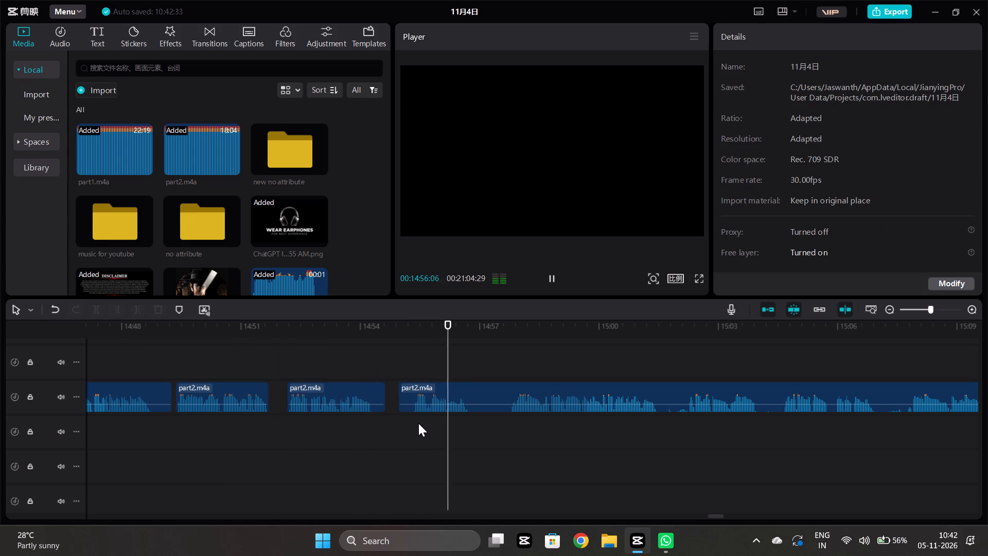
pyautogui.press('space')
pyautogui.click(475, 432)
pyautogui.click(479, 409)
pyautogui.click(102, 308)
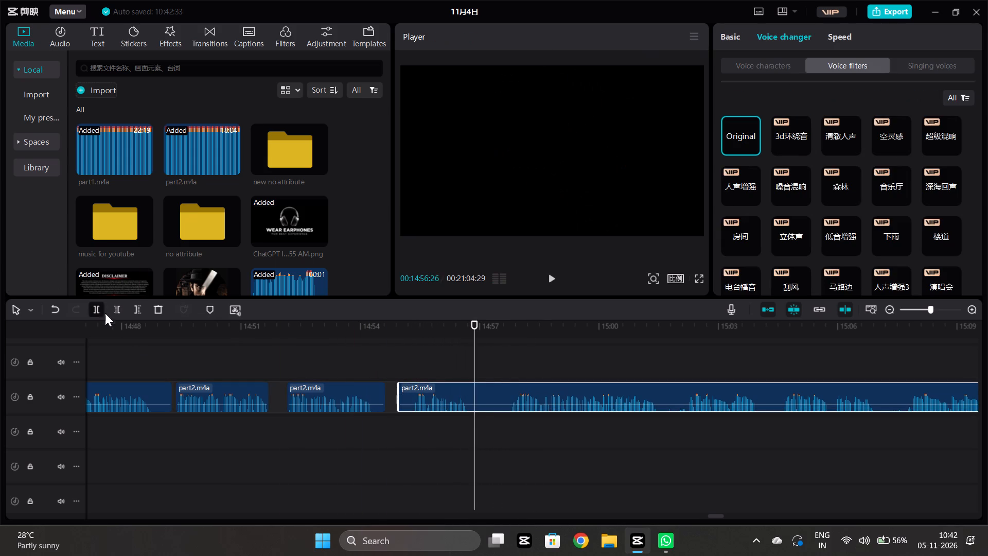
pyautogui.click(501, 433)
pyautogui.click(496, 399)
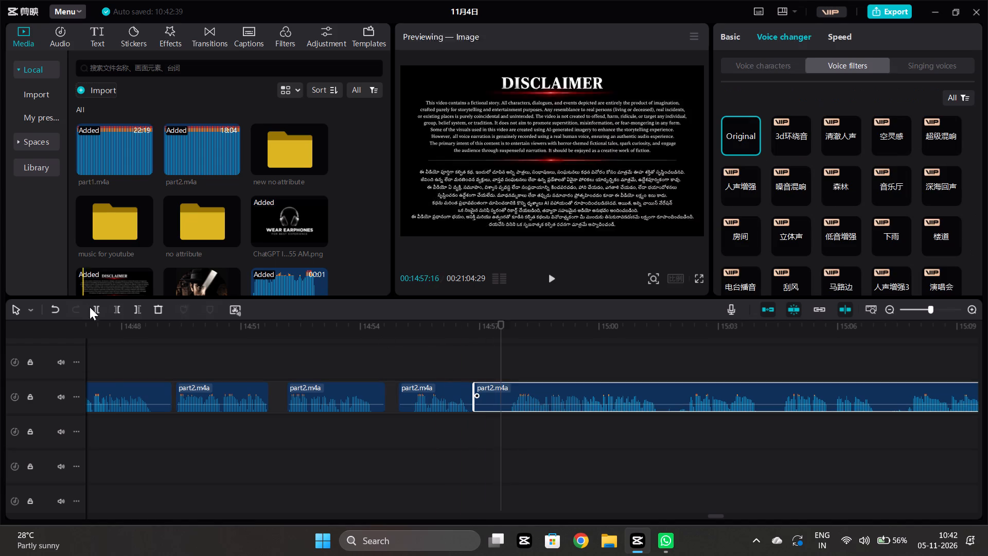
pyautogui.click(120, 317)
# Play on, split the part2.m4a clip at 15:02:06, and trim the end of the piece before the split back to about 15:01:21.
pyautogui.click(521, 450)
pyautogui.press('space')
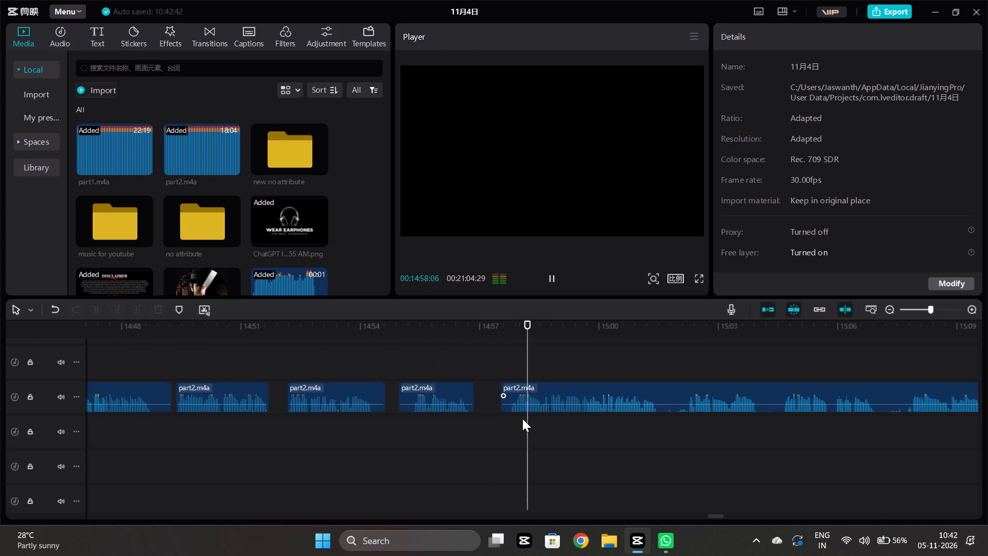
pyautogui.hscroll(-1, 523, 418)
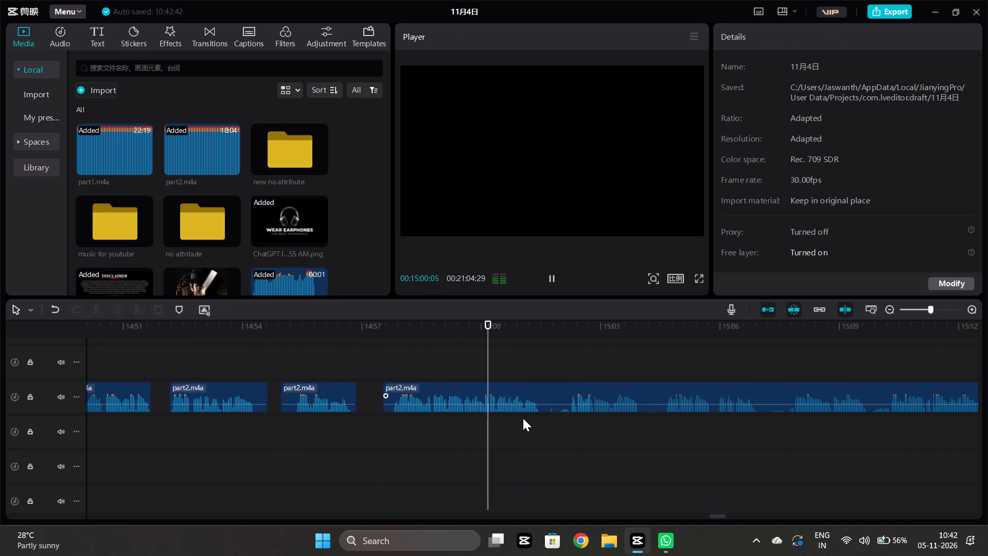
pyautogui.keyDown('ctrl'); pyautogui.scroll(5, 523, 418); pyautogui.keyUp('ctrl')
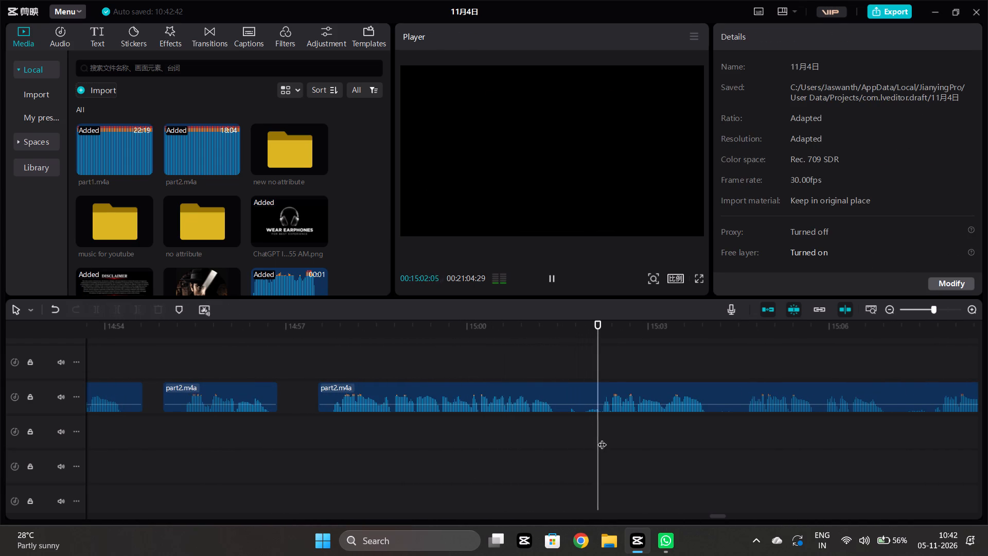
pyautogui.press('space')
pyautogui.click(601, 420)
pyautogui.click(605, 400)
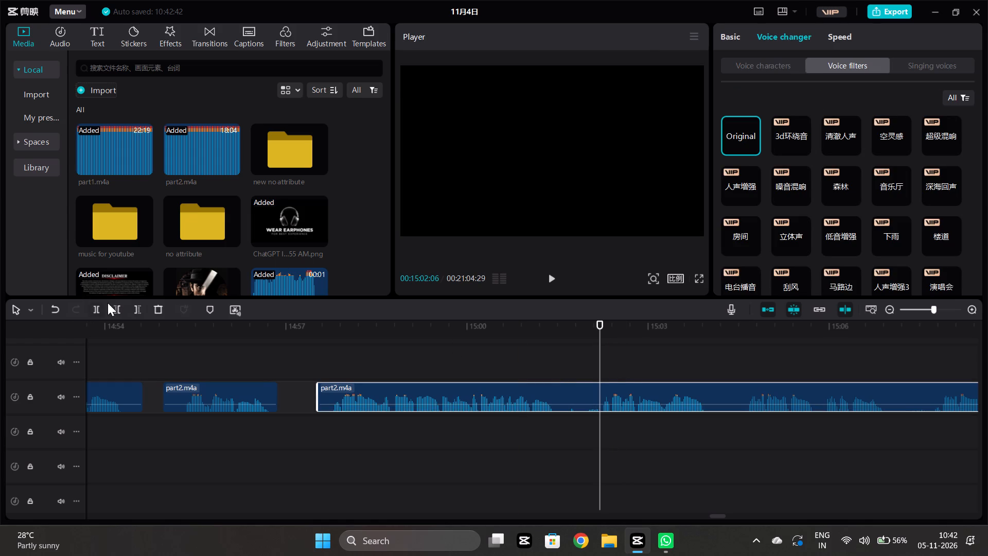
pyautogui.click(97, 304)
pyautogui.click(570, 442)
pyautogui.click(573, 394)
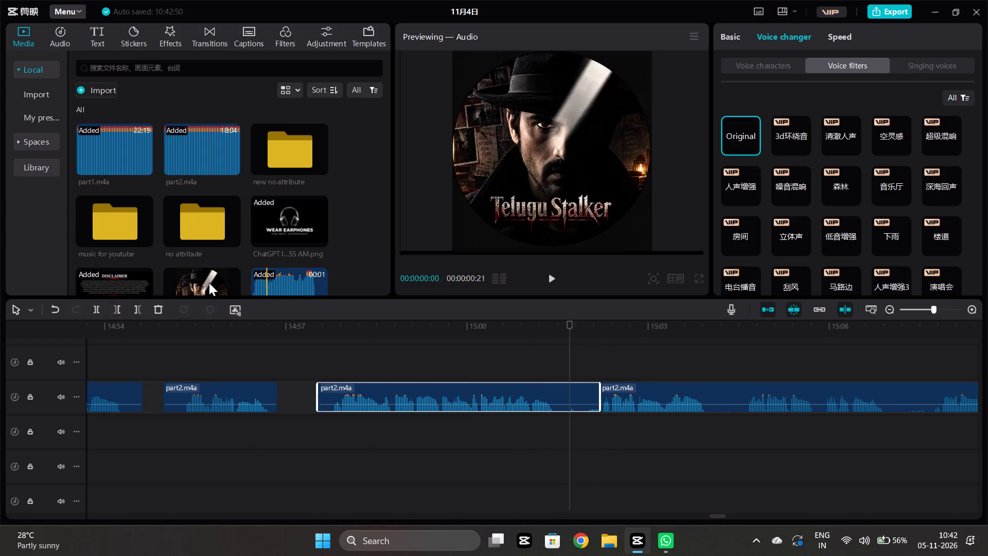
pyautogui.click(141, 305)
# Play on, split the part2.m4a clip at about 15:04:04, and trim the start of the piece after the split to about 15:04:15.
pyautogui.click(589, 440)
pyautogui.press('space')
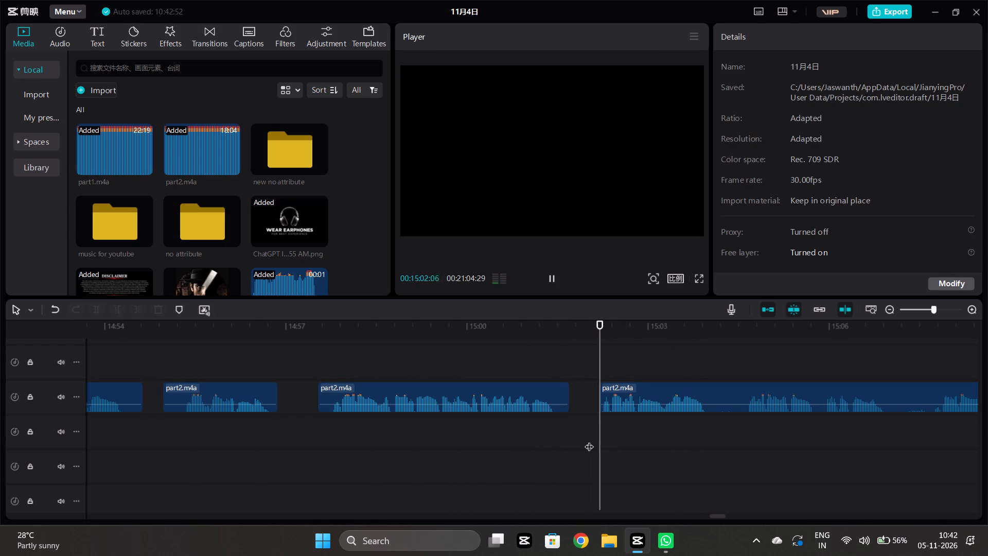
pyautogui.hscroll(-1, 589, 440)
pyautogui.press('space')
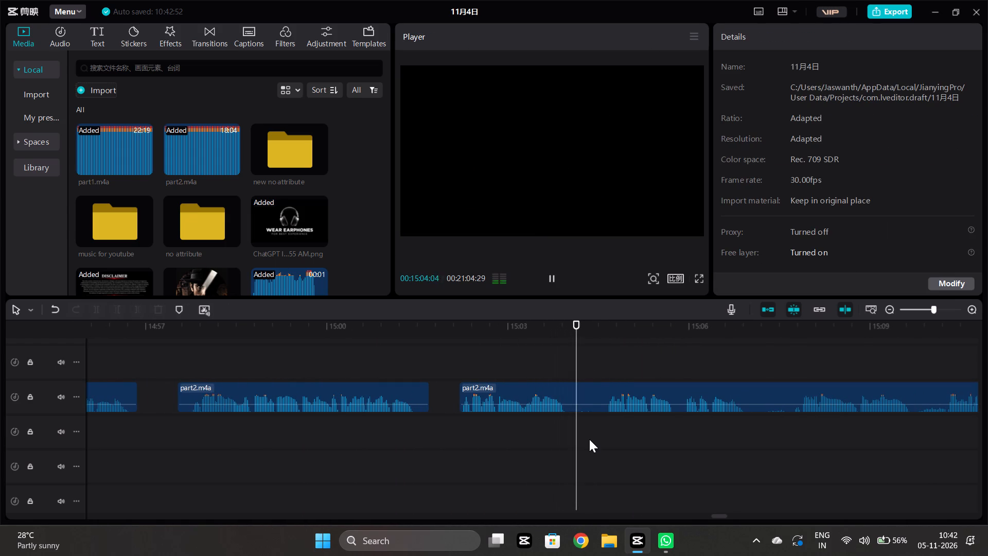
pyautogui.click(593, 401)
pyautogui.click(95, 306)
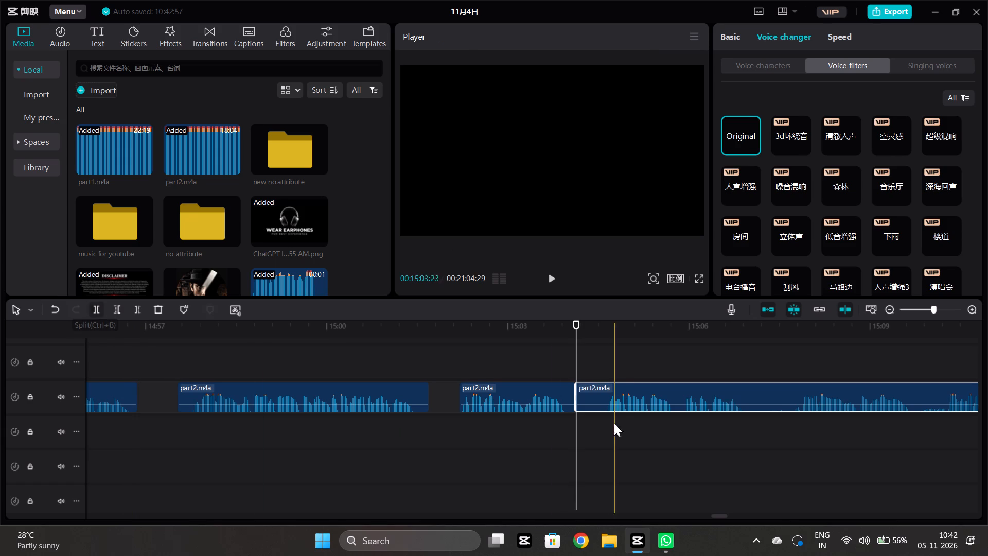
pyautogui.click(607, 433)
pyautogui.moveTo(604, 431); pyautogui.dragTo(597, 431)
pyautogui.click(611, 404)
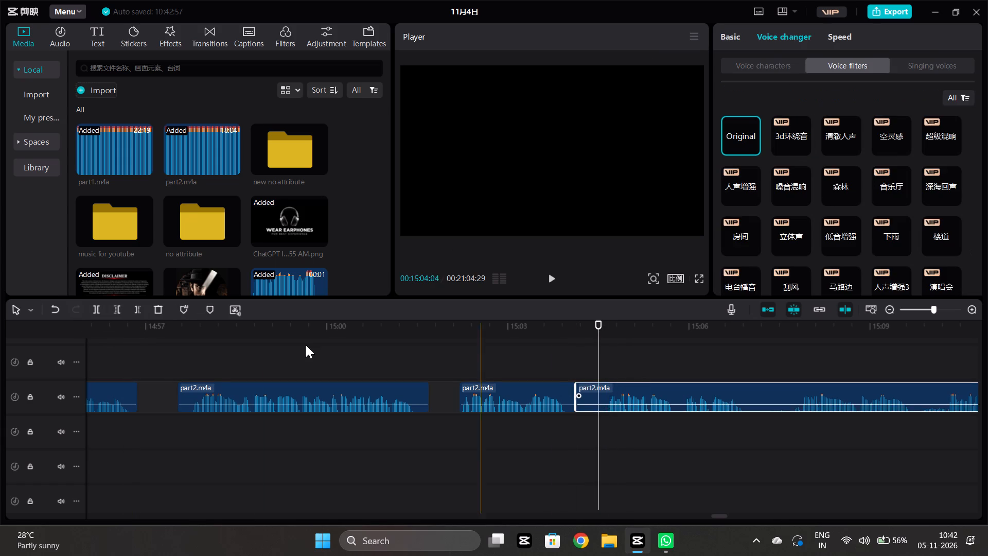
pyautogui.click(122, 315)
# Play on, split the part2.m4a clip at 15:07:07, and trim the start of the piece after the split to 15:07:21.
pyautogui.click(604, 433)
pyautogui.press('space')
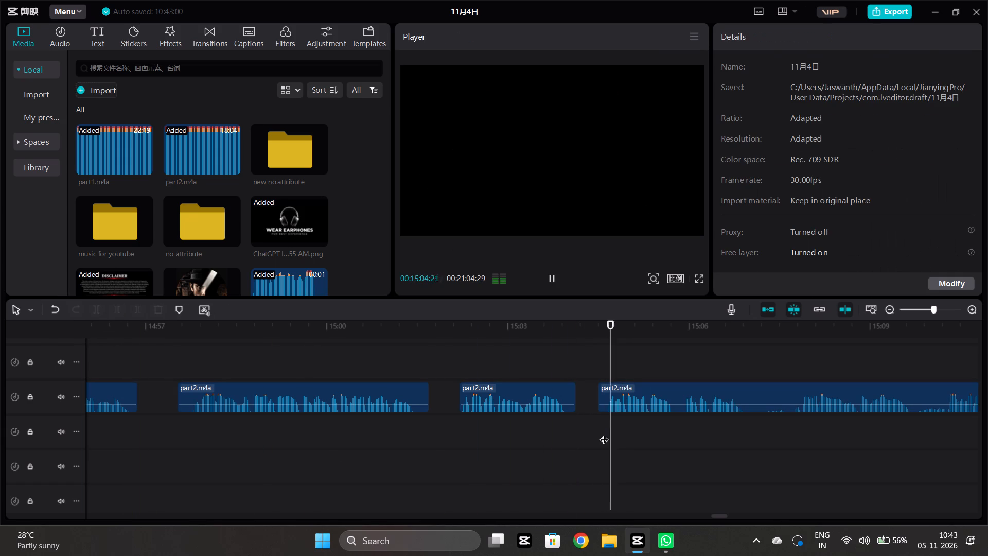
pyautogui.hscroll(-2, 604, 423)
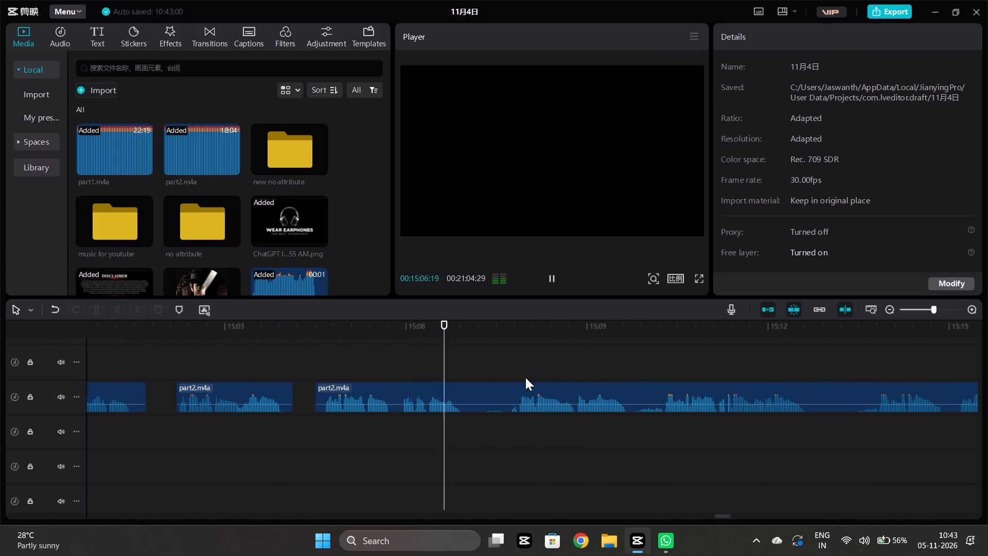
pyautogui.press('space')
pyautogui.click(502, 393)
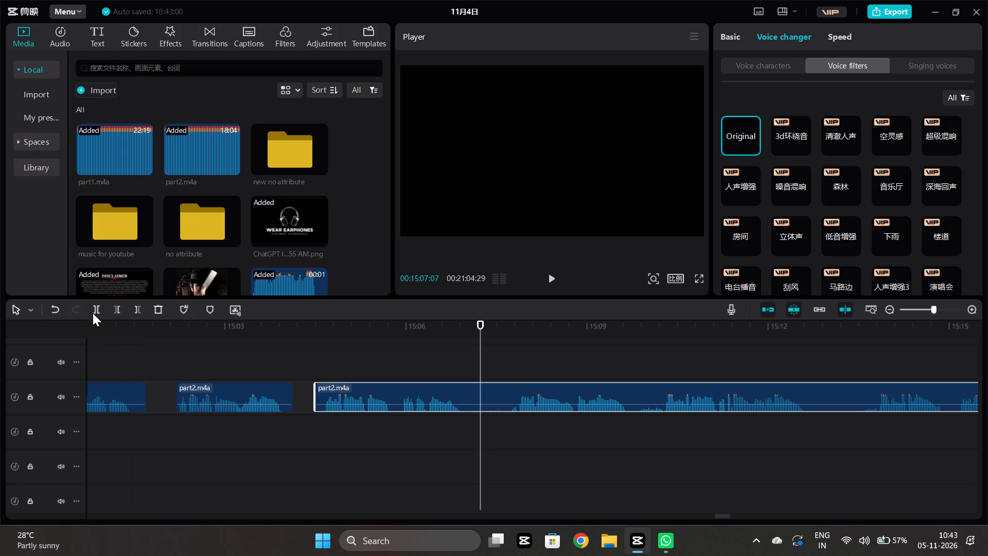
pyautogui.click(93, 313)
pyautogui.click(509, 432)
pyautogui.click(516, 395)
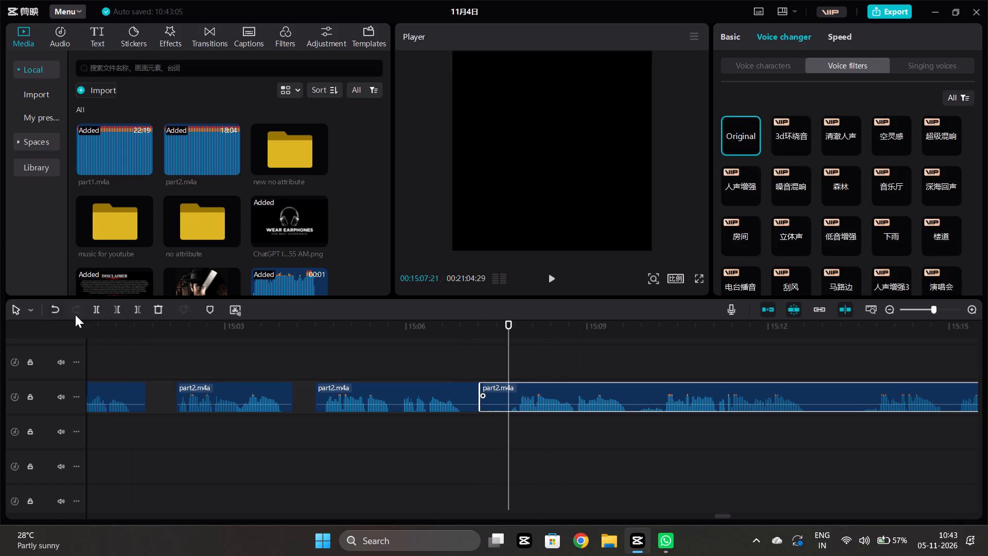
pyautogui.click(113, 307)
# Play on, split the part2.m4a clip at 15:10:08, and trim the end of the piece before the split back to about 15:09:23.
pyautogui.press('space')
pyautogui.moveTo(514, 452); pyautogui.dragTo(517, 484)
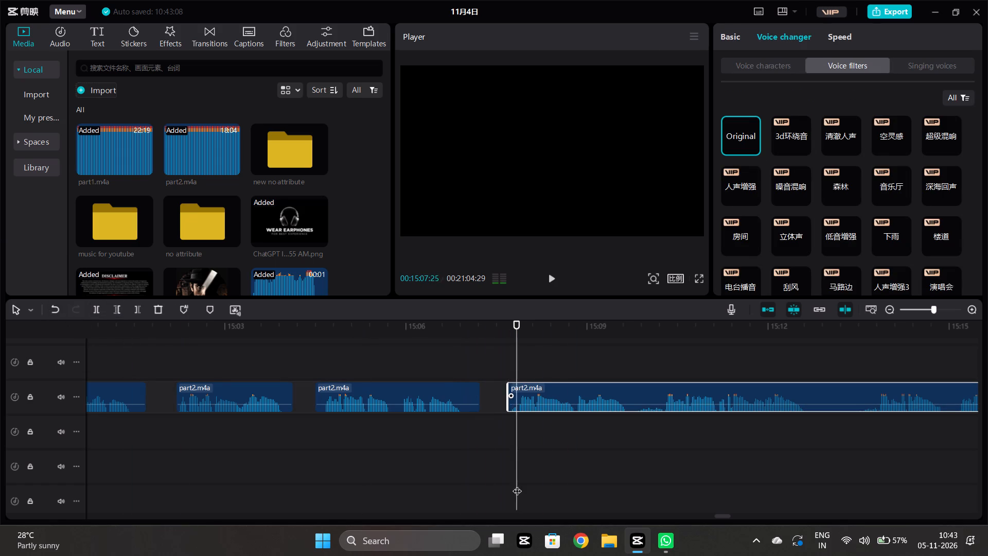
pyautogui.click(513, 438)
pyautogui.press('space')
pyautogui.hscroll(-1, 513, 438)
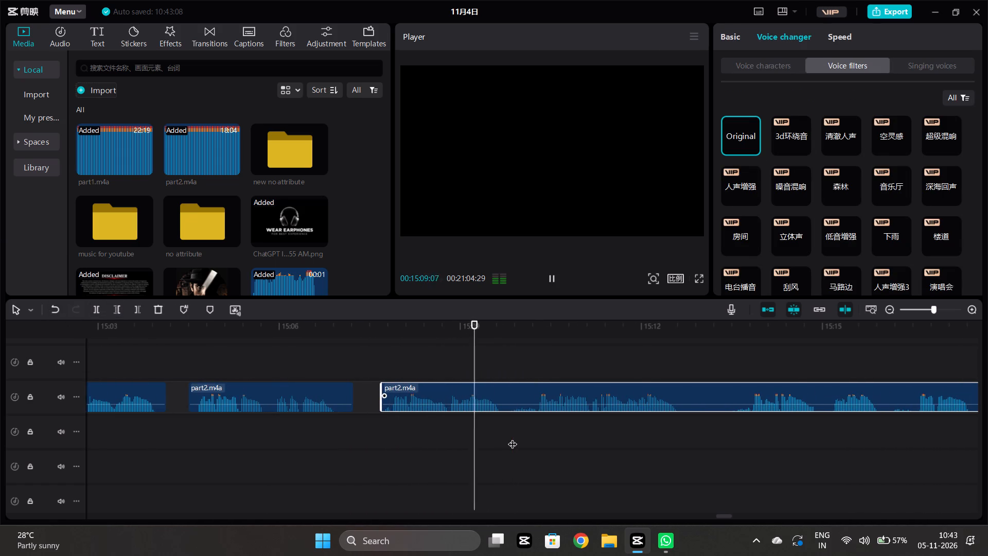
pyautogui.press('space')
pyautogui.click(537, 424)
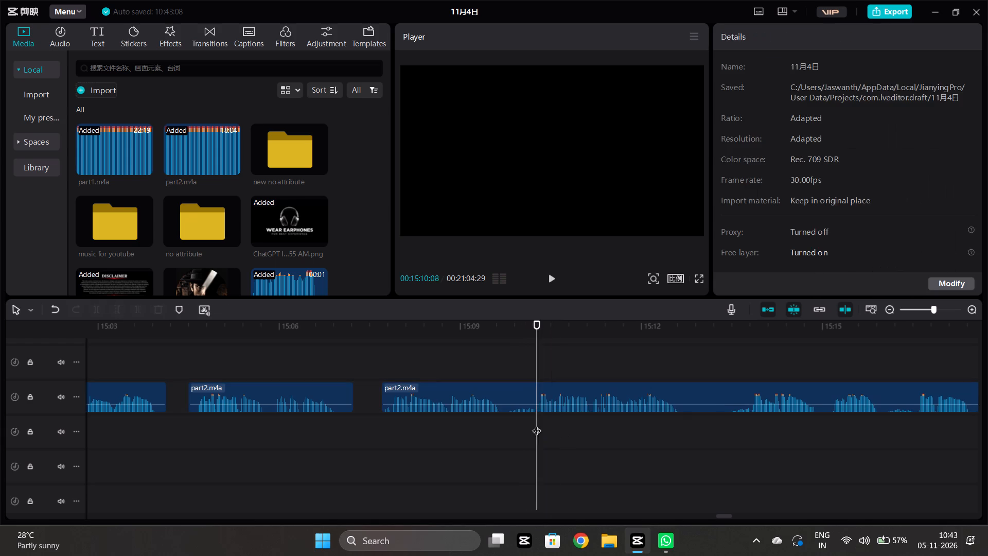
pyautogui.click(535, 401)
pyautogui.click(101, 308)
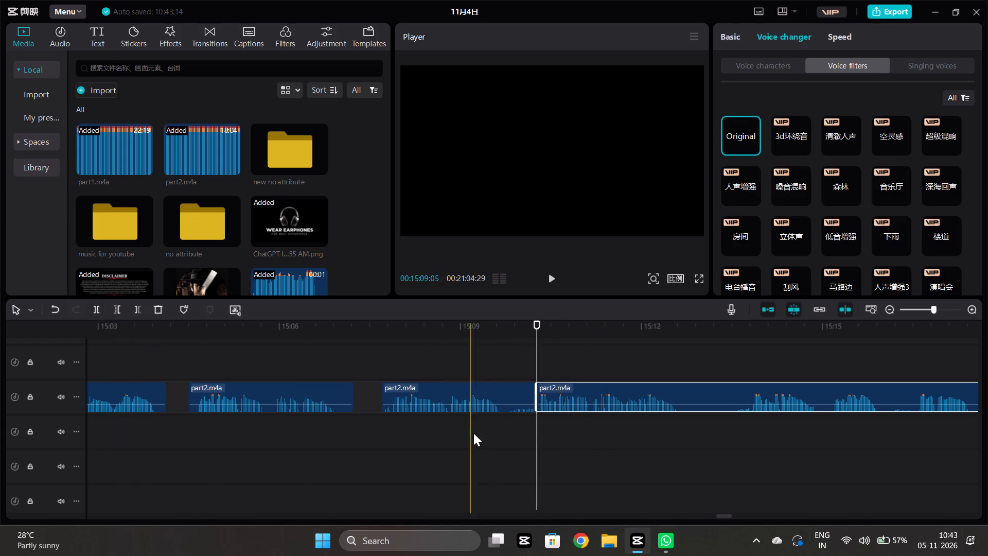
pyautogui.click(507, 431)
pyautogui.click(502, 405)
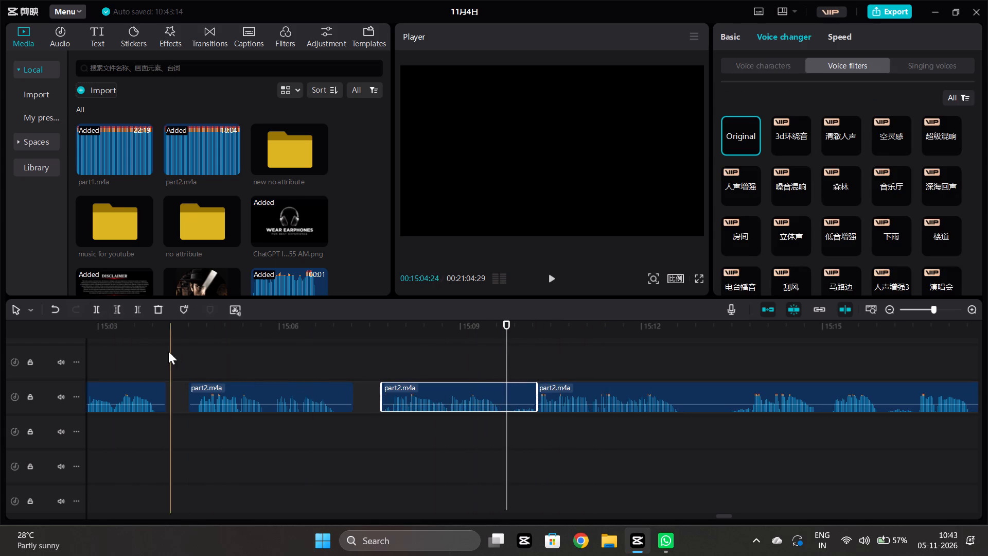
pyautogui.click(142, 308)
# Play on, split the part2.m4a clip at 15:13:24, and trim the end of the piece before the split back to 15:13:11.
pyautogui.click(538, 422)
pyautogui.press('space')
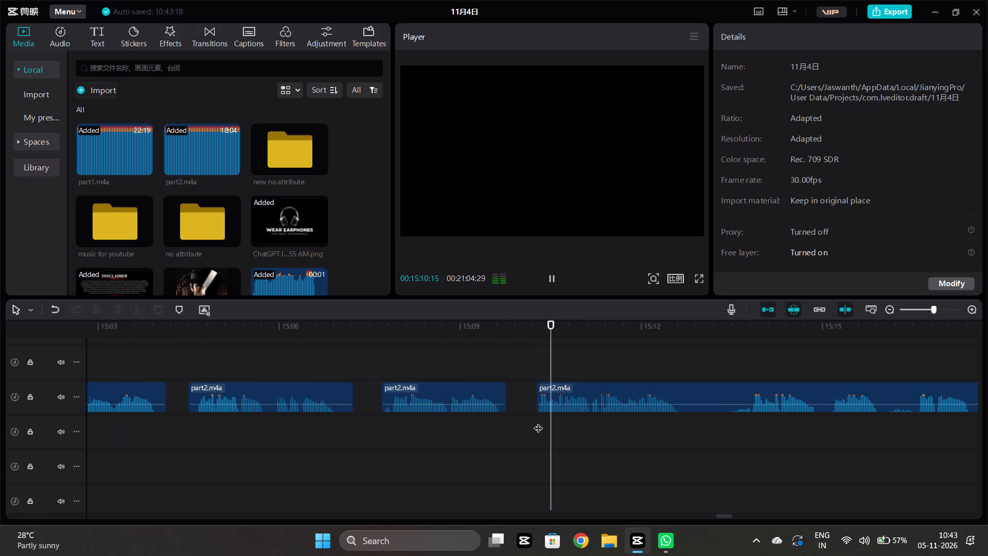
pyautogui.hscroll(-1, 538, 422)
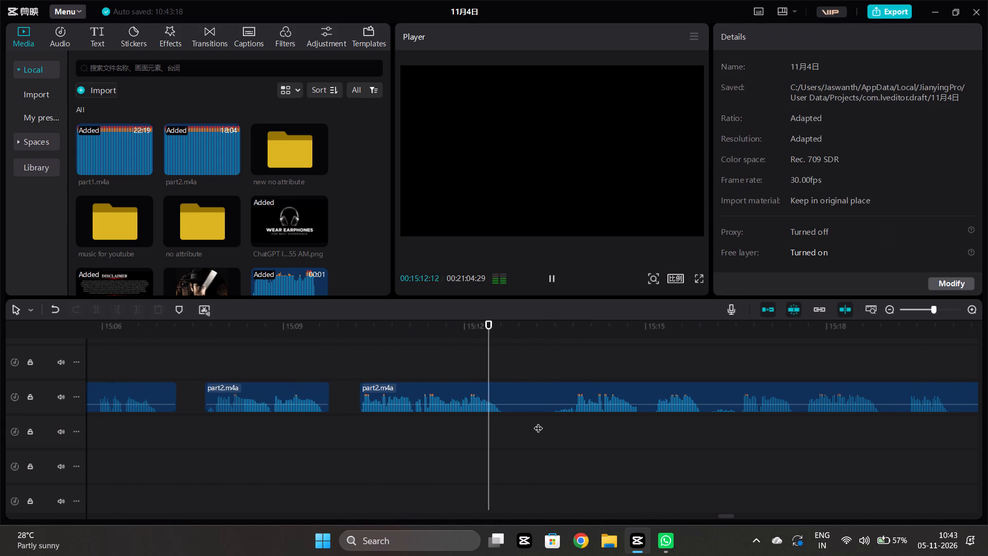
pyautogui.press('space')
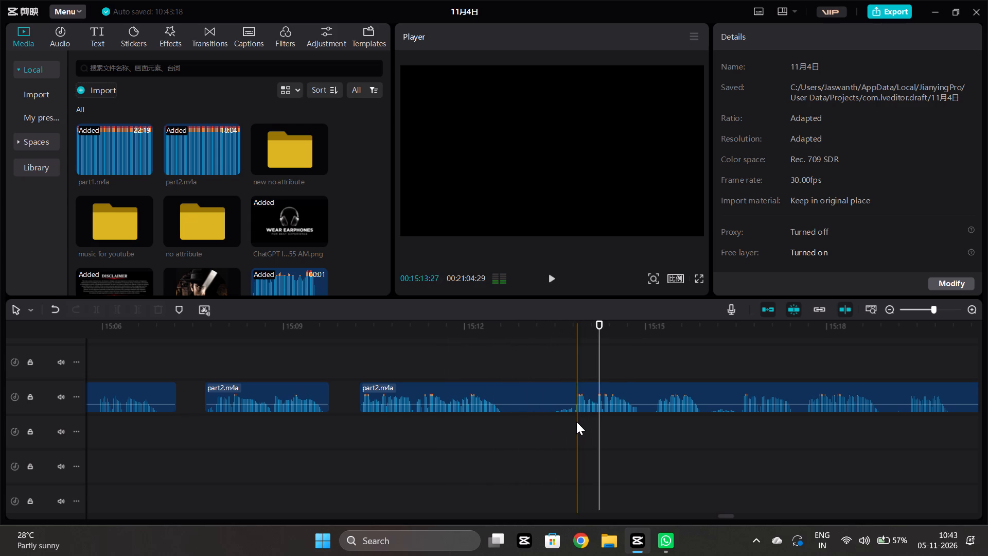
pyautogui.click(573, 422)
pyautogui.click(569, 403)
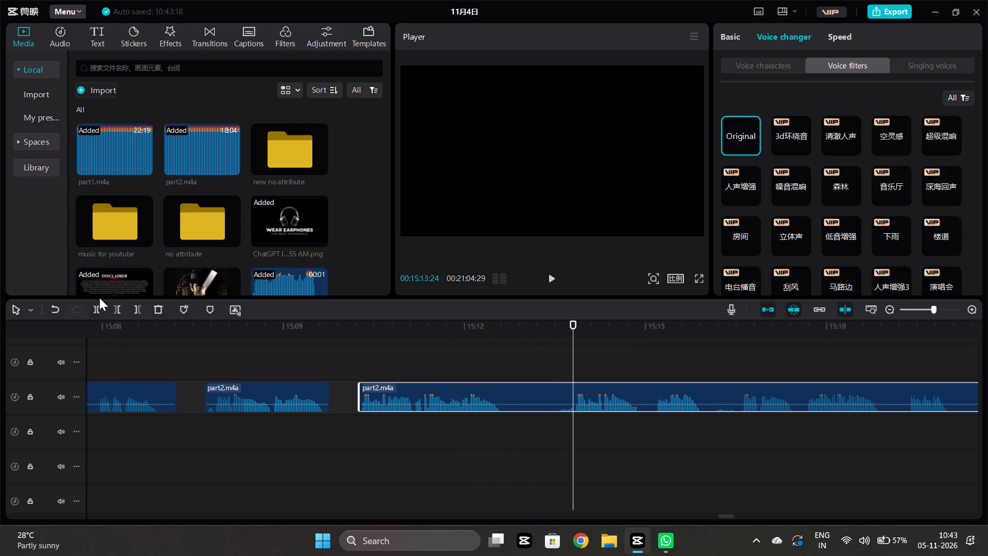
pyautogui.click(98, 307)
pyautogui.click(546, 419)
pyautogui.click(549, 405)
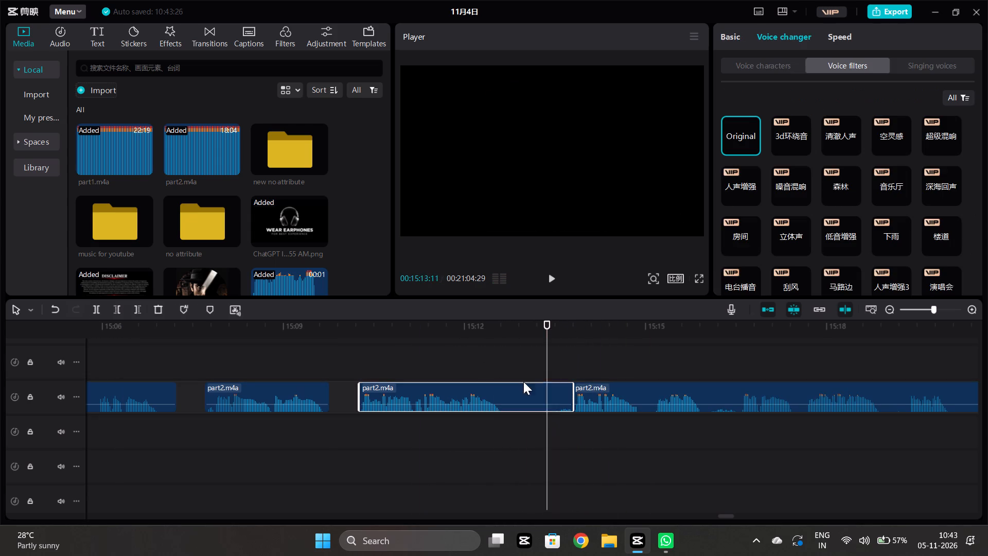
pyautogui.click(139, 308)
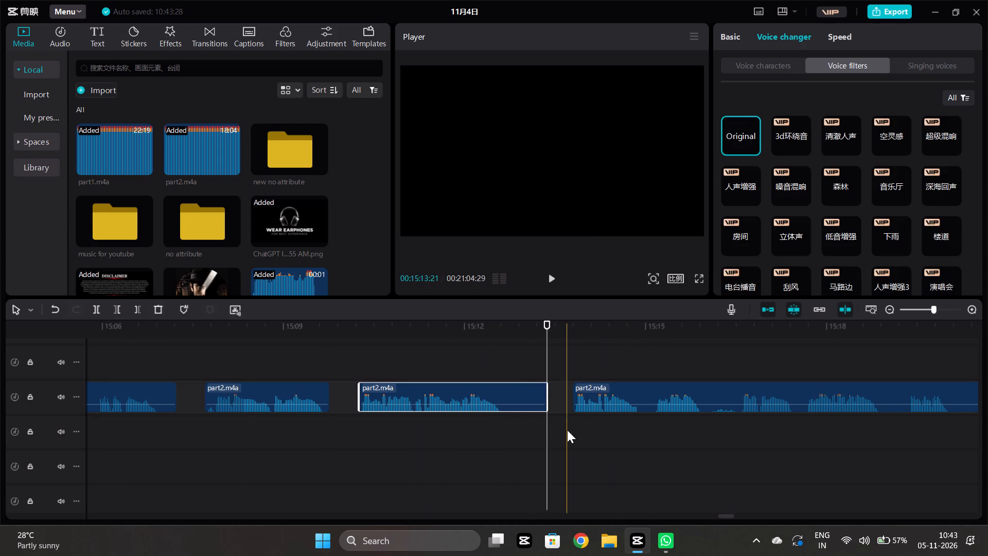
# Play on, split the part2.m4a clip at about 15:16:00, and trim the start of the piece after the split to 15:16:16.
pyautogui.click(567, 430)
pyautogui.press('space')
pyautogui.hscroll(-1, 567, 430)
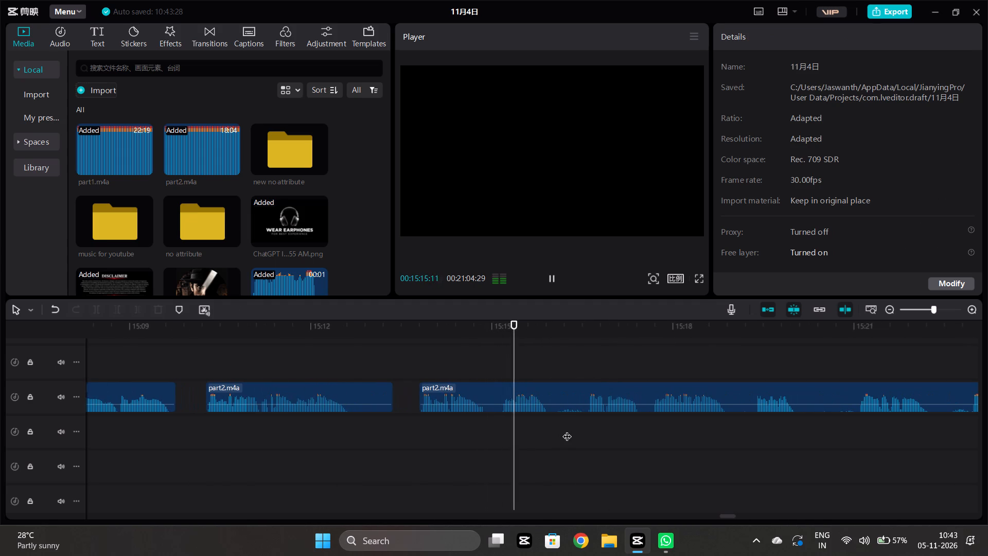
pyautogui.press('space')
pyautogui.click(552, 427)
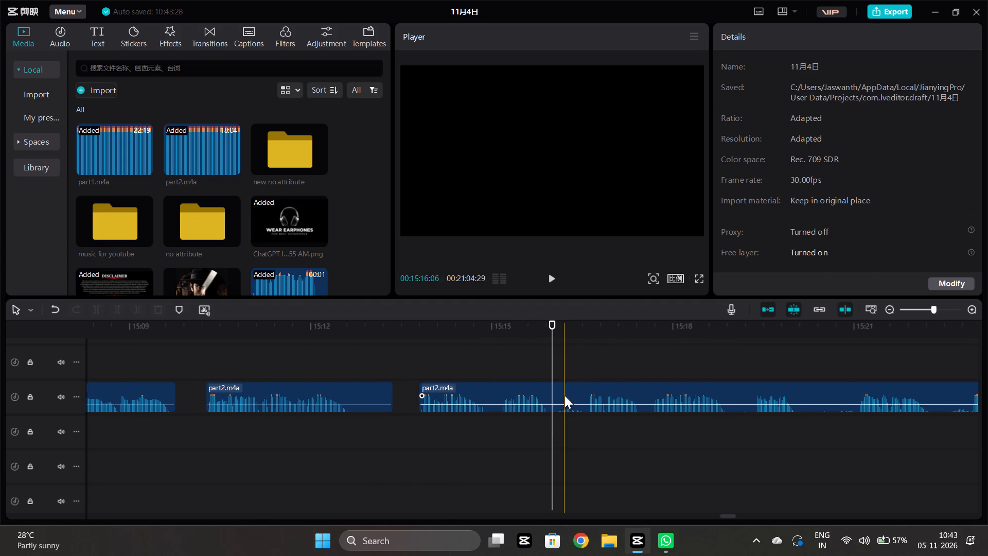
pyautogui.click(564, 395)
pyautogui.click(98, 311)
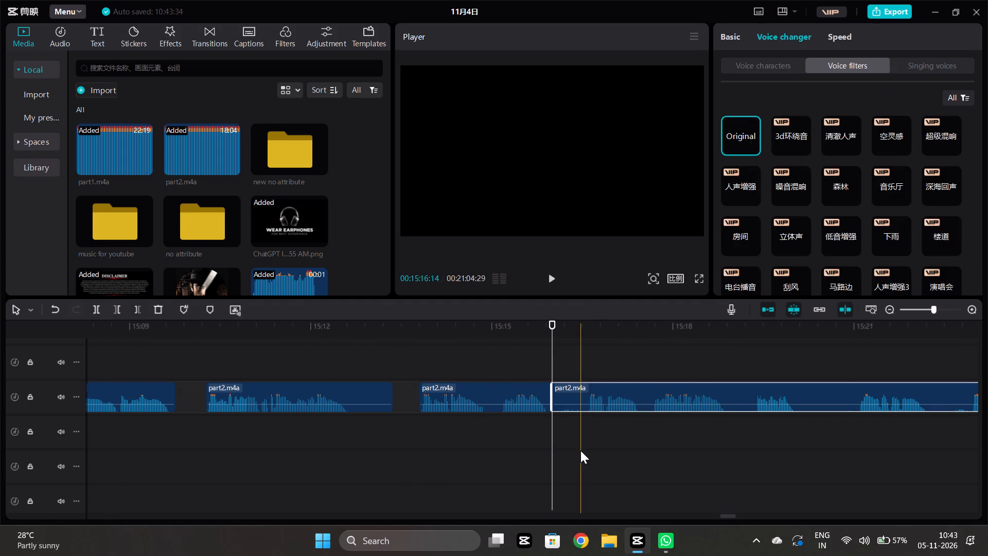
pyautogui.click(585, 449)
pyautogui.click(595, 402)
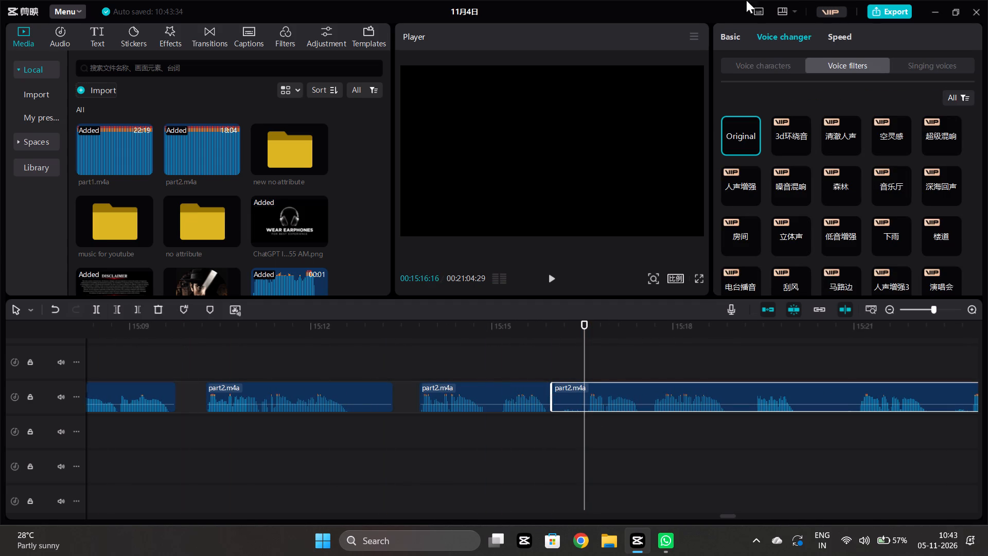
pyautogui.click(118, 311)
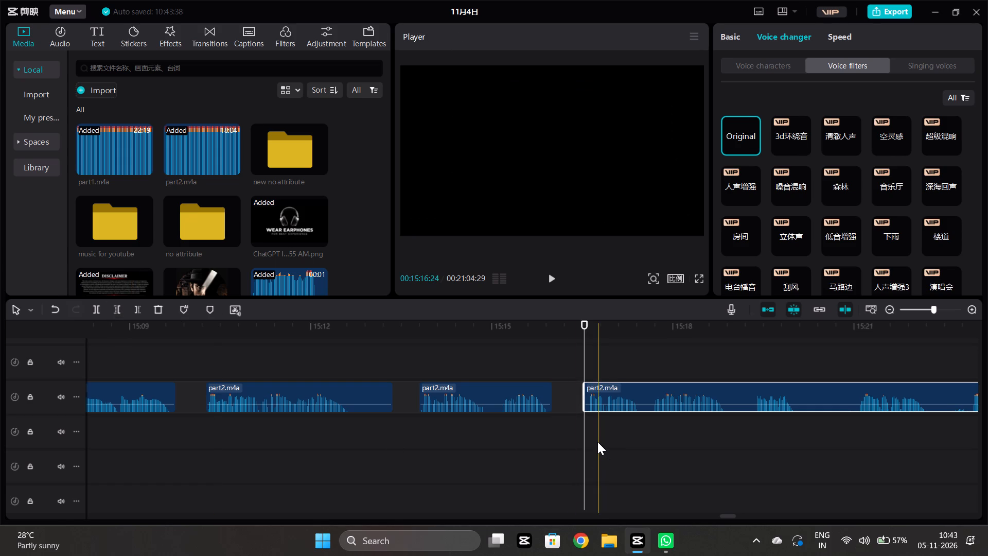
# Play on, split the part2.m4a clip at about 15:19:03, and trim the start of the piece after the split to 15:19:09.
pyautogui.click(595, 441)
pyautogui.press('space')
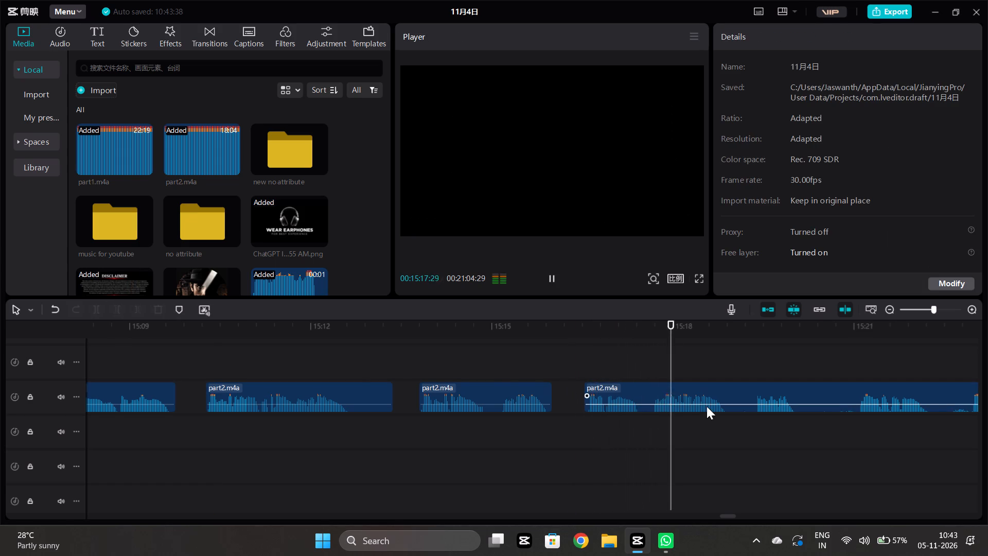
pyautogui.hscroll(-1, 707, 406)
pyautogui.press('space')
pyautogui.click(506, 401)
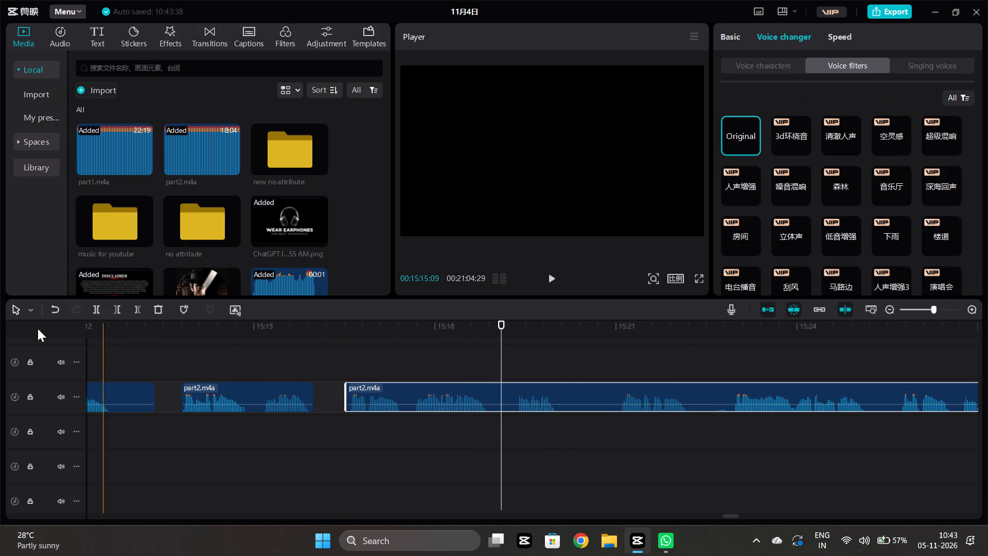
pyautogui.click(102, 311)
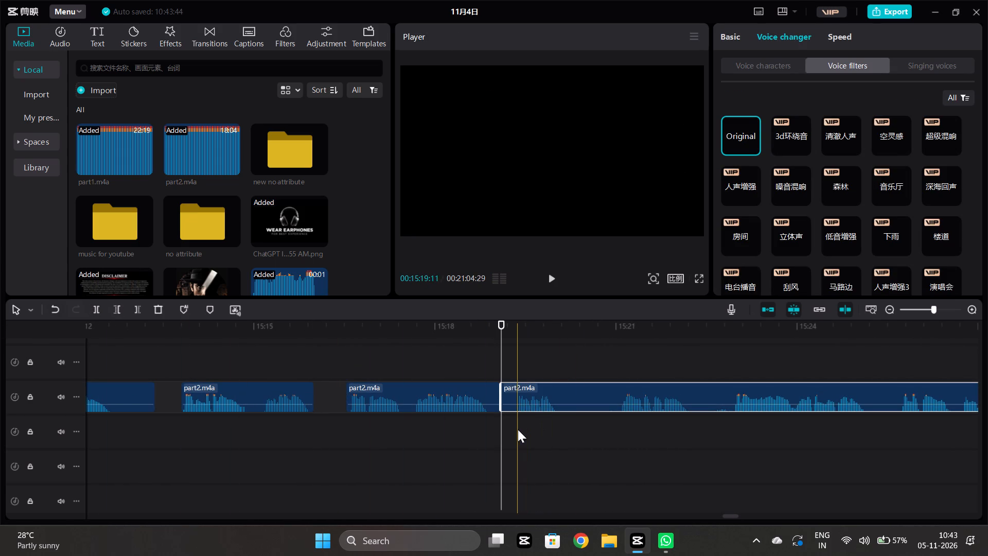
pyautogui.click(513, 433)
pyautogui.click(523, 397)
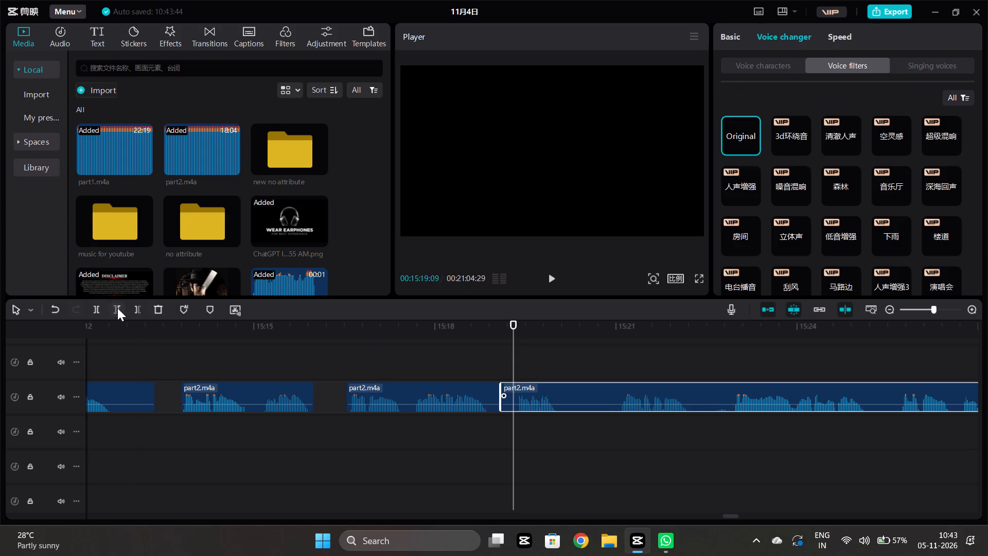
pyautogui.click(116, 308)
# Play on, split the part2.m4a clip at 15:20:11, and trim the start of the piece after the split to about 15:21:01.
pyautogui.click(524, 451)
pyautogui.press('space')
pyautogui.press('space')
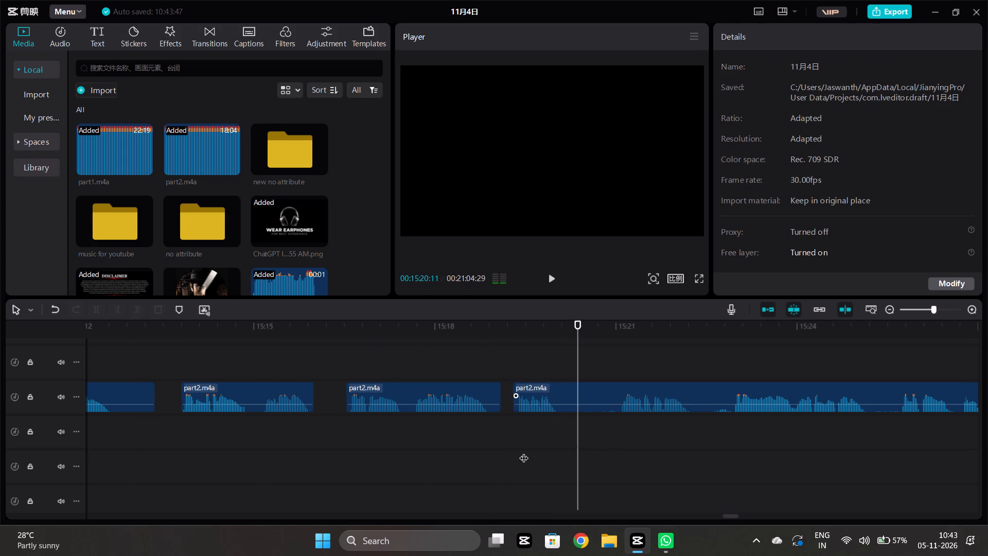
pyautogui.click(587, 408)
pyautogui.click(94, 307)
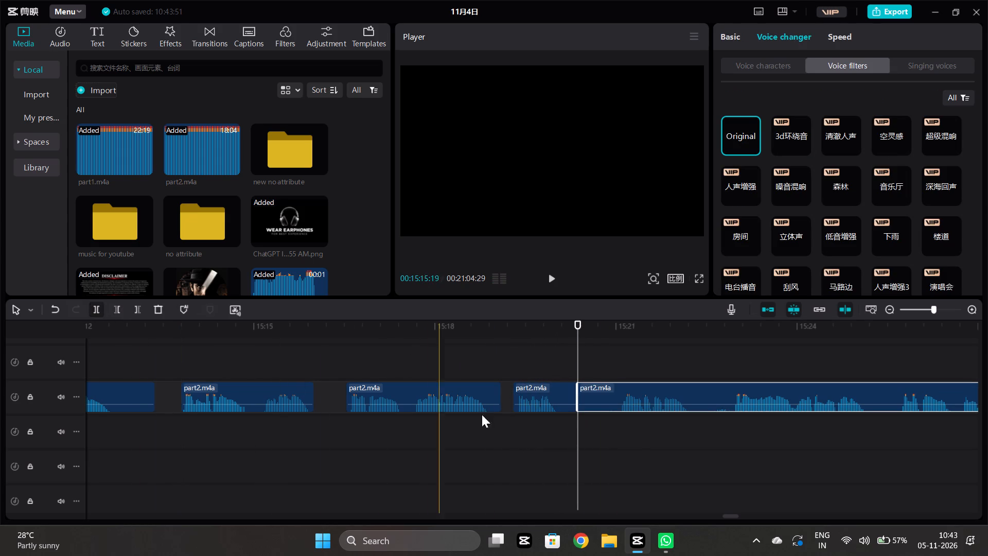
pyautogui.click(618, 439)
pyautogui.click(633, 404)
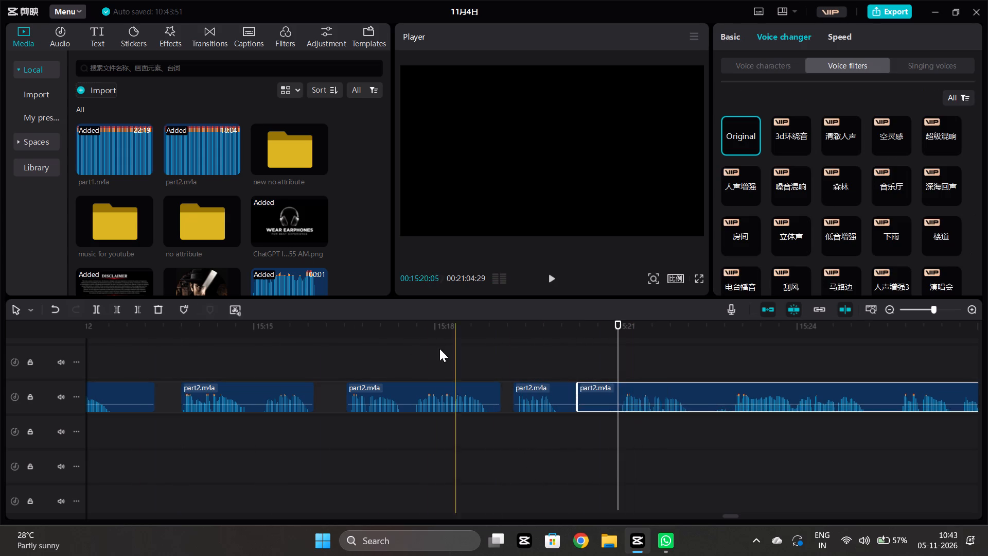
pyautogui.click(116, 305)
# Play on, split the part2.m4a clip at 15:22:28, and trim the end of the piece before the split back to about 15:22:18.
pyautogui.click(625, 456)
pyautogui.press('space')
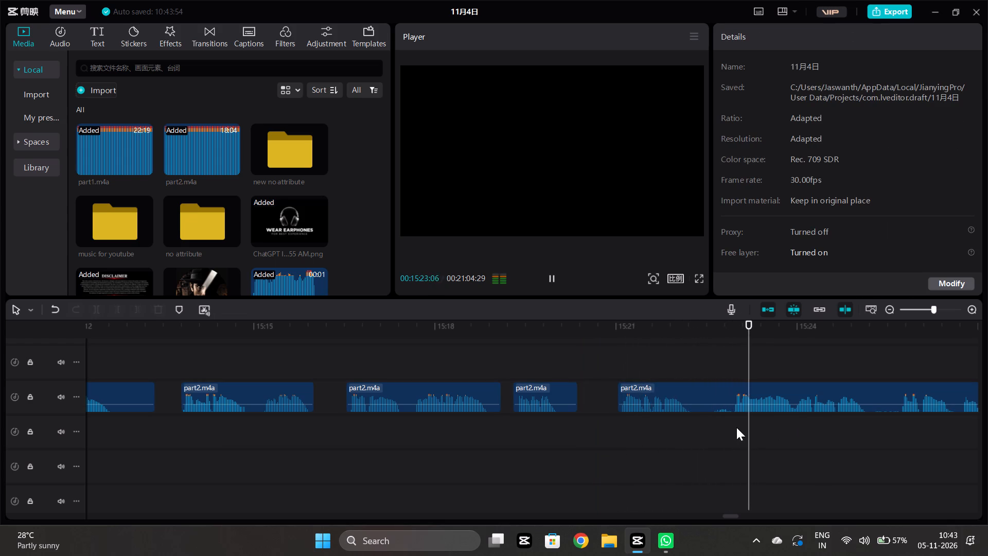
pyautogui.press('space')
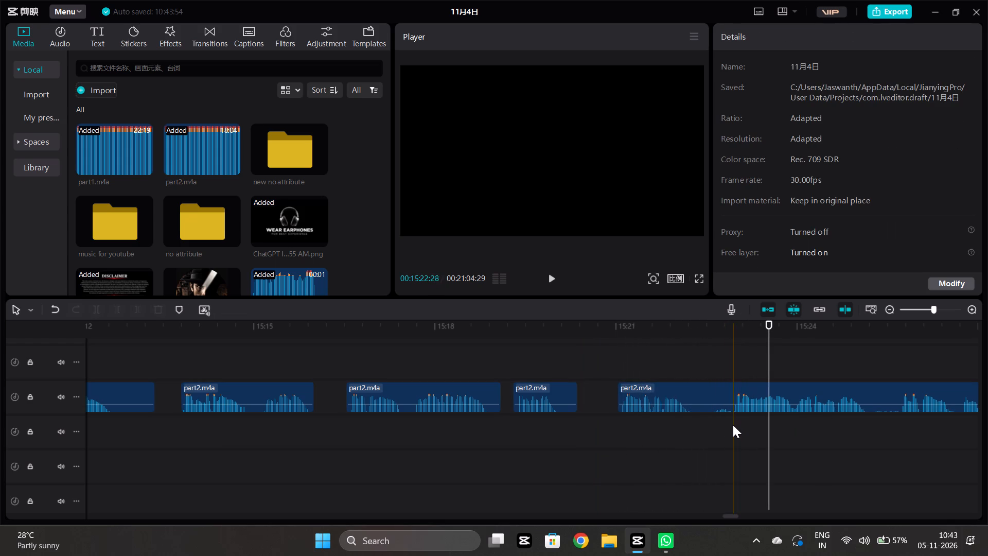
pyautogui.click(733, 425)
pyautogui.click(736, 387)
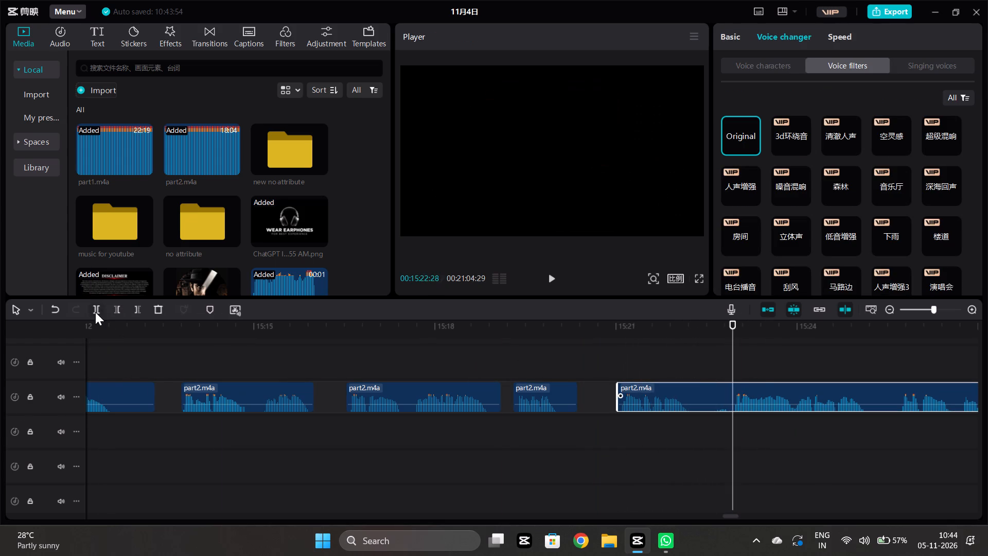
pyautogui.click(95, 312)
pyautogui.click(712, 445)
pyautogui.click(707, 384)
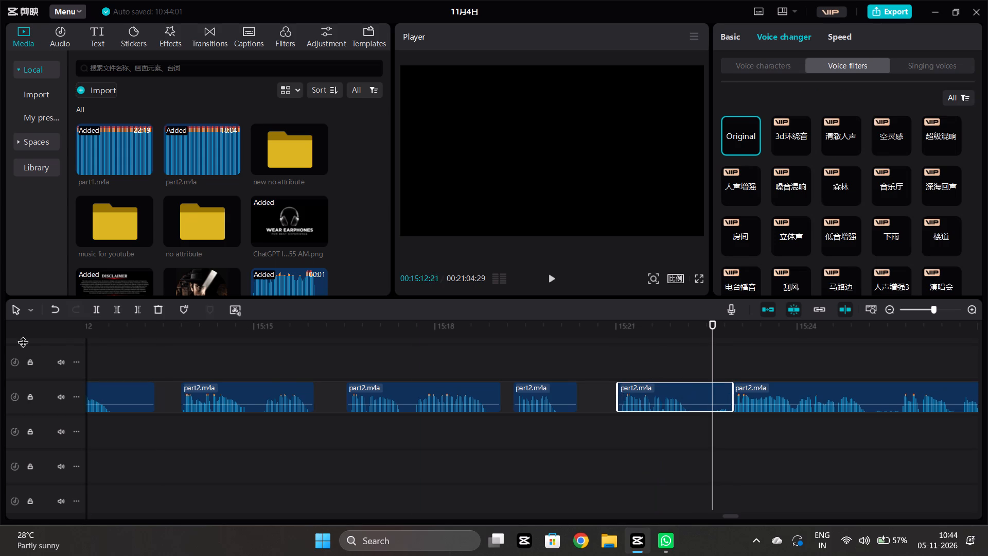
pyautogui.click(138, 308)
# Play on, split the part2.m4a clip at 15:25:07, and trim the start of the piece after the split to 15:25:21.
pyautogui.click(726, 434)
pyautogui.press('space')
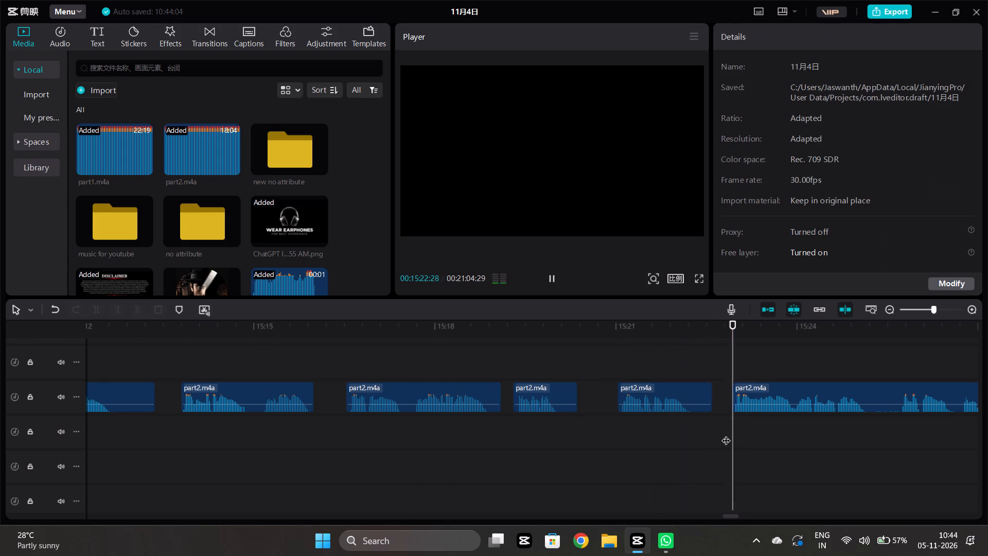
pyautogui.hscroll(-1, 708, 444)
pyautogui.hscroll(-1, 623, 402)
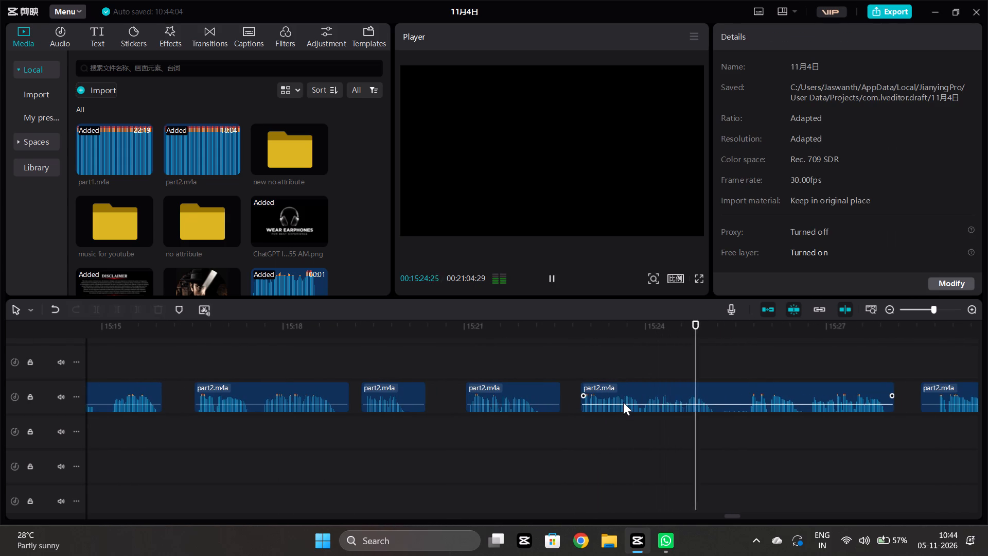
pyautogui.hscroll(-1, 623, 402)
pyautogui.press('space')
pyautogui.click(457, 425)
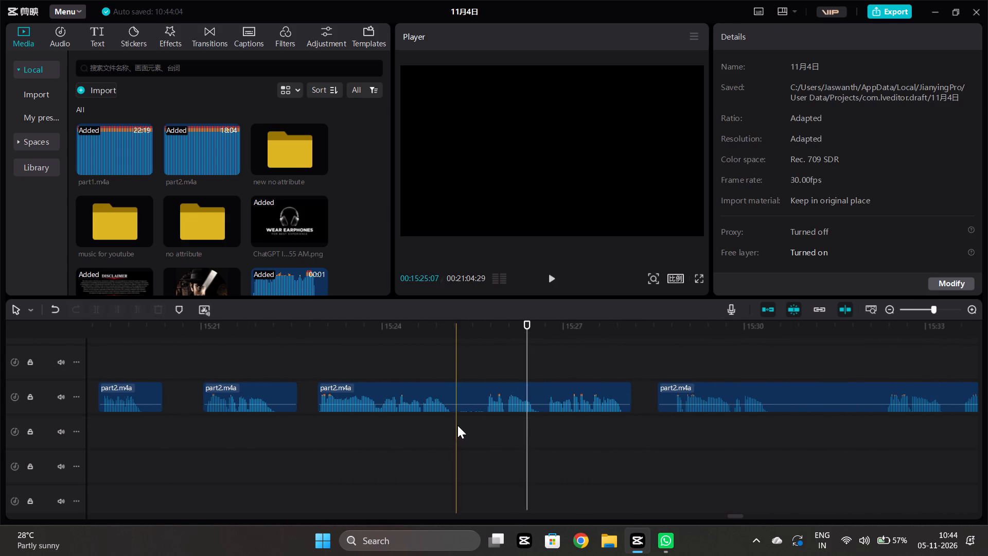
pyautogui.click(458, 396)
pyautogui.click(97, 308)
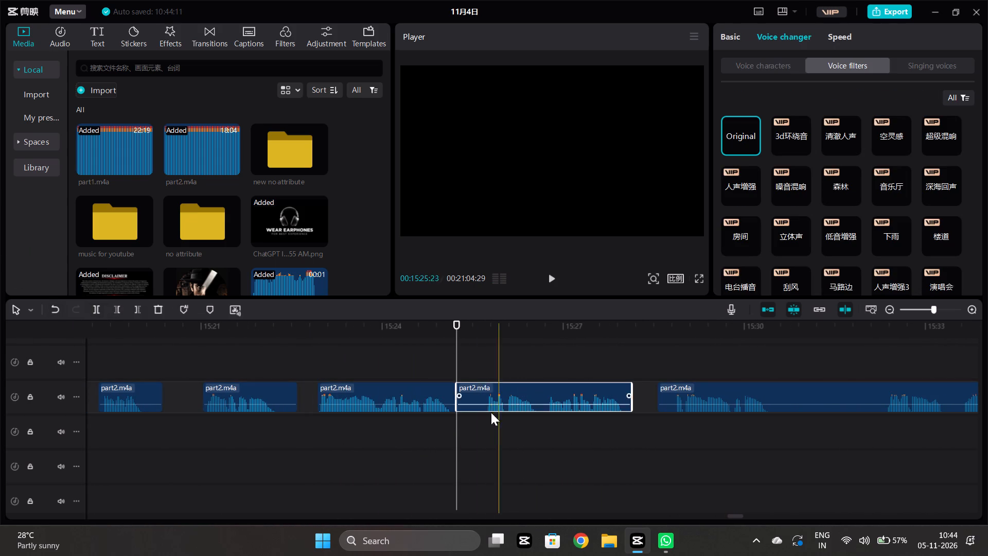
pyautogui.click(485, 427)
pyautogui.click(492, 390)
pyautogui.click(112, 315)
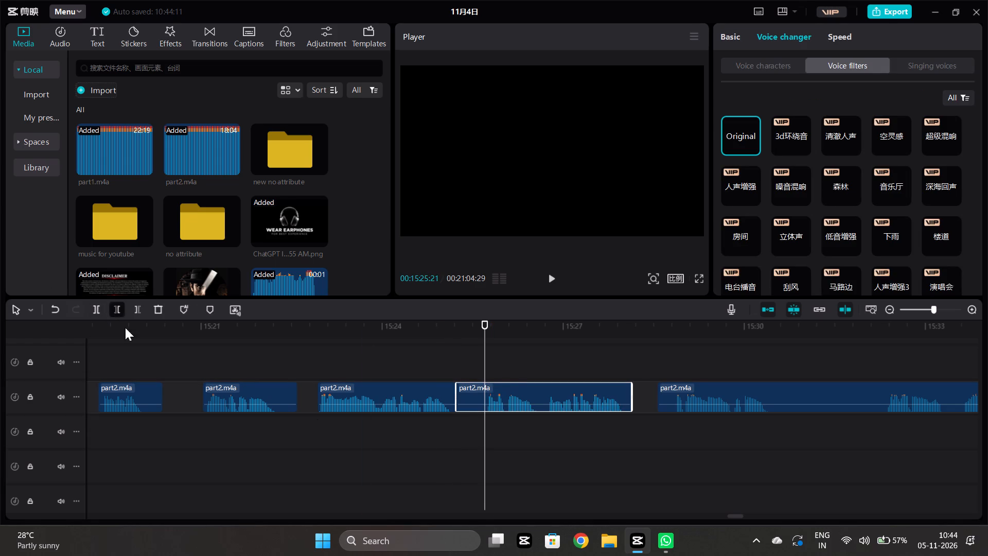
# Play on and move the part2.m4a clip after the gap at about 15:28 back against the end of the preceding piece.
pyautogui.click(482, 434)
pyautogui.press('space')
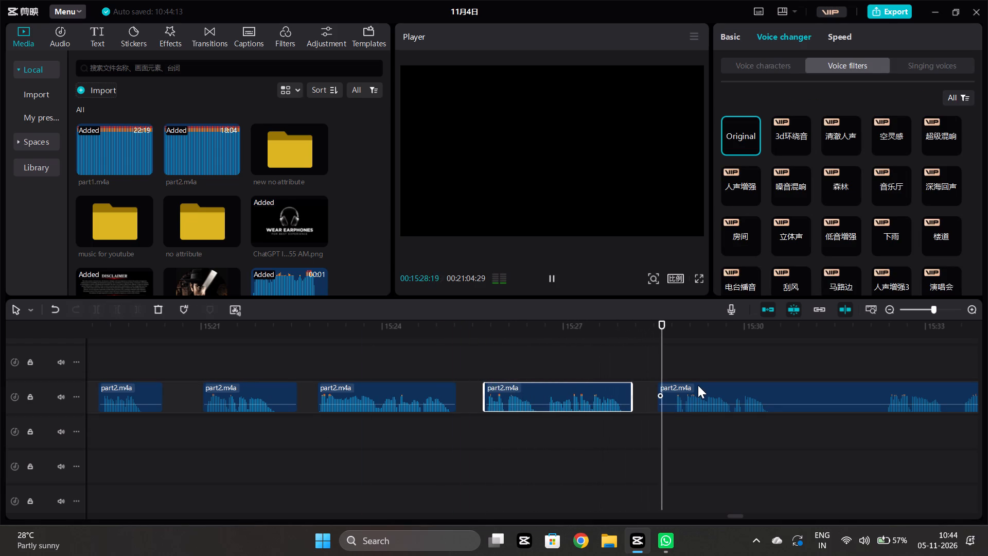
pyautogui.moveTo(692, 387); pyautogui.dragTo(668, 390)
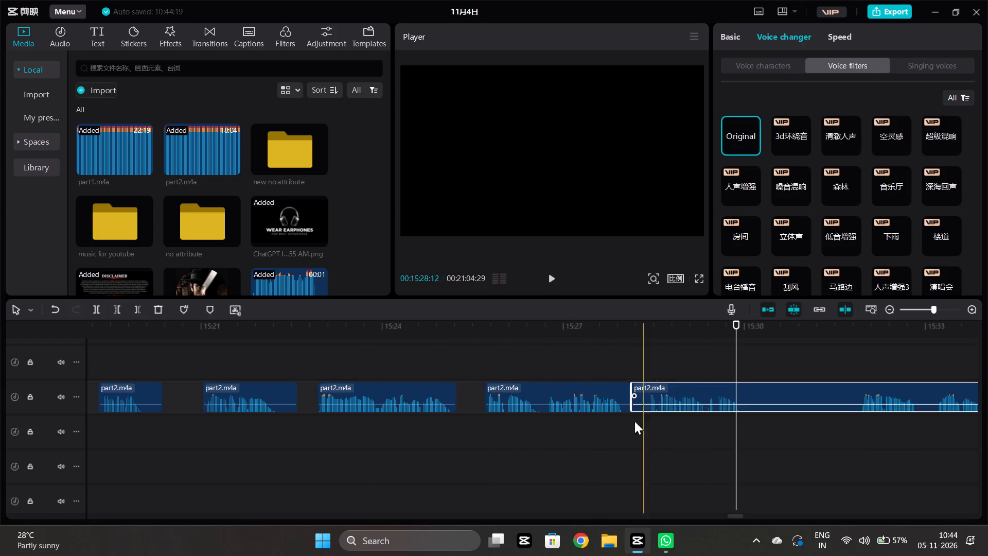
# Play on, split the part2.m4a clip at about 15:31:24, and trim the end of the piece before the split back to 15:30:11.
pyautogui.click(612, 433)
pyautogui.press('space')
pyautogui.hscroll(-1, 612, 433)
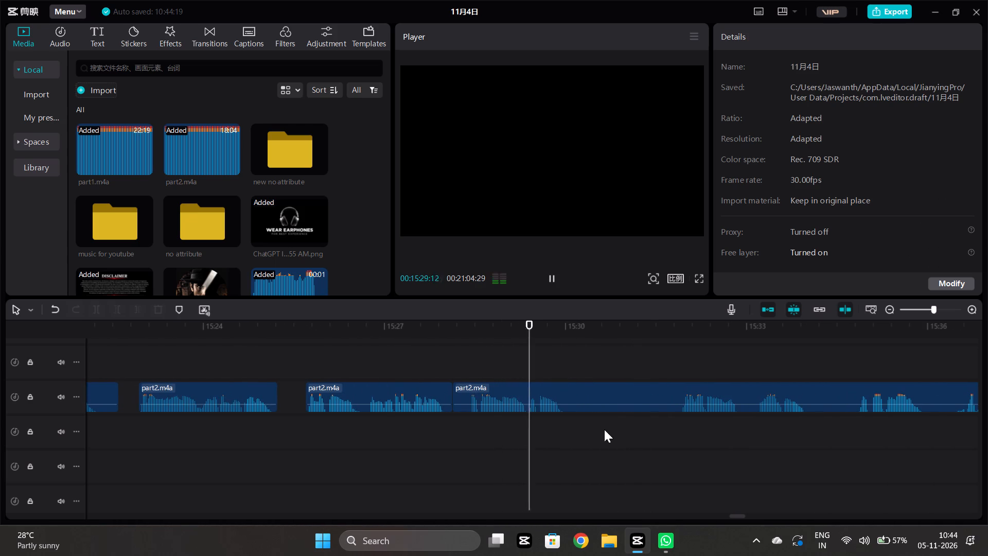
pyautogui.press('space')
pyautogui.click(675, 438)
pyautogui.click(679, 406)
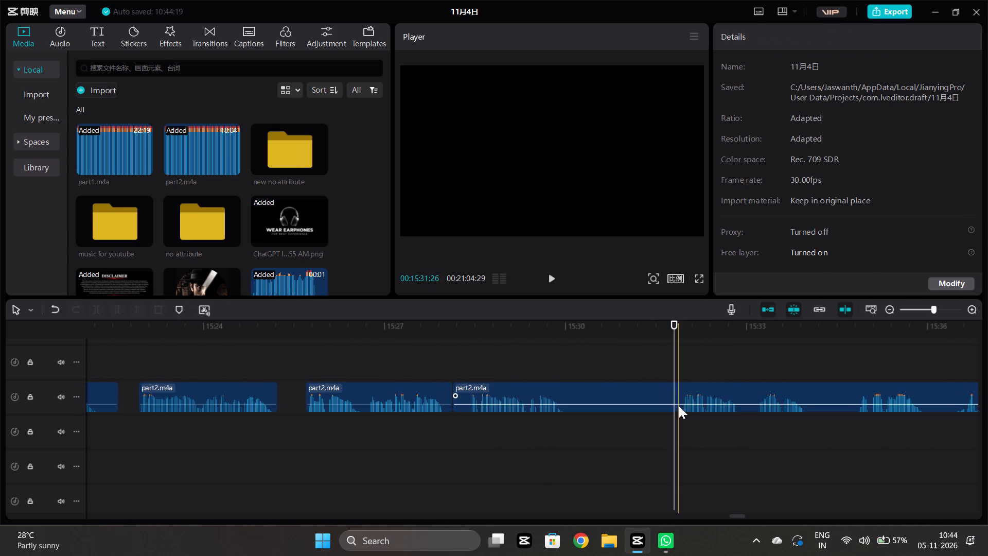
pyautogui.click(93, 312)
pyautogui.click(589, 444)
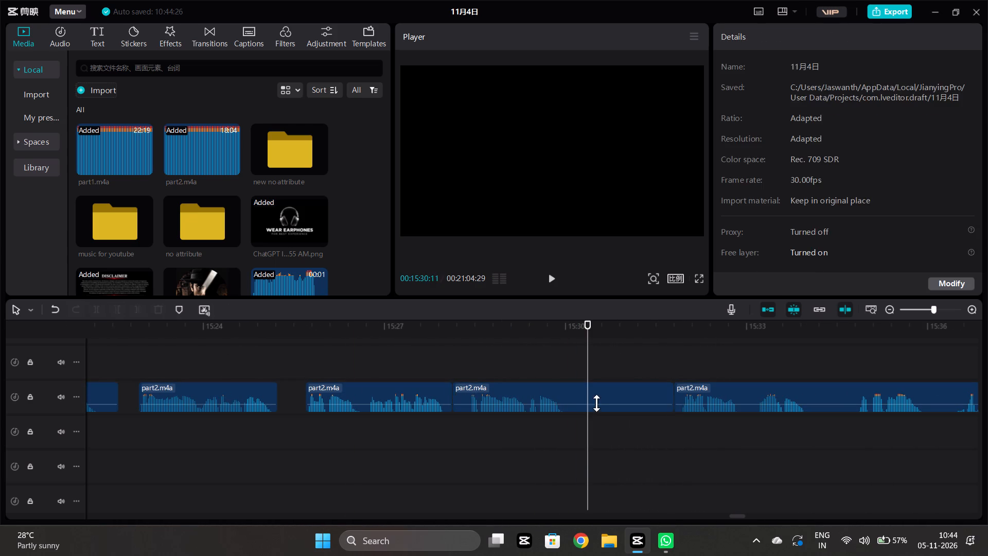
pyautogui.click(597, 395)
pyautogui.click(133, 303)
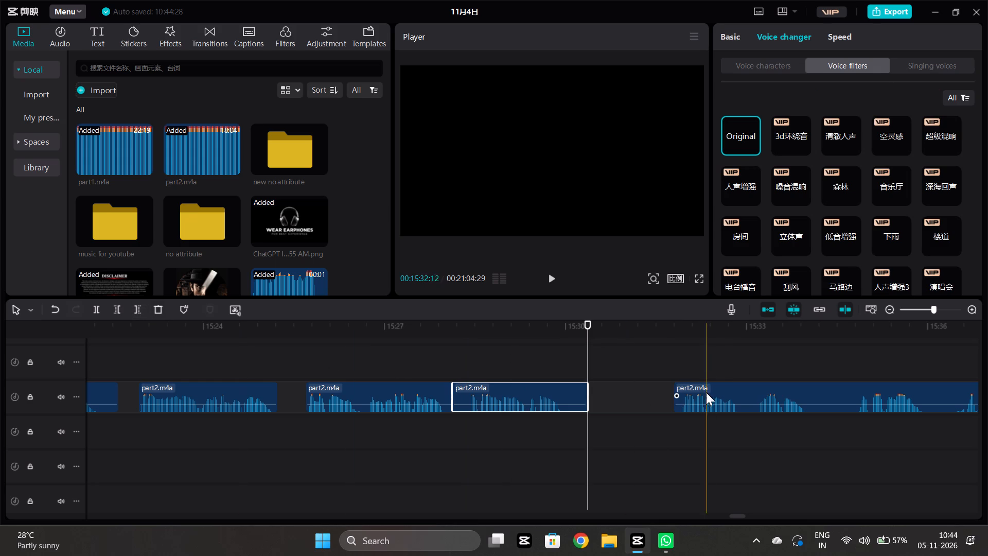
# Move the following part2.m4a clip back against the piece ending at 15:30:11 to close the gap.
pyautogui.moveTo(701, 387); pyautogui.dragTo(616, 392)
# Play on, split the part2.m4a clip at 15:35:06, and trim the end of the piece before the split back to 15:34:26.
pyautogui.click(583, 423)
pyautogui.press('space')
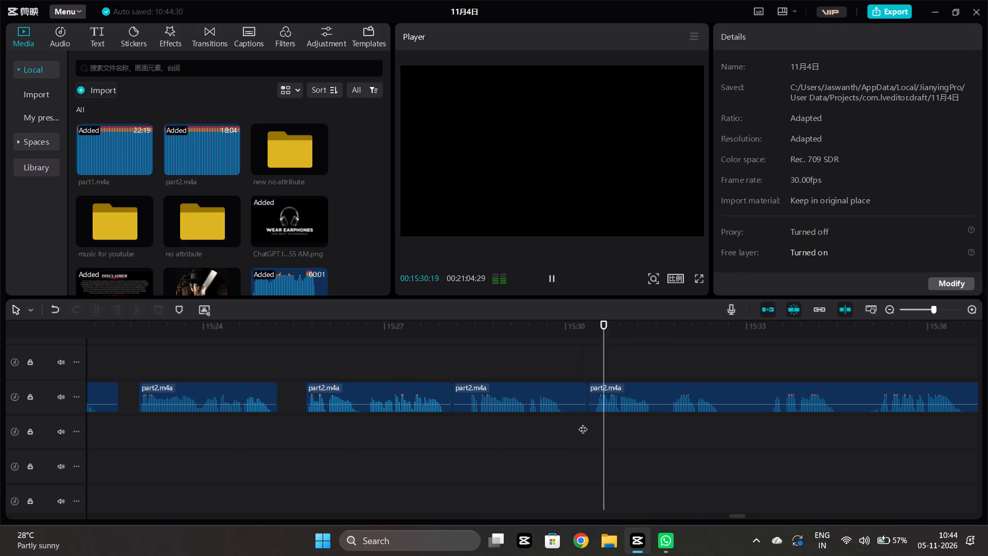
pyautogui.hscroll(-1, 583, 423)
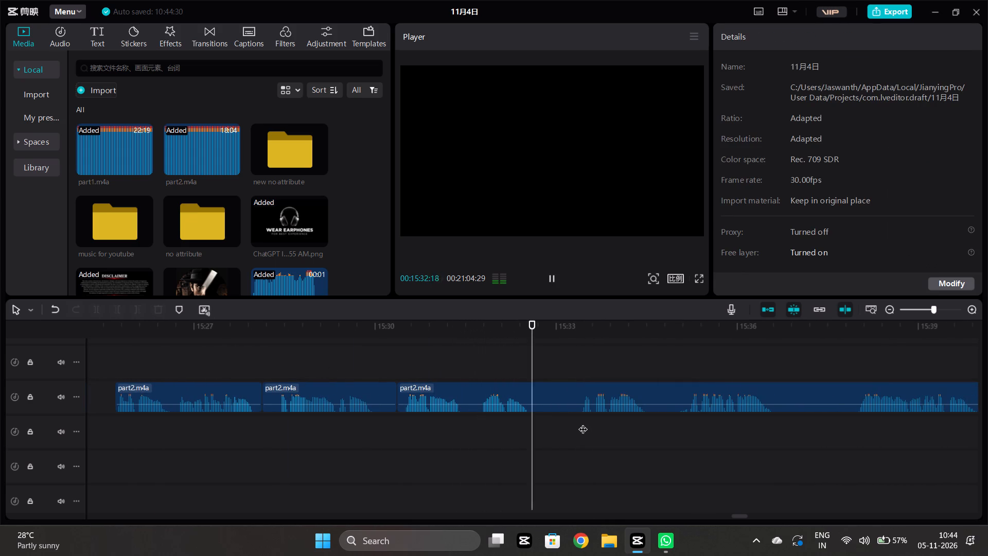
pyautogui.hscroll(-1, 583, 423)
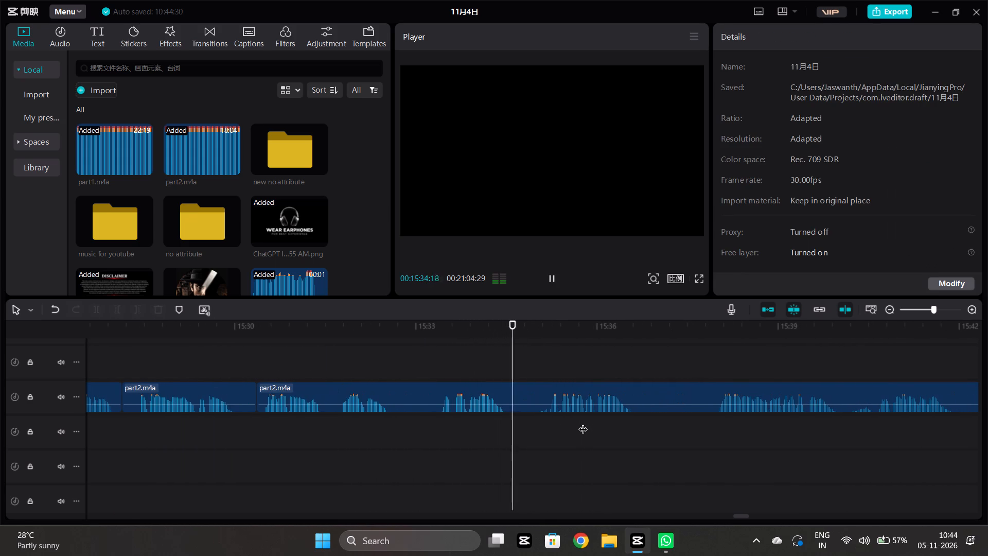
pyautogui.press('space')
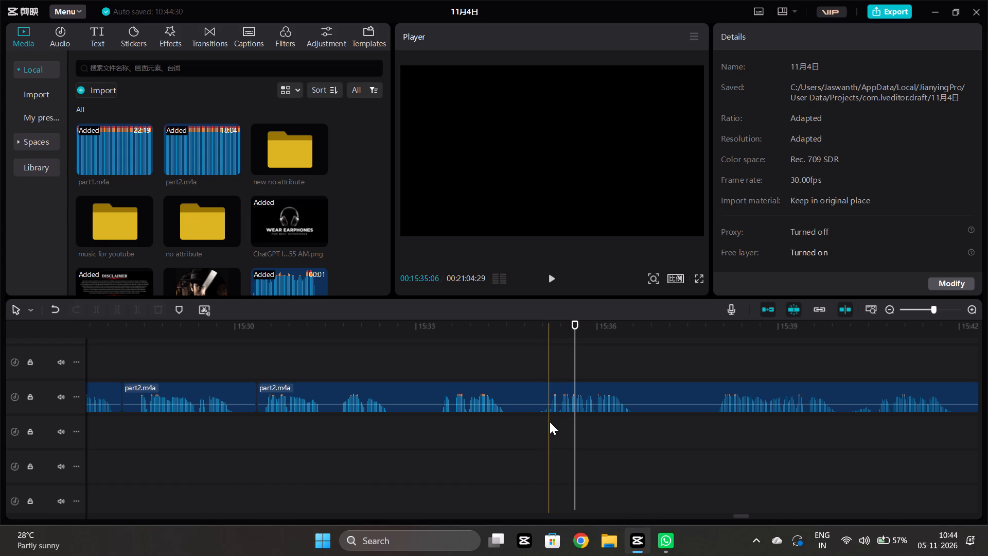
pyautogui.click(550, 422)
pyautogui.click(549, 402)
pyautogui.click(91, 311)
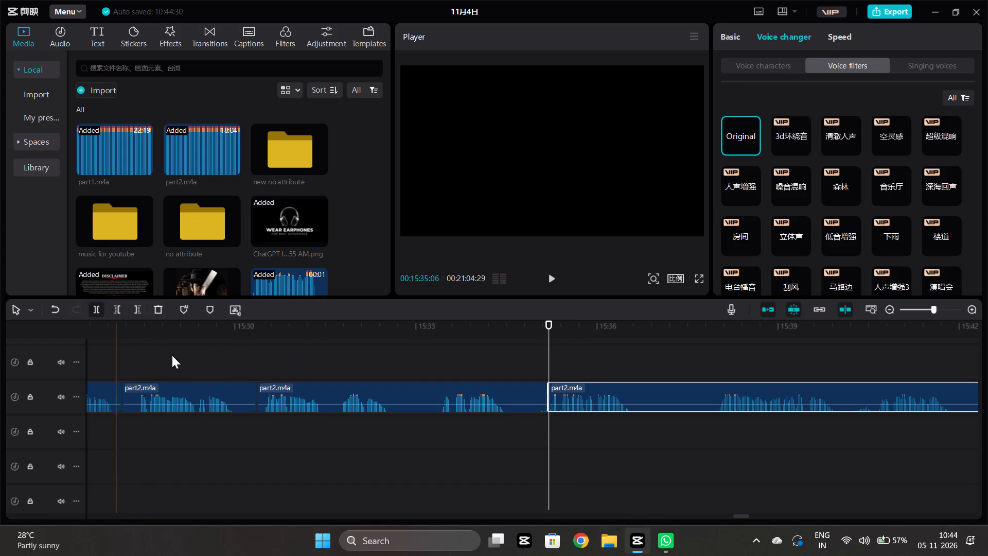
pyautogui.click(528, 427)
pyautogui.click(523, 408)
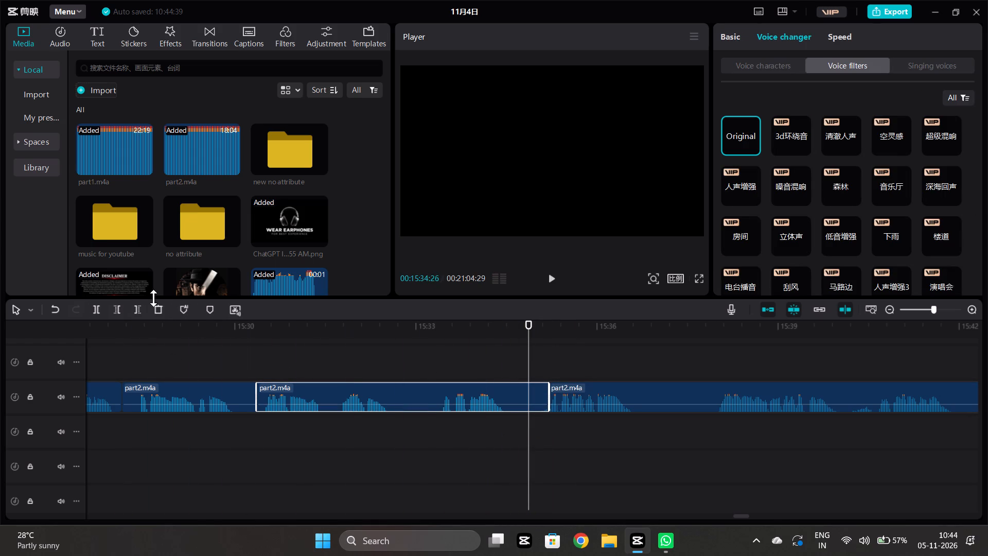
pyautogui.click(140, 312)
# Play on, split the part2.m4a clip at 15:37:25, and trim the end of the piece before the split back to about 15:37:00.
pyautogui.click(532, 442)
pyautogui.press('space')
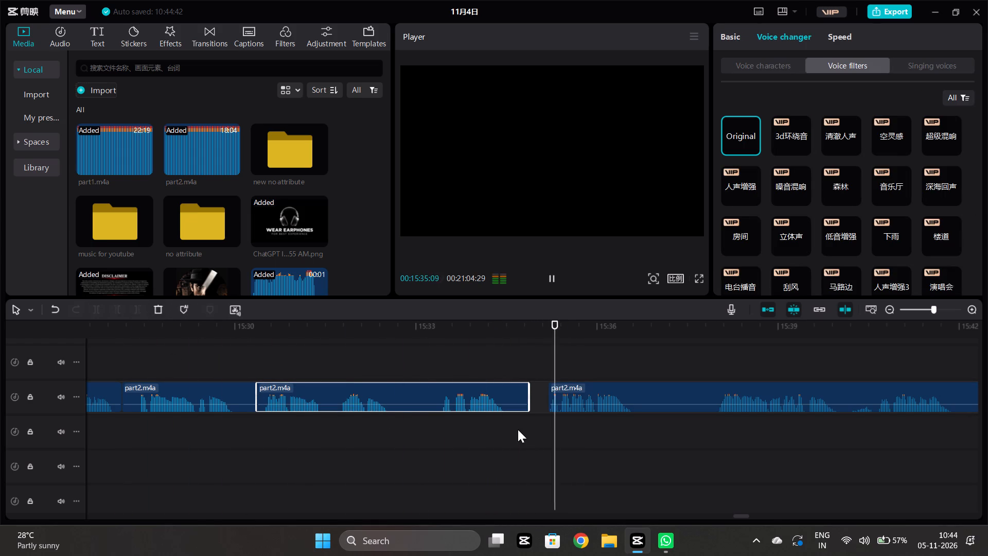
pyautogui.hscroll(-2, 518, 429)
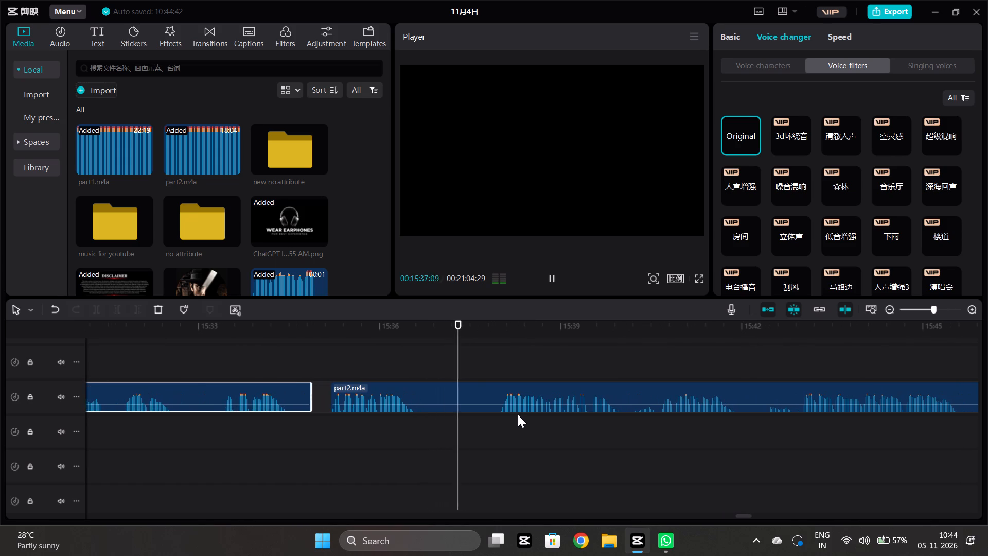
pyautogui.press('space')
pyautogui.click(490, 426)
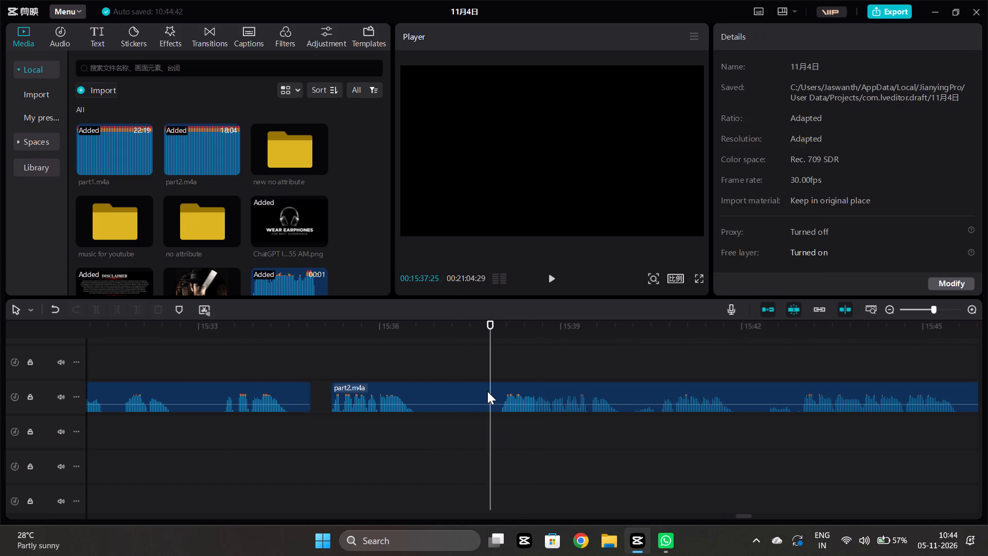
pyautogui.click(487, 391)
pyautogui.click(100, 310)
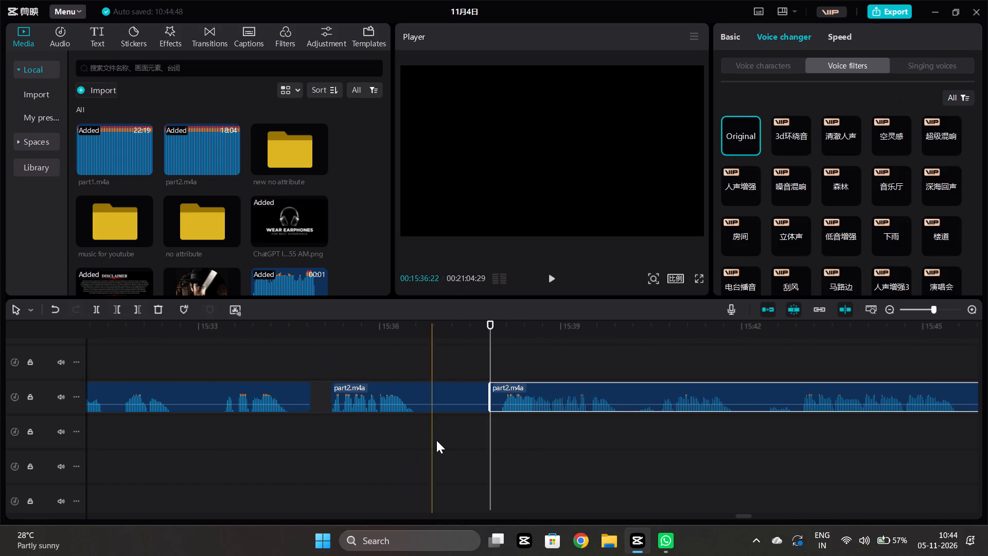
pyautogui.click(439, 441)
pyautogui.click(443, 405)
pyautogui.click(136, 309)
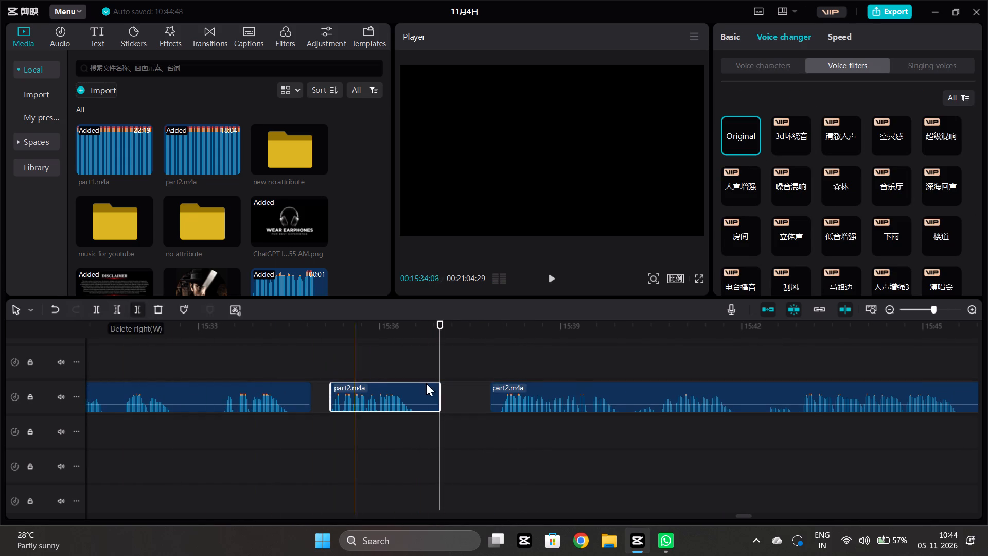
# Move the following part2.m4a clip back to start at about 15:37:12, leaving a short gap after the preceding piece.
pyautogui.moveTo(508, 389); pyautogui.dragTo(482, 393)
# Play on, split the part2.m4a clip at 15:39:21, and trim the start of the piece after the split to about 15:40:05.
pyautogui.click(418, 425)
pyautogui.press('space')
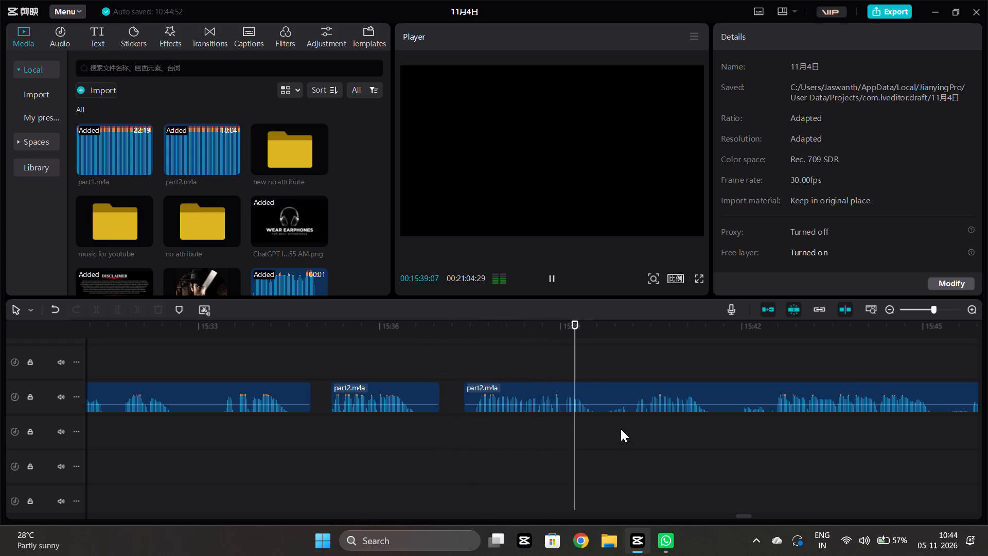
pyautogui.press('space')
pyautogui.moveTo(605, 424); pyautogui.dragTo(603, 419)
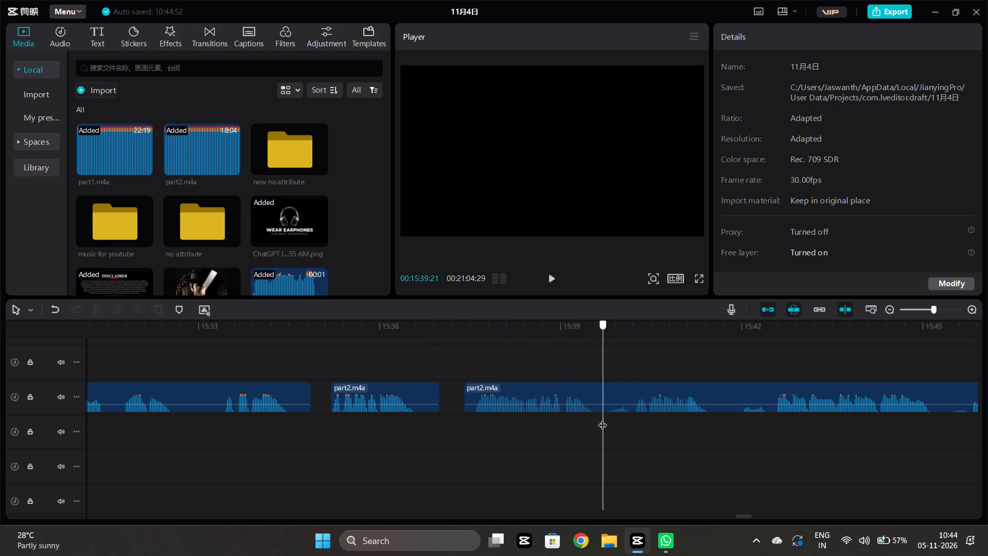
pyautogui.moveTo(603, 419); pyautogui.dragTo(603, 420)
pyautogui.click(609, 404)
pyautogui.click(98, 313)
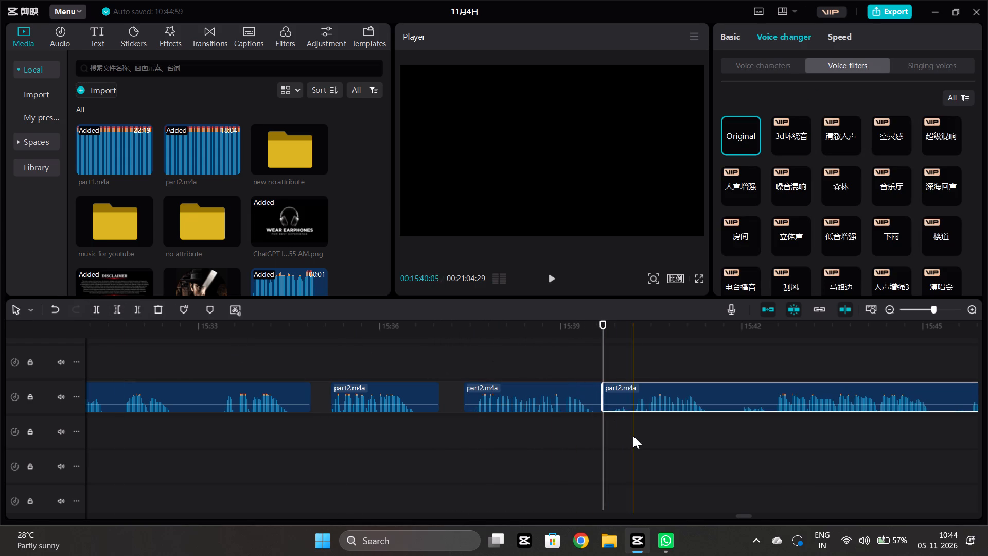
pyautogui.click(629, 434)
pyautogui.click(628, 418)
pyautogui.click(637, 401)
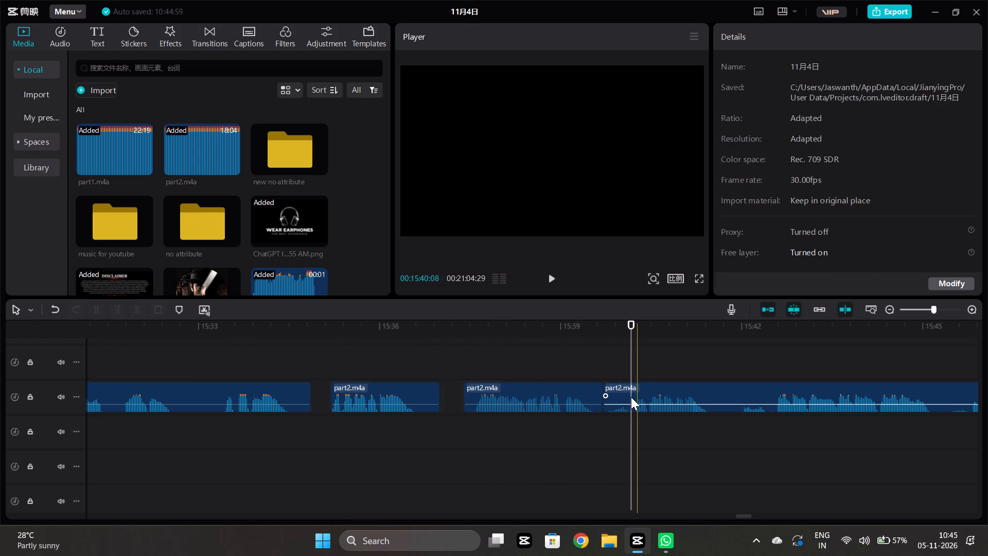
pyautogui.click(115, 306)
# Play on, split the part2.m4a clip just before 15:42, and trim the start of the piece after the split to 15:42:14.
pyautogui.click(625, 430)
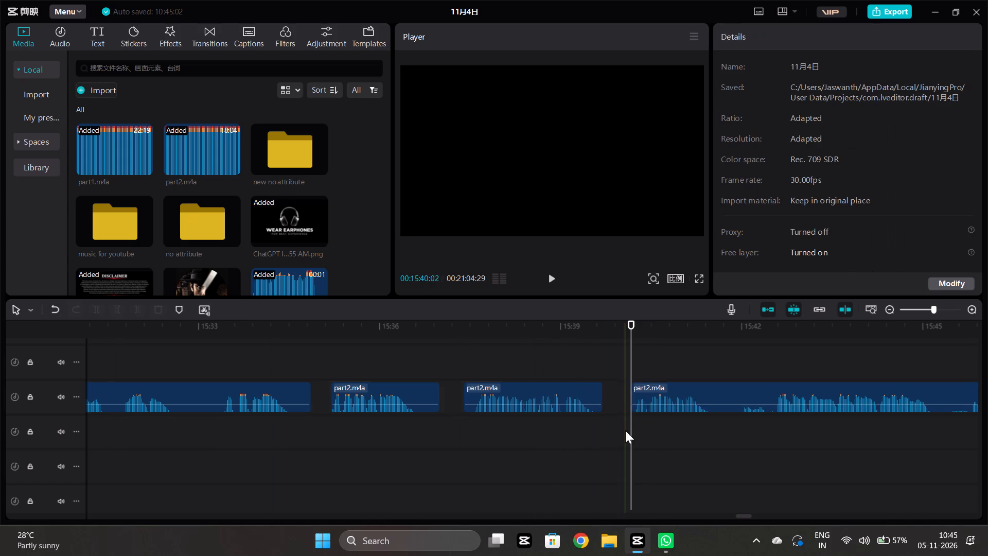
pyautogui.press('space')
pyautogui.hscroll(-1, 625, 430)
pyautogui.press('space')
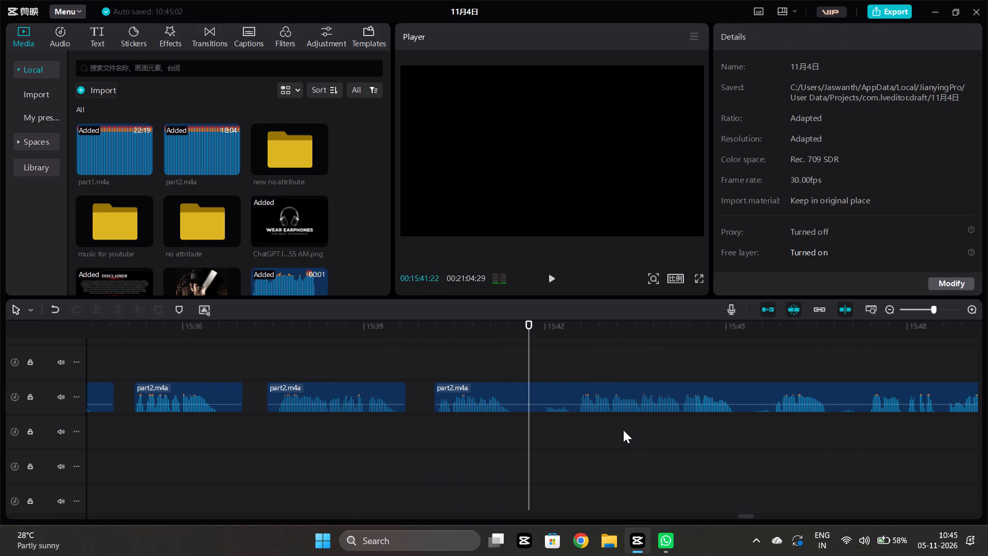
pyautogui.press('space')
pyautogui.press('space')
pyautogui.moveTo(544, 433); pyautogui.dragTo(542, 428)
pyautogui.click(552, 400)
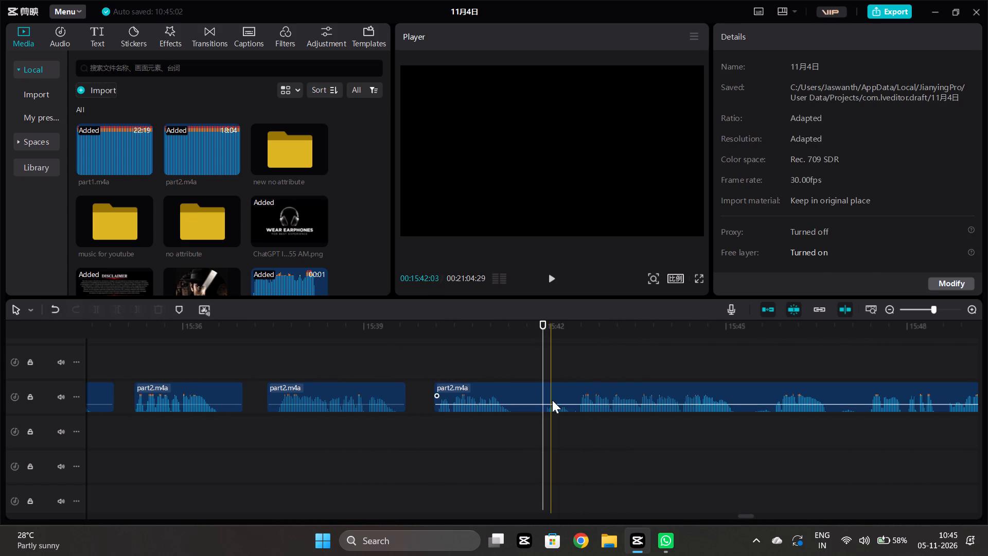
pyautogui.click(96, 307)
pyautogui.click(573, 437)
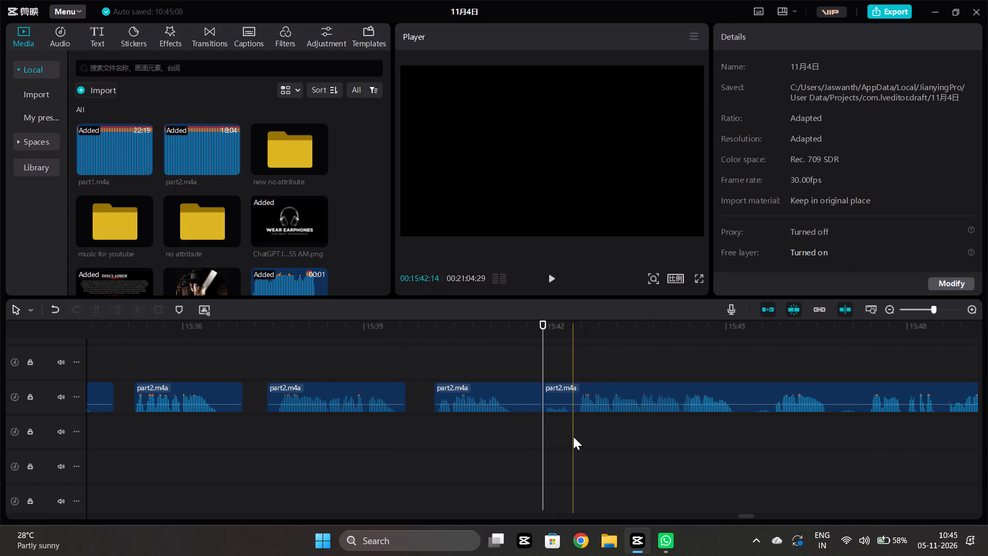
pyautogui.click(586, 403)
pyautogui.click(116, 314)
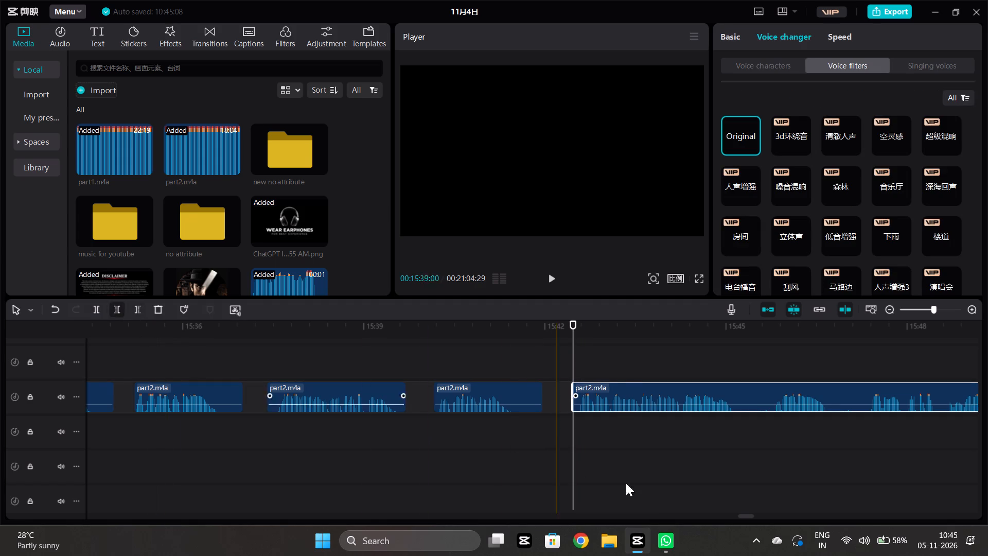
# Play on, split the part2.m4a clip at 15:45:13, and trim the start of the piece after the split to about 15:45:23.
pyautogui.click(559, 441)
pyautogui.press('space')
pyautogui.hscroll(-1, 560, 440)
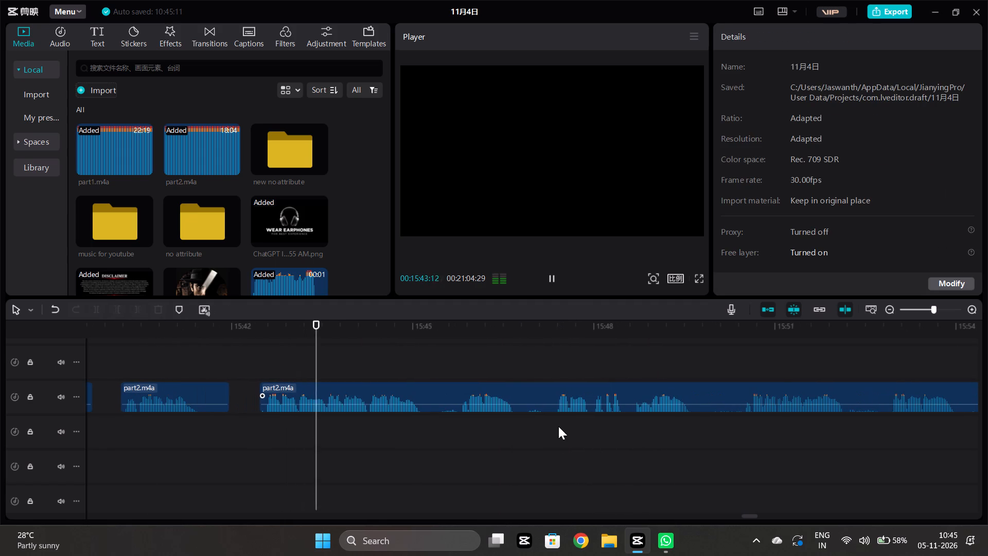
pyautogui.press('space')
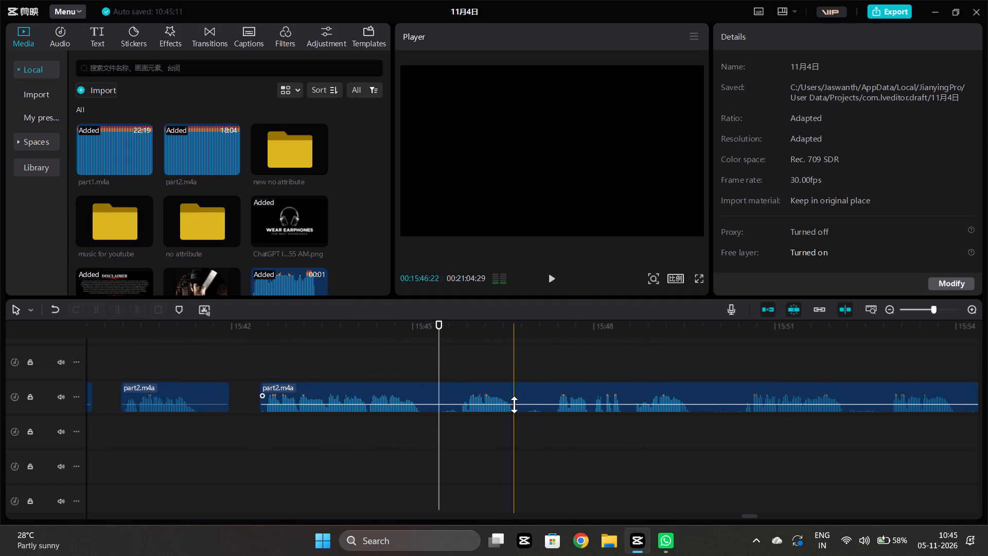
pyautogui.click(497, 401)
pyautogui.click(97, 312)
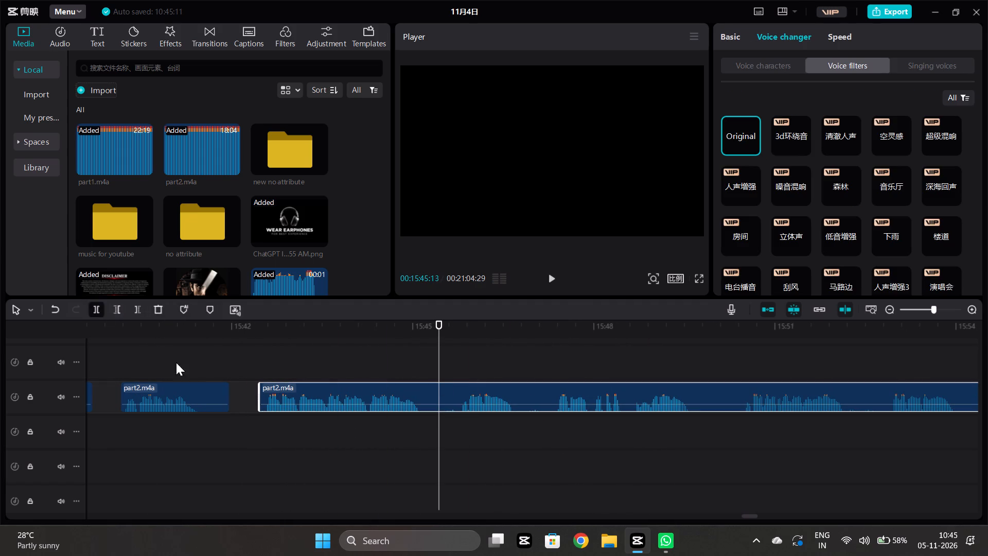
pyautogui.click(458, 453)
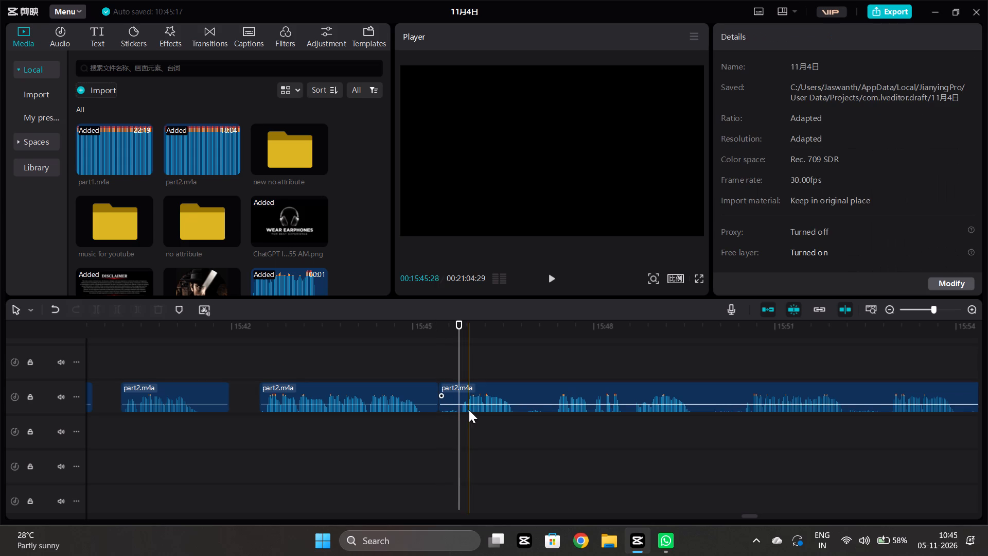
pyautogui.click(471, 393)
pyautogui.click(123, 304)
# Play on, split the part2.m4a clip at 15:46:25, and trim the start of the piece after the split to 15:47:09.
pyautogui.click(466, 433)
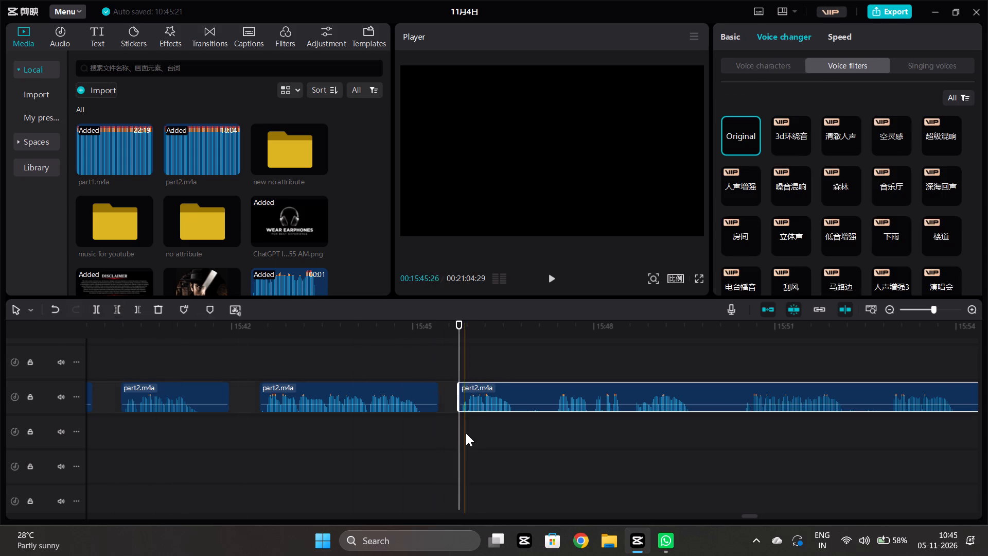
pyautogui.press('space')
pyautogui.press('space')
pyautogui.click(551, 391)
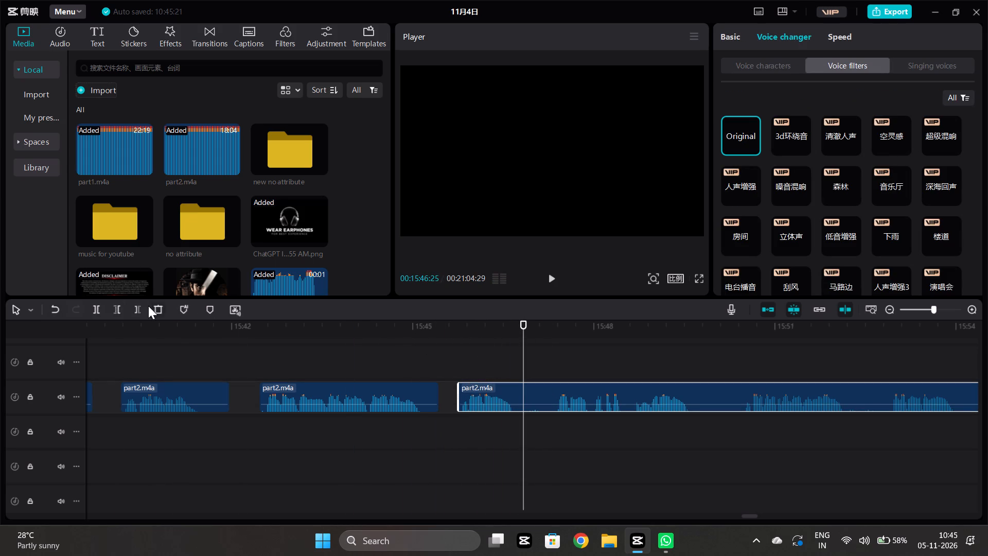
pyautogui.click(87, 310)
pyautogui.click(102, 310)
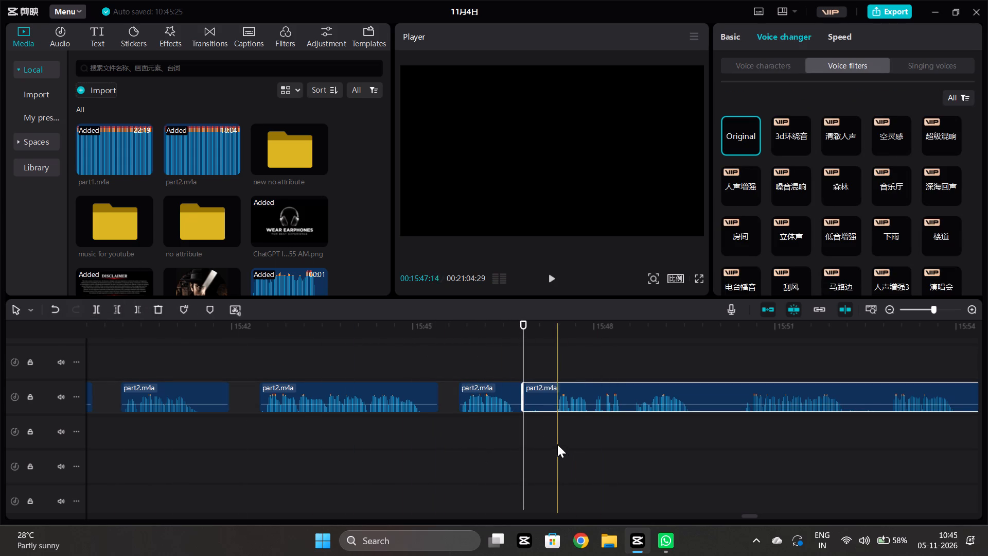
pyautogui.click(551, 439)
pyautogui.click(566, 399)
pyautogui.click(119, 313)
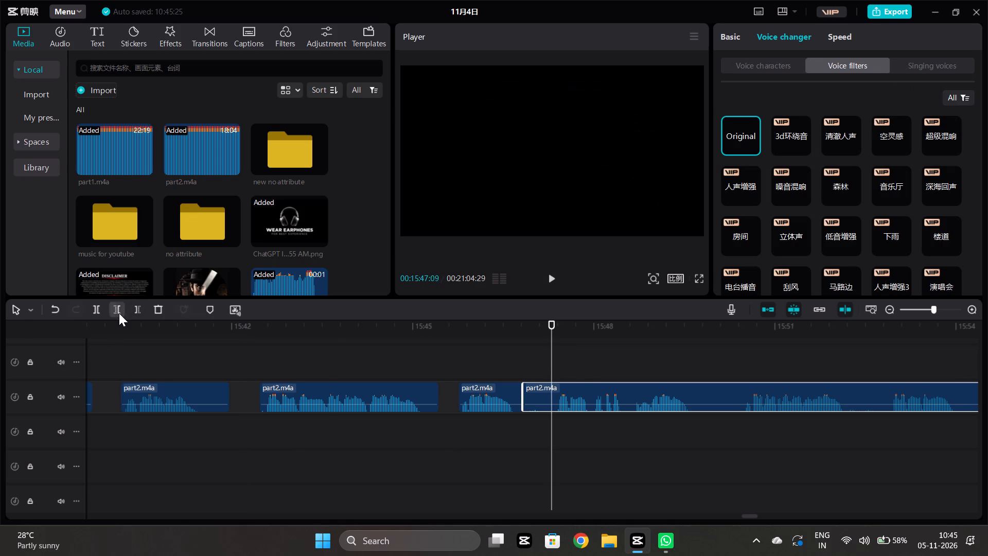
# Play on, split the part2.m4a clip at about 15:50:14, and trim the end of the piece before the split back to 15:49:28.
pyautogui.click(554, 447)
pyautogui.press('space')
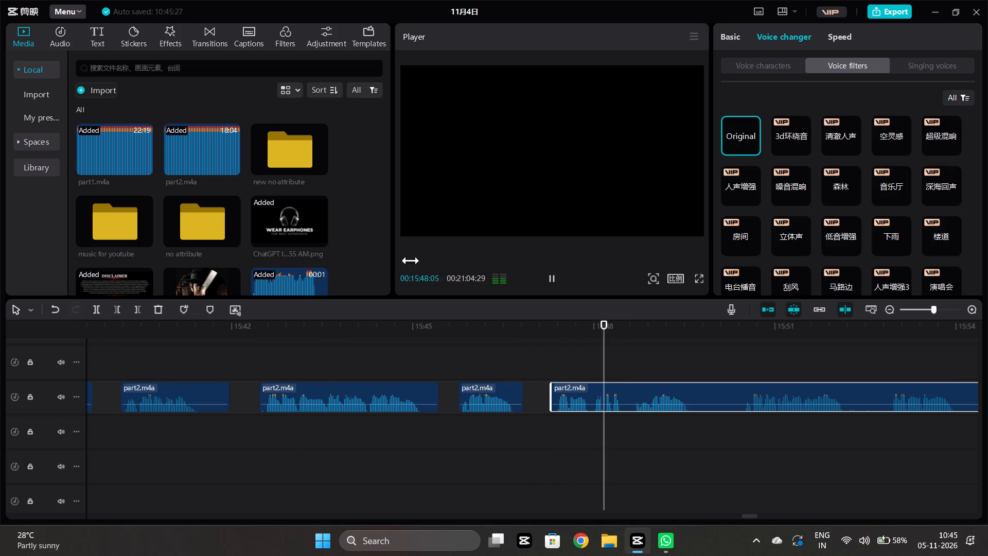
pyautogui.hscroll(-1, 602, 404)
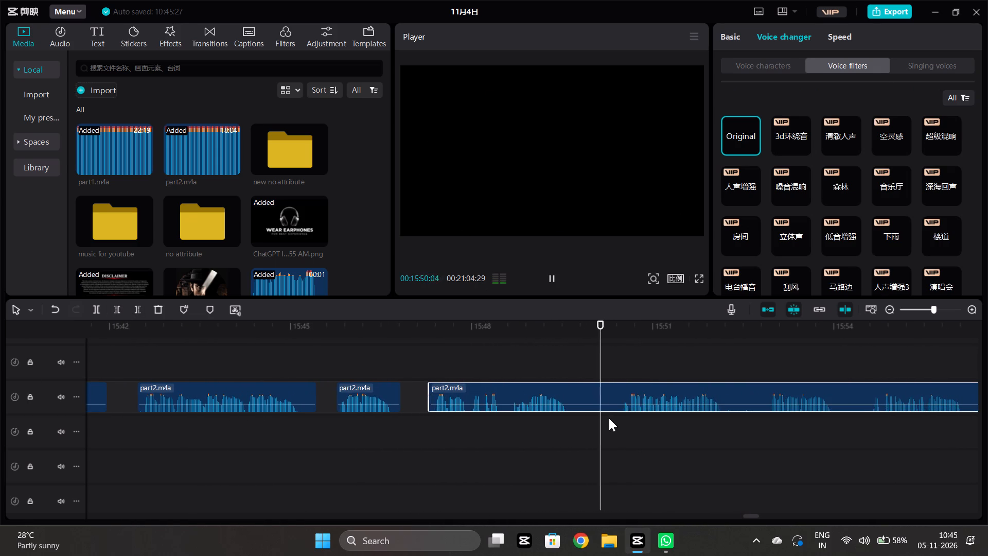
pyautogui.press('space')
pyautogui.click(618, 418)
pyautogui.click(615, 389)
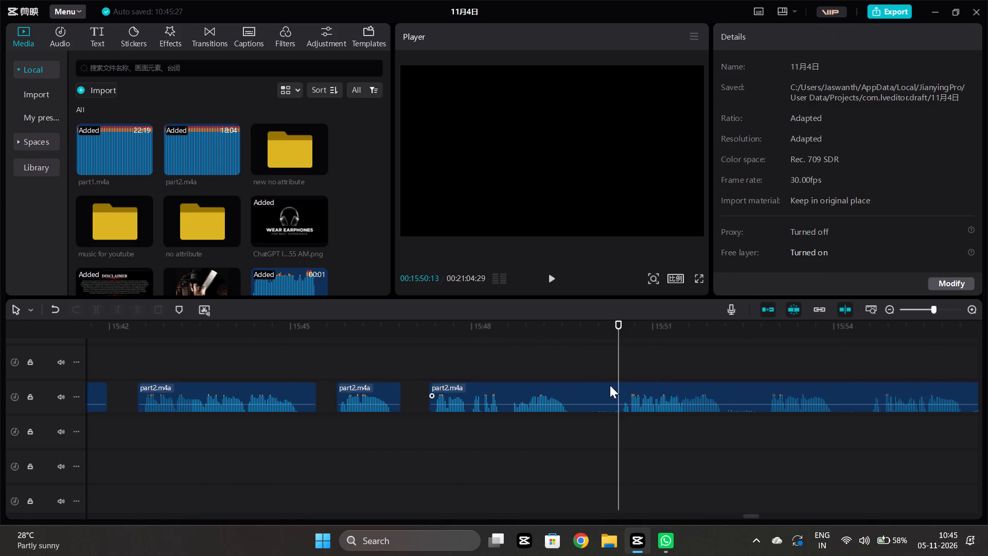
pyautogui.click(620, 455)
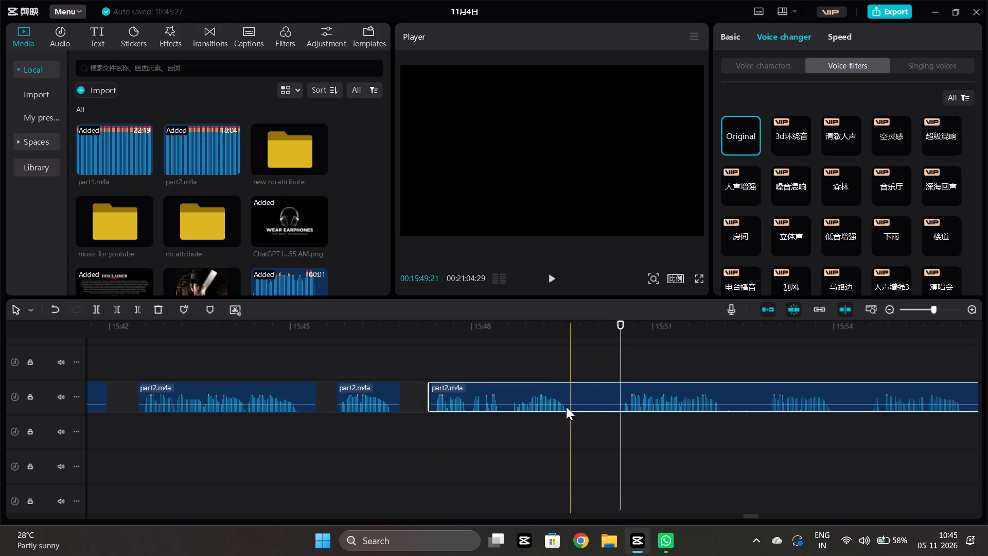
pyautogui.click(98, 310)
pyautogui.click(589, 449)
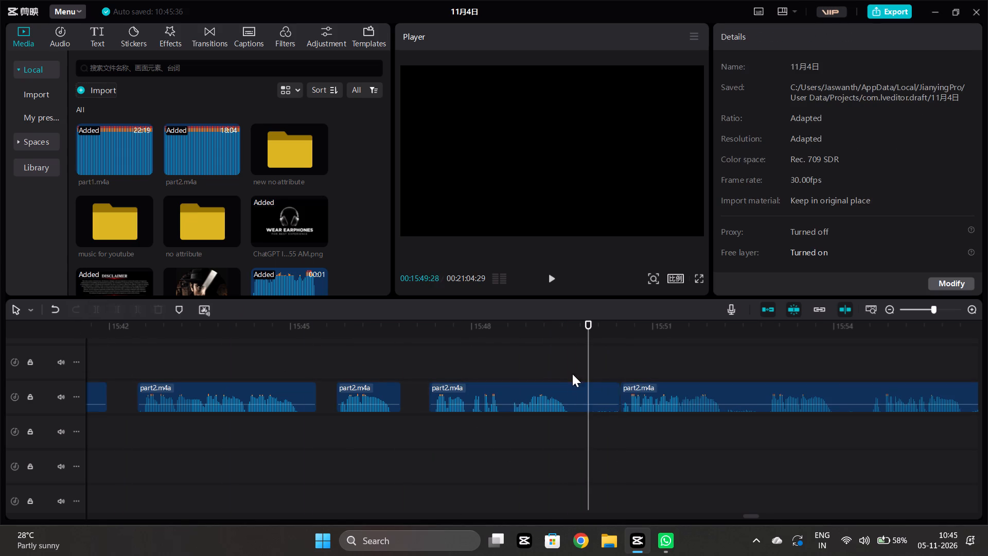
pyautogui.click(580, 404)
pyautogui.click(138, 312)
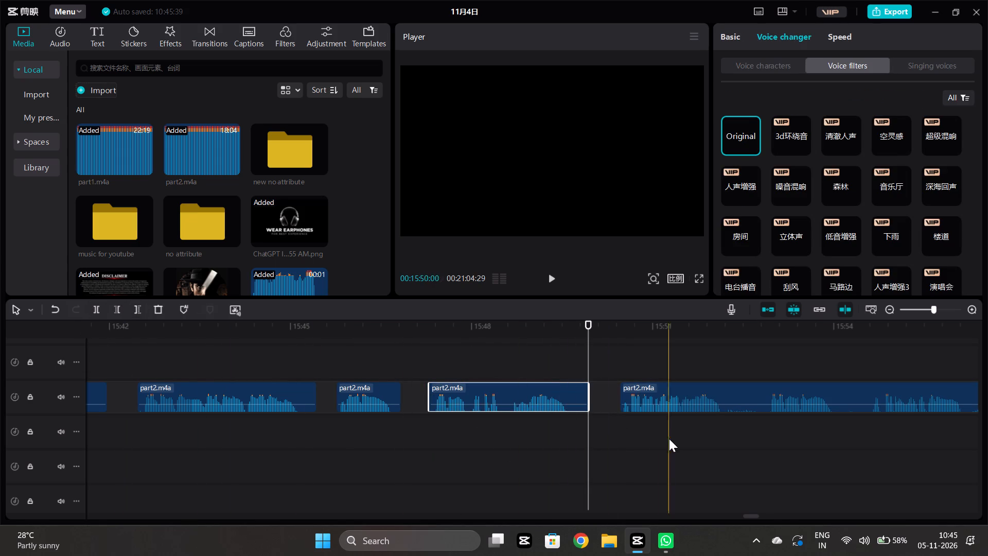
# Play on, split the part2.m4a clip at 15:52:06, and trim the start of the piece after the split to 15:52:24.
pyautogui.click(603, 425)
pyautogui.press('space')
pyautogui.hscroll(-1, 602, 426)
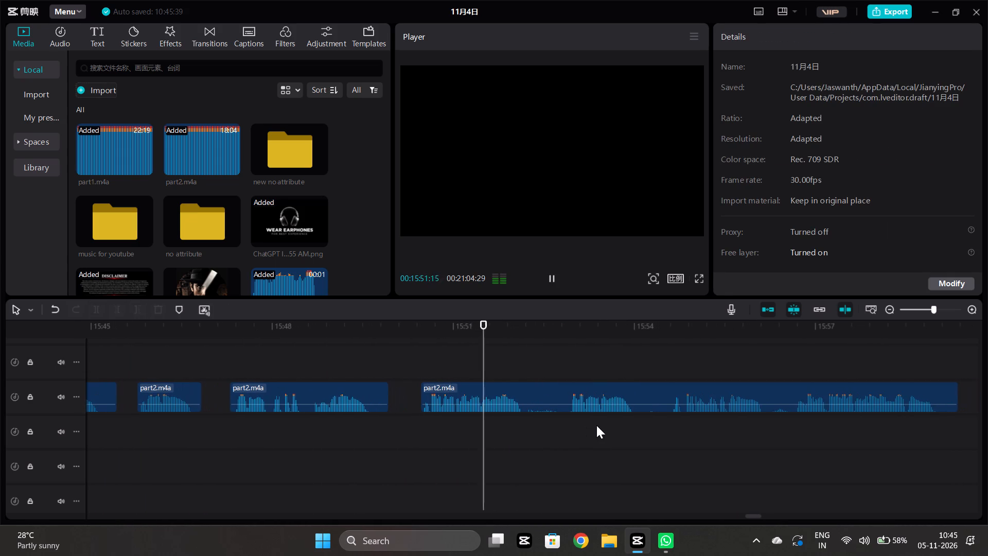
pyautogui.press('space')
pyautogui.moveTo(533, 425); pyautogui.dragTo(526, 420)
pyautogui.click(529, 407)
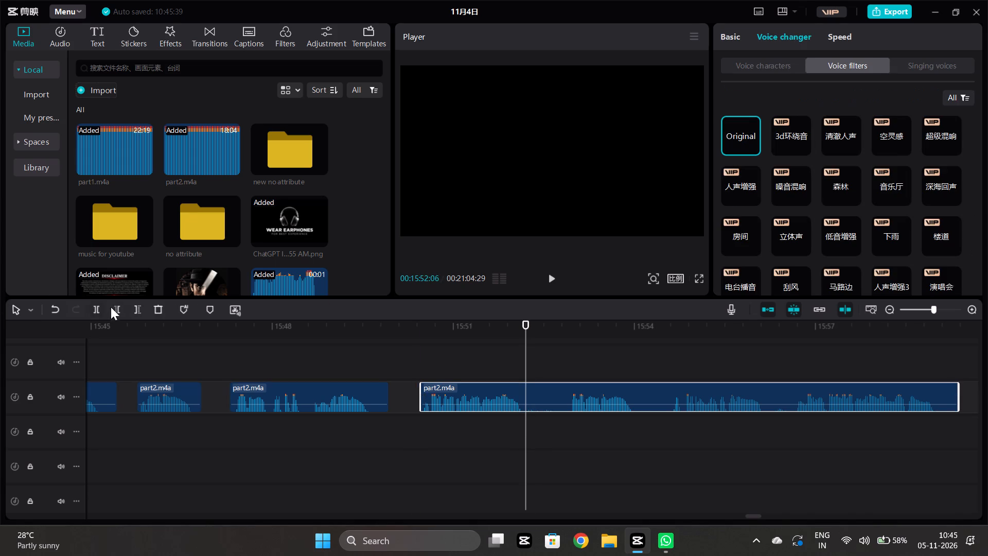
pyautogui.click(98, 308)
pyautogui.click(570, 453)
pyautogui.moveTo(568, 450); pyautogui.dragTo(562, 446)
pyautogui.click(576, 396)
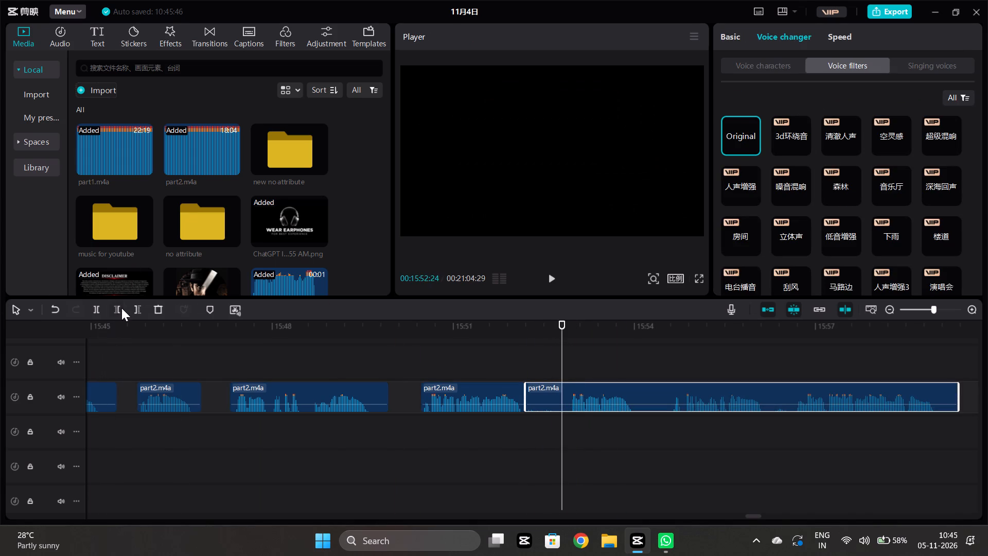
pyautogui.click(121, 308)
# Play on, split the part2.m4a clip at 15:54:18, and trim the end of the piece before the split back to 15:54:06.
pyautogui.click(568, 411)
pyautogui.press('space')
pyautogui.scroll(1, 582, 432)
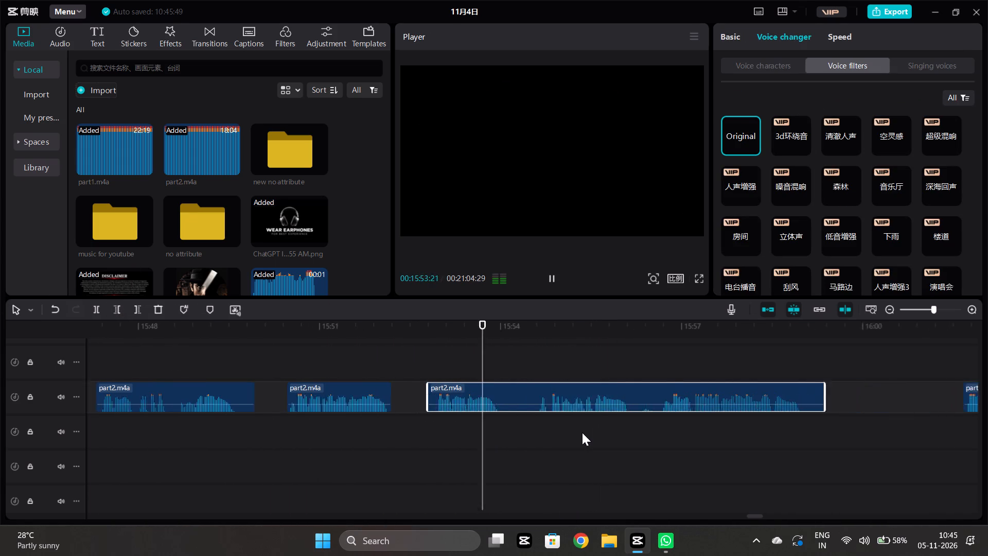
pyautogui.scroll(2, 582, 432)
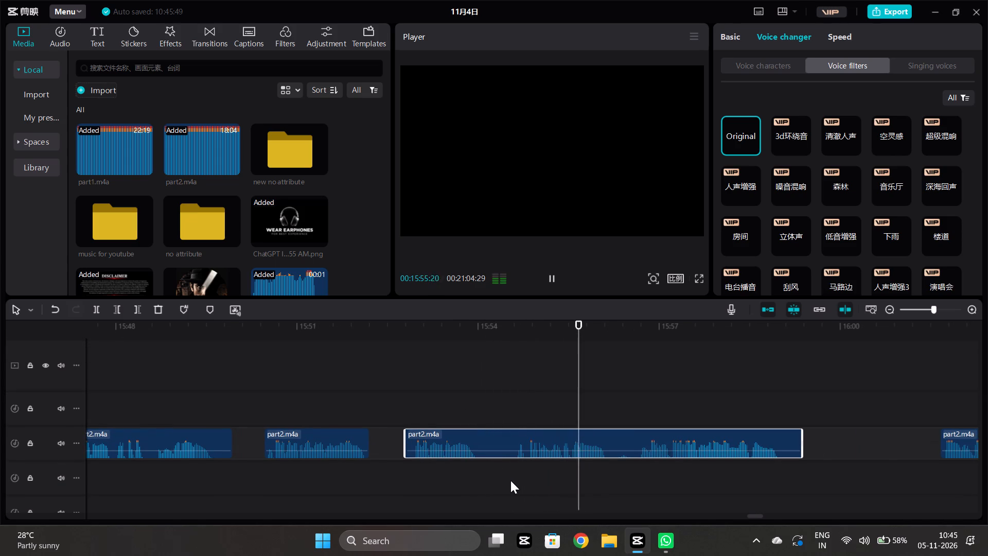
pyautogui.press('space')
pyautogui.click(513, 477)
pyautogui.click(513, 442)
pyautogui.click(101, 307)
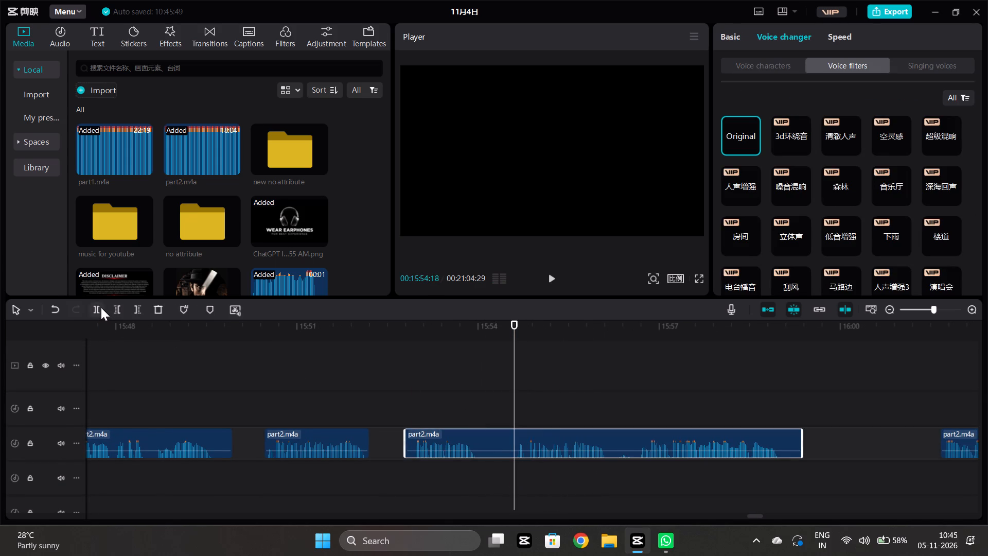
pyautogui.click(490, 499)
pyautogui.click(487, 444)
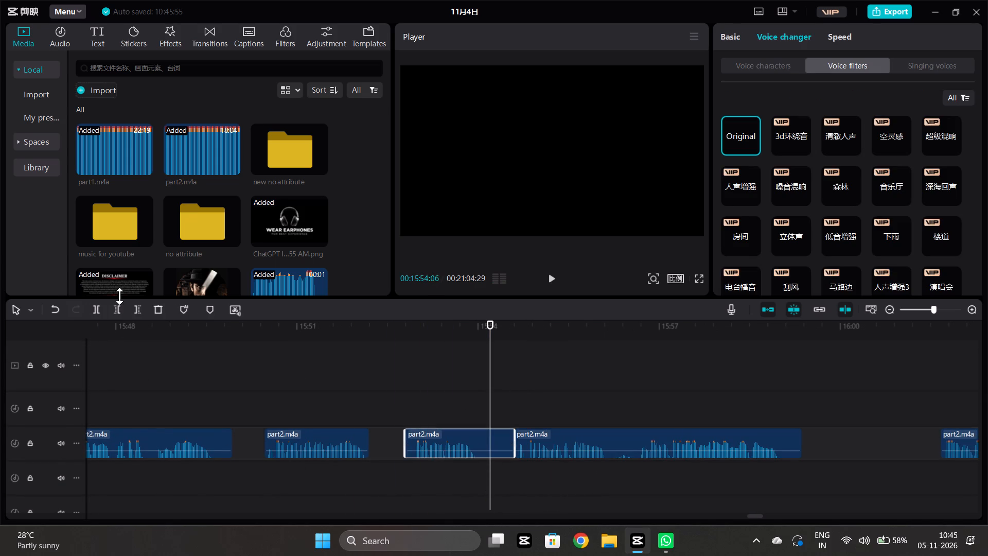
pyautogui.click(134, 310)
# Play on, split the part2.m4a clip at about 15:56:07, and trim the start of the piece after the split to about 15:56:18.
pyautogui.click(514, 464)
pyautogui.press('space')
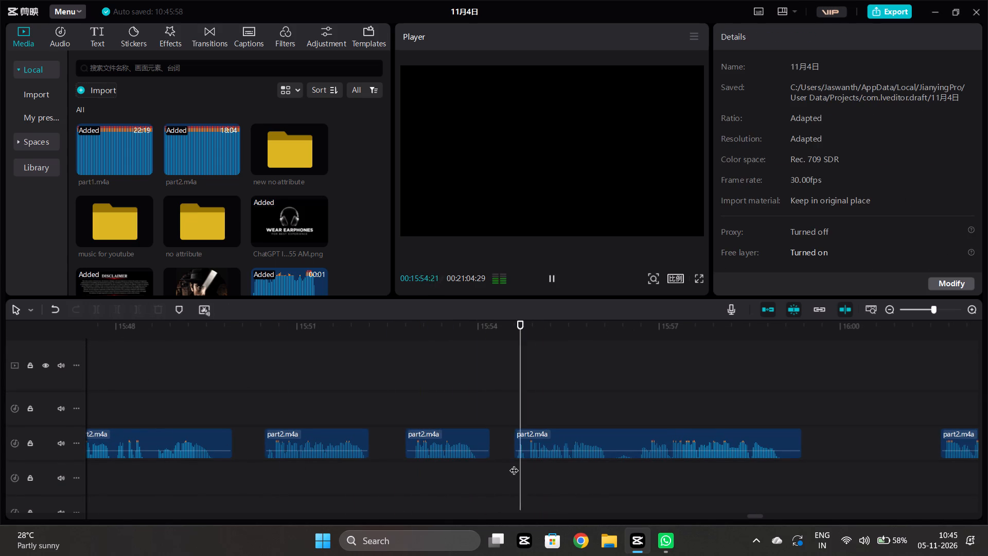
pyautogui.hscroll(-1, 516, 467)
pyautogui.scroll(-3, 518, 474)
pyautogui.press('space')
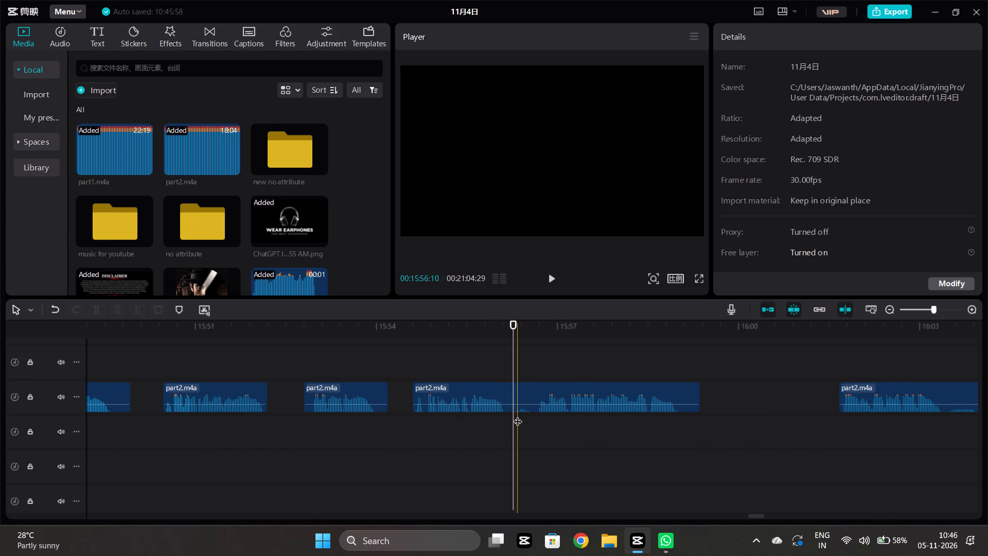
pyautogui.click(511, 415)
pyautogui.click(507, 425)
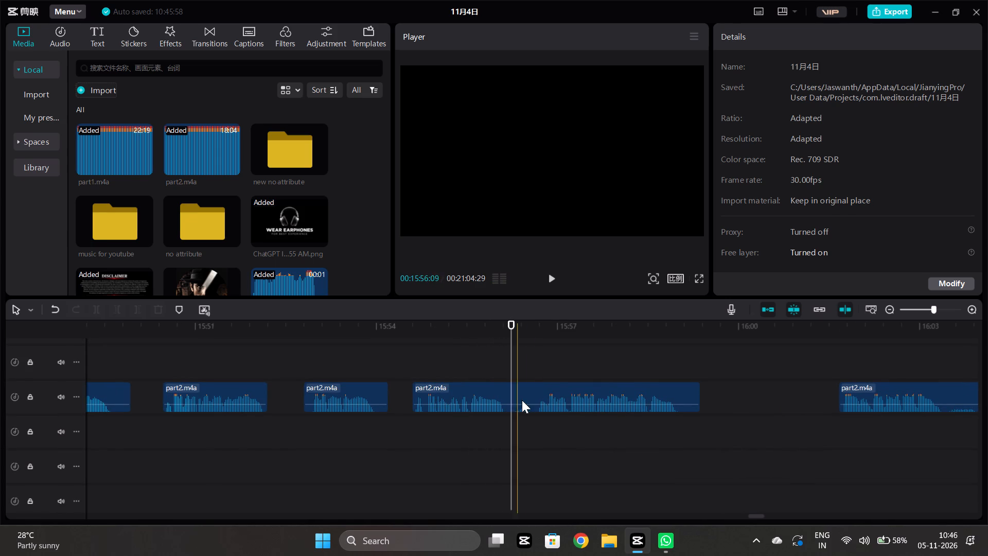
pyautogui.click(527, 393)
pyautogui.click(100, 308)
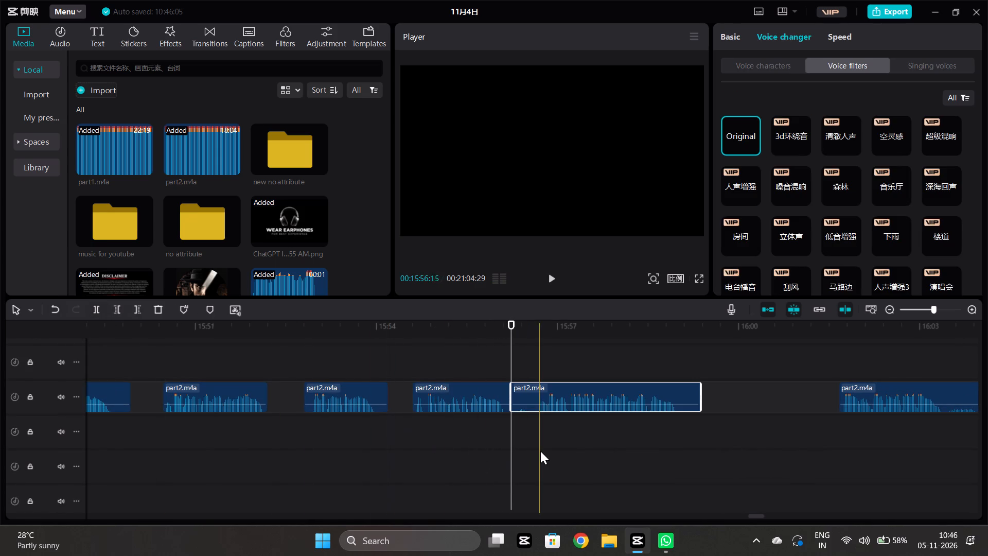
pyautogui.doubleClick(537, 445)
pyautogui.click(545, 390)
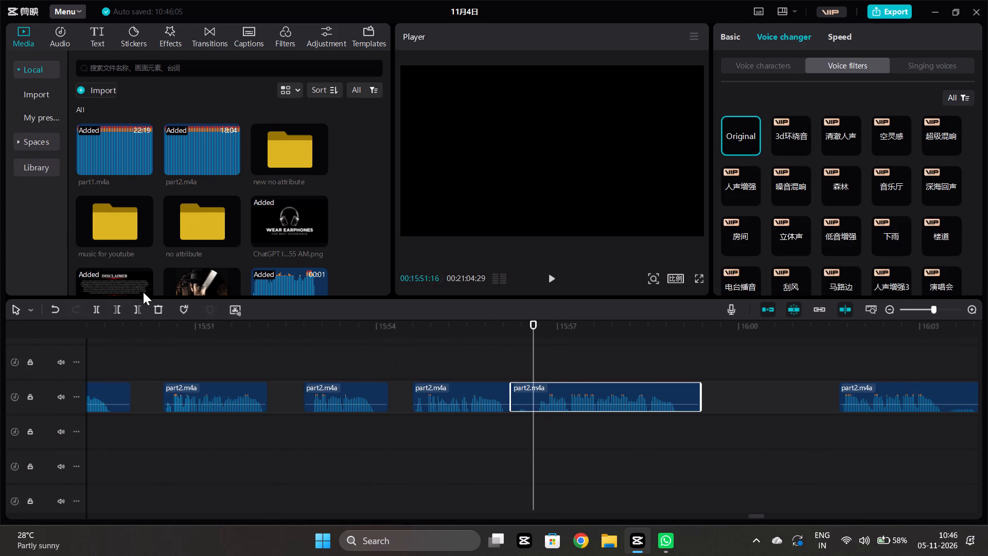
pyautogui.click(119, 303)
# Play on and move the part2.m4a clip after the gap earlier so it starts at about 16:01:01.
pyautogui.click(525, 421)
pyautogui.press('space')
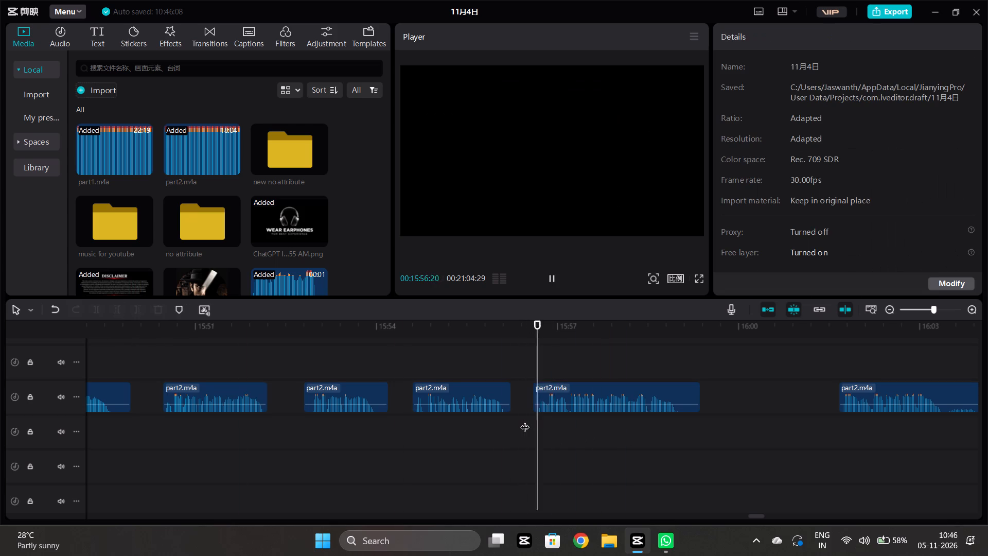
pyautogui.scroll(2, 525, 421)
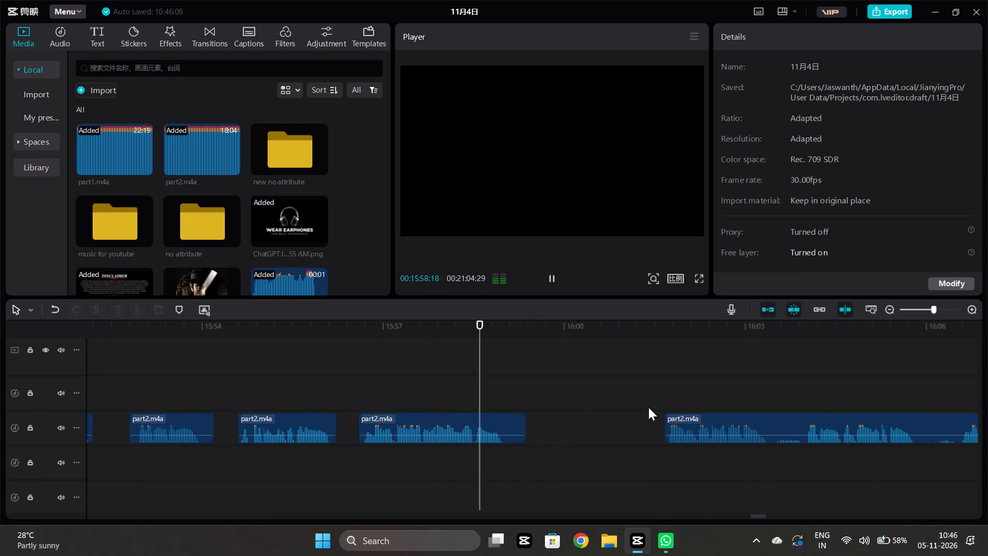
pyautogui.moveTo(698, 416); pyautogui.dragTo(659, 418)
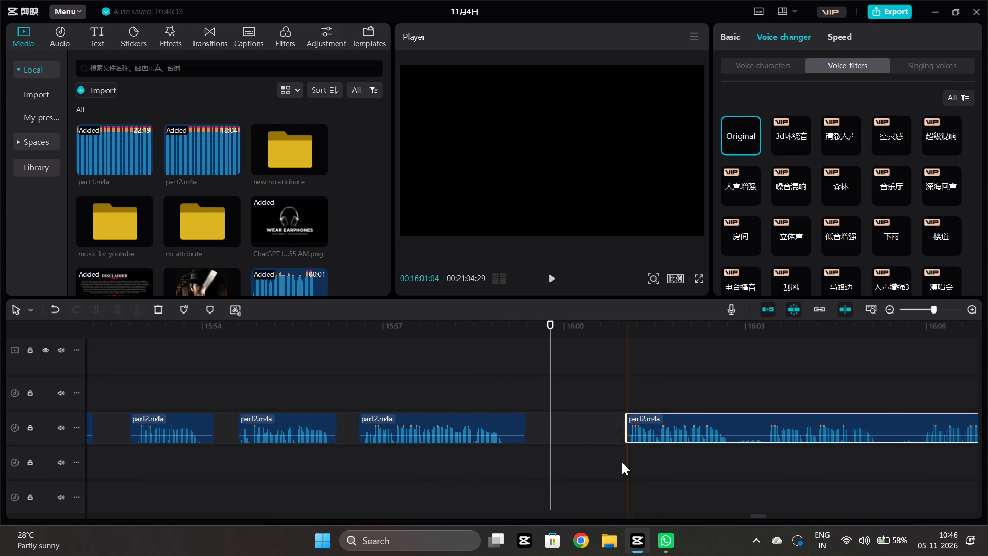
# Play on, split the part2.m4a clip at 16:02:23, and trim the start of the piece after the split to about 16:03:11.
pyautogui.click(622, 462)
pyautogui.press('space')
pyautogui.hscroll(-1, 622, 462)
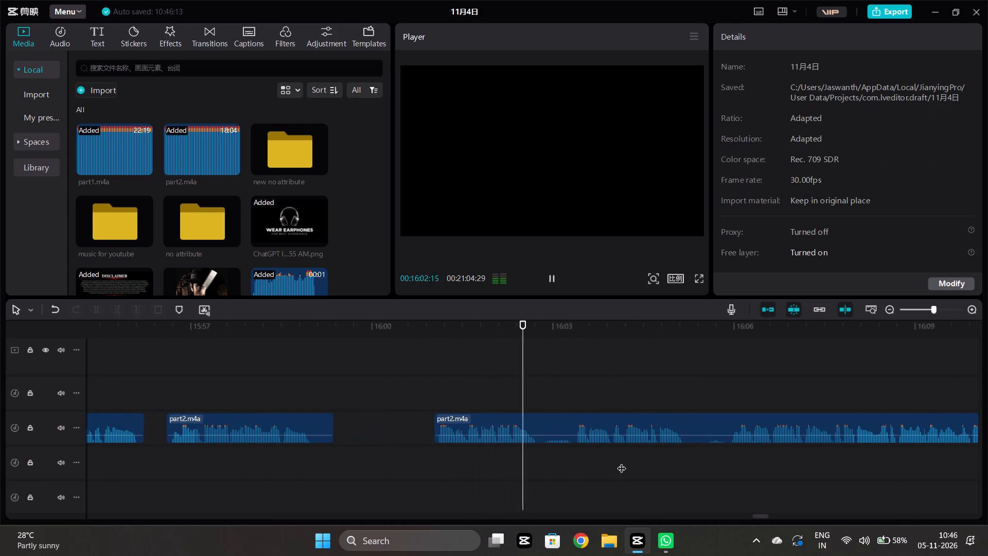
pyautogui.press('space')
pyautogui.click(587, 428)
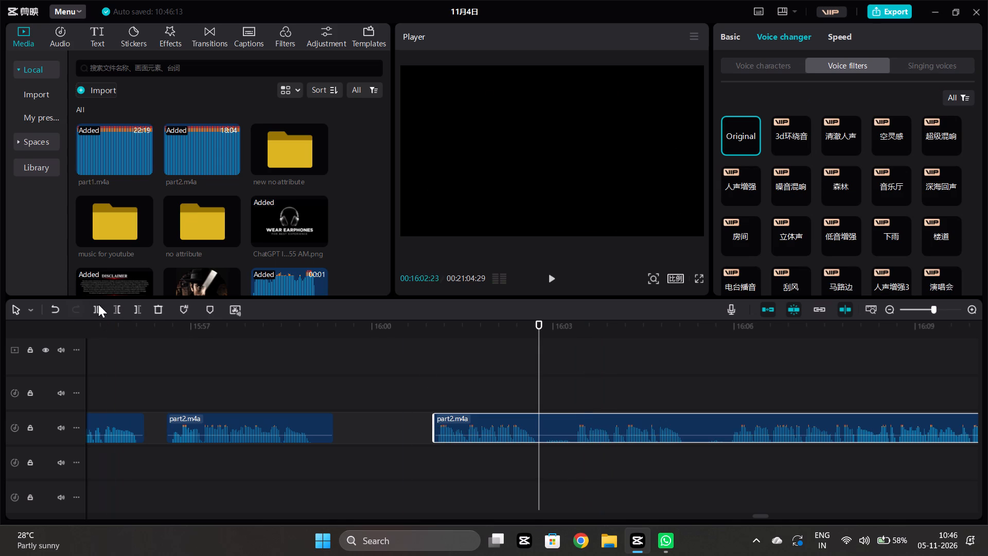
pyautogui.click(98, 304)
pyautogui.click(576, 475)
pyautogui.click(581, 432)
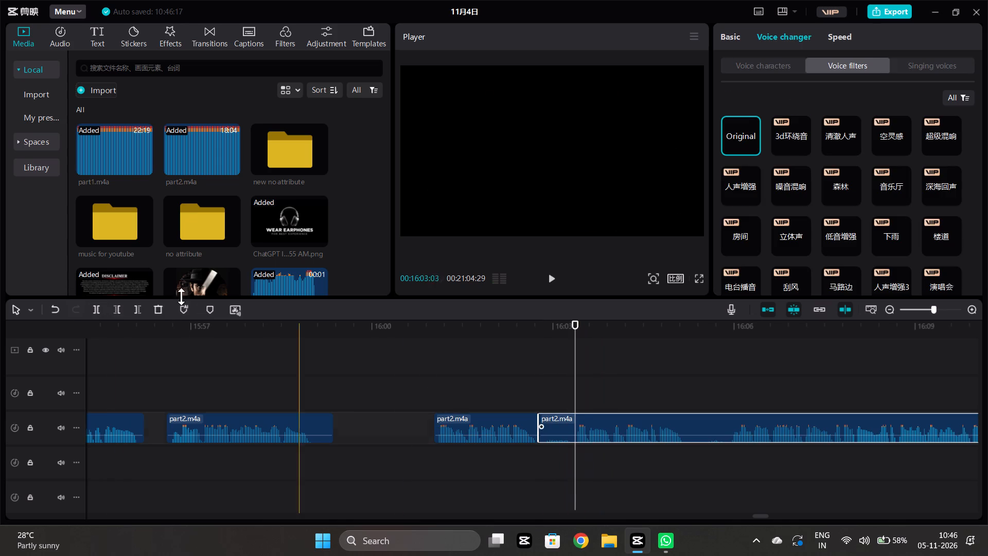
pyautogui.click(115, 305)
# Play on, split the part2.m4a clip at about 16:05:13, and trim the start of the piece after the split to about 16:05:27.
pyautogui.click(578, 448)
pyautogui.press('space')
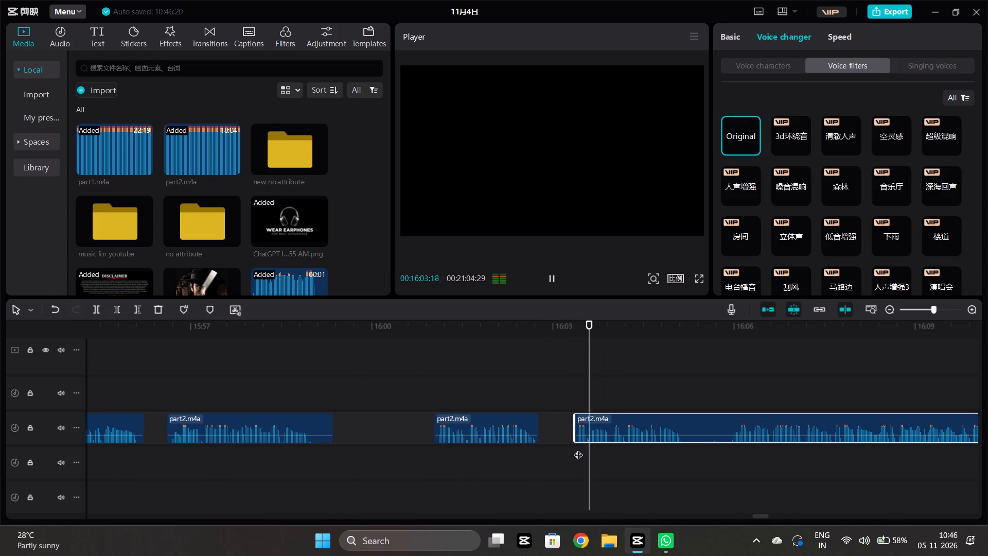
pyautogui.hscroll(-1, 578, 448)
pyautogui.press('space')
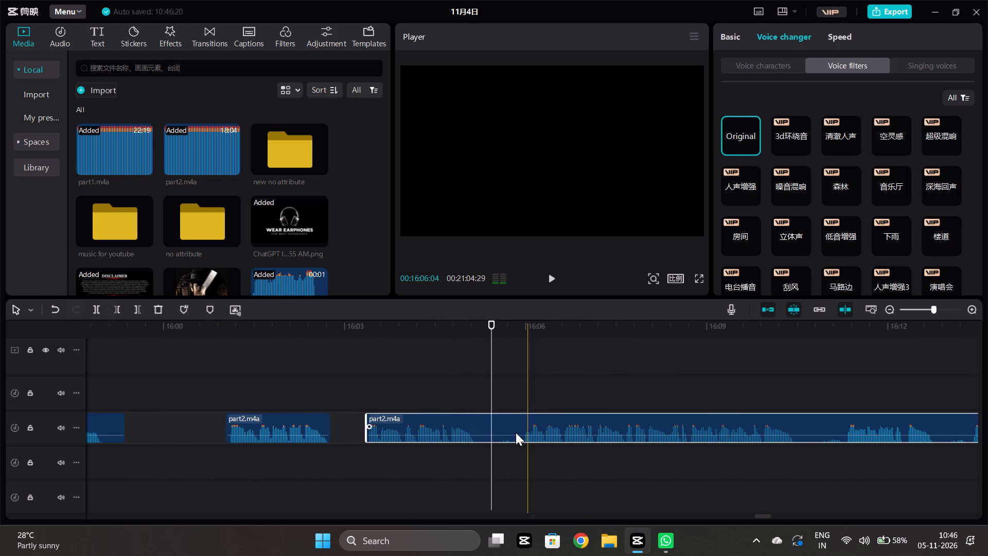
pyautogui.click(515, 433)
pyautogui.click(93, 310)
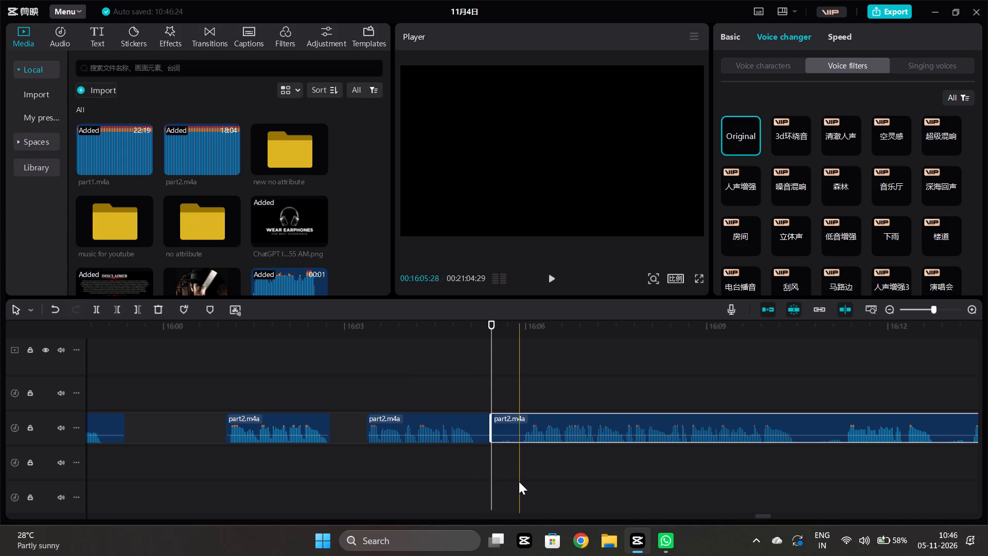
pyautogui.click(518, 479)
pyautogui.click(550, 412)
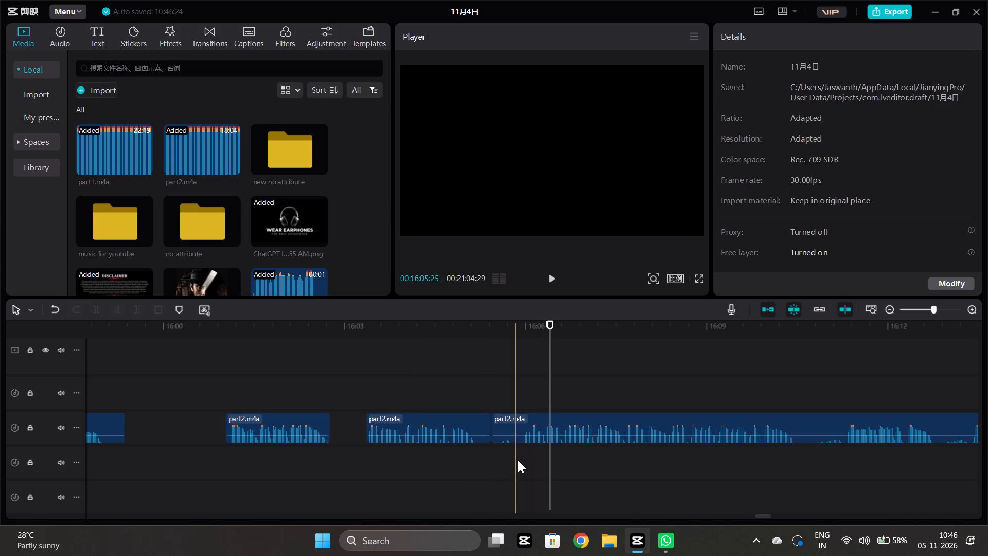
pyautogui.doubleClick(519, 459)
pyautogui.click(539, 433)
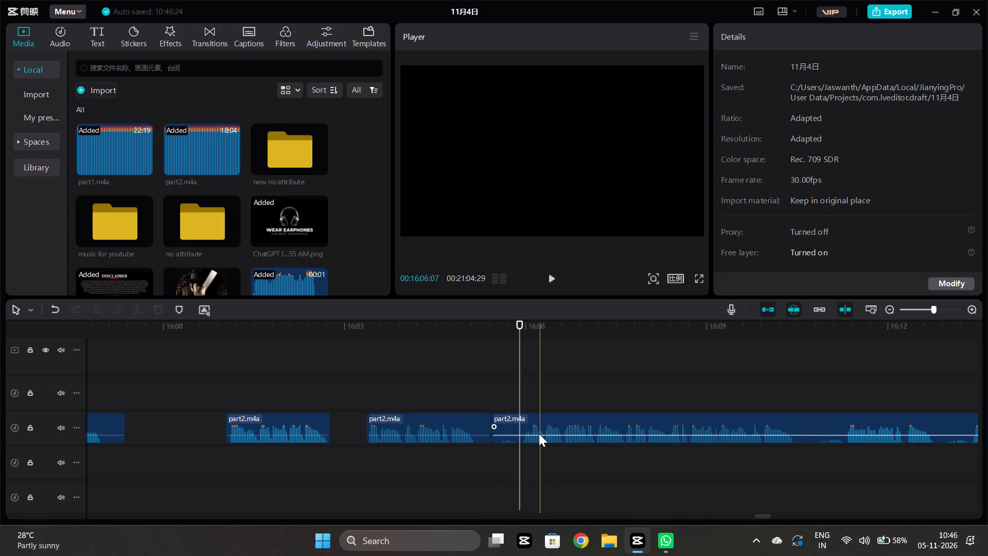
pyautogui.click(118, 312)
# Play on, split the part2.m4a clip at 16:10:23, and trim the start of the piece after the split to about 16:11:08.
pyautogui.click(527, 455)
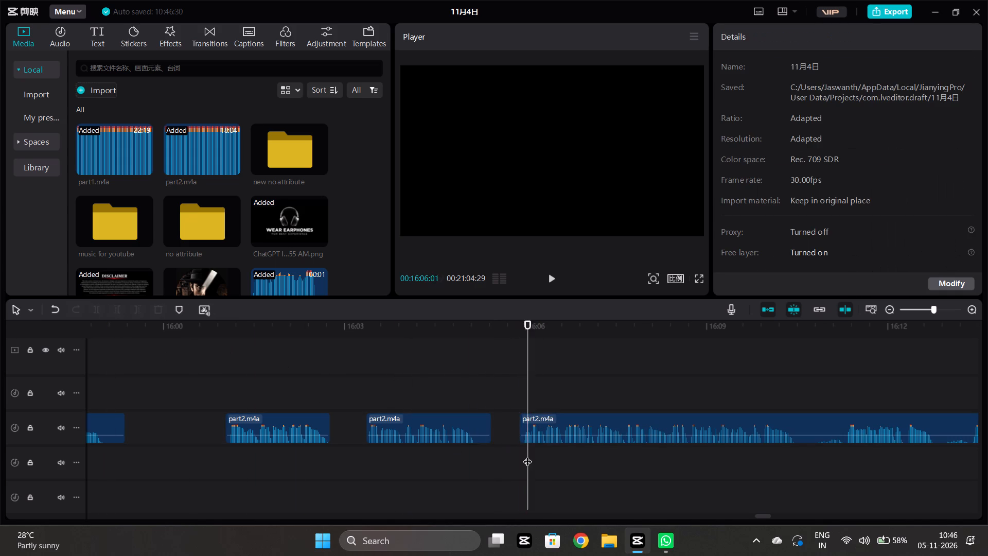
pyautogui.press('space')
pyautogui.hscroll(-1, 527, 455)
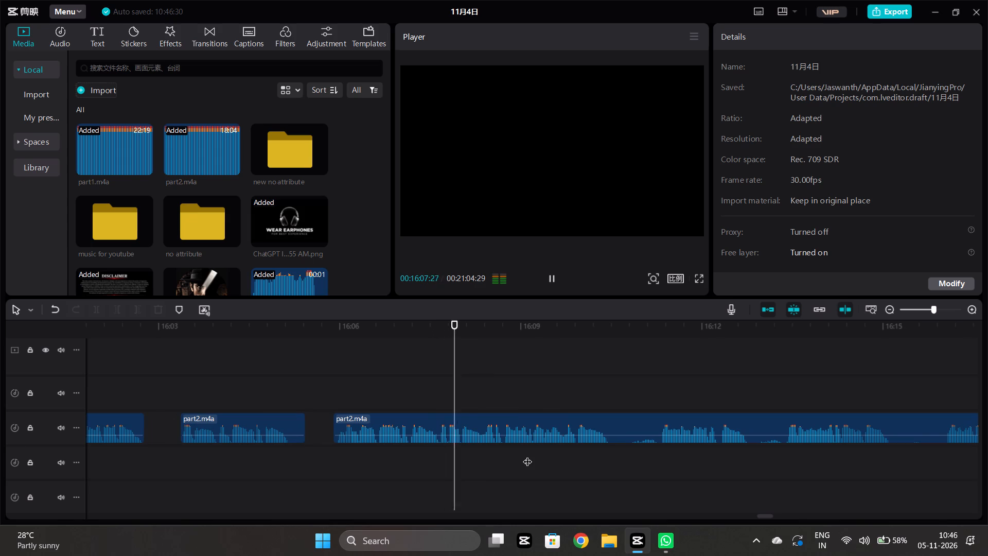
pyautogui.hscroll(-2, 527, 455)
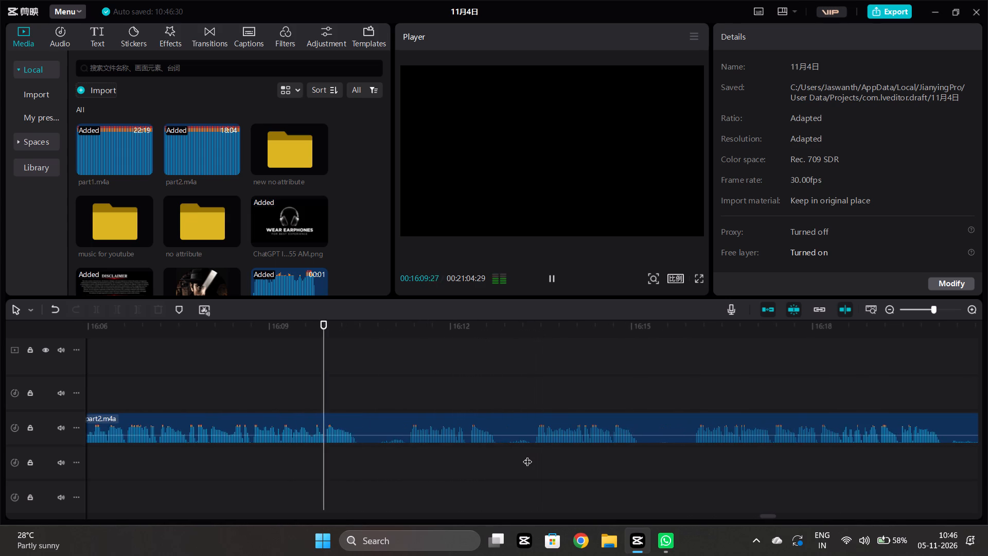
pyautogui.press('space')
pyautogui.click(445, 426)
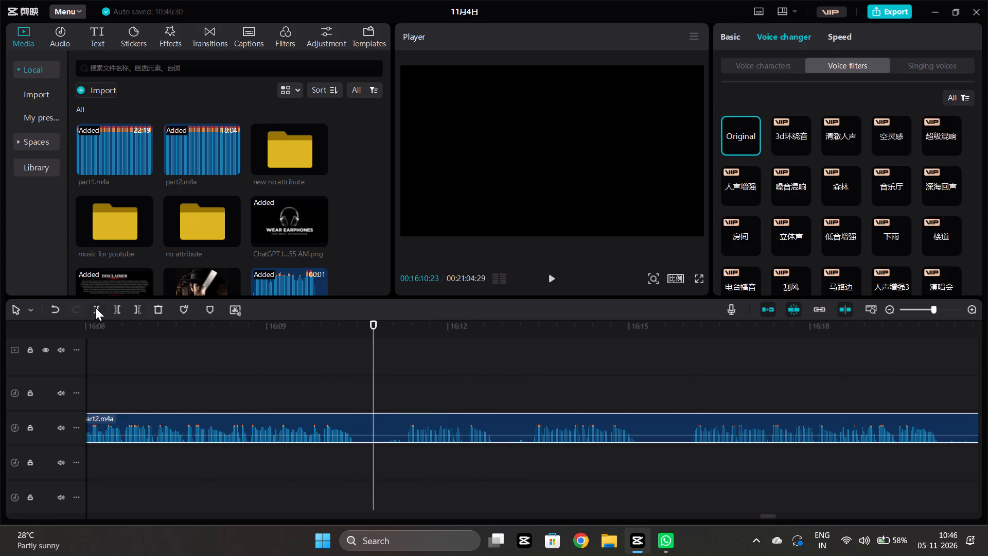
pyautogui.click(95, 307)
pyautogui.click(403, 471)
pyautogui.click(412, 423)
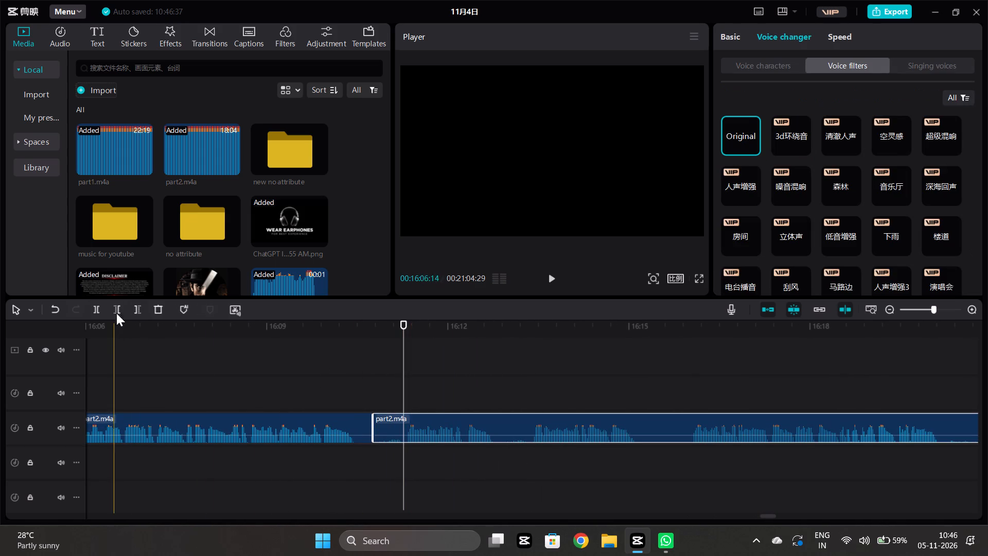
pyautogui.click(121, 306)
# Play on, split the part2.m4a clip at about 16:12:28, and trim the start of the piece after the split to about 16:13:11.
pyautogui.click(416, 451)
pyautogui.press('space')
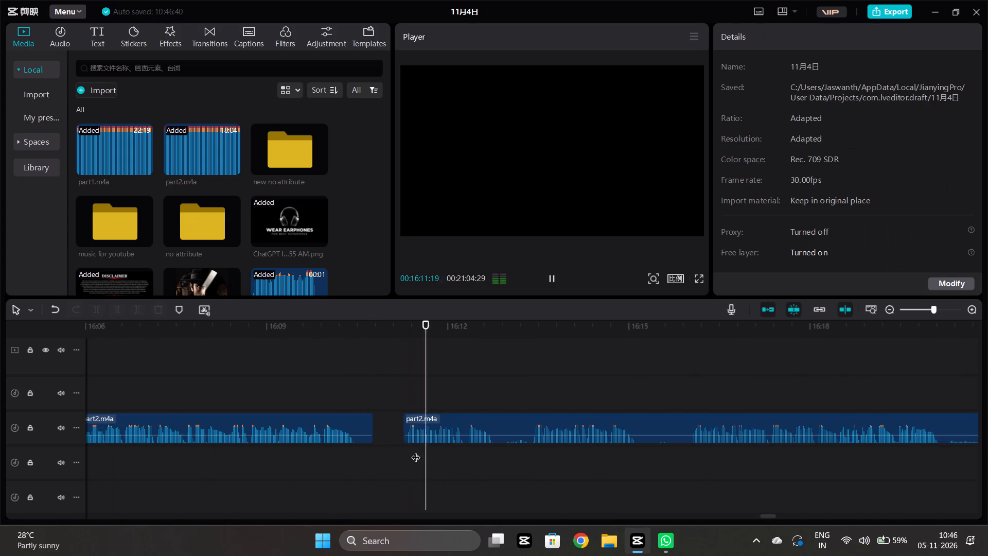
pyautogui.press('space')
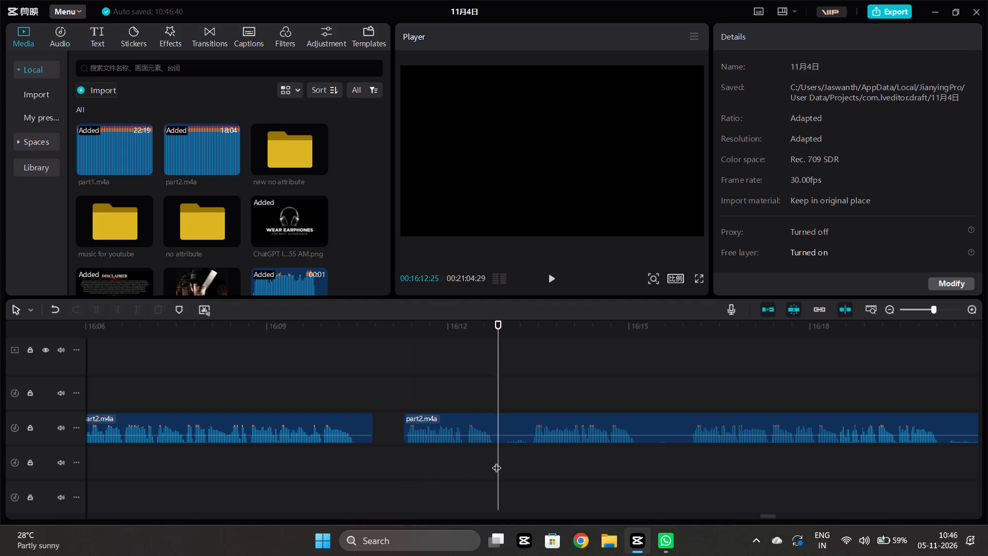
pyautogui.moveTo(498, 461); pyautogui.dragTo(503, 460)
pyautogui.click(510, 422)
pyautogui.click(96, 310)
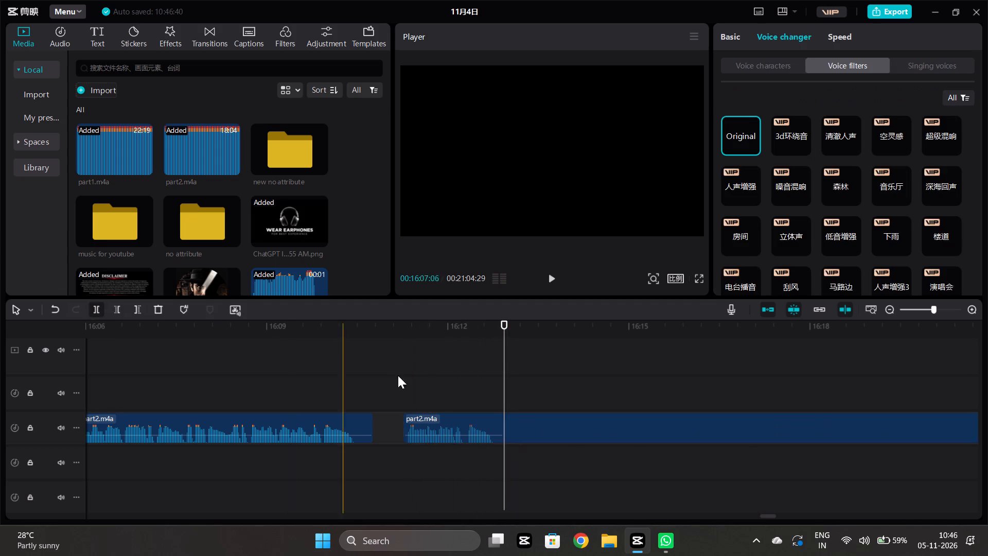
pyautogui.click(531, 460)
pyautogui.click(544, 429)
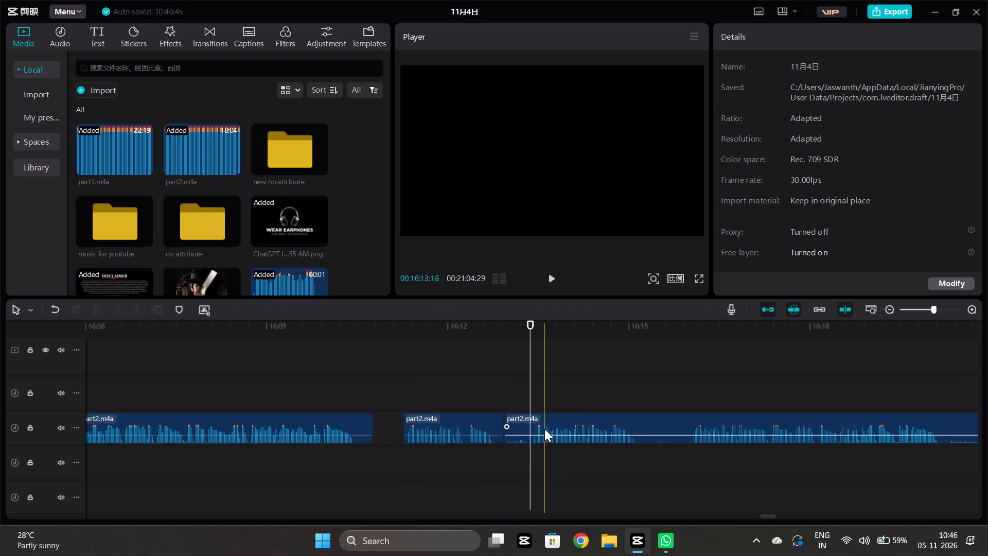
pyautogui.click(118, 303)
# Play on, split the part2.m4a clip at about 16:15:12, and trim the start of the piece after the split to about 16:15:21.
pyautogui.click(520, 451)
pyautogui.press('space')
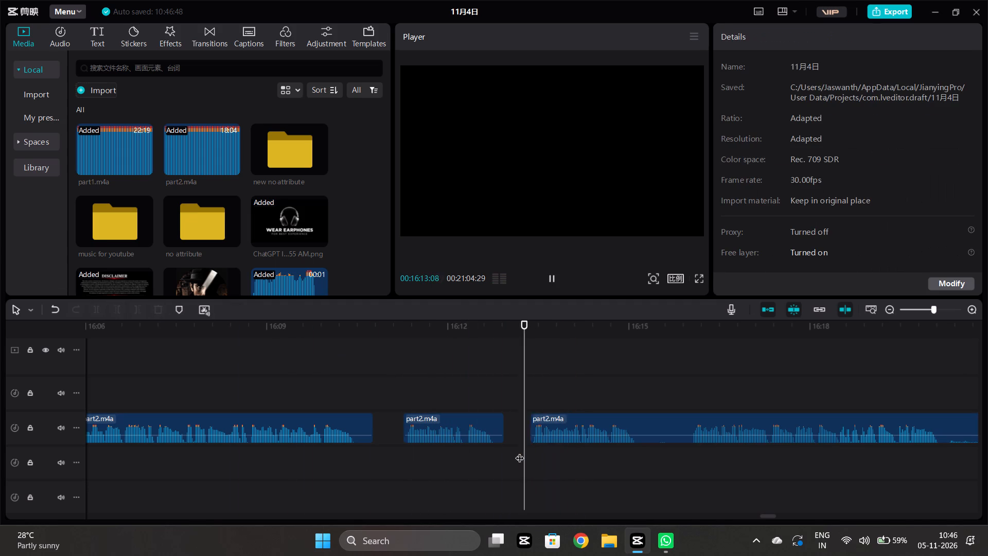
pyautogui.hscroll(-1, 520, 451)
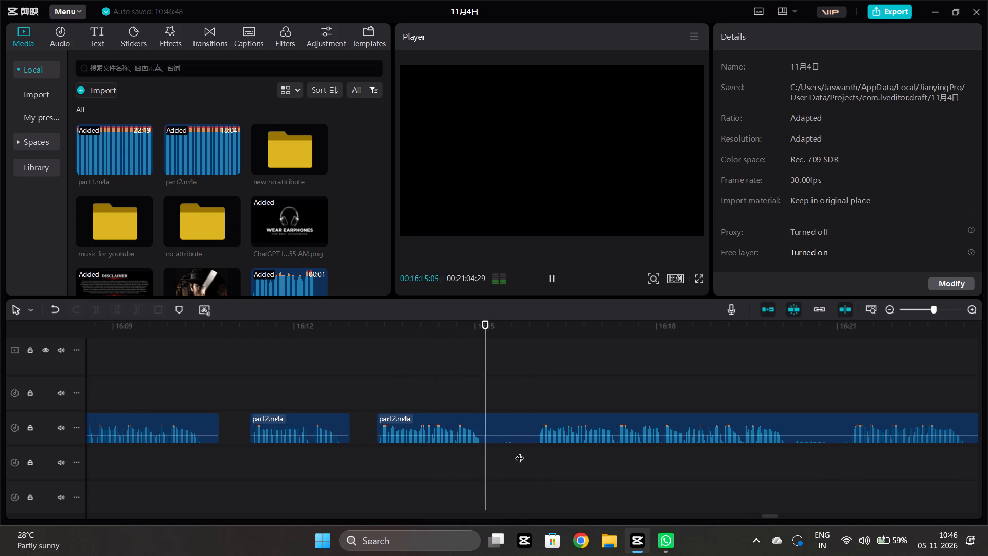
pyautogui.press('space')
pyautogui.click(515, 426)
pyautogui.click(94, 308)
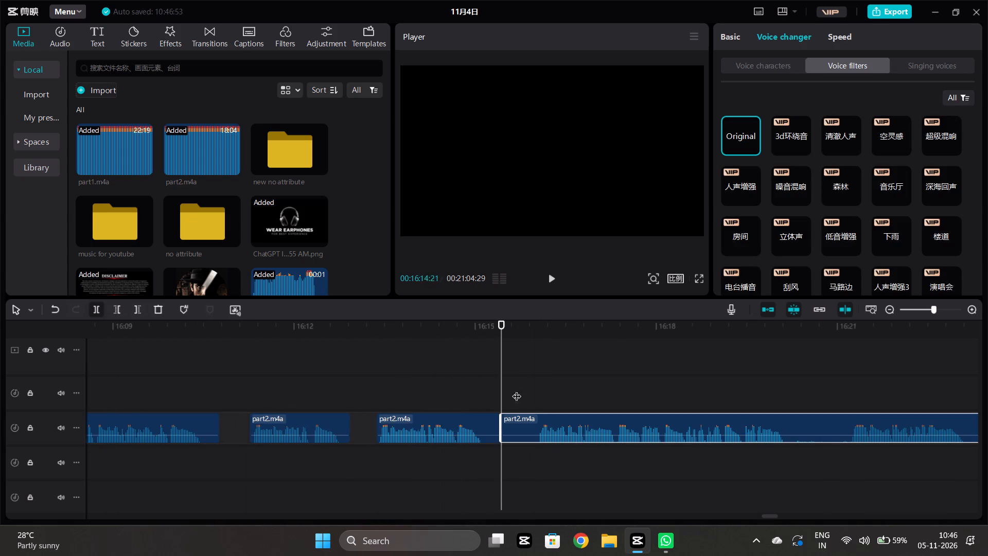
pyautogui.click(517, 458)
pyautogui.click(523, 428)
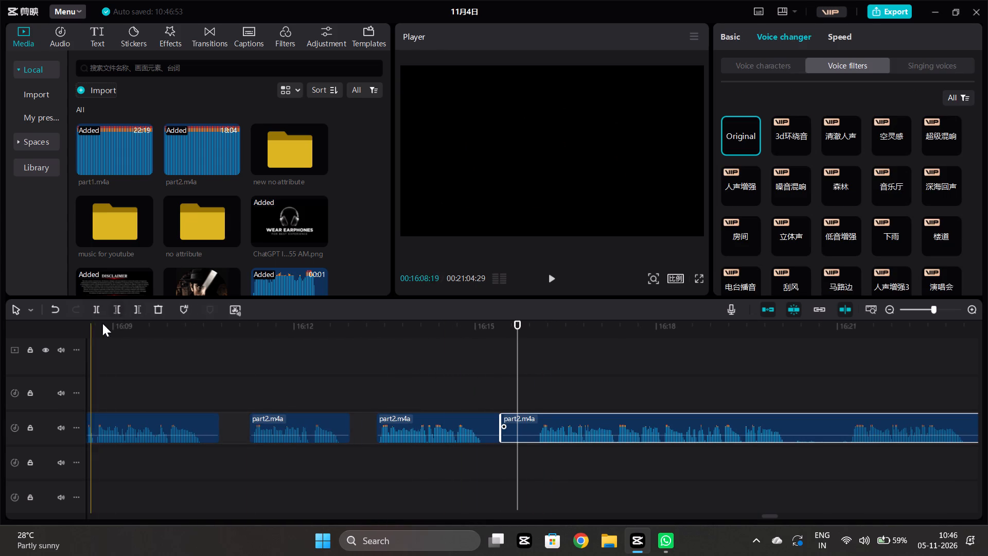
pyautogui.click(122, 309)
# Play on, split the part2.m4a clip at 16:20:08, and trim the start of the piece after the split to about 16:21:05.
pyautogui.click(541, 452)
pyautogui.press('space')
pyautogui.hscroll(-1, 541, 452)
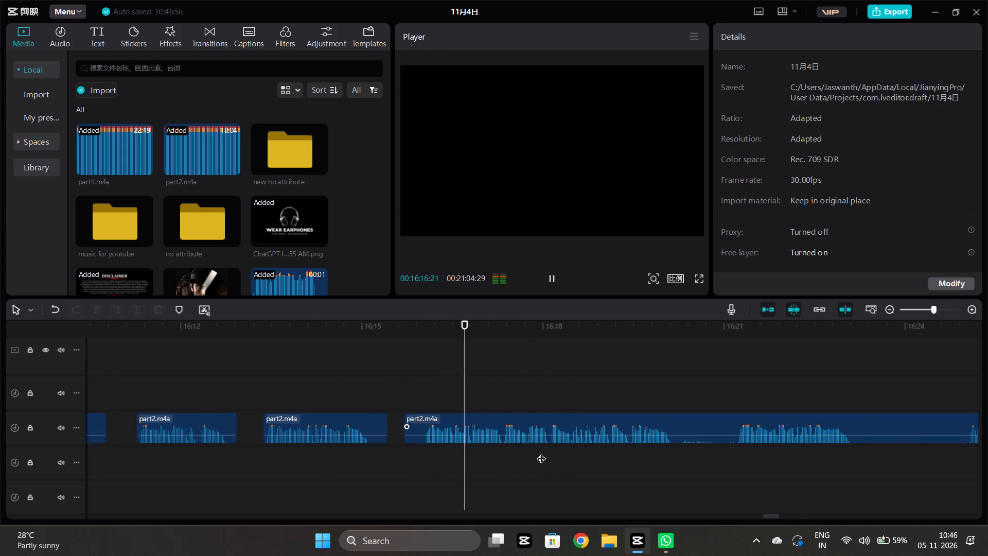
pyautogui.hscroll(-1, 541, 452)
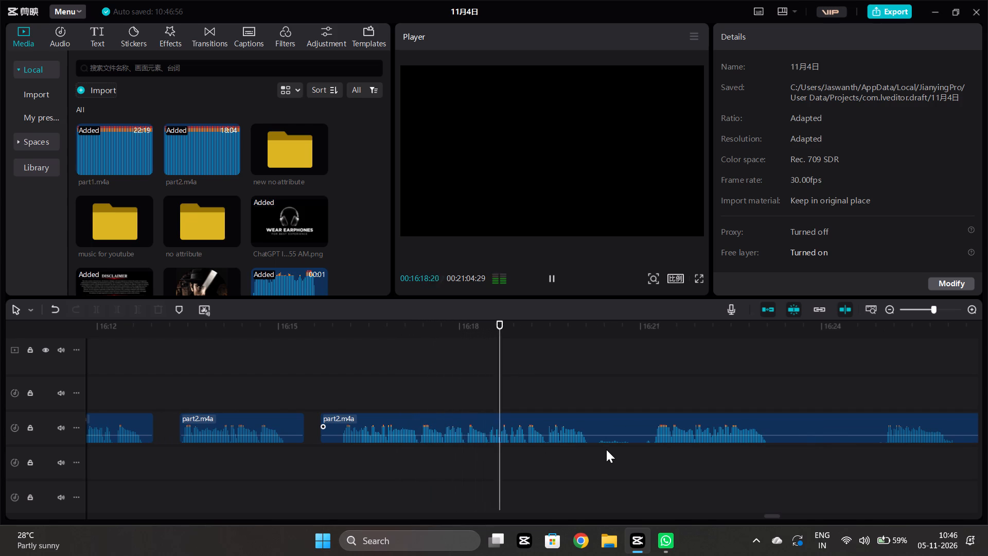
pyautogui.press('space')
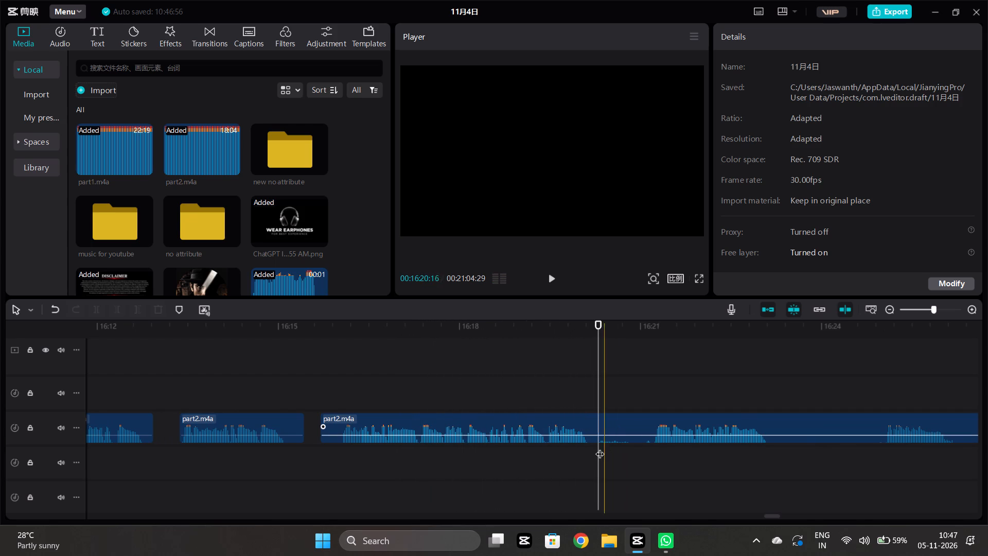
pyautogui.click(599, 453)
pyautogui.click(596, 429)
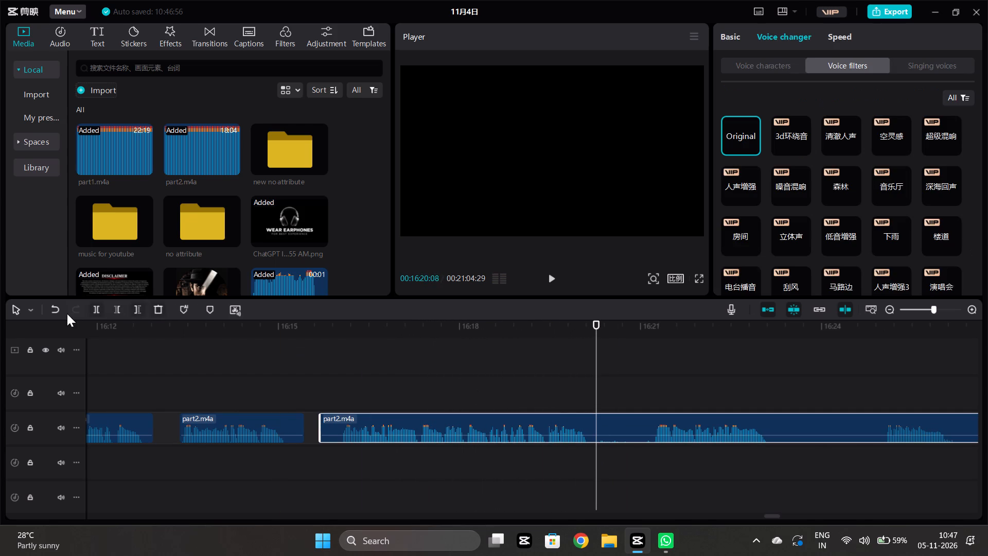
pyautogui.click(97, 311)
pyautogui.click(650, 466)
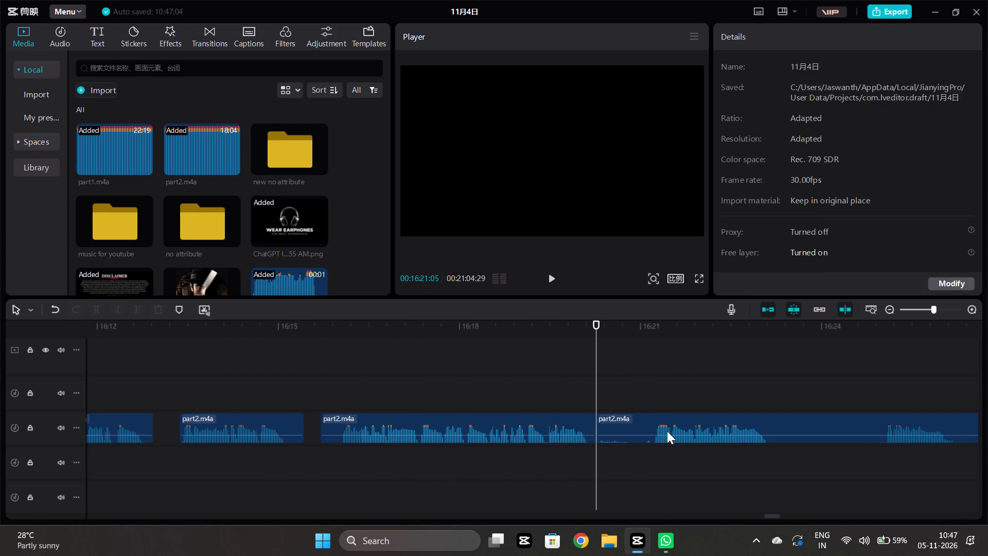
pyautogui.click(672, 417)
pyautogui.click(118, 309)
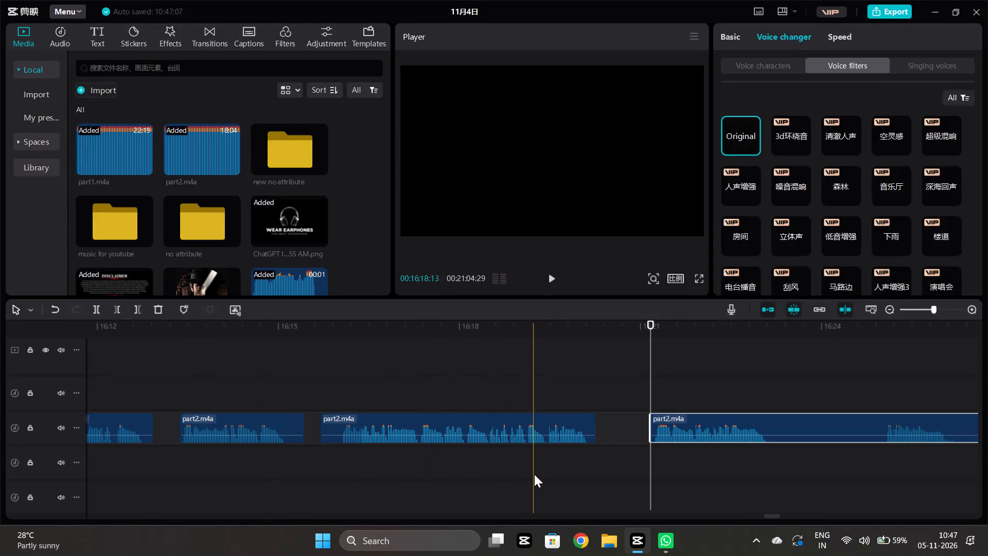
# Play on, split the part2.m4a clip at about 16:25:00, and trim the end of the piece before the split to about 16:23:23.
pyautogui.click(533, 473)
pyautogui.press('space')
pyautogui.hscroll(-1, 539, 470)
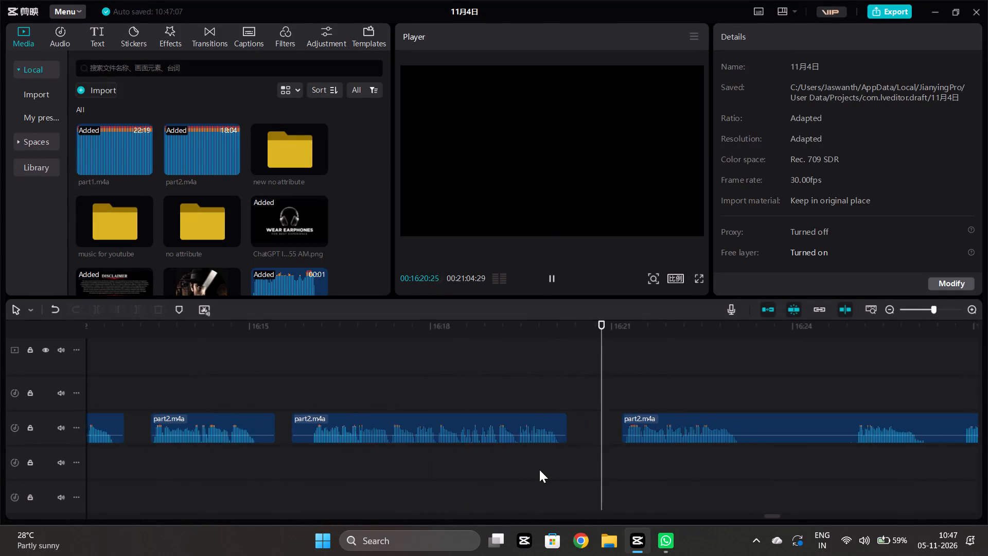
pyautogui.hscroll(-1, 539, 470)
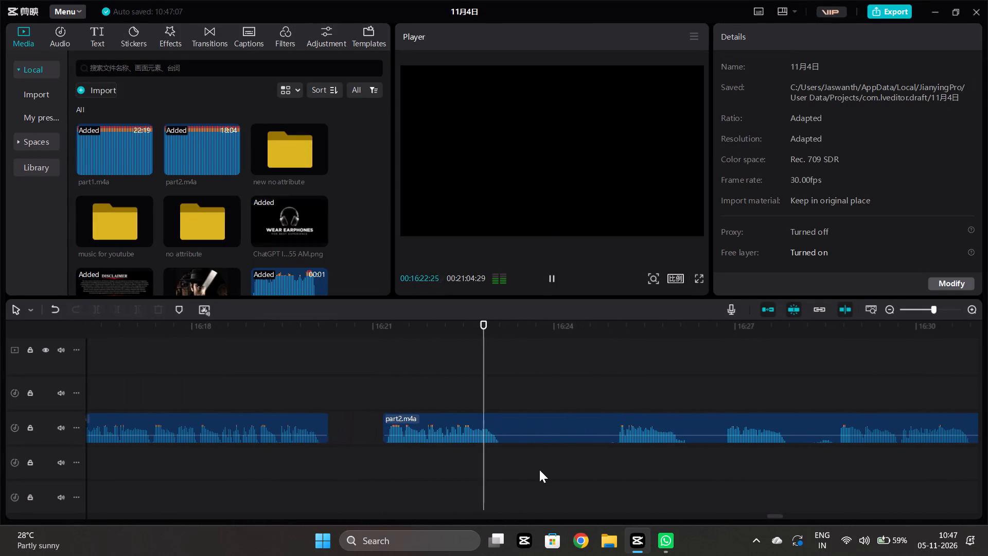
pyautogui.click(615, 457)
pyautogui.click(620, 431)
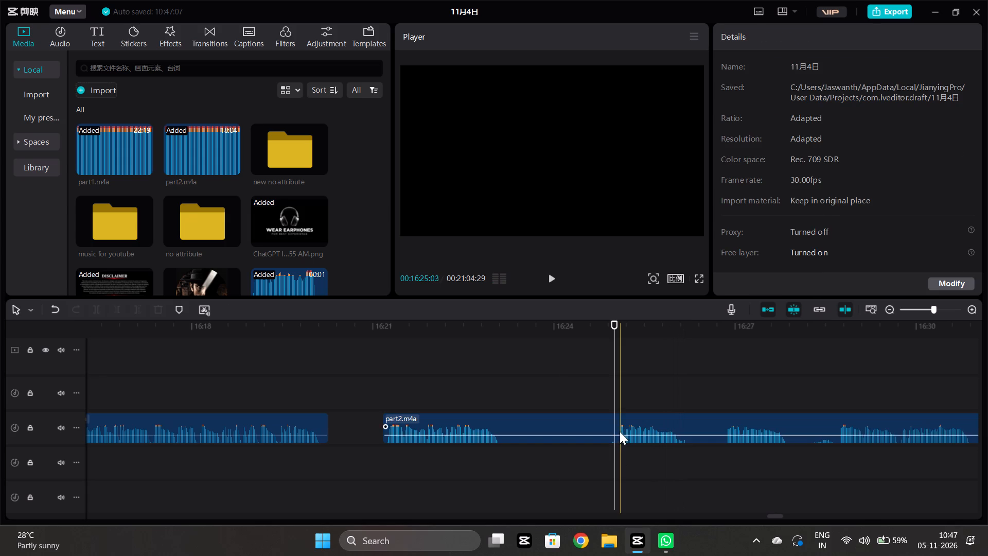
pyautogui.click(98, 311)
pyautogui.click(539, 456)
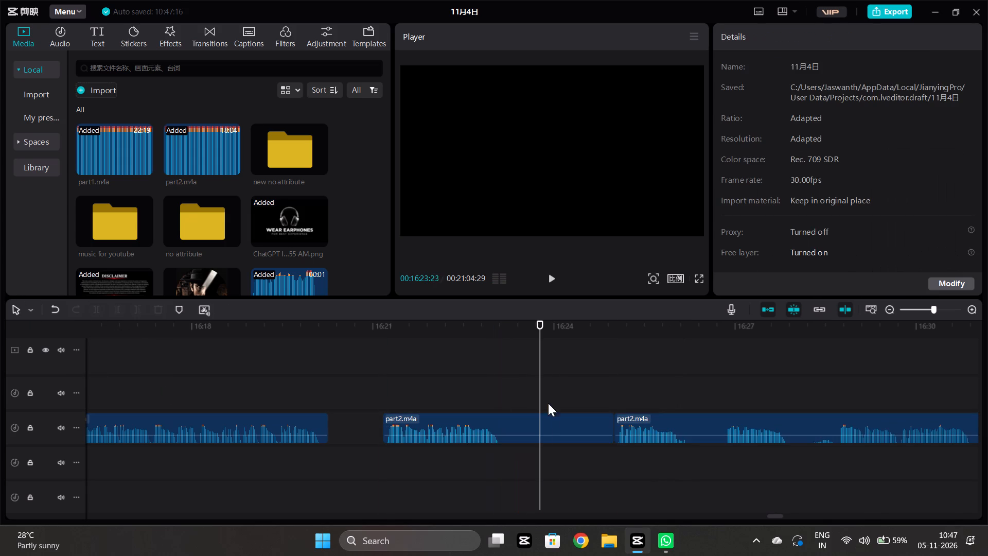
pyautogui.click(548, 429)
pyautogui.click(140, 310)
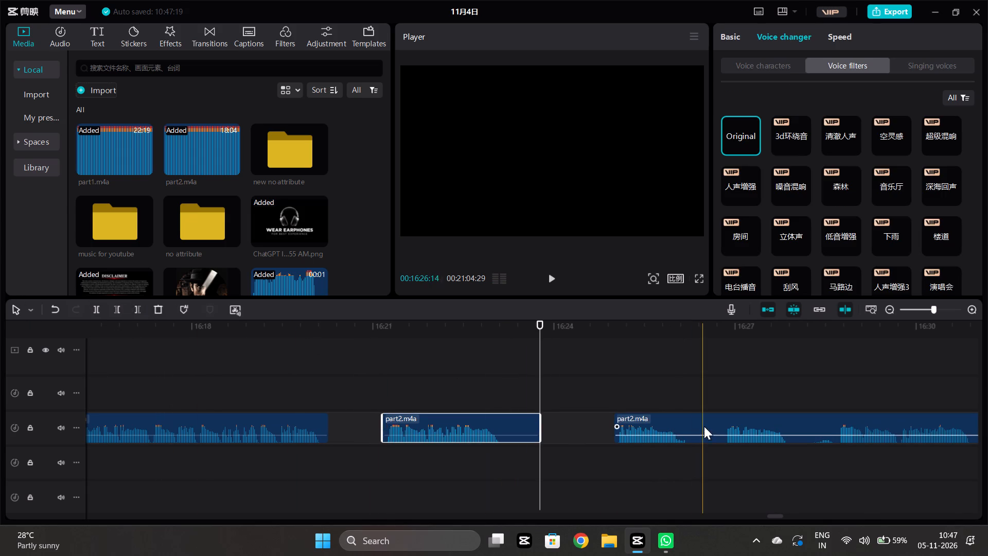
# Close the gap by moving the part2.m4a piece after the split back against the end of the trimmed piece at about 16:23:23.
pyautogui.moveTo(703, 424); pyautogui.dragTo(629, 425)
# Play on, split the part2.m4a clip at 16:27:14, and trim the end of the piece before the split to about 16:26:28.
pyautogui.click(542, 465)
pyautogui.press('space')
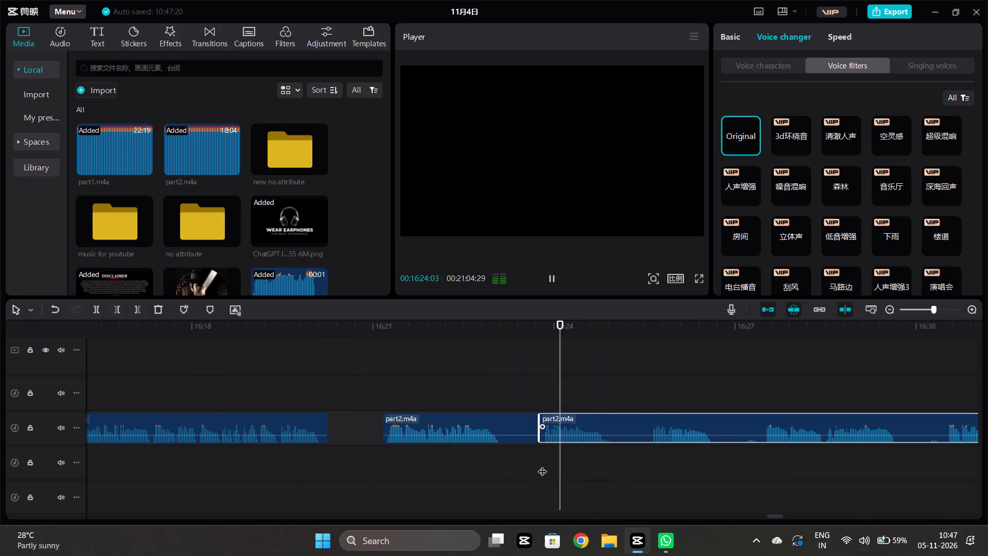
pyautogui.hscroll(-1, 542, 465)
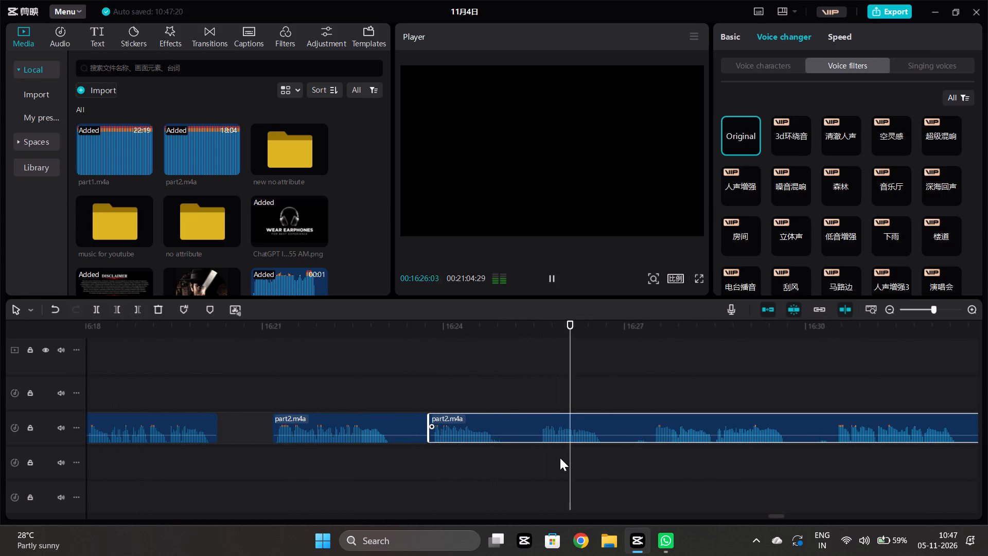
pyautogui.hscroll(-1, 560, 458)
pyautogui.press('space')
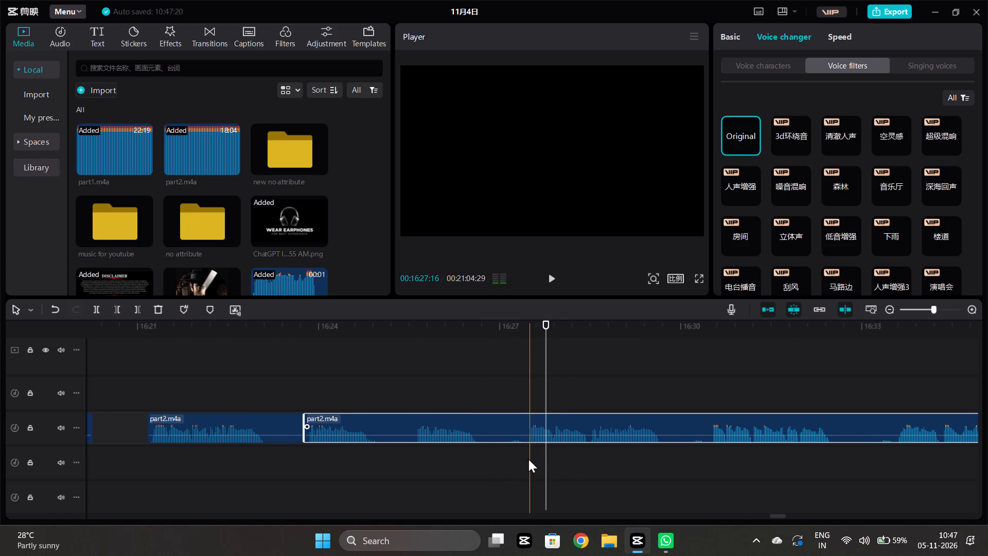
pyautogui.click(527, 457)
pyautogui.click(535, 430)
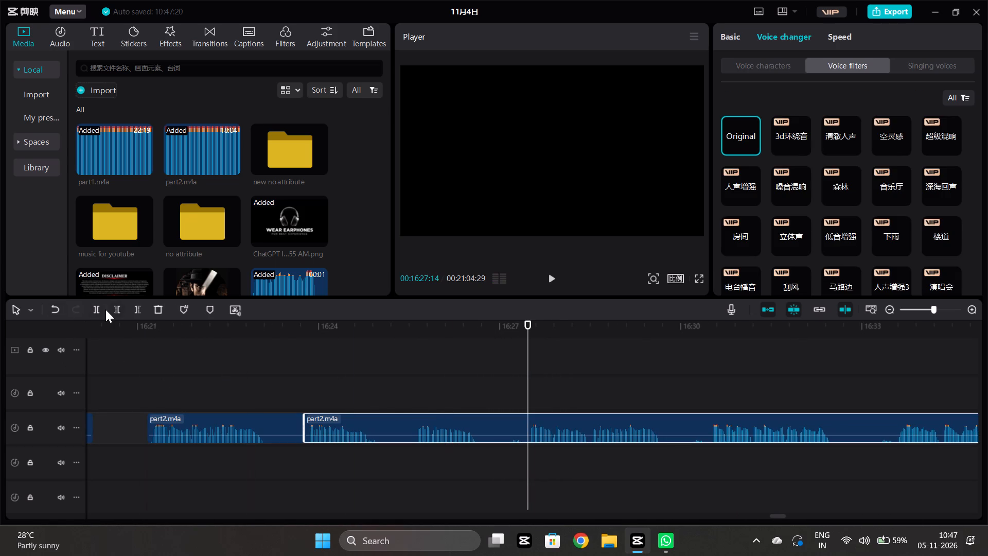
pyautogui.click(97, 307)
pyautogui.click(496, 461)
pyautogui.click(489, 432)
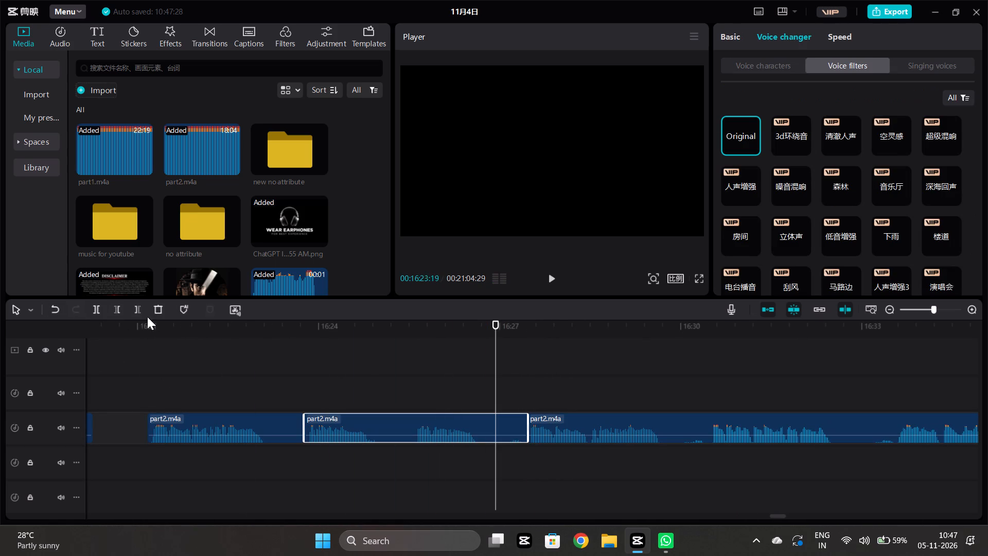
pyautogui.click(134, 310)
# Play on, split the part2.m4a clip at 16:29:29, and trim the start of the piece after the split to 16:30:14.
pyautogui.click(511, 460)
pyautogui.press('space')
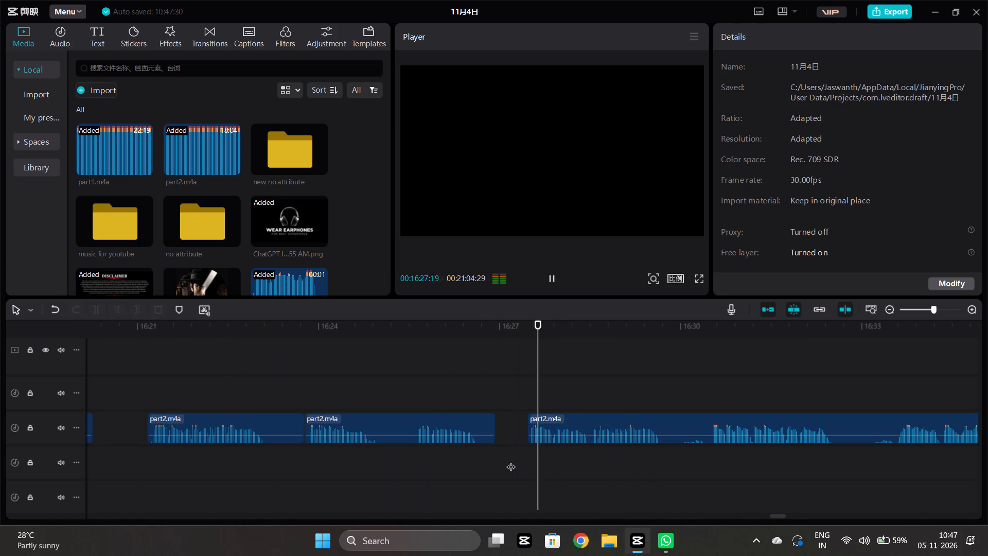
pyautogui.hscroll(-1, 511, 460)
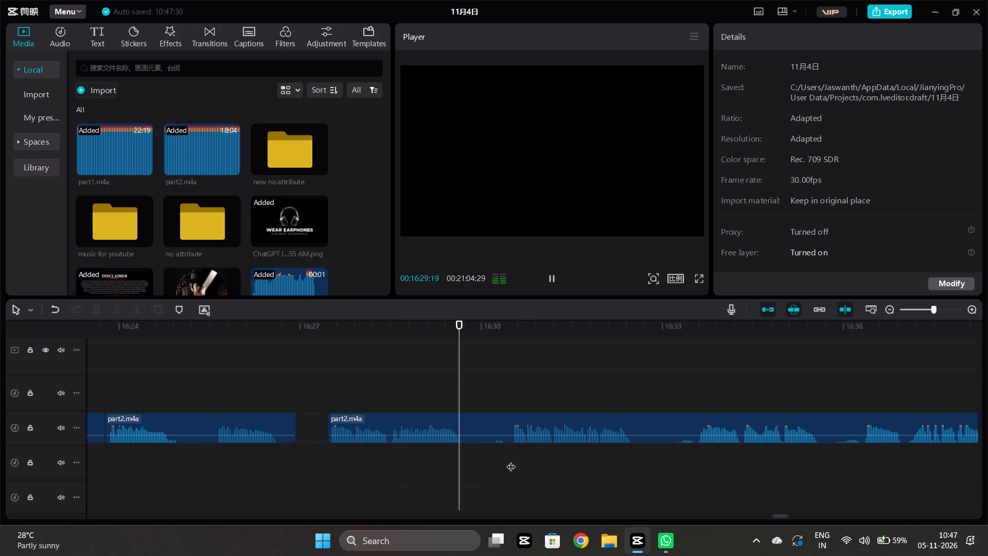
pyautogui.press('space')
pyautogui.click(499, 433)
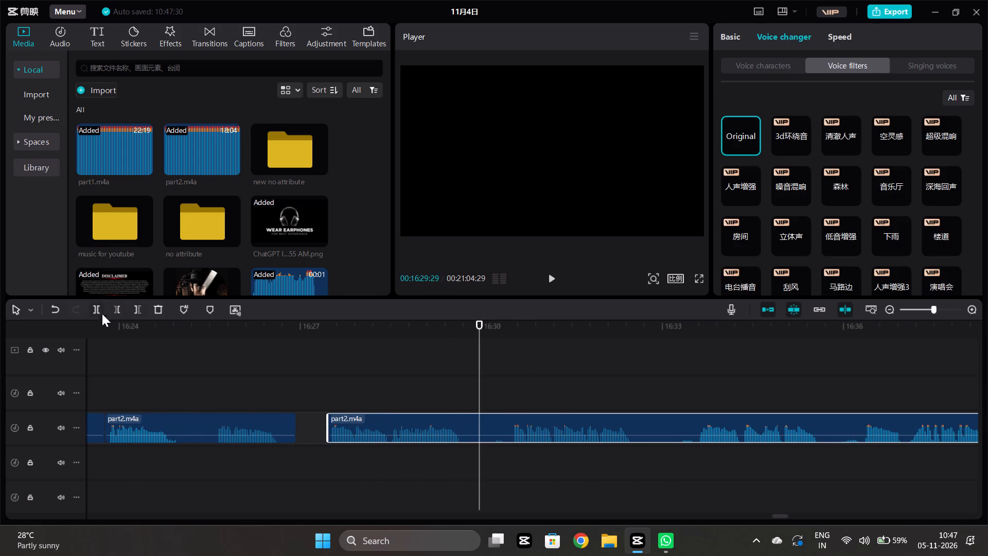
pyautogui.click(94, 308)
pyautogui.click(509, 460)
pyautogui.click(510, 418)
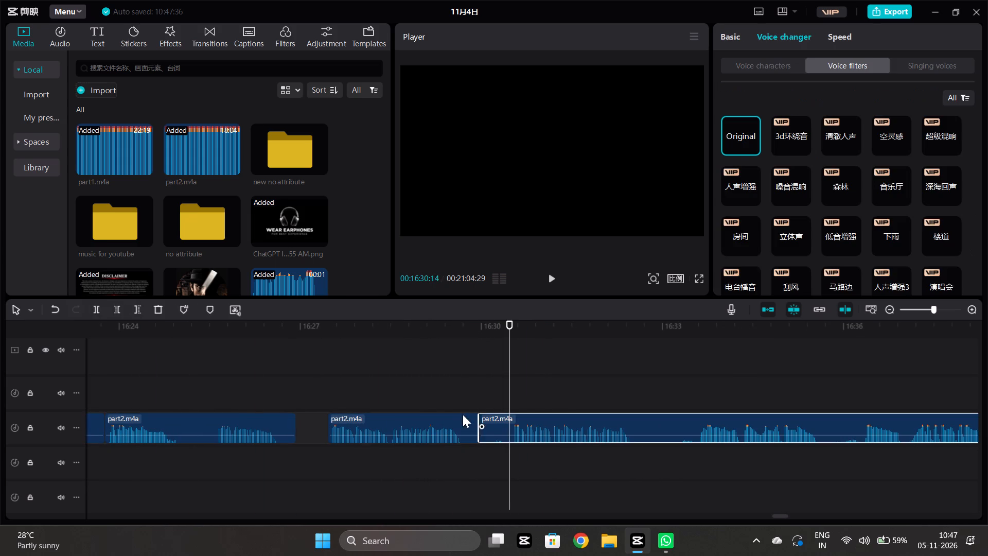
pyautogui.click(110, 308)
# Play on, split the part2.m4a clip at about 16:33:03, and trim the start of the piece after the split to 16:33:16.
pyautogui.click(489, 467)
pyautogui.press('space')
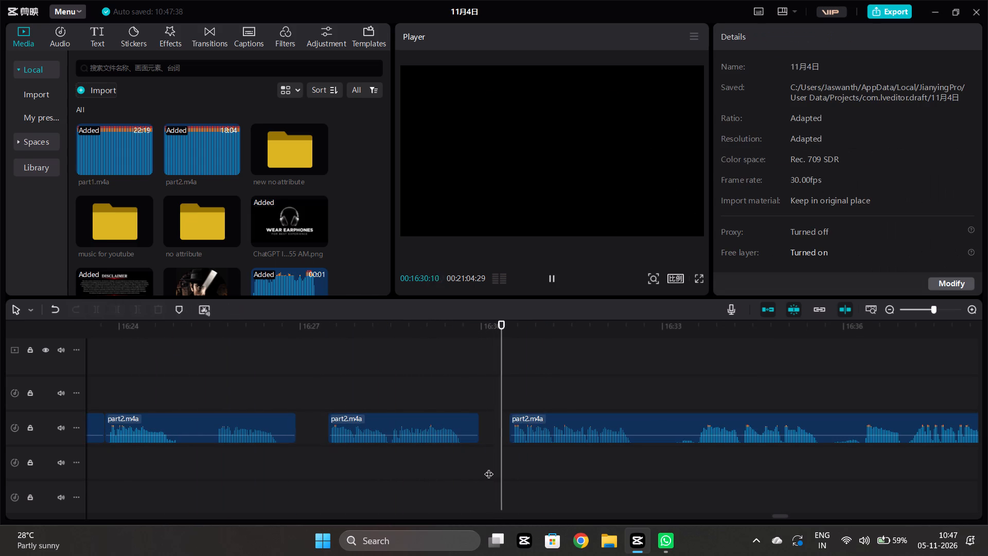
pyautogui.hscroll(-1, 489, 467)
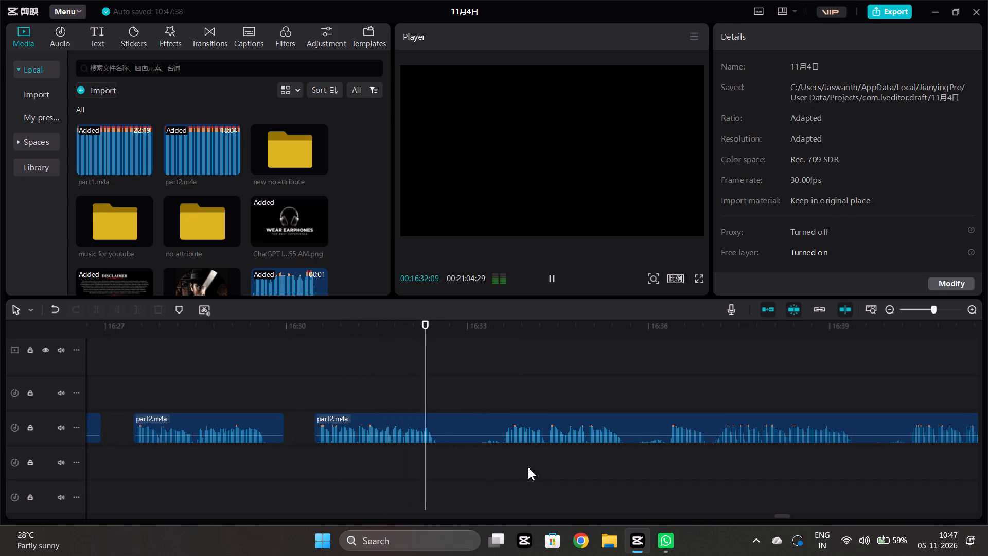
pyautogui.press('space')
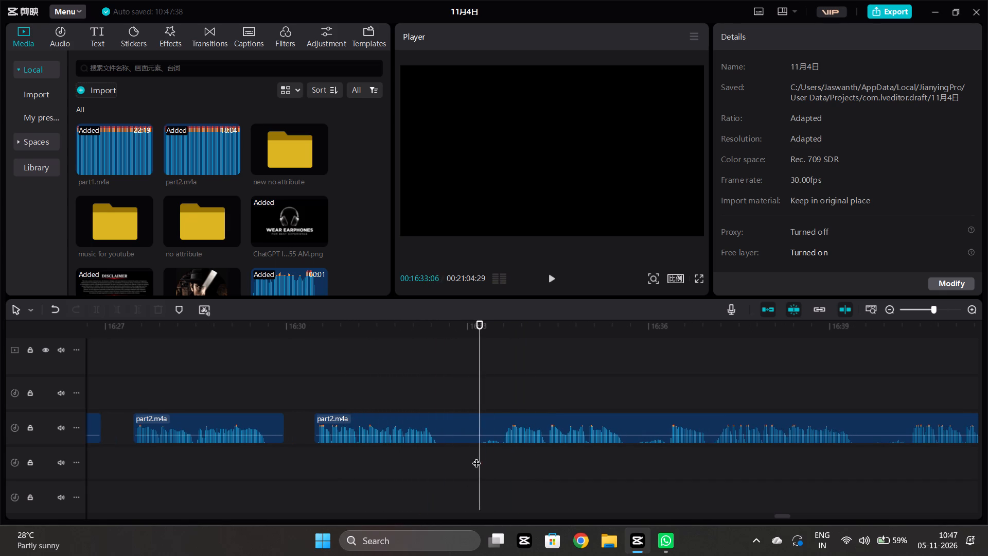
pyautogui.click(477, 457)
pyautogui.click(479, 425)
pyautogui.click(97, 314)
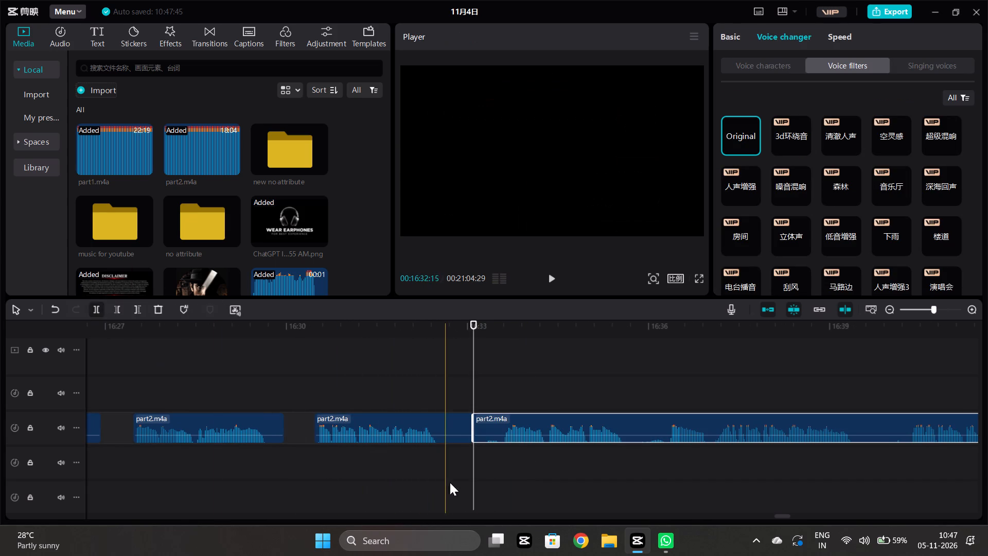
pyautogui.click(501, 483)
pyautogui.click(499, 432)
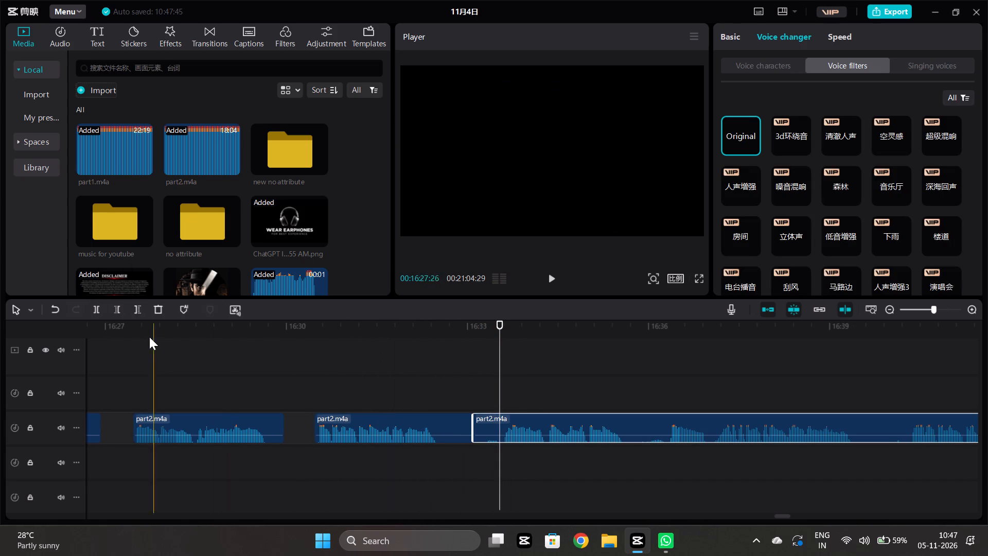
pyautogui.click(124, 306)
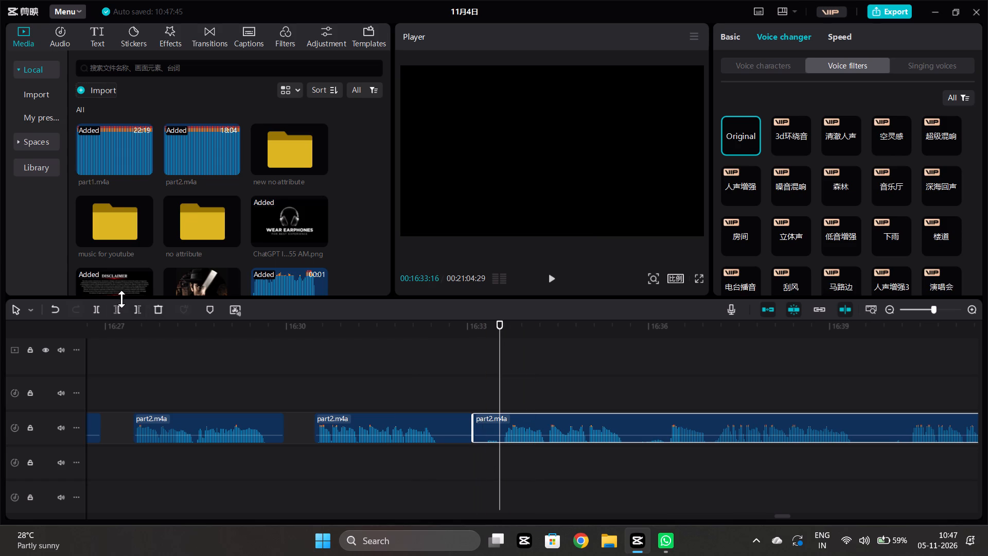
pyautogui.click(122, 312)
pyautogui.click(470, 437)
# Play on, split the part2.m4a clip at 16:36:09, and trim the end of the piece before the split to about 16:35:24.
pyautogui.click(498, 451)
pyautogui.press('space')
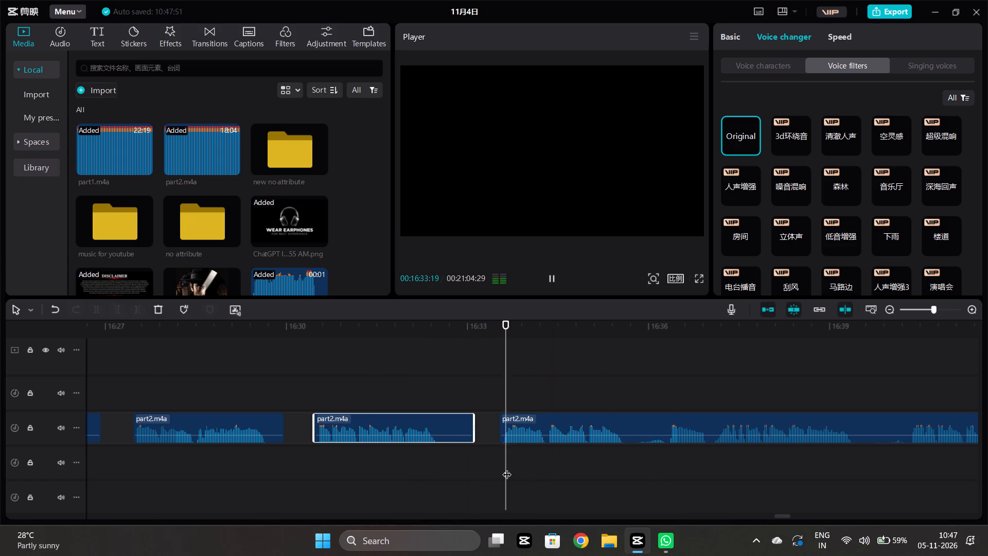
pyautogui.hscroll(-1, 987, 540)
pyautogui.hscroll(-1, 648, 466)
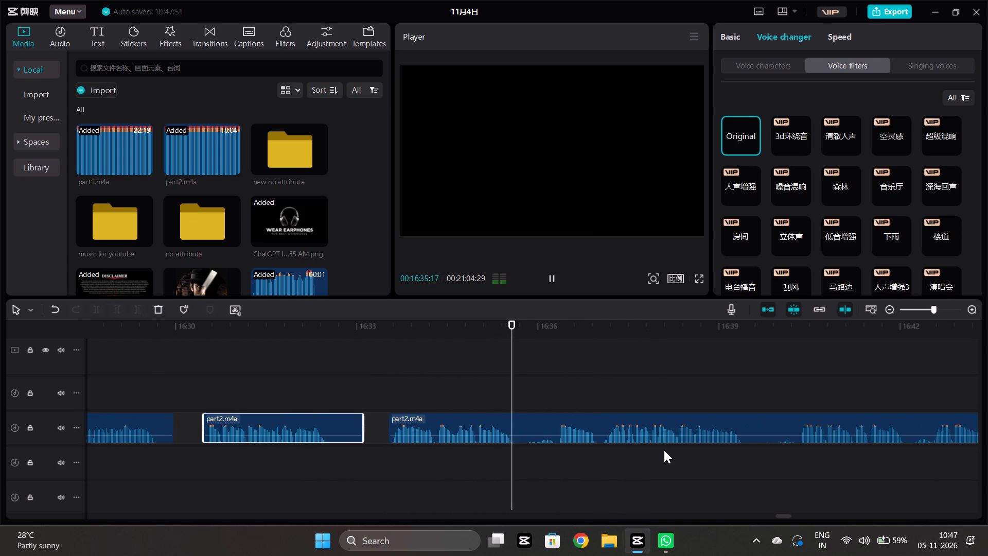
pyautogui.press('space')
pyautogui.doubleClick(558, 461)
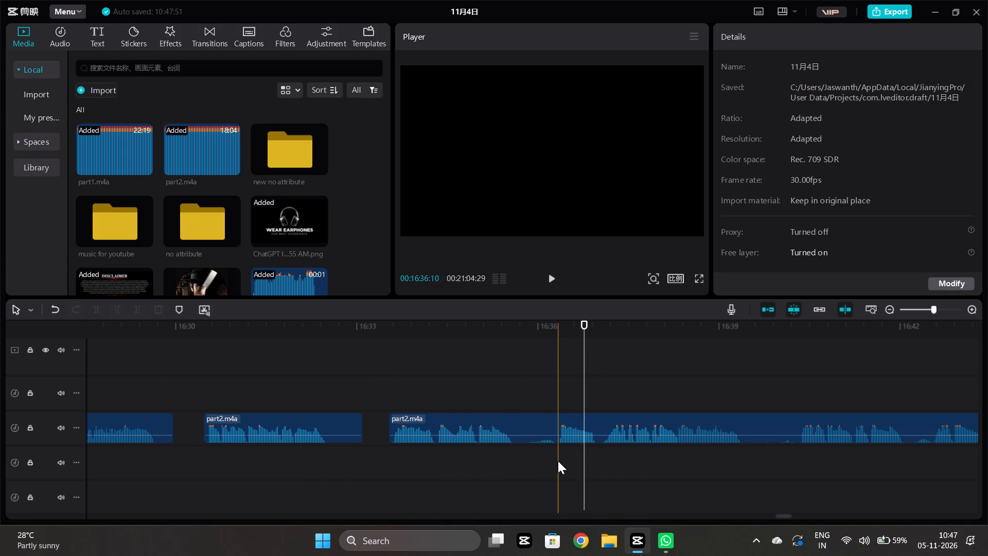
pyautogui.click(564, 432)
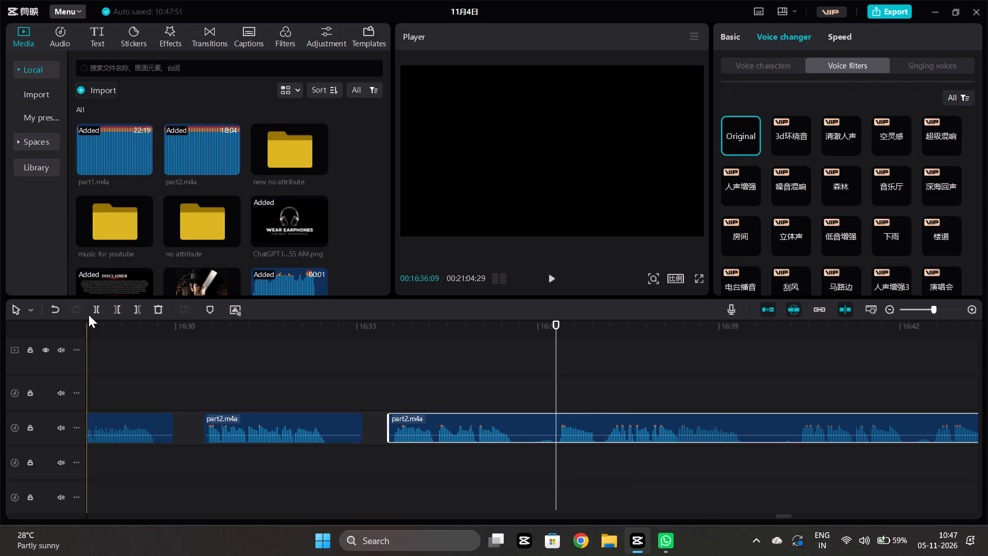
pyautogui.click(94, 307)
pyautogui.click(526, 476)
pyautogui.click(537, 416)
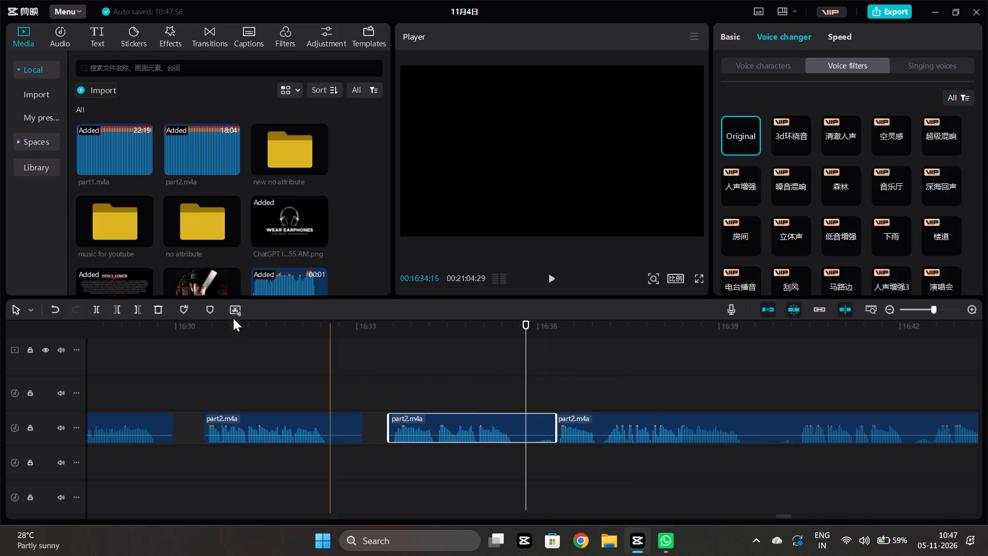
pyautogui.click(136, 310)
# Play on, split the part2.m4a clip at 16:39:22, and trim the start of the piece after the split to about 16:40:09.
pyautogui.click(560, 470)
pyautogui.press('space')
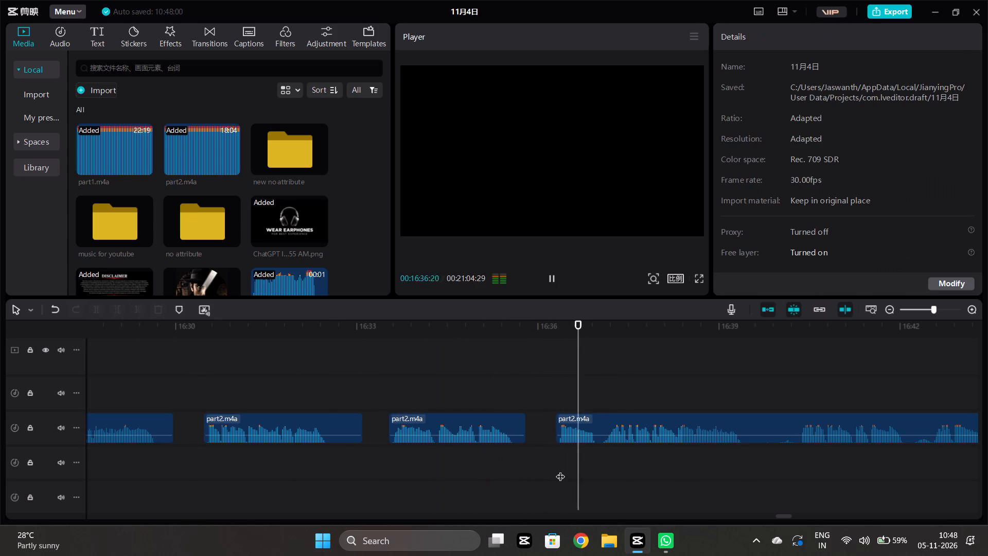
pyautogui.hscroll(-1, 560, 470)
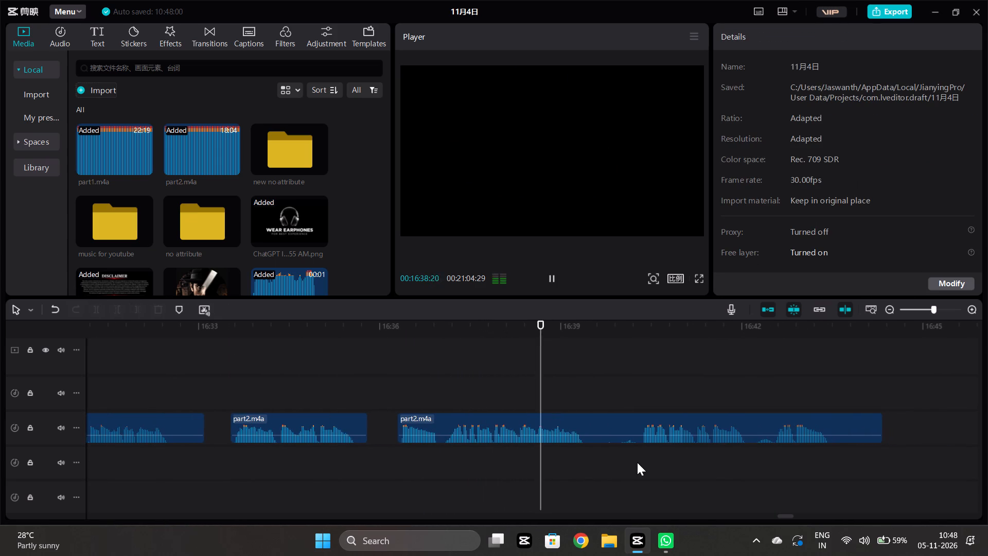
pyautogui.press('space')
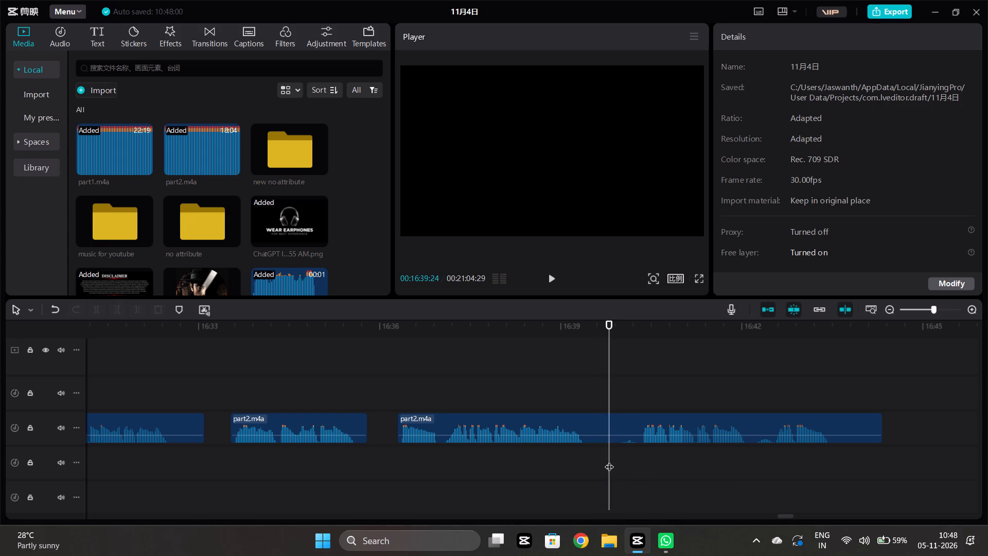
pyautogui.moveTo(609, 460); pyautogui.dragTo(604, 456)
pyautogui.click(608, 436)
pyautogui.click(100, 309)
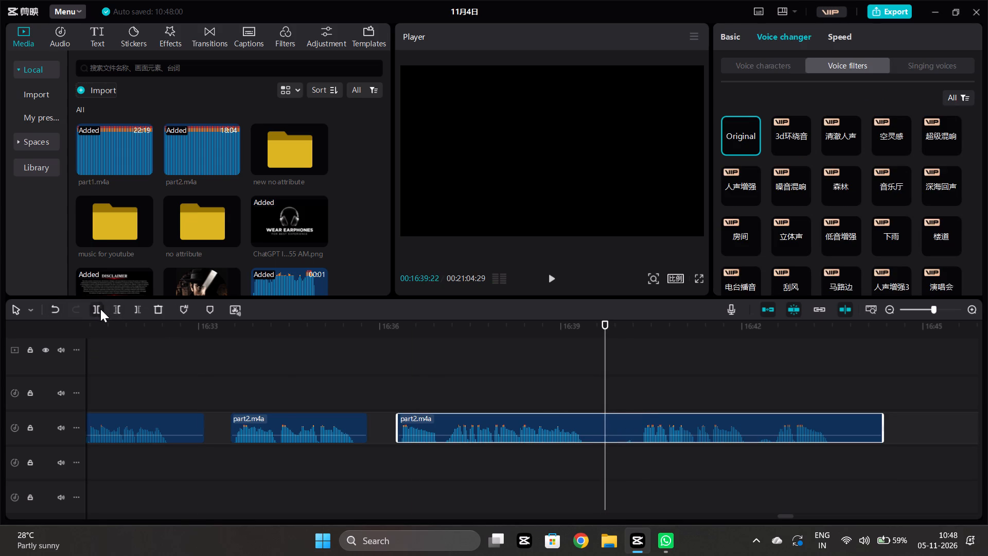
pyautogui.click(639, 461)
pyautogui.click(644, 428)
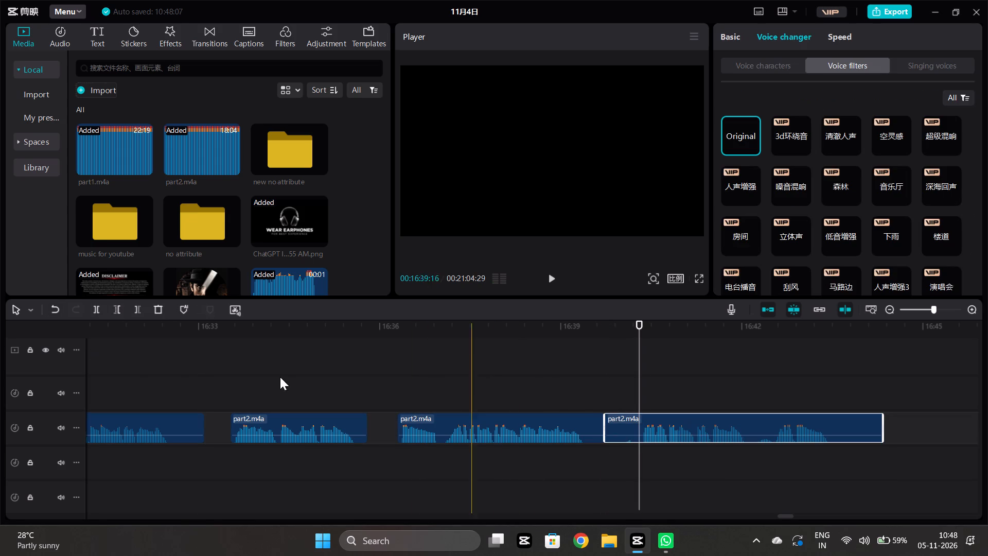
pyautogui.click(117, 306)
# Play on, split the part2.m4a clip at 16:42:16, and trim the end of the piece before the split to 16:42:05.
pyautogui.click(631, 457)
pyautogui.press('space')
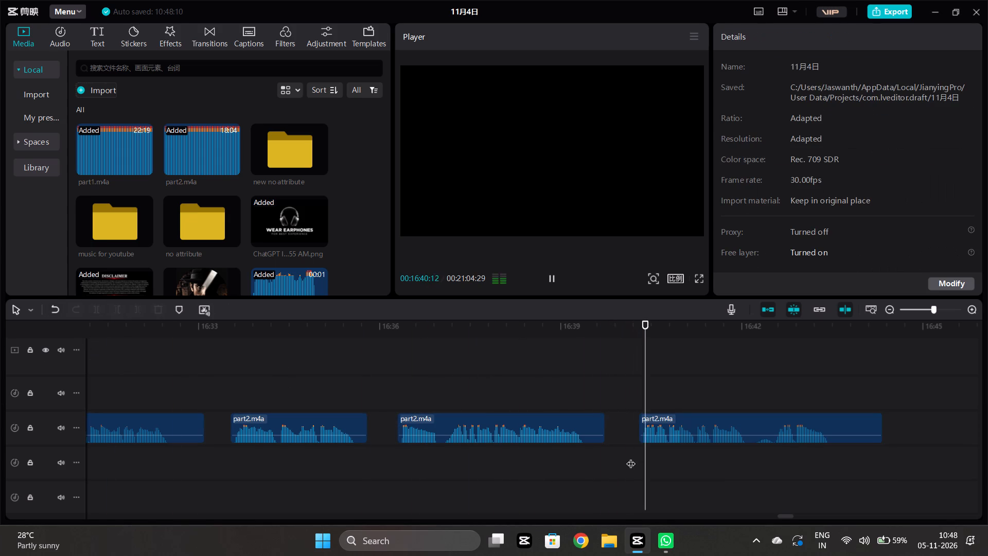
pyautogui.hscroll(-1, 642, 493)
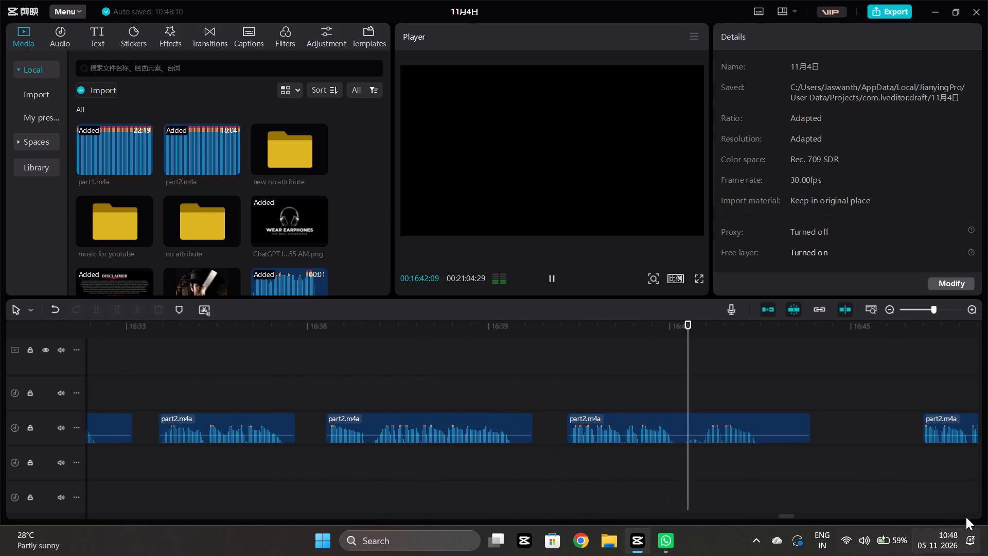
pyautogui.scroll(1, 861, 143)
pyautogui.press('space')
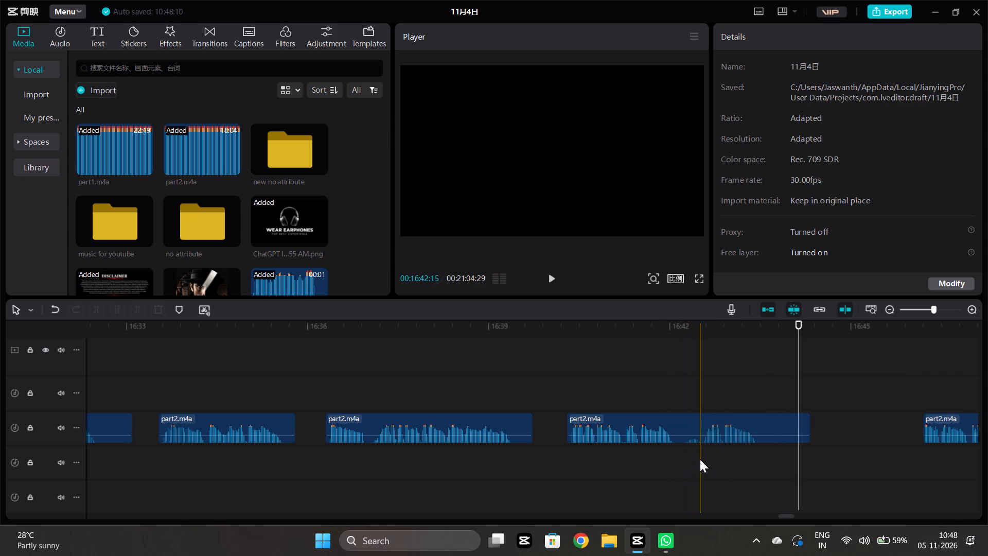
pyautogui.click(702, 460)
pyautogui.click(695, 437)
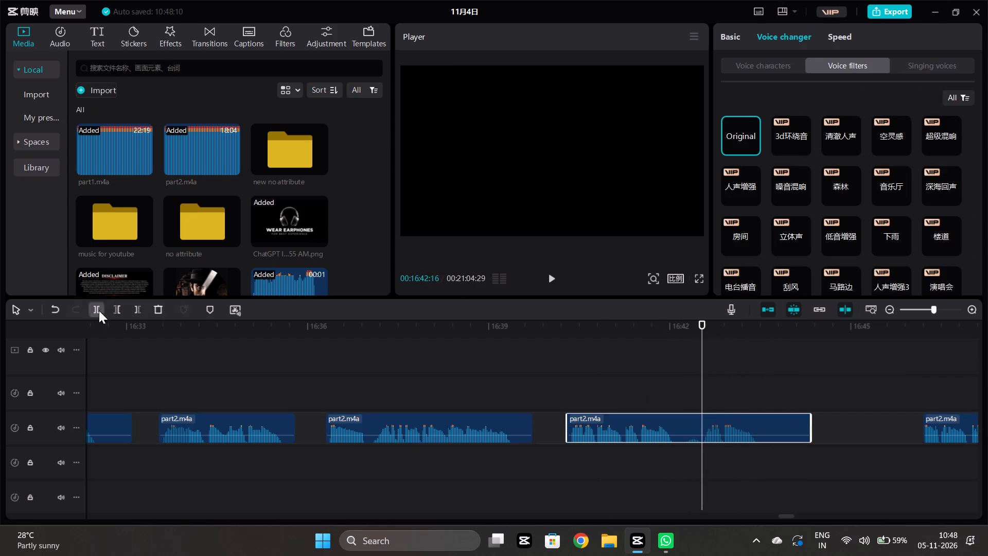
pyautogui.click(99, 310)
pyautogui.click(680, 453)
pyautogui.click(679, 438)
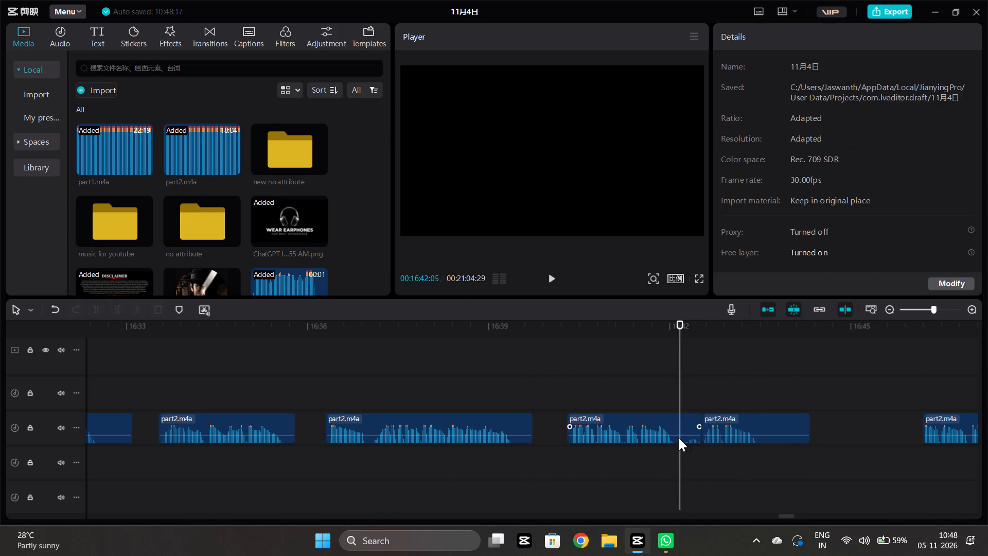
pyautogui.click(137, 311)
# Play on and move the part2.m4a clip after the long gap near 16:44 back against the end of the preceding piece.
pyautogui.click(699, 454)
pyautogui.press('space')
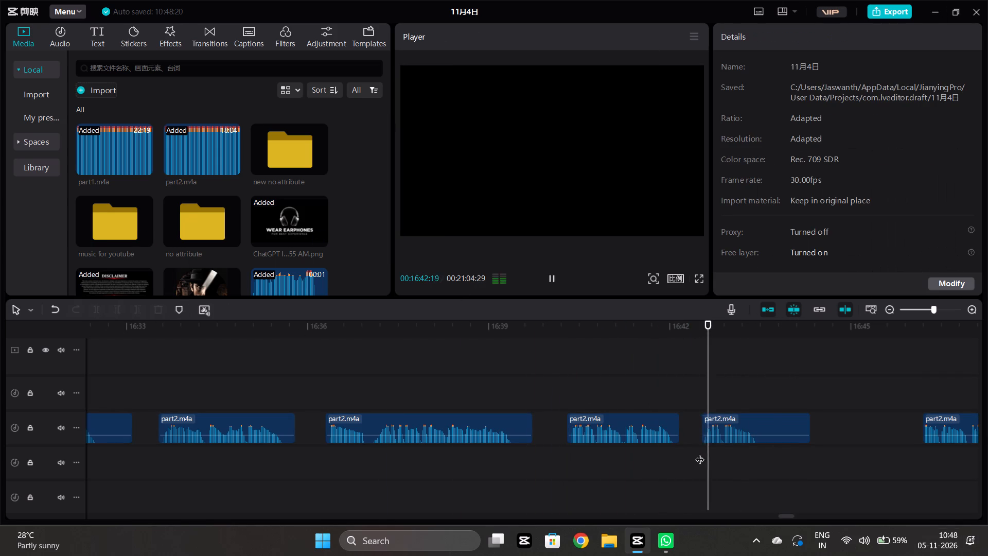
pyautogui.hscroll(-1, 700, 453)
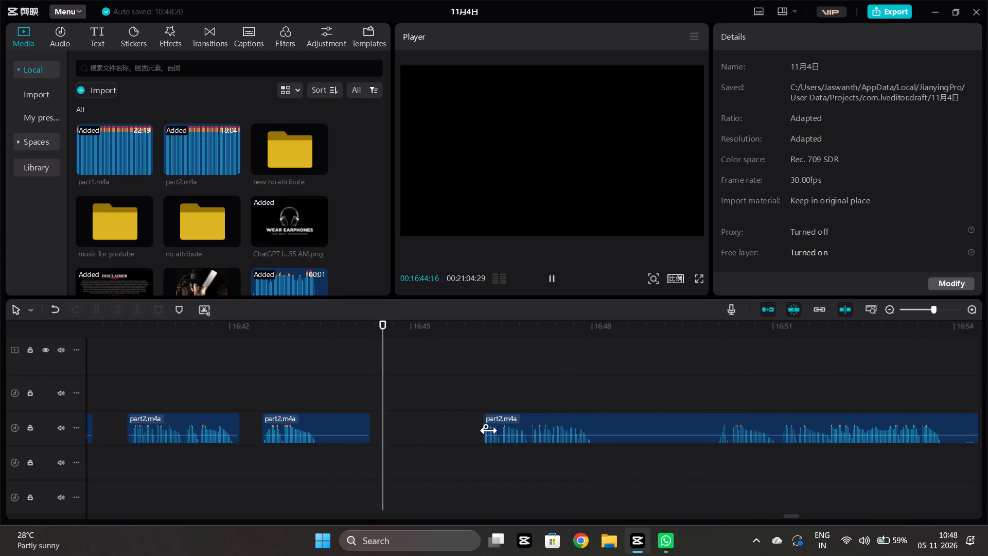
pyautogui.moveTo(497, 423); pyautogui.dragTo(387, 429)
# Trim the end of the short piece starting at 16:42:16 to about 16:43:27 and move the following clip back against it.
pyautogui.click(341, 458)
pyautogui.press('space')
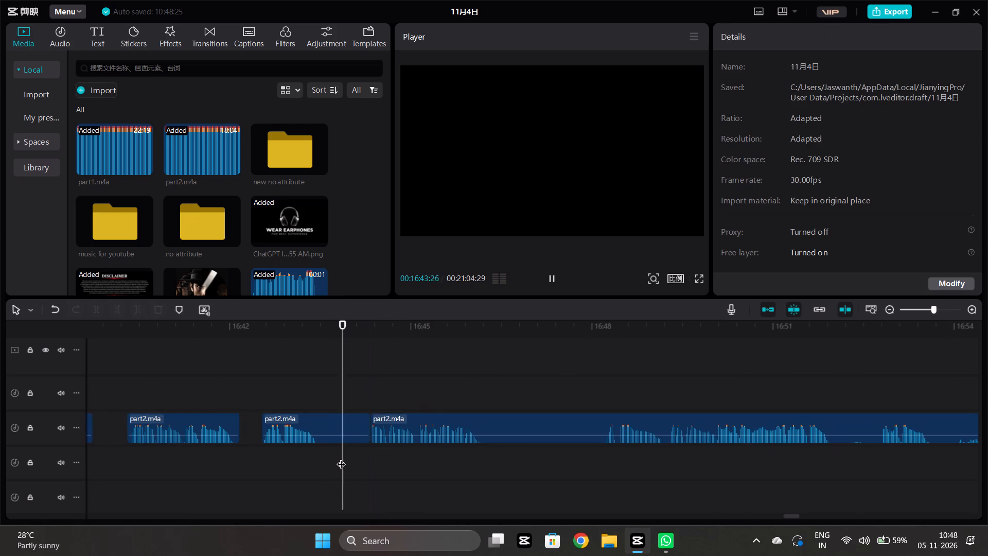
pyautogui.click(358, 435)
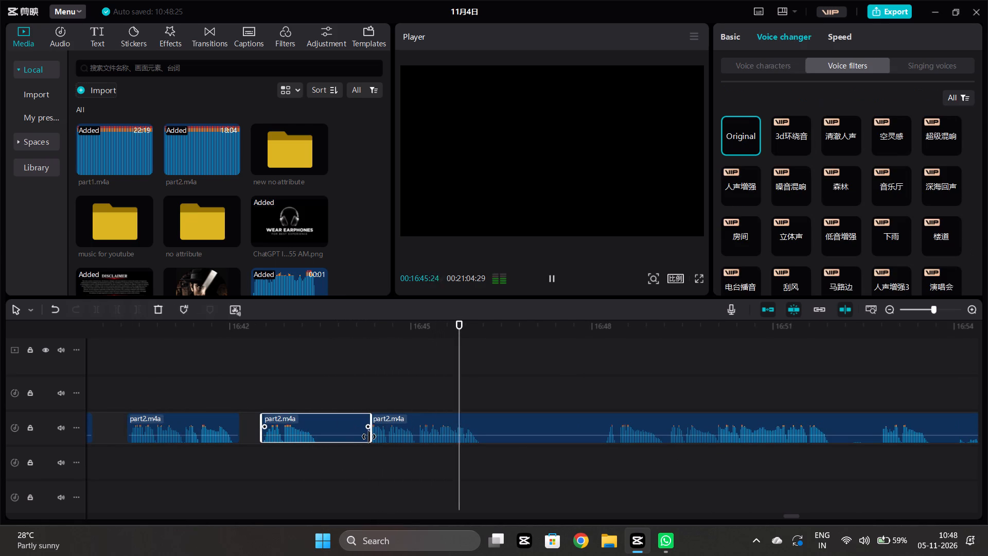
pyautogui.moveTo(369, 437); pyautogui.dragTo(344, 431)
pyautogui.moveTo(419, 422); pyautogui.dragTo(390, 426)
# Play on, split the part2.m4a clip at about 16:45:23, and trim the start of the piece after the split to 16:47:22.
pyautogui.click(354, 450)
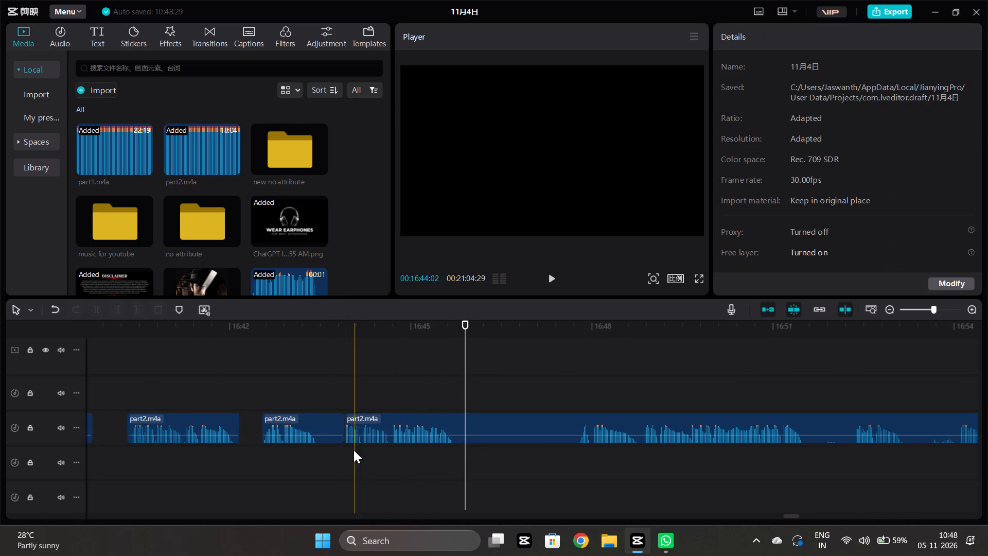
pyautogui.press('space')
pyautogui.hscroll(-1, 369, 451)
pyautogui.press('space')
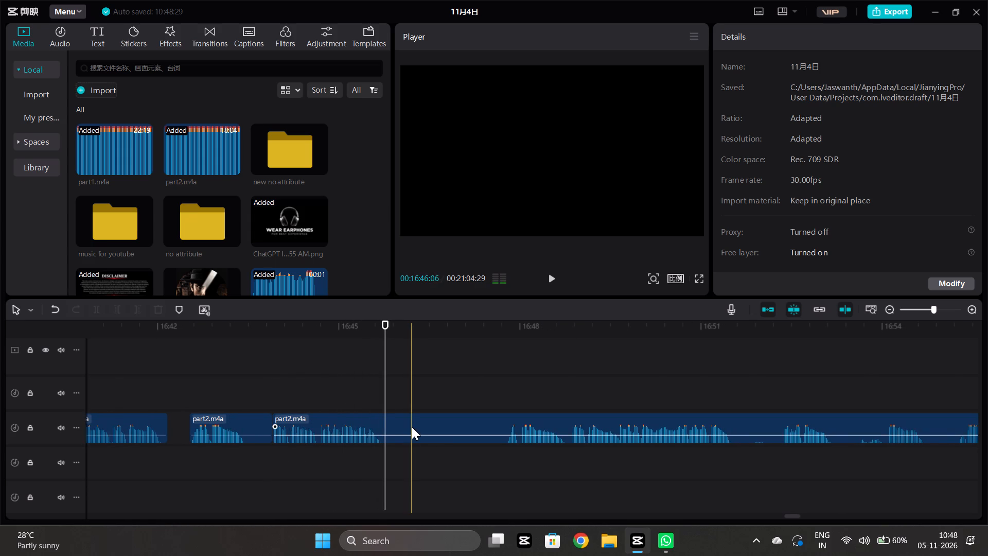
pyautogui.click(412, 426)
pyautogui.click(93, 310)
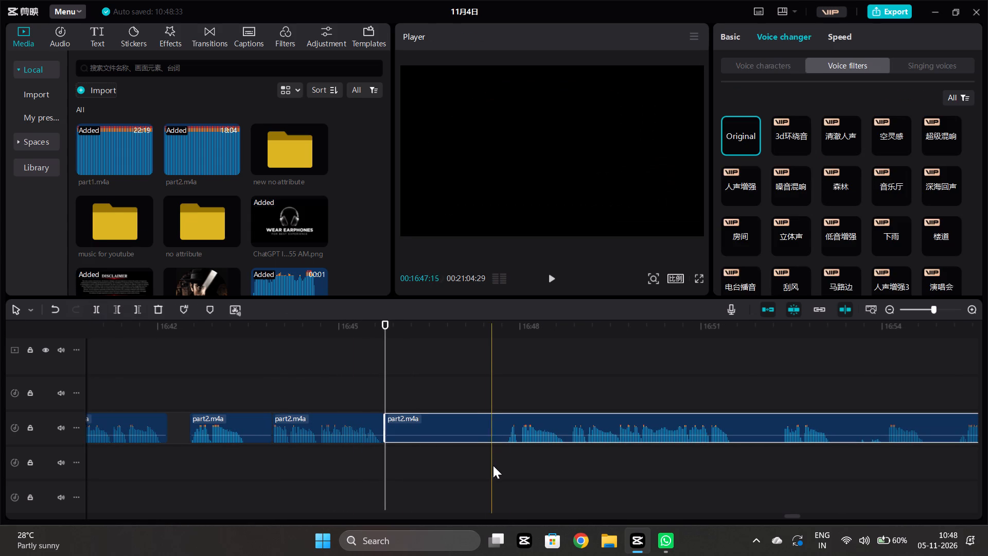
pyautogui.click(503, 467)
pyautogui.click(500, 427)
pyautogui.click(109, 312)
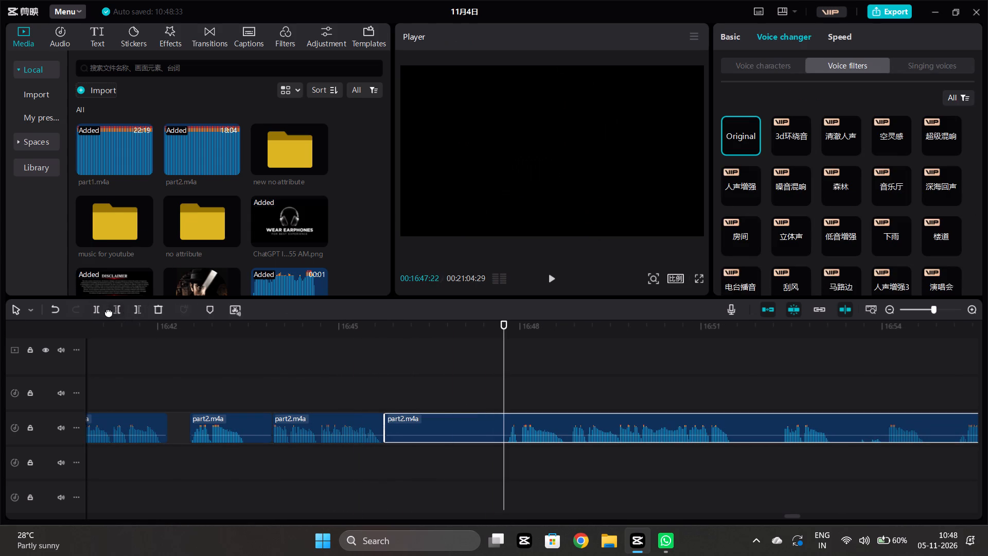
pyautogui.click(115, 311)
# Move the trimmed part2.m4a clip back to start at about 16:45:29, leaving a short gap after the preceding piece.
pyautogui.moveTo(520, 423); pyautogui.dragTo(411, 425)
# Play on, split the part2.m4a clip at 16:50:01, and trim the start of the piece after the split to 16:50:12.
pyautogui.click(367, 447)
pyautogui.press('space')
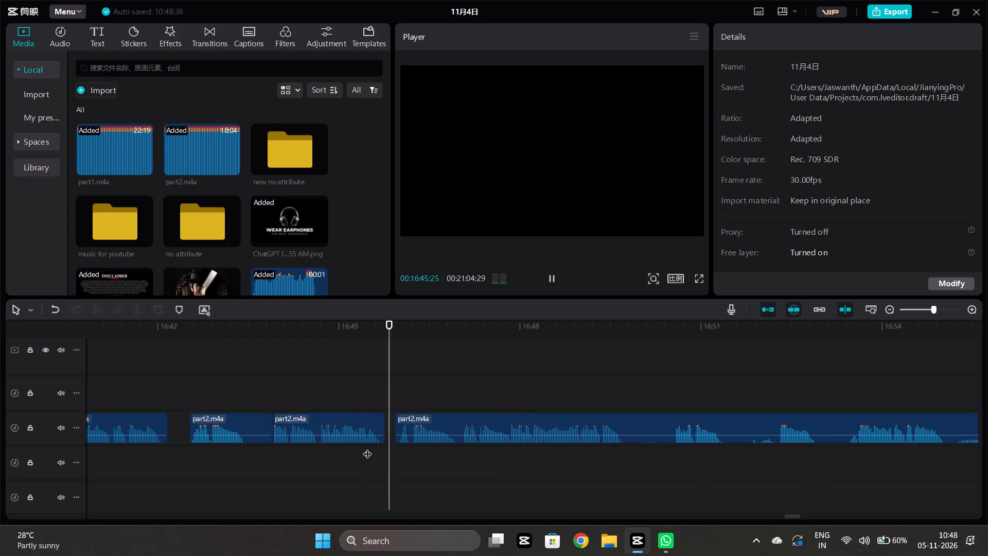
pyautogui.hscroll(-1, 455, 457)
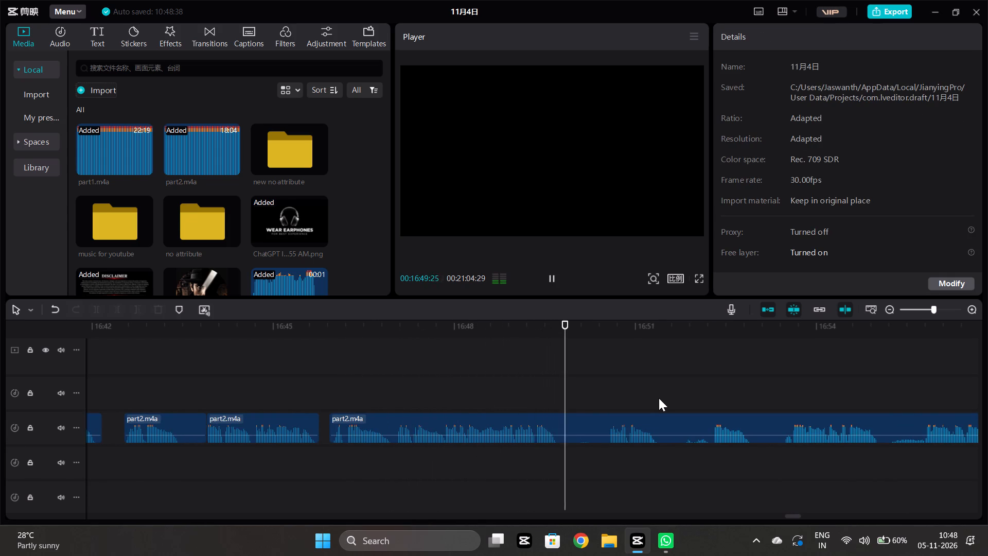
pyautogui.click(577, 450)
pyautogui.click(580, 433)
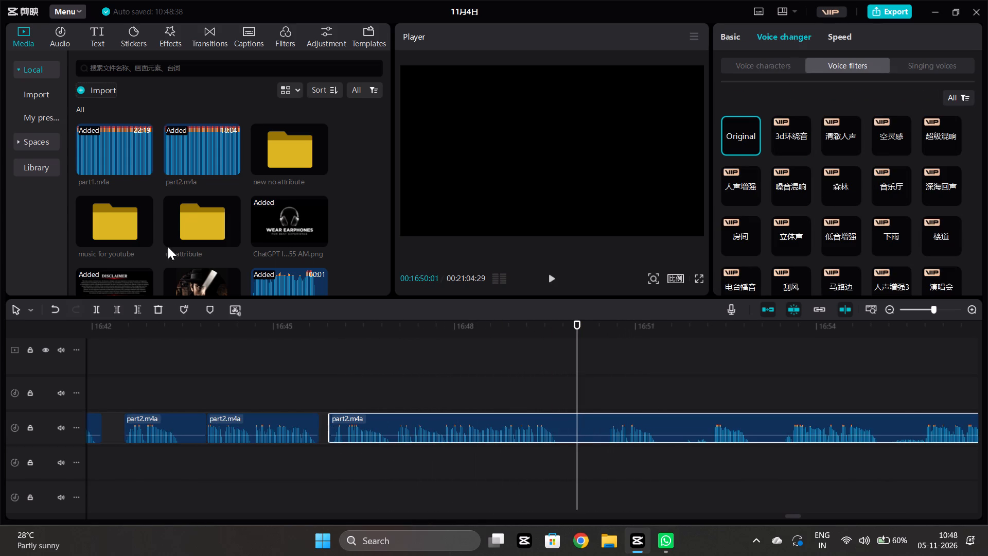
pyautogui.click(95, 307)
pyautogui.click(601, 455)
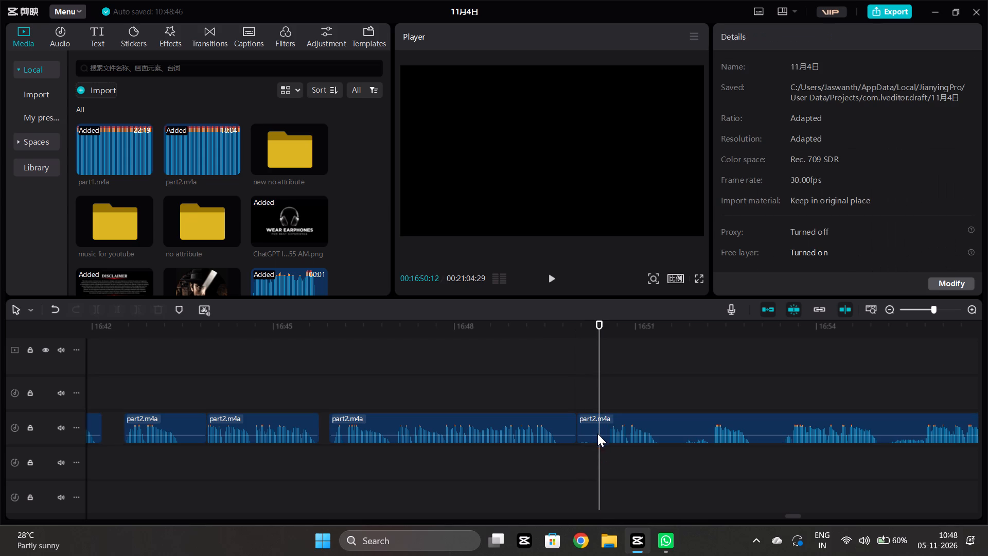
pyautogui.click(597, 427)
pyautogui.click(119, 313)
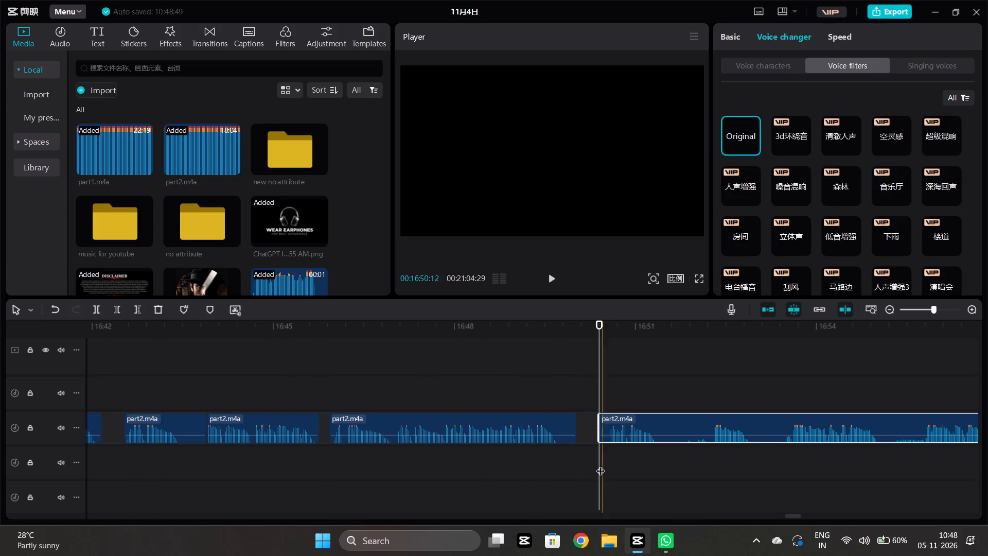
# Play on, split the part2.m4a clip at 16:51:25, and trim the start of the piece after the split to about 16:52:06.
pyautogui.click(600, 462)
pyautogui.press('space')
pyautogui.hscroll(-1, 600, 461)
pyautogui.scroll(-3, 555, 451)
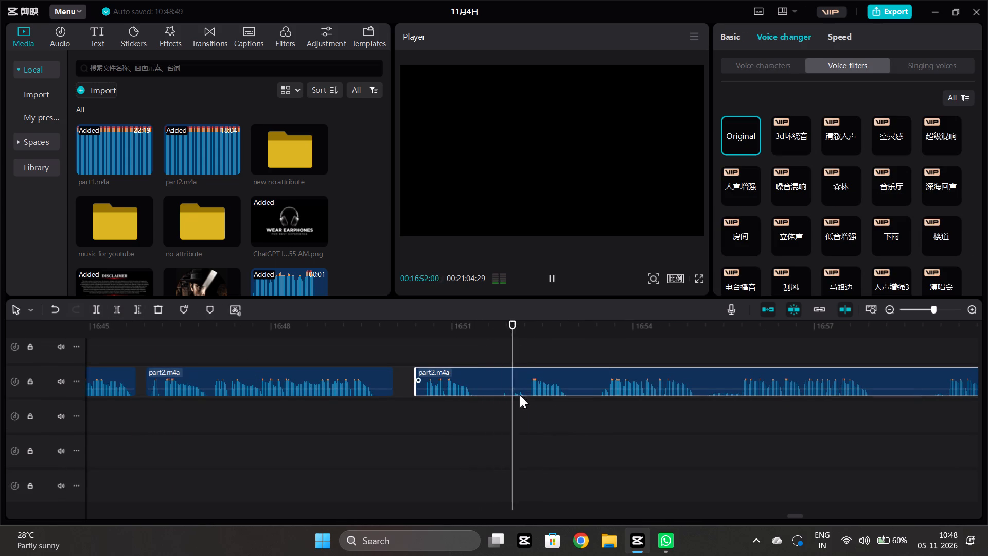
pyautogui.press('space')
pyautogui.click(502, 413)
pyautogui.click(502, 380)
pyautogui.click(96, 307)
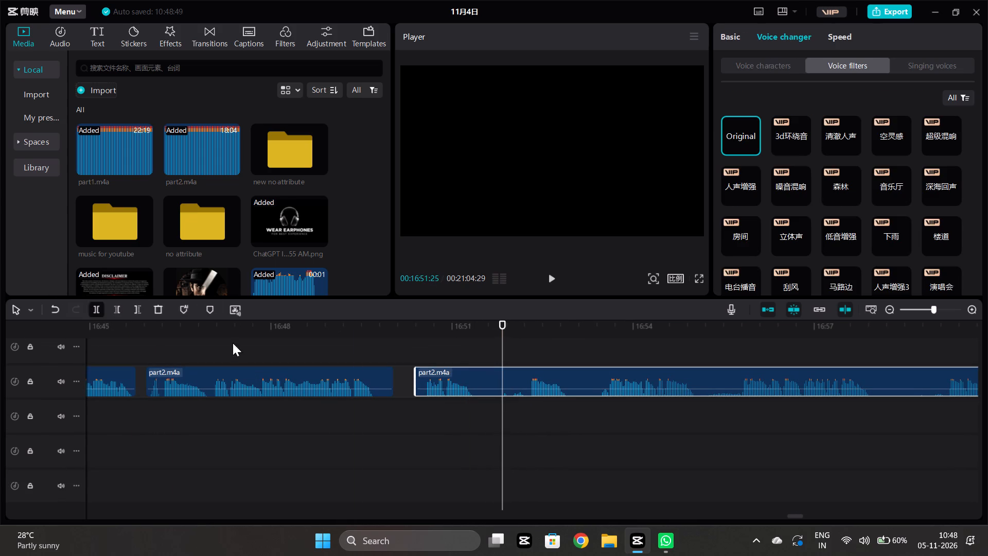
pyautogui.click(524, 423)
pyautogui.click(534, 369)
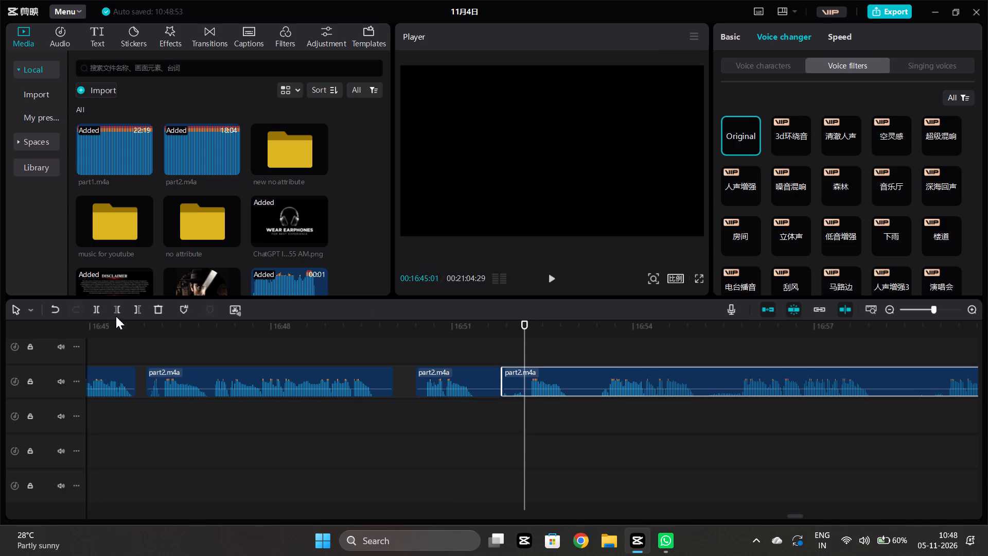
pyautogui.click(124, 307)
# Play on, split the part2.m4a clip at 16:55:05, and trim the start of the piece after the split to 16:55:24.
pyautogui.click(514, 396)
pyautogui.press('space')
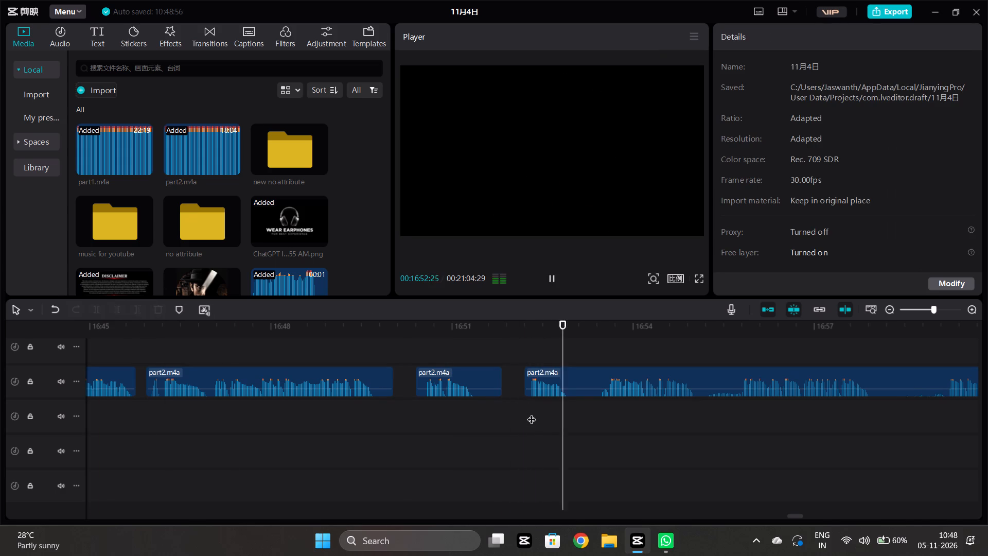
pyautogui.hscroll(-1, 532, 413)
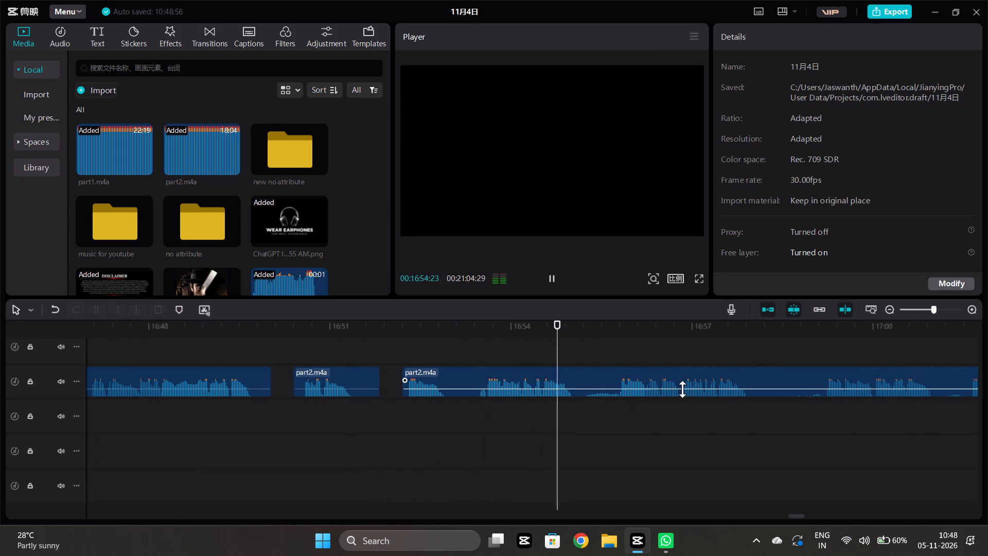
pyautogui.press('space')
pyautogui.click(648, 376)
pyautogui.click(95, 314)
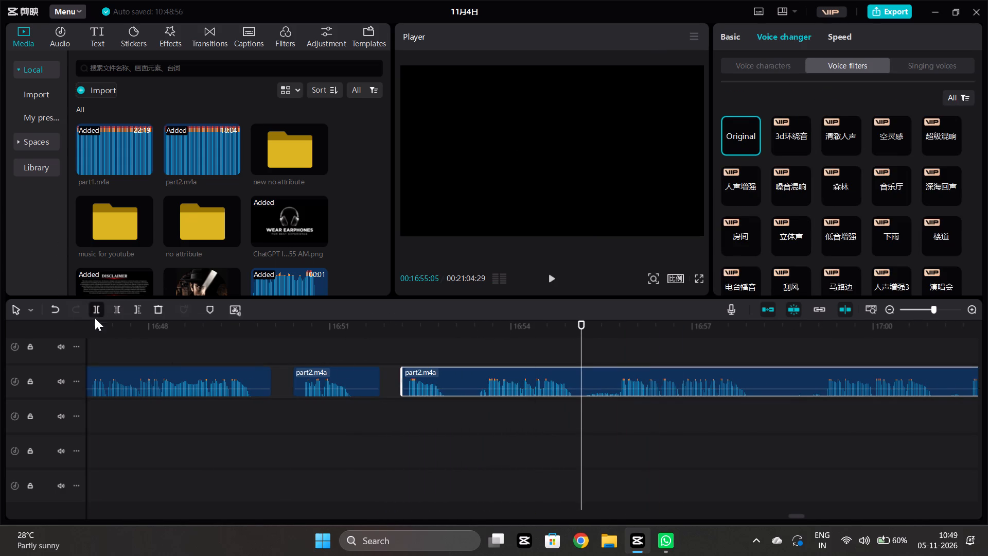
pyautogui.click(620, 427)
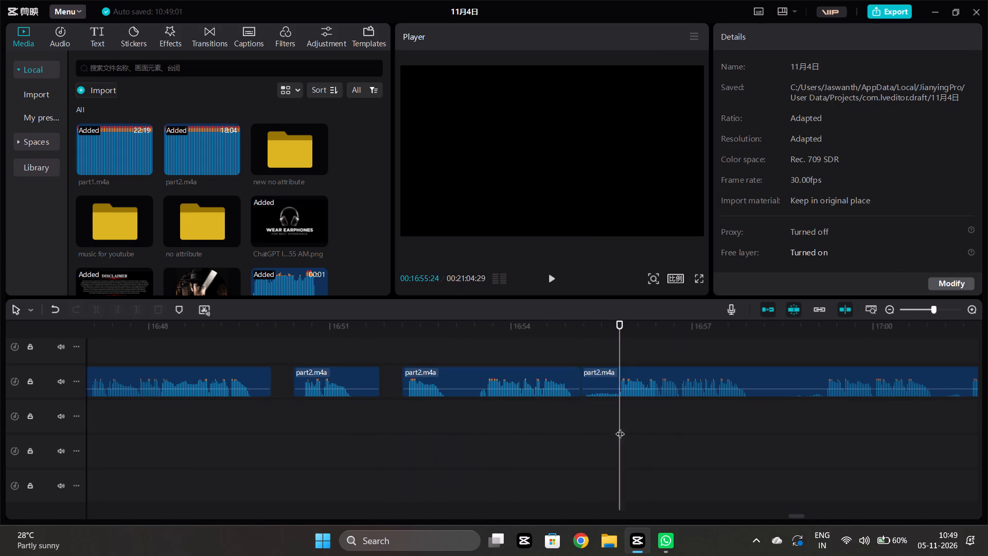
pyautogui.click(623, 396)
pyautogui.click(122, 312)
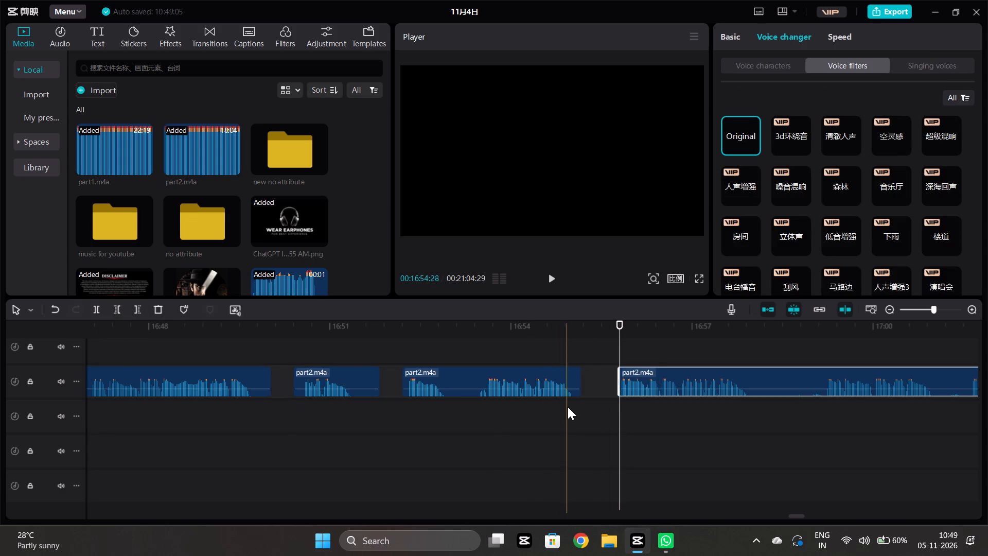
# Play on, split the part2.m4a clip at 16:59:06, and trim the end of the piece before the split to about 16:58:11.
pyautogui.click(568, 407)
pyautogui.press('space')
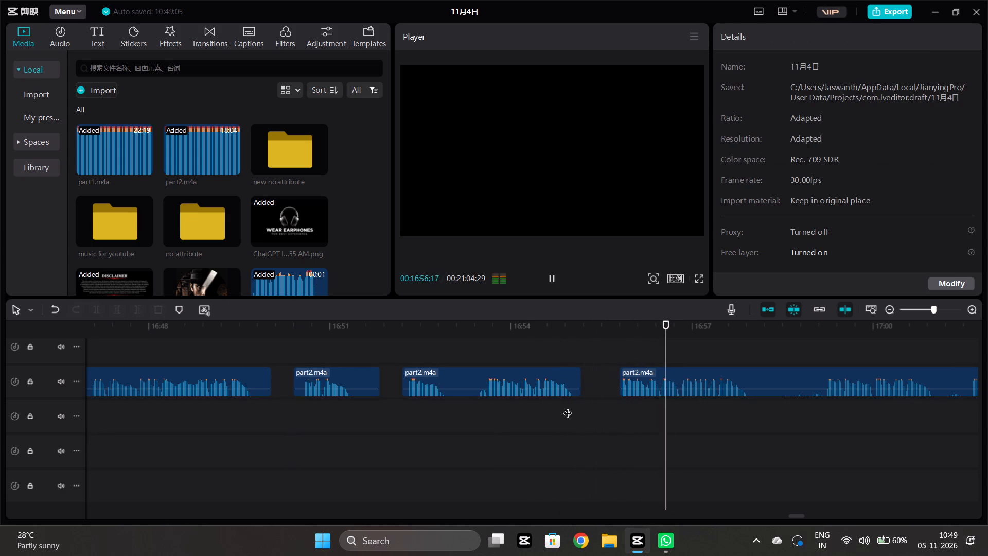
pyautogui.hscroll(-1, 744, 409)
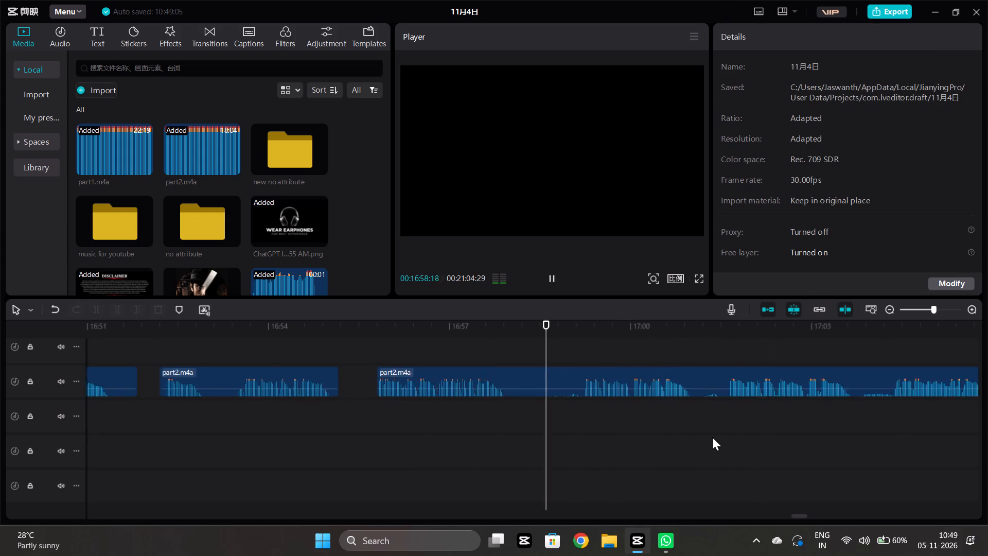
pyautogui.hscroll(-1, 712, 437)
pyautogui.press('space')
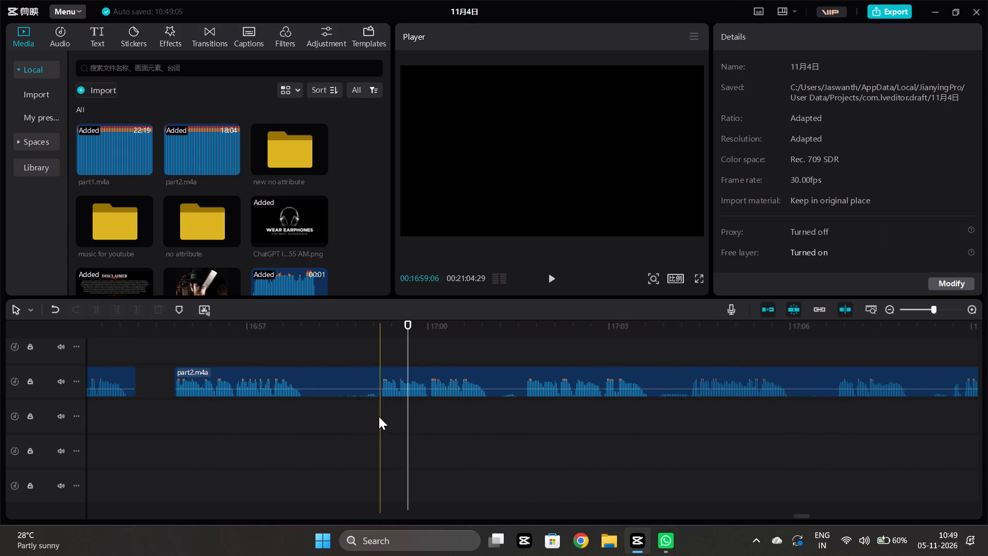
pyautogui.click(380, 416)
pyautogui.click(391, 385)
pyautogui.click(95, 314)
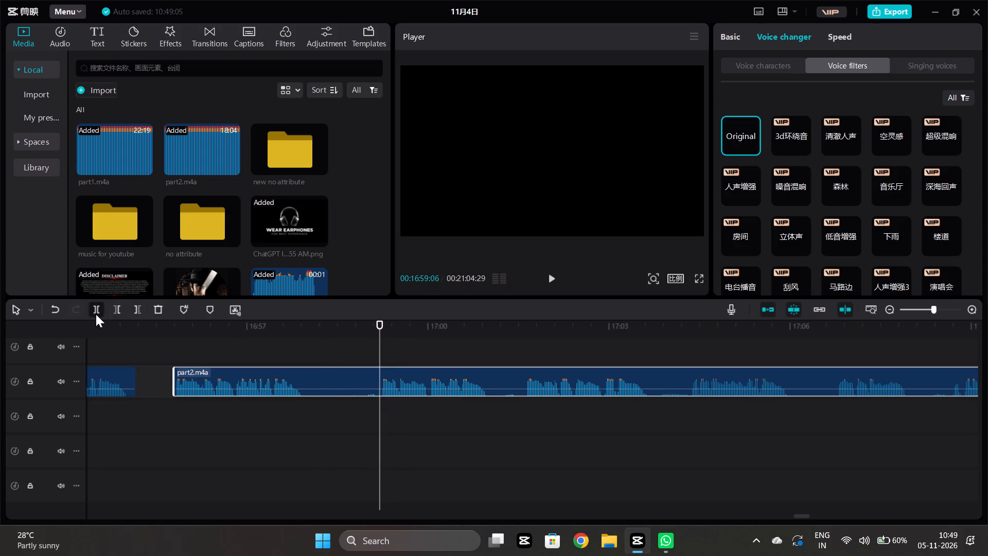
pyautogui.click(338, 427)
pyautogui.click(332, 415)
pyautogui.click(339, 395)
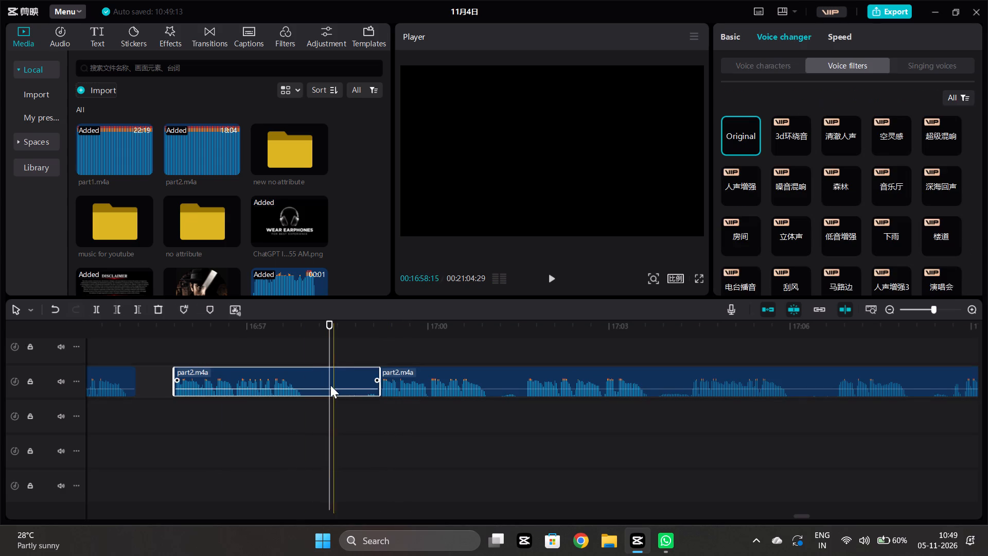
pyautogui.click(140, 315)
# Play on, split the part2.m4a clip at about 17:01:03, and trim the start of the piece after the split to 17:01:17.
pyautogui.click(380, 407)
pyautogui.press('space')
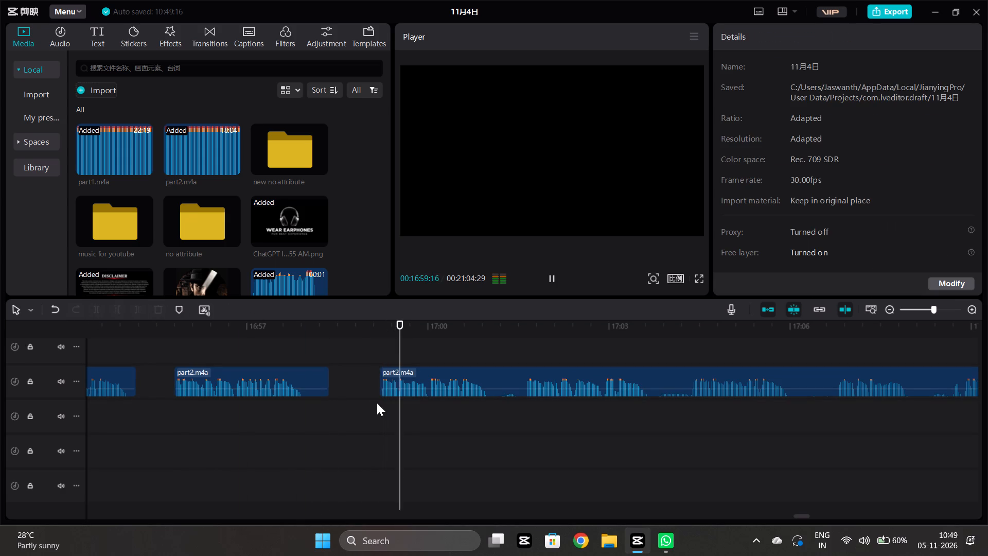
pyautogui.scroll(2, 377, 403)
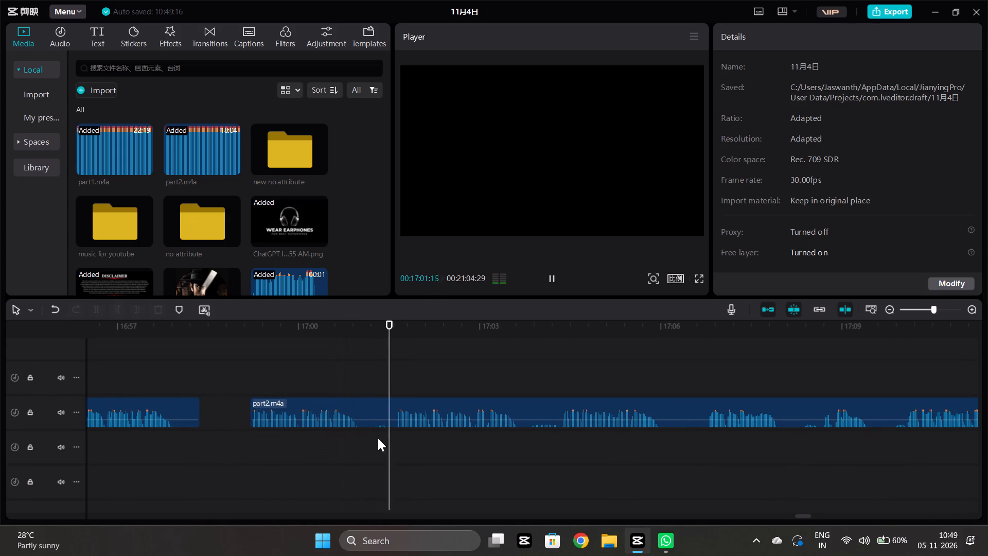
pyautogui.press('space')
pyautogui.click(365, 443)
pyautogui.click(372, 418)
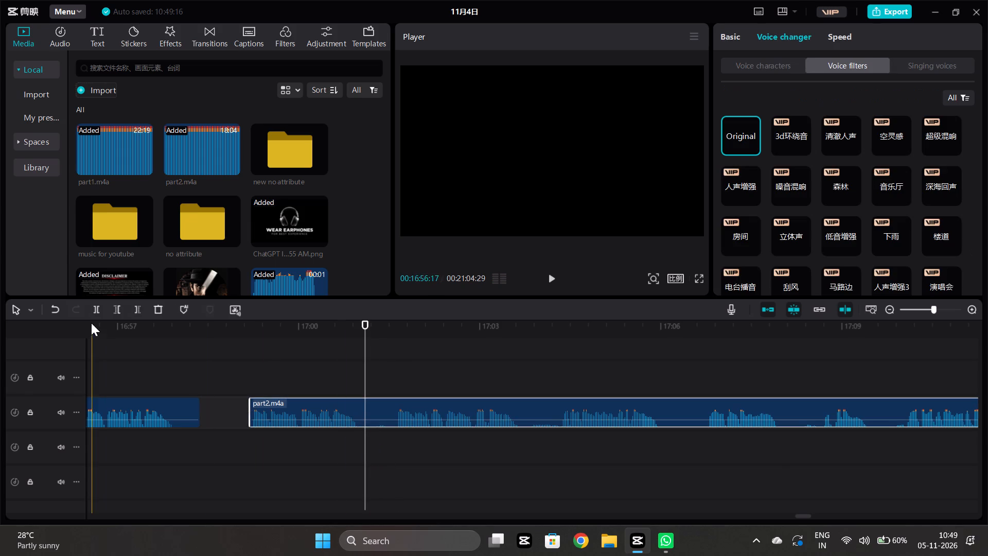
pyautogui.click(98, 311)
pyautogui.click(393, 440)
pyautogui.click(400, 413)
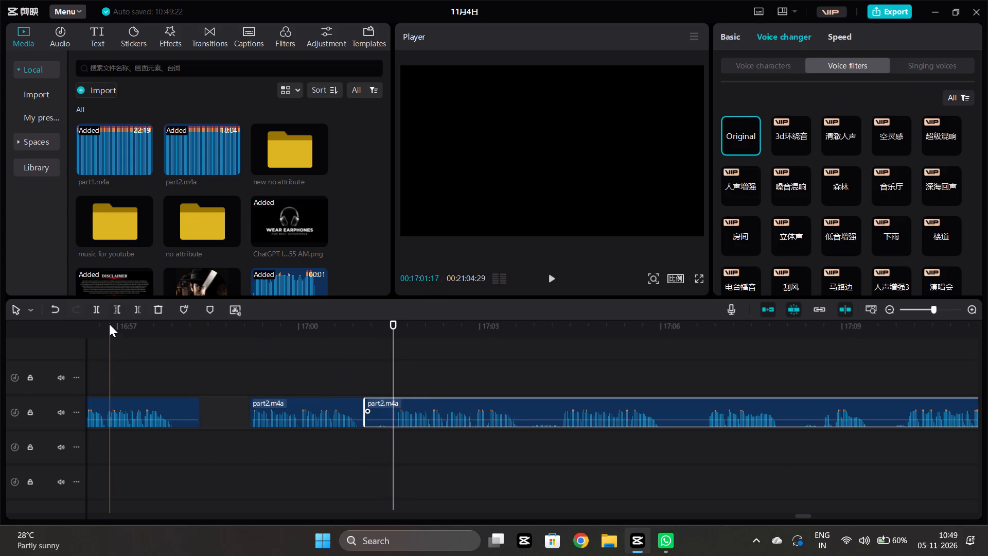
pyautogui.click(119, 311)
# Play on, split the part2.m4a clip at about 17:03:24, and trim the start of the piece after the split to 17:04:09.
pyautogui.click(396, 461)
pyautogui.press('space')
pyautogui.hscroll(-1, 389, 455)
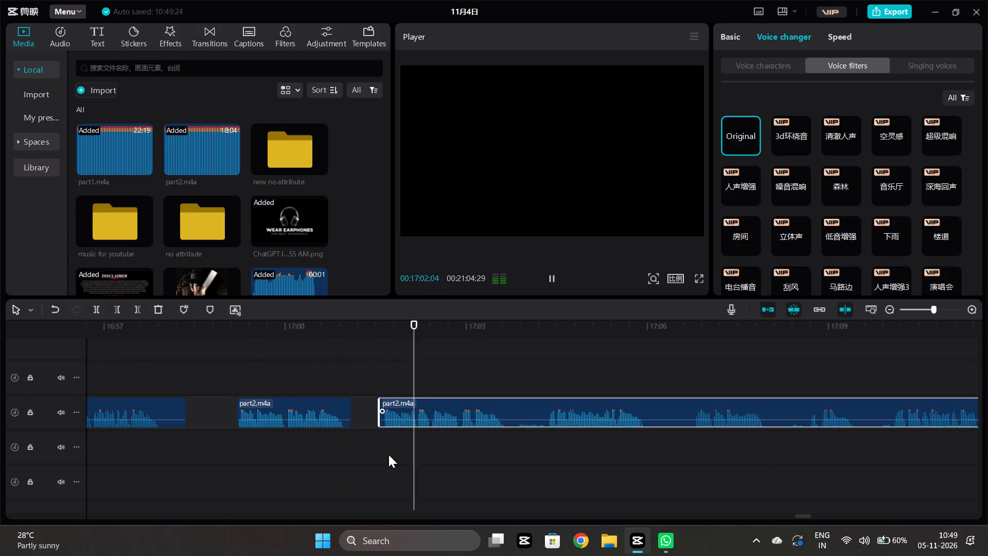
pyautogui.hscroll(-1, 389, 455)
pyautogui.press('space')
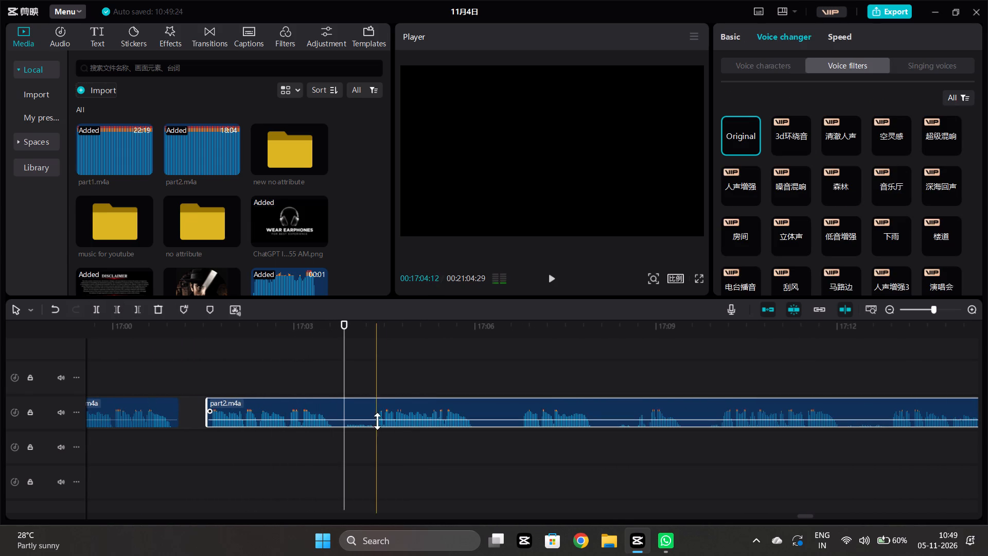
pyautogui.click(342, 438)
pyautogui.click(355, 424)
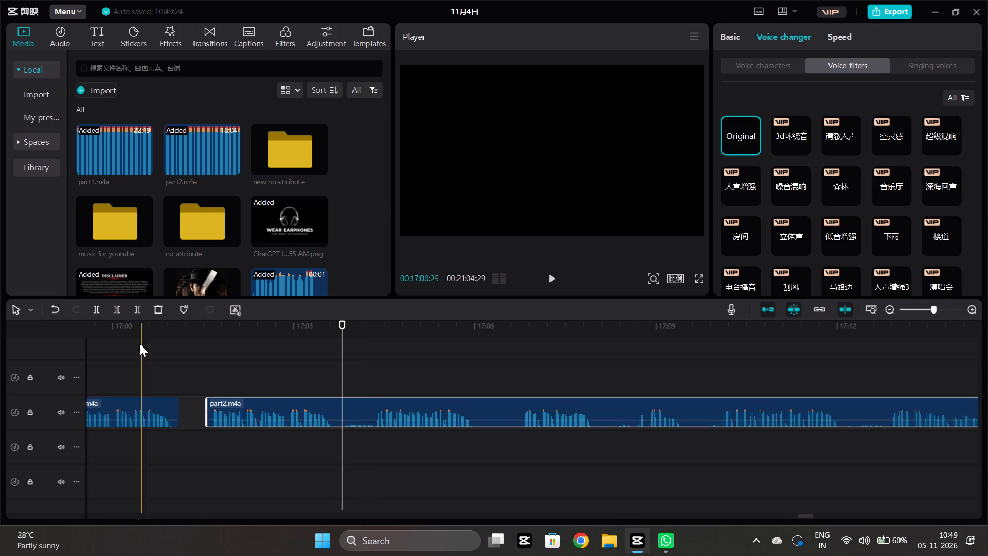
pyautogui.click(96, 308)
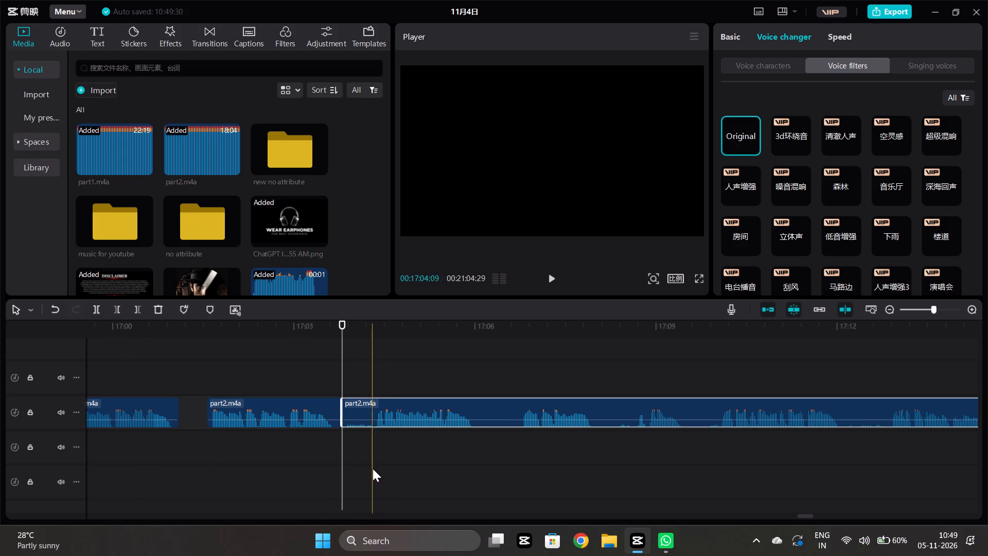
pyautogui.click(373, 468)
pyautogui.click(402, 413)
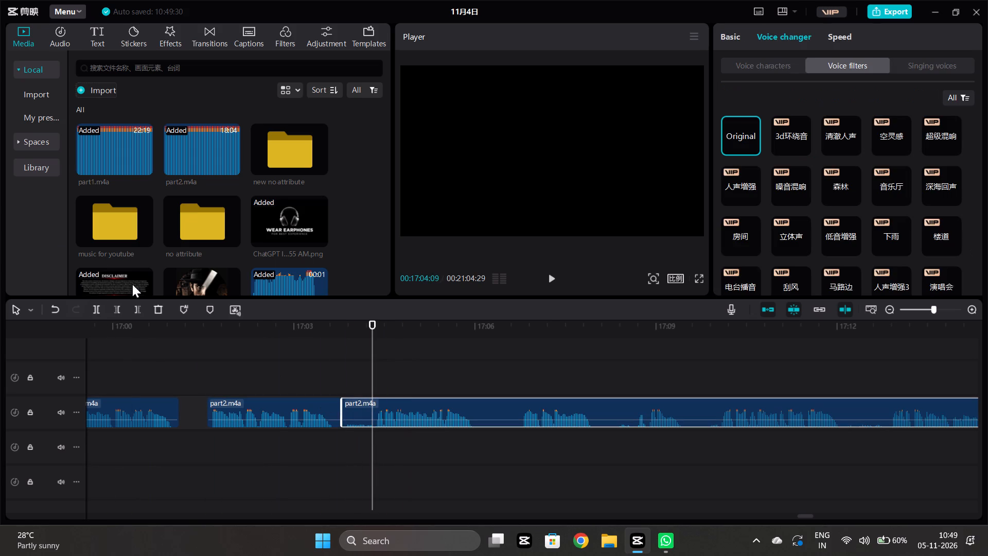
pyautogui.click(120, 301)
pyautogui.click(115, 302)
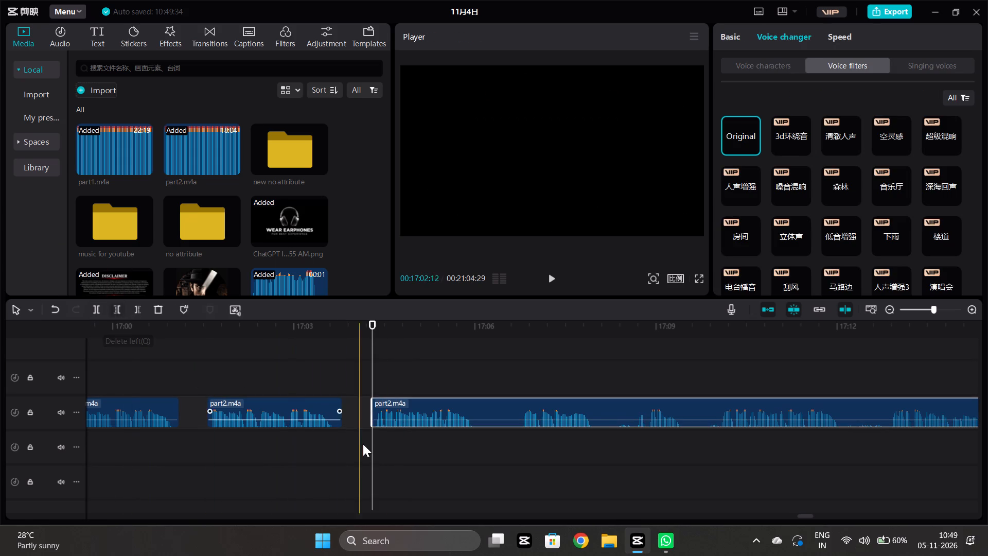
# Play on, split the part2.m4a clip at about 17:06:08, and trim the start of the piece after the split to 17:06:23.
pyautogui.click(366, 445)
pyautogui.press('space')
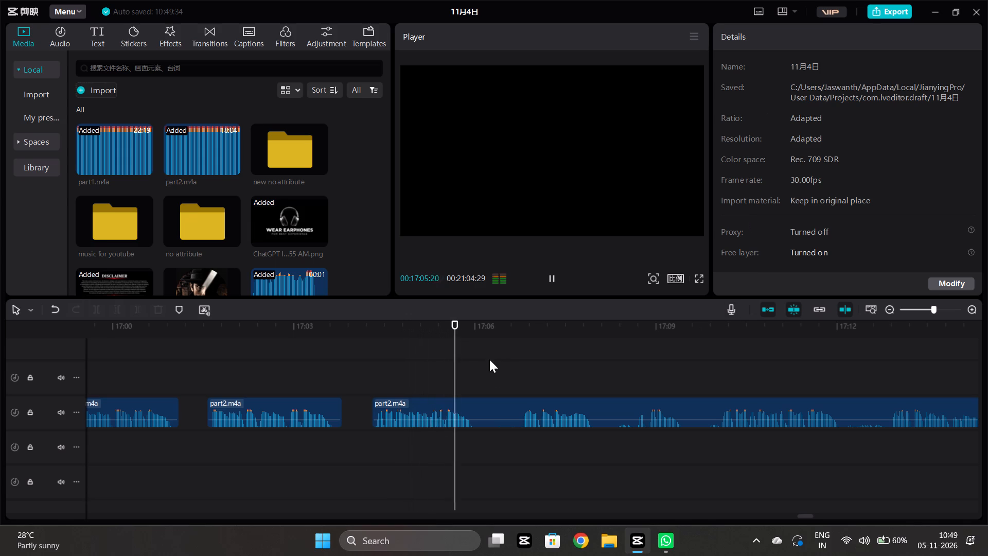
pyautogui.press('space')
pyautogui.moveTo(497, 435); pyautogui.dragTo(492, 431)
pyautogui.click(493, 413)
pyautogui.click(102, 309)
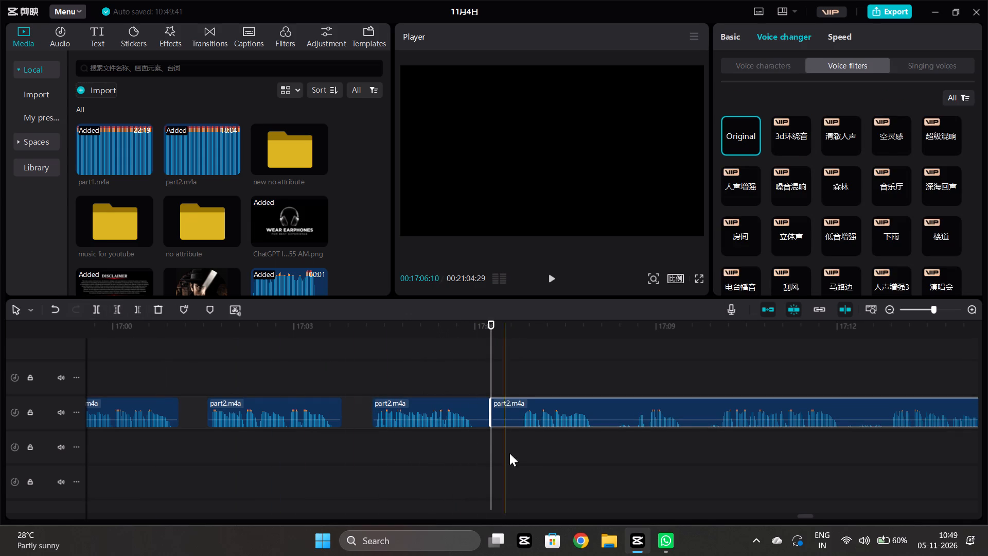
pyautogui.click(520, 459)
pyautogui.click(519, 410)
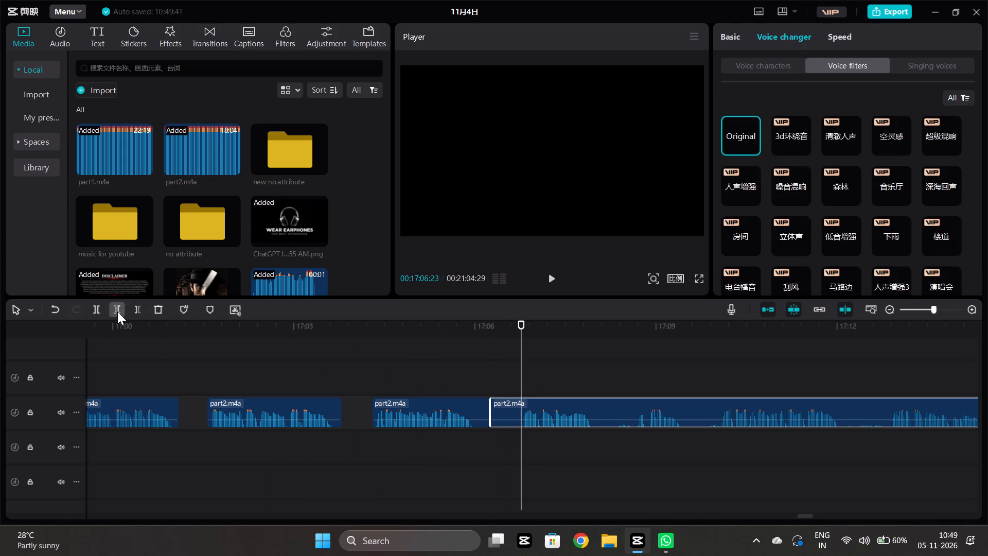
pyautogui.click(117, 311)
# Play on, split the part2.m4a clip at about 17:08:19, and trim the end of the piece before the split to about 17:08:10.
pyautogui.press('space')
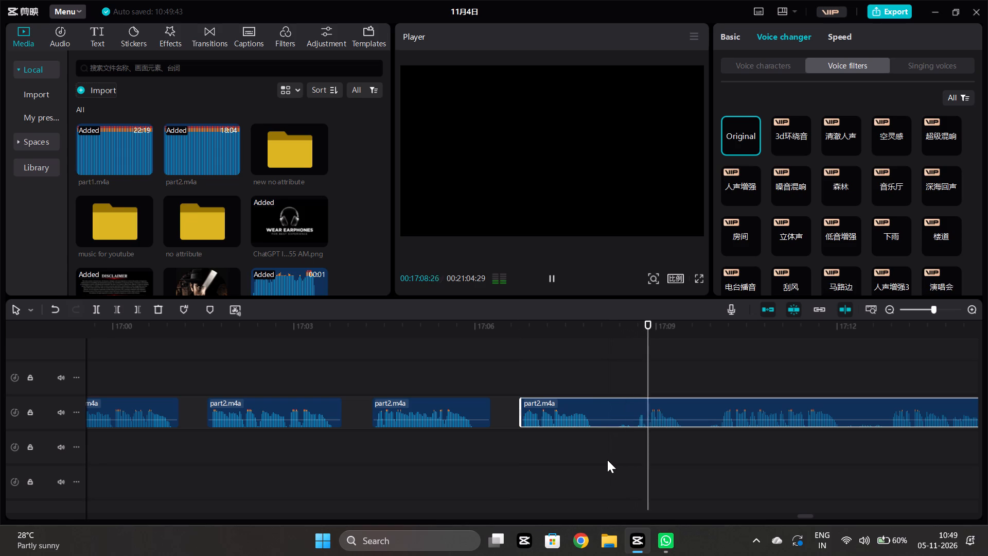
pyautogui.press('space')
pyautogui.click(632, 444)
pyautogui.click(648, 419)
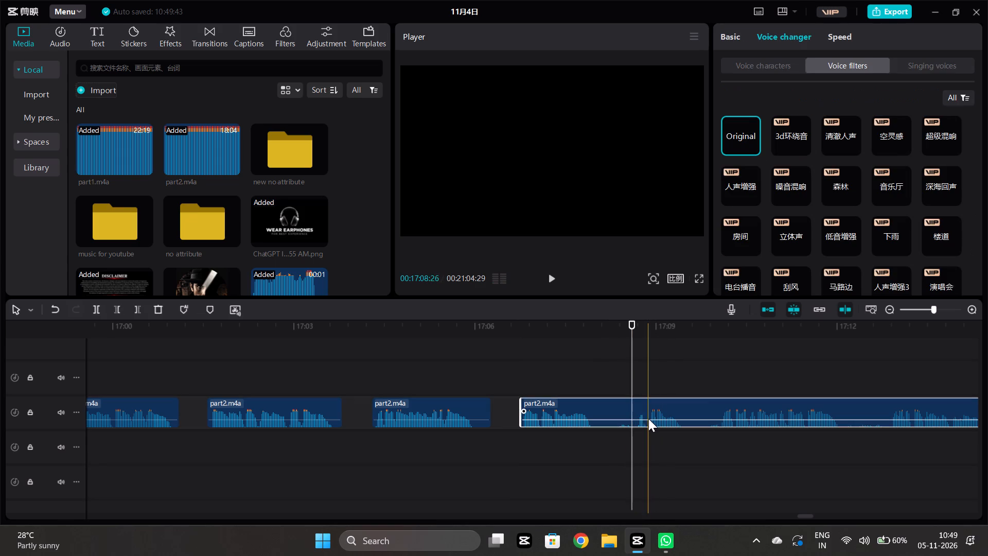
pyautogui.click(634, 439)
pyautogui.click(658, 413)
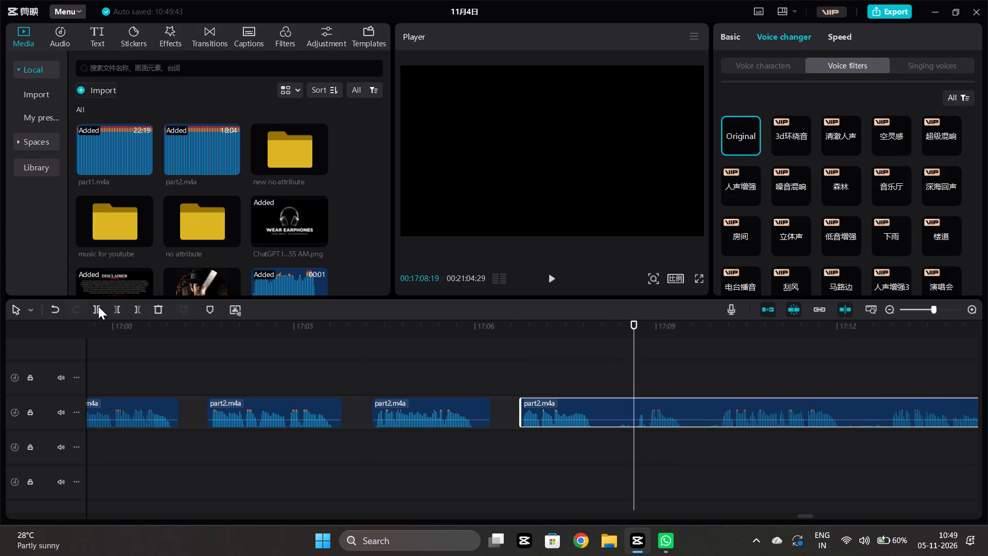
pyautogui.click(96, 309)
pyautogui.click(615, 448)
pyautogui.click(612, 423)
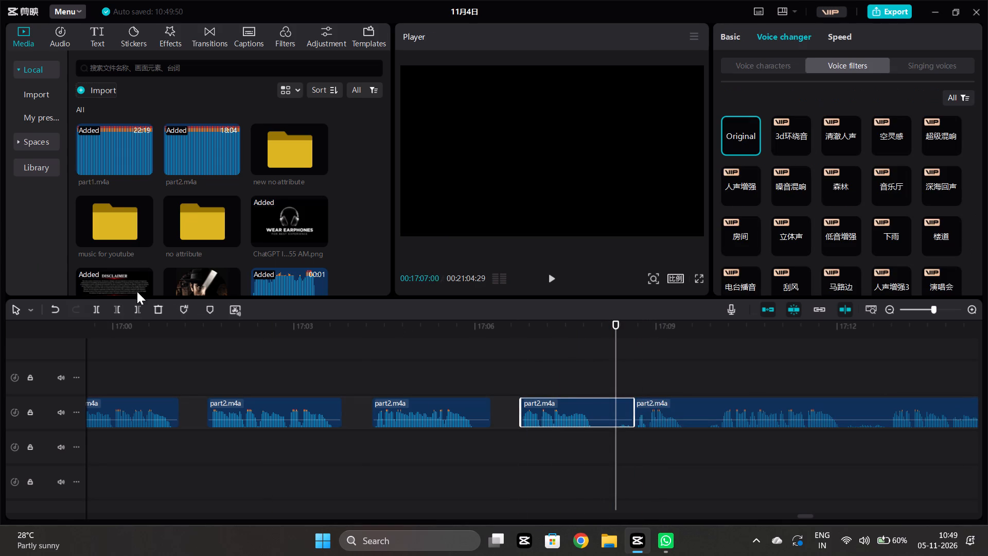
pyautogui.click(143, 312)
# Play on, split the part2.m4a clip at 17:12:04, and trim the start of the piece after the split to about 17:12:24.
pyautogui.click(362, 476)
pyautogui.press('space')
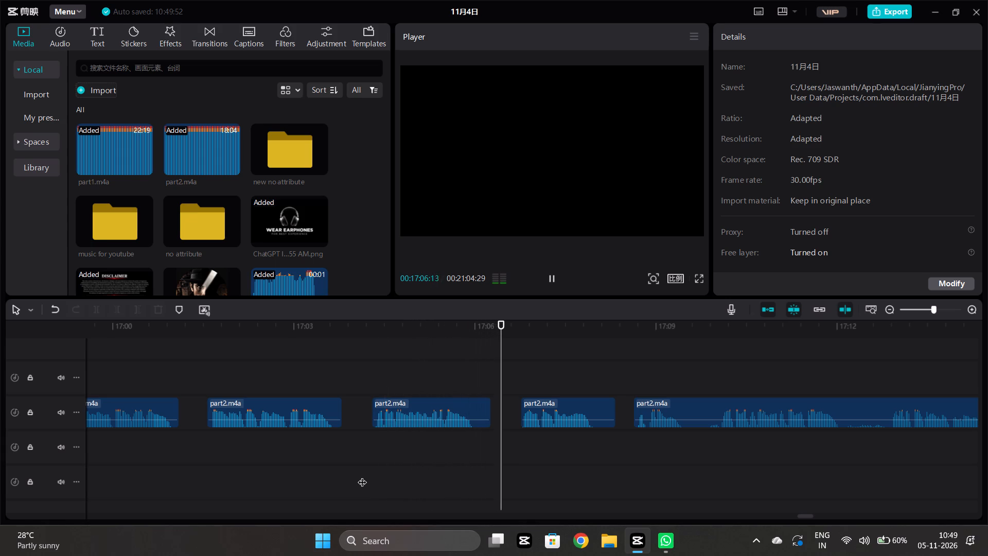
pyautogui.hscroll(-1, 362, 476)
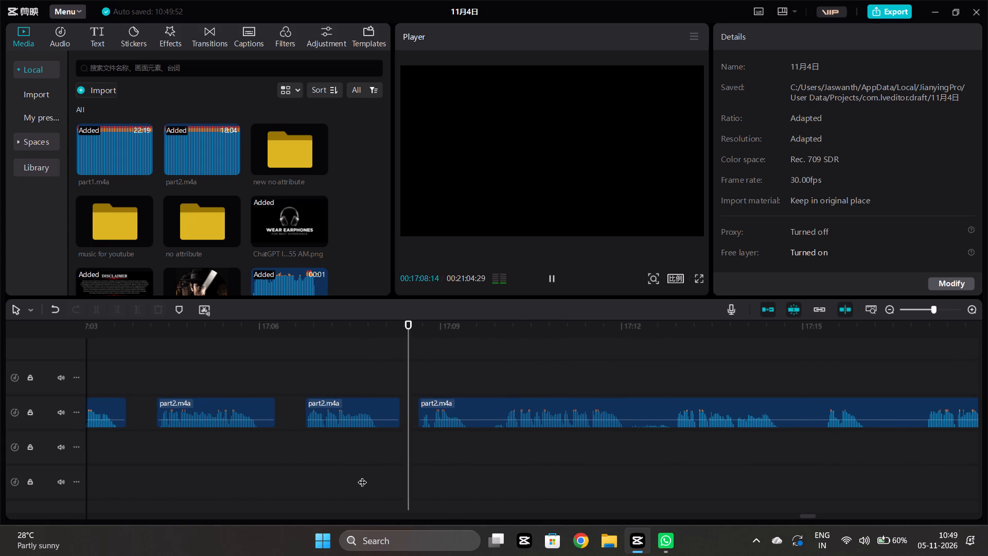
pyautogui.hscroll(-1, 362, 476)
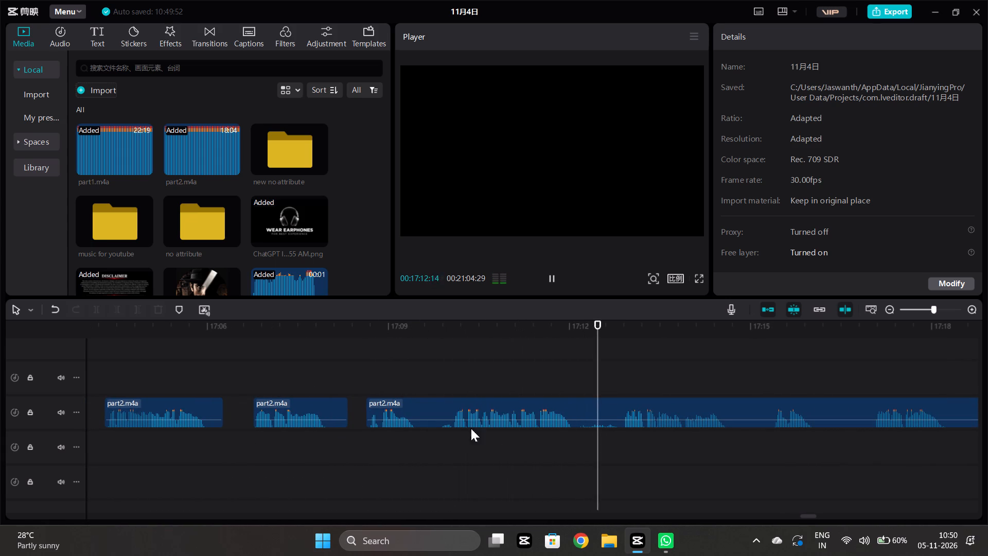
pyautogui.press('space')
pyautogui.click(577, 450)
pyautogui.click(582, 419)
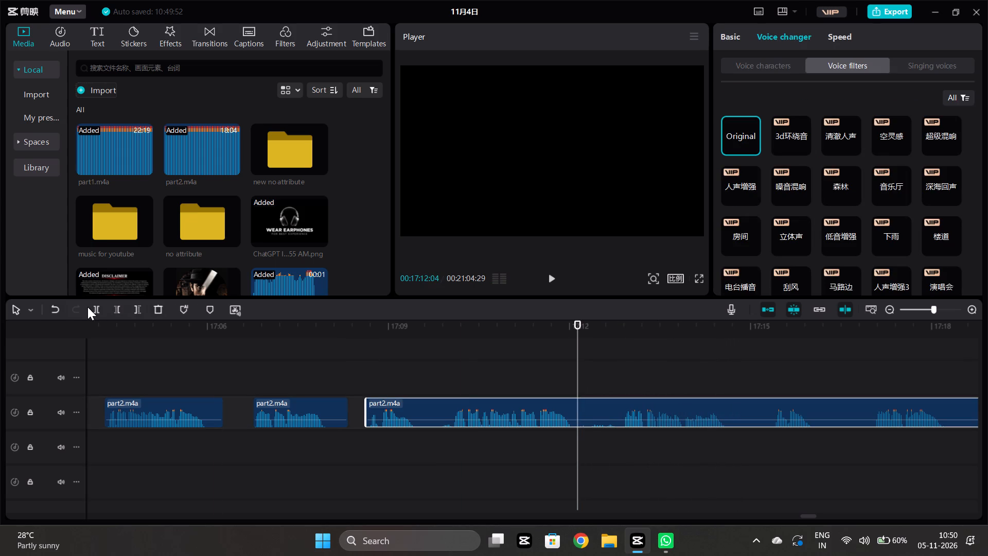
pyautogui.click(89, 307)
pyautogui.click(618, 461)
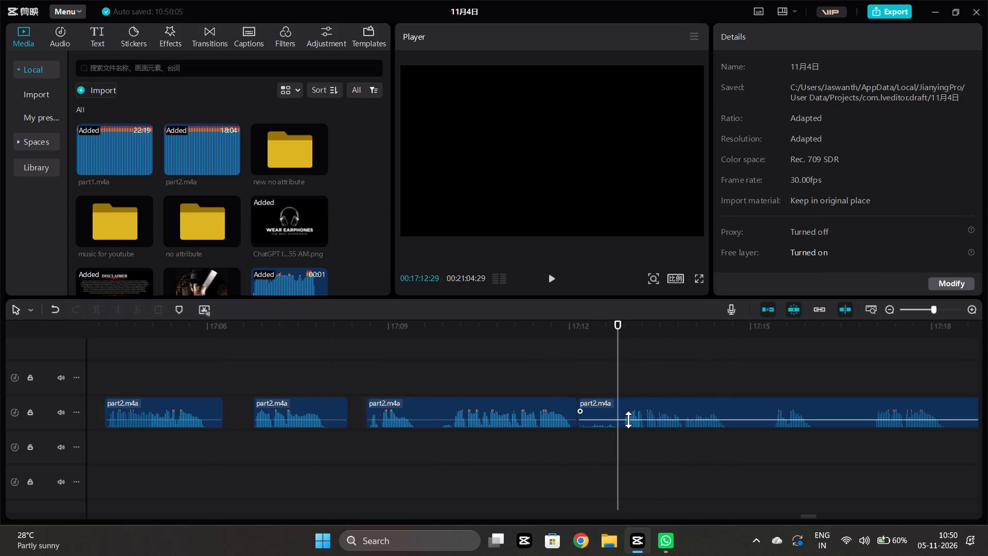
pyautogui.click(628, 420)
pyautogui.click(118, 308)
# Replay the last pieces and trim the start of the part2.m4a piece ending at 17:12:04 to 17:10:02, removing its first phrase.
pyautogui.click(309, 454)
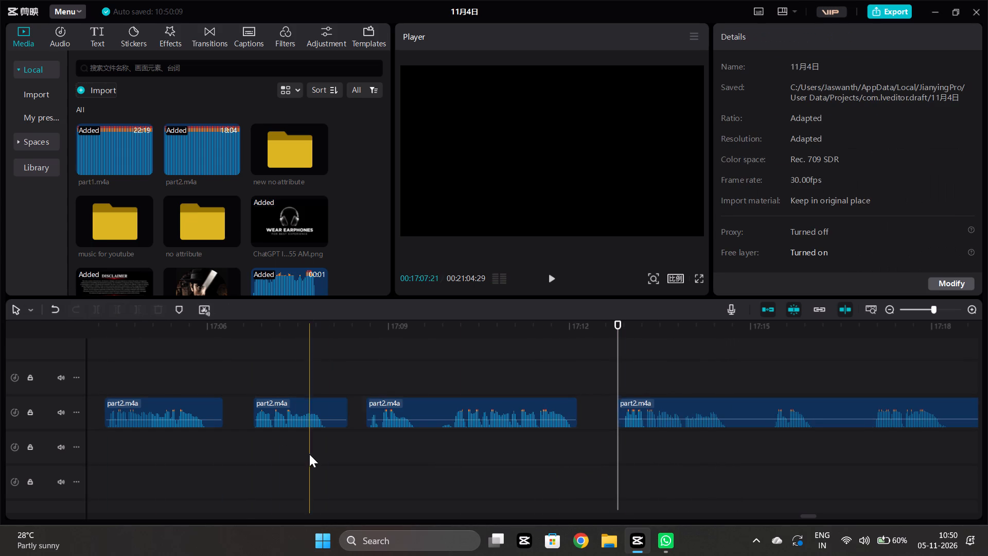
pyautogui.press('space')
pyautogui.click(264, 455)
pyautogui.press('space')
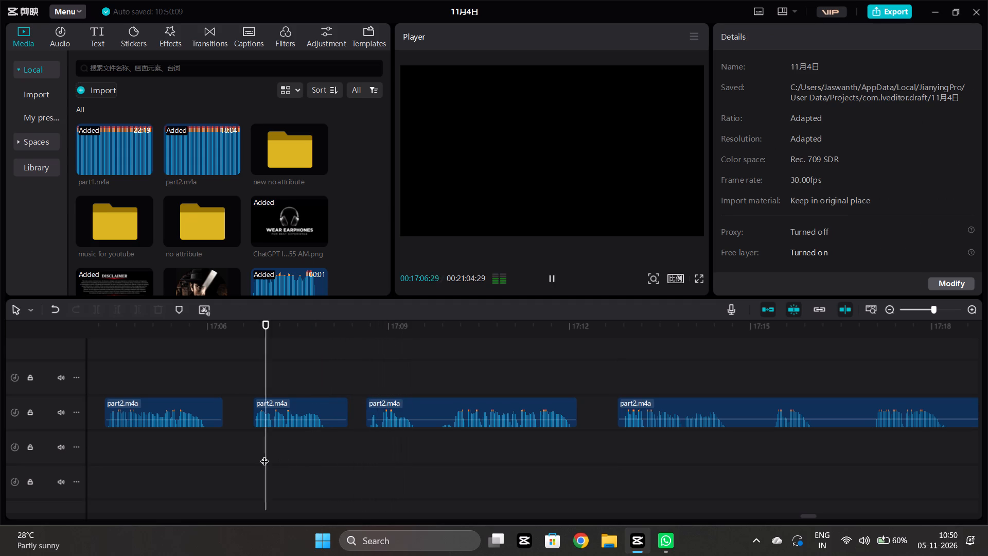
pyautogui.press('space')
pyautogui.click(443, 462)
pyautogui.press('space')
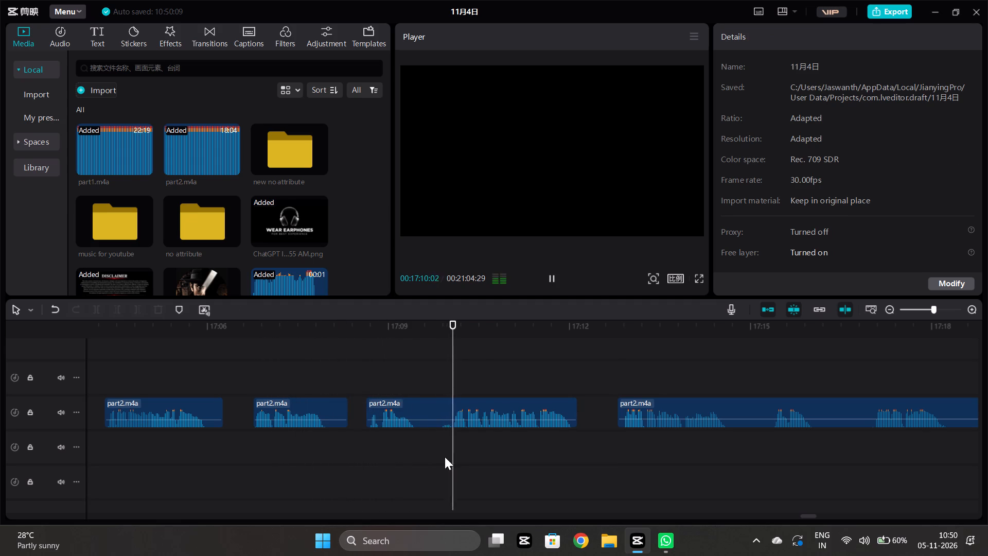
pyautogui.press('space')
pyautogui.click(453, 449)
pyautogui.click(446, 418)
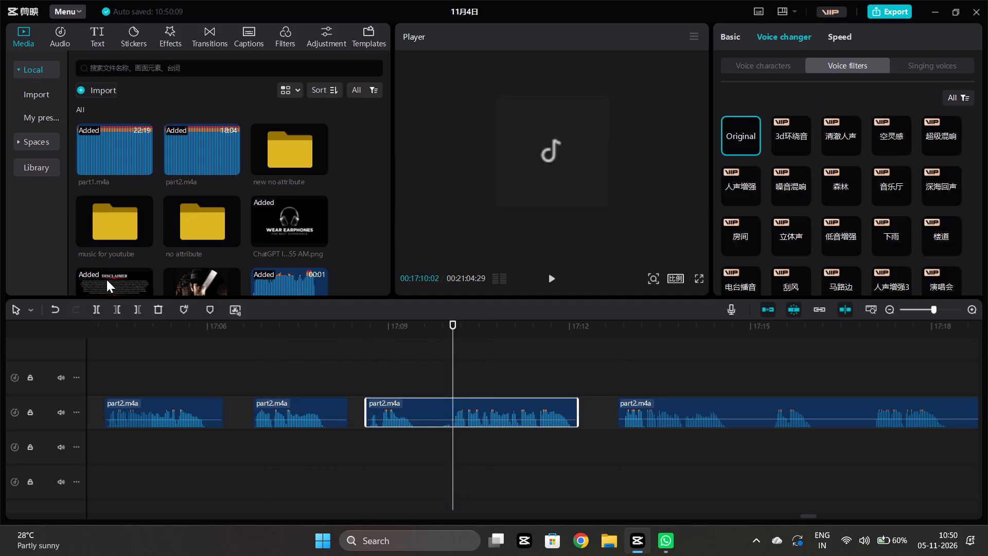
pyautogui.click(116, 304)
# Move the trimmed part2.m4a piece back to butt against the preceding piece's end, and play back the join.
pyautogui.moveTo(487, 401); pyautogui.dragTo(386, 405)
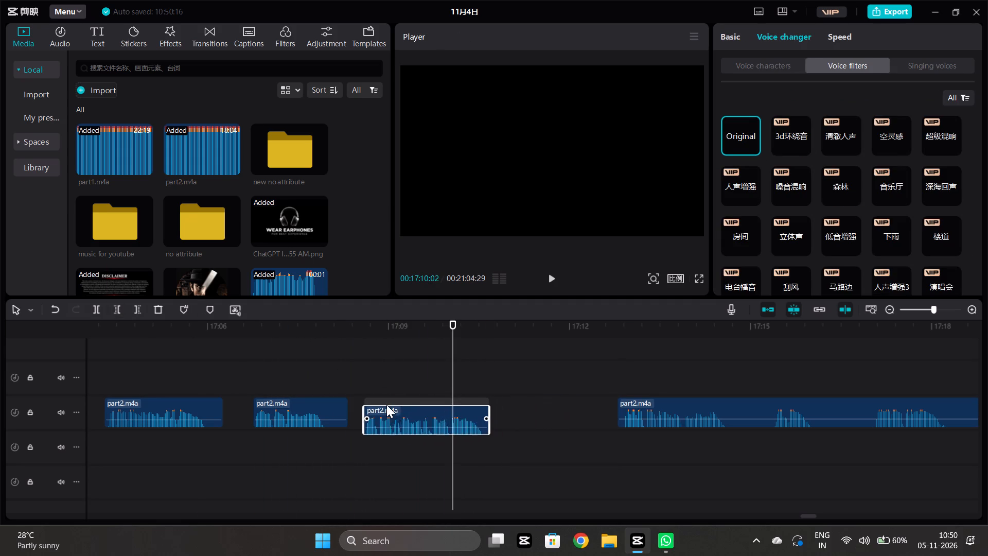
pyautogui.moveTo(386, 405); pyautogui.dragTo(385, 405)
pyautogui.click(214, 467)
pyautogui.press('space')
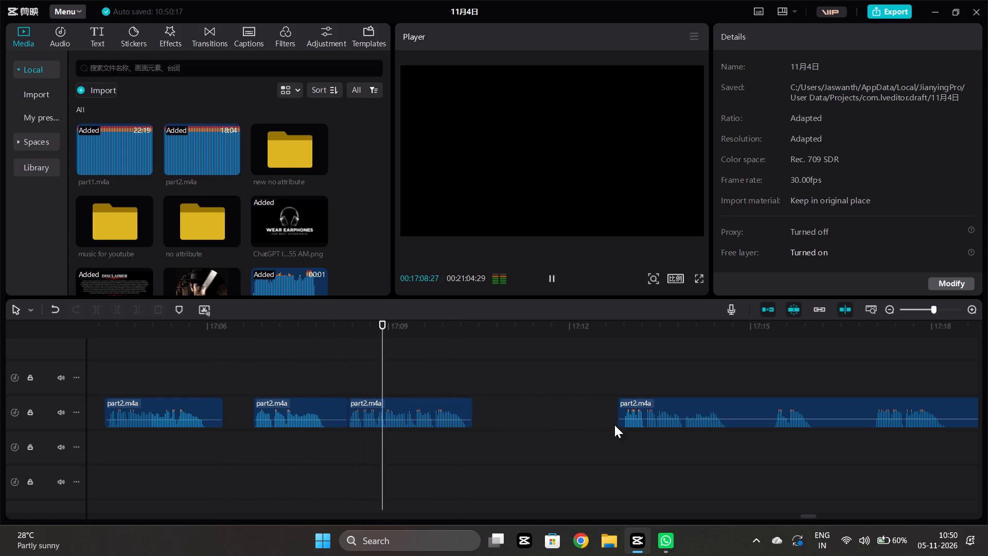
# Move the following part2.m4a clip back to start at about 17:10:15, leaving a very small gap, and play on from 17:09:17.
pyautogui.moveTo(636, 407); pyautogui.dragTo(496, 412)
pyautogui.click(422, 450)
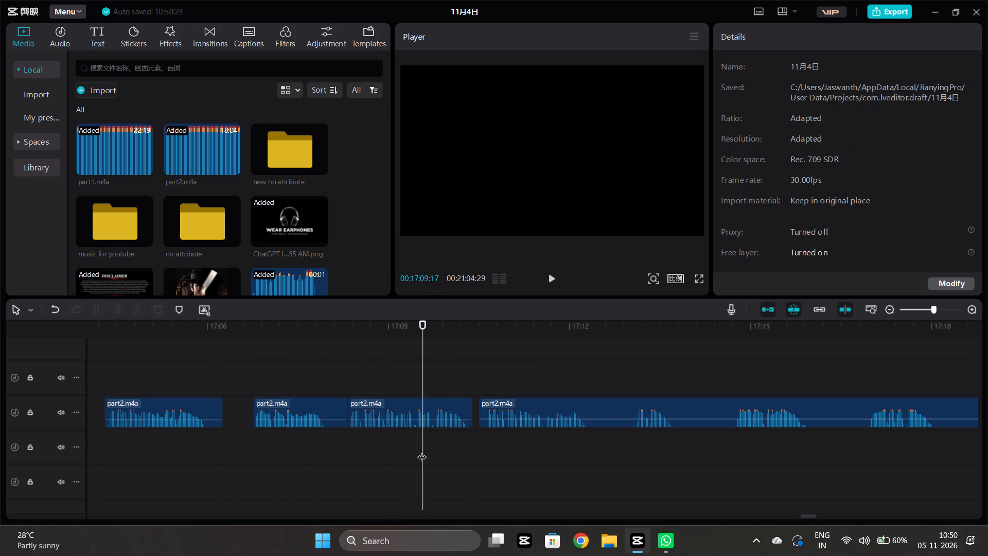
pyautogui.press('space')
pyautogui.hscroll(-1, 422, 450)
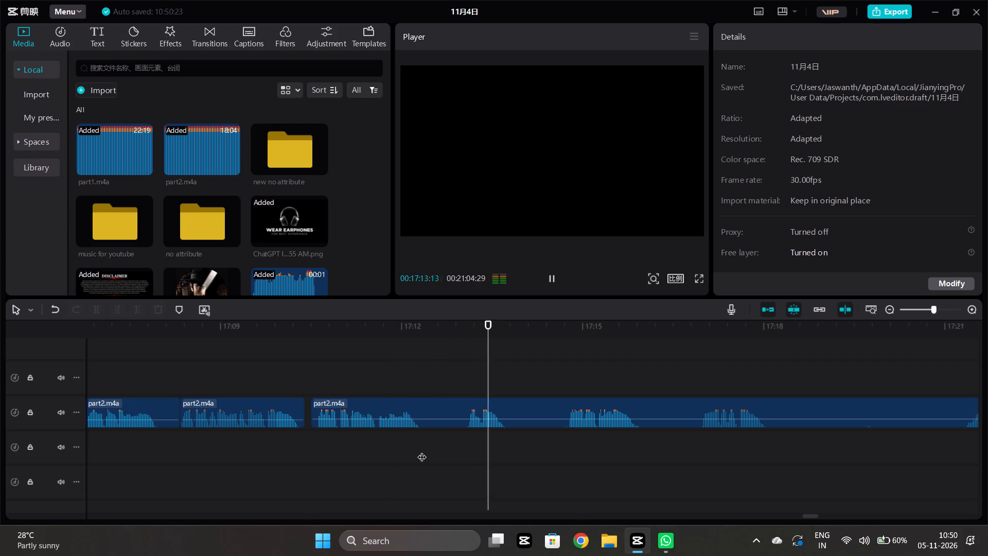
# Replay the pause, split the part2.m4a clip at 17:13:02, and trim the end of the piece before the split to about 17:12:18.
pyautogui.click(411, 450)
pyautogui.press('space')
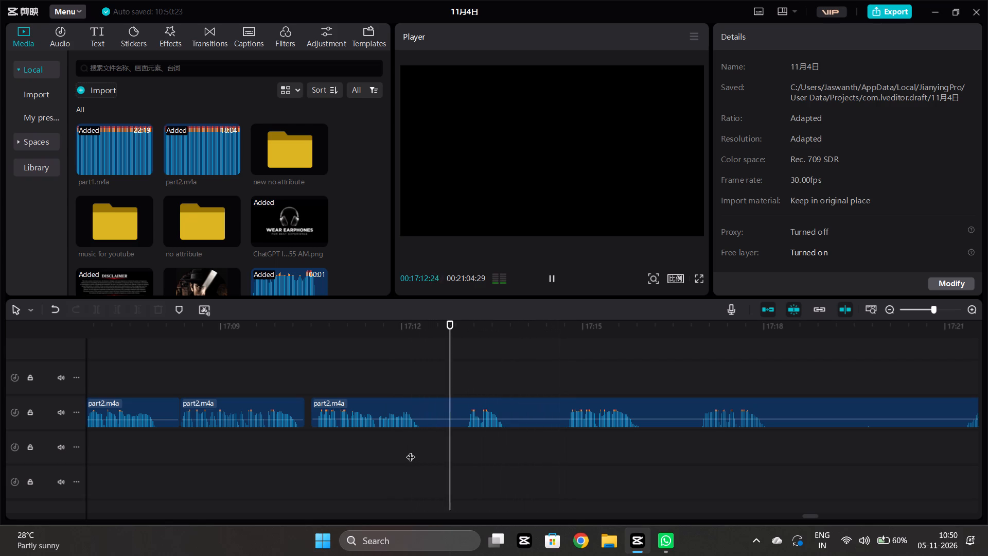
pyautogui.press('space')
pyautogui.click(466, 451)
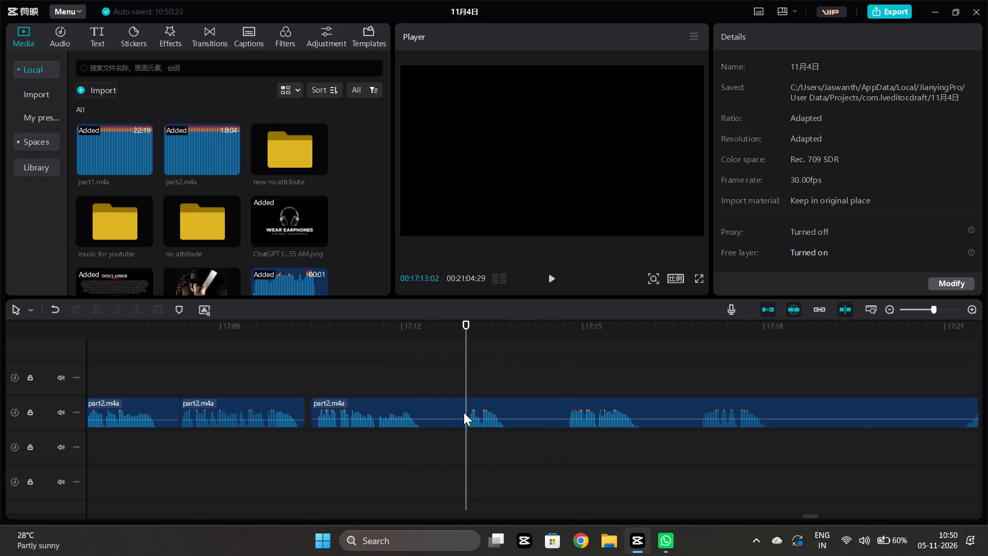
pyautogui.click(464, 412)
pyautogui.click(95, 309)
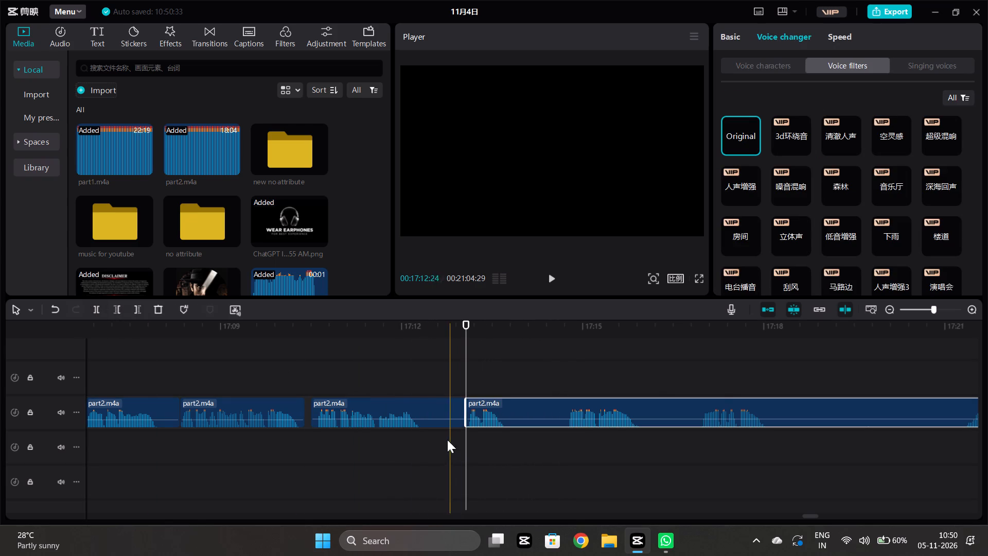
pyautogui.click(438, 434)
pyautogui.click(445, 411)
pyautogui.click(141, 308)
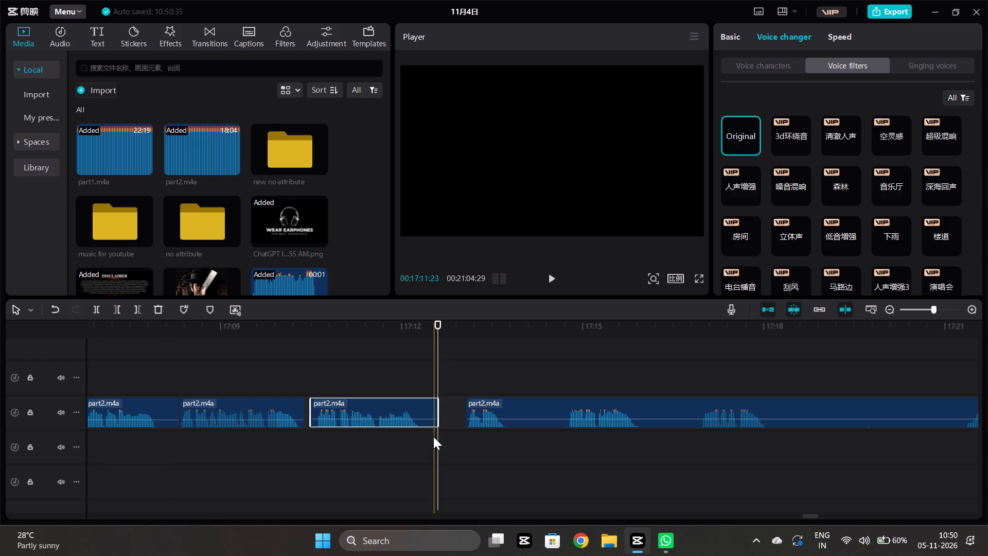
# Play on, split the part2.m4a clip at 17:14:23, and trim the end of the piece before the split to about 17:14:00.
pyautogui.click(475, 436)
pyautogui.press('space')
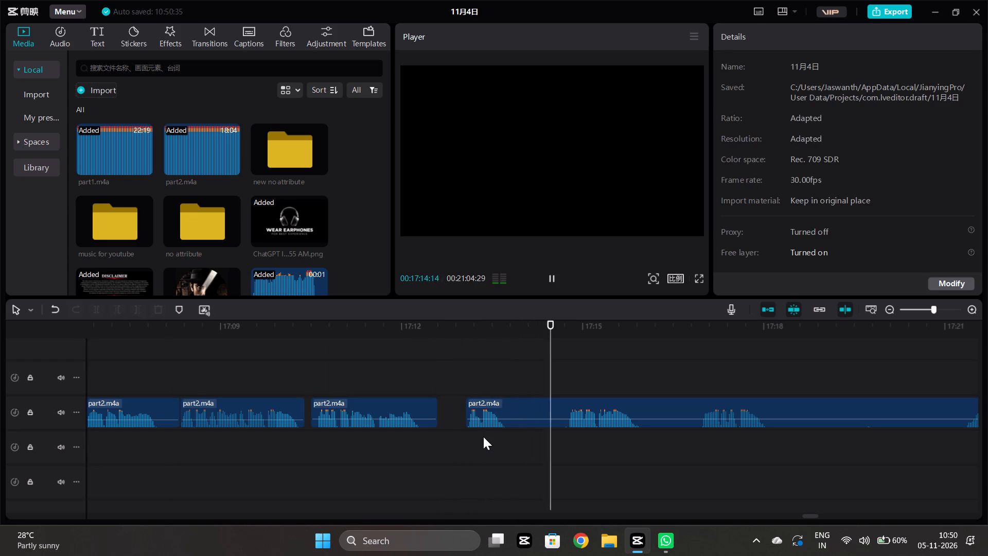
pyautogui.press('space')
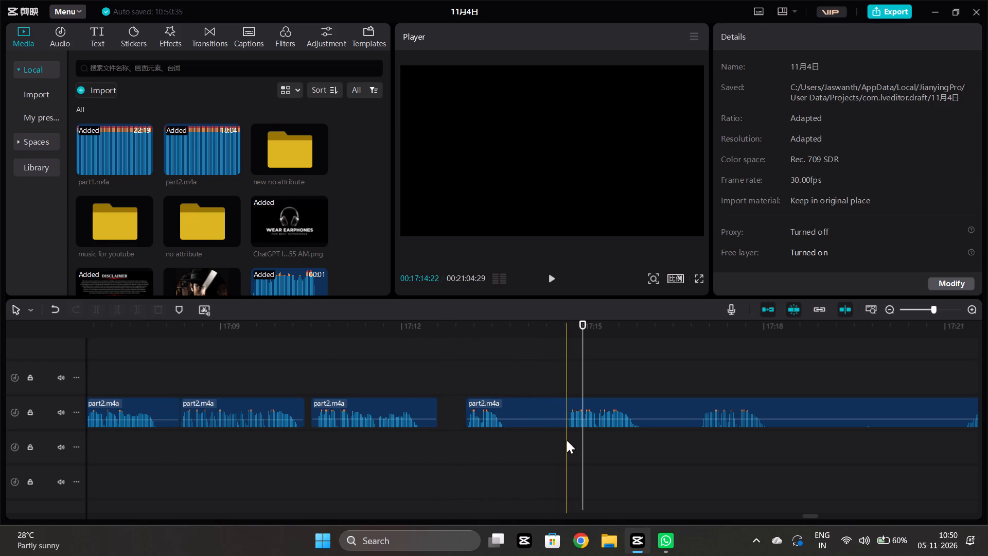
pyautogui.click(568, 441)
pyautogui.click(561, 411)
pyautogui.click(98, 310)
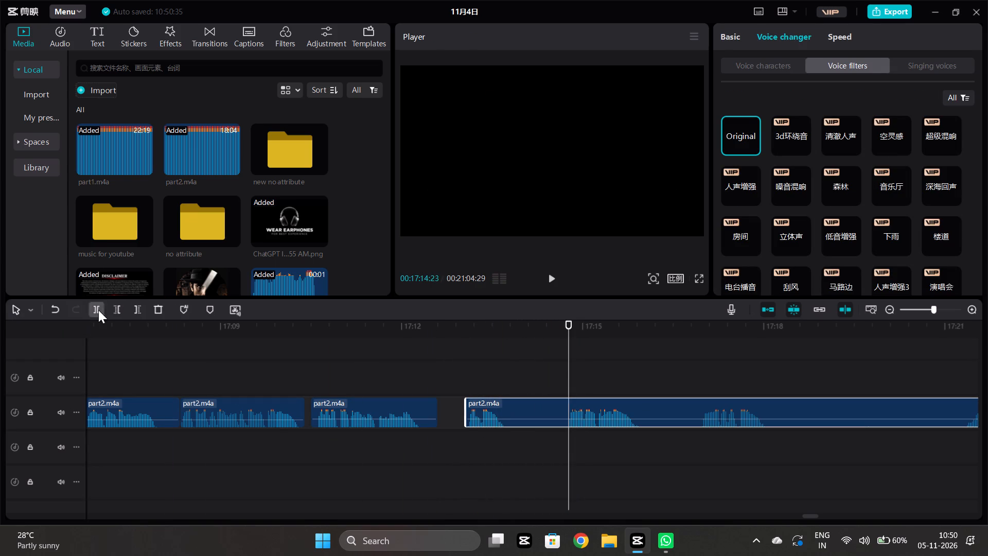
pyautogui.click(530, 446)
pyautogui.click(547, 374)
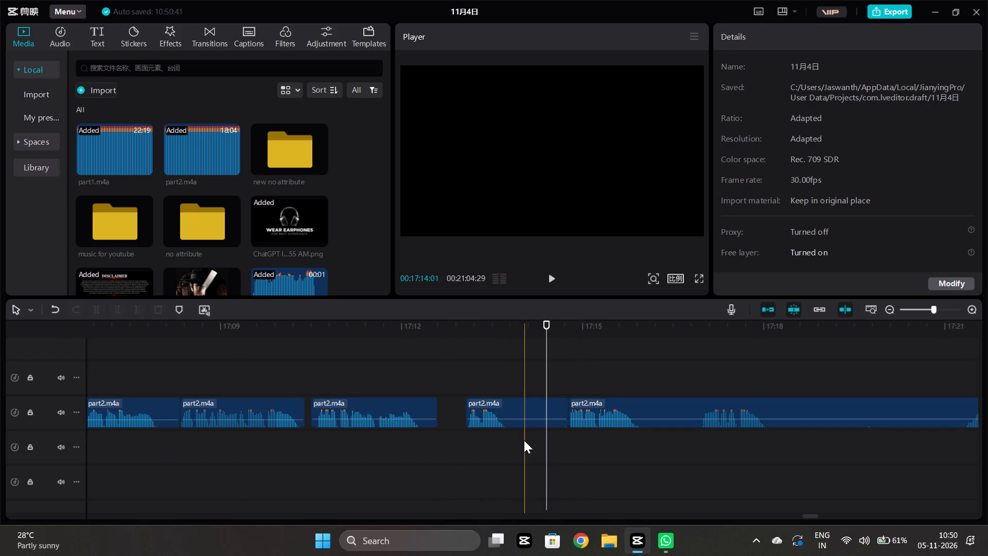
pyautogui.click(522, 439)
pyautogui.click(528, 410)
pyautogui.click(133, 306)
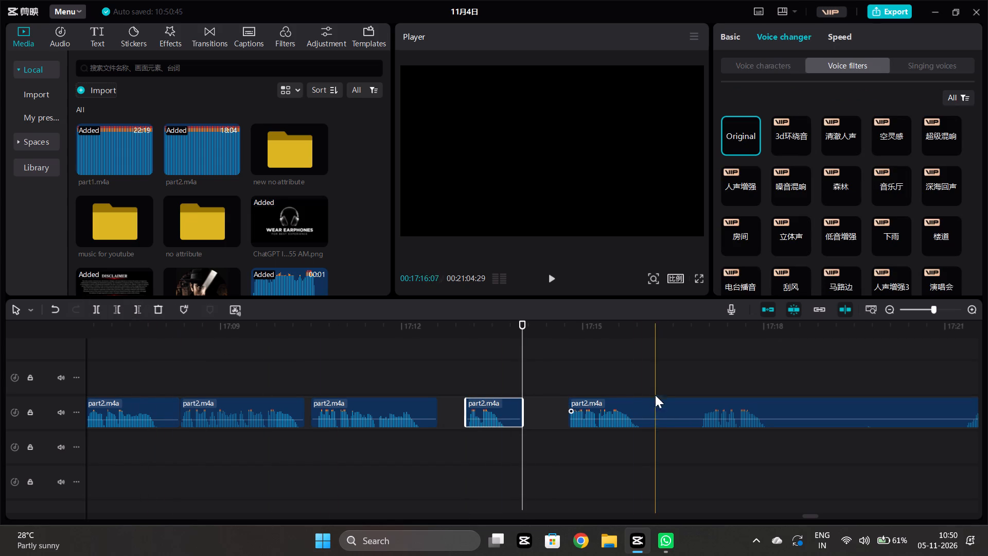
# Move the following part2.m4a clip back to start at about 17:14:13, leaving a short gap, and play on past the join.
pyautogui.moveTo(628, 399); pyautogui.dragTo(608, 406)
pyautogui.click(496, 458)
pyautogui.press('space')
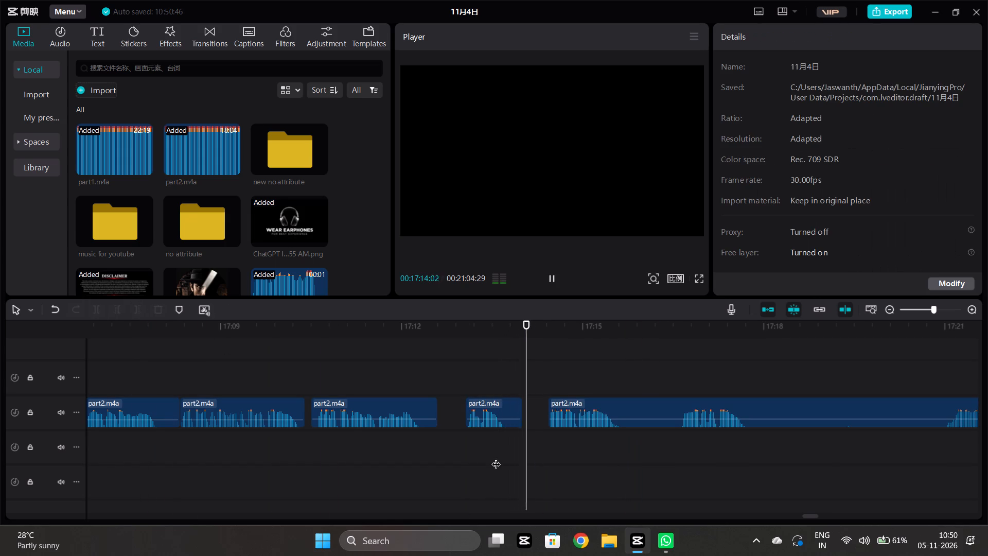
pyautogui.hscroll(-1, 510, 443)
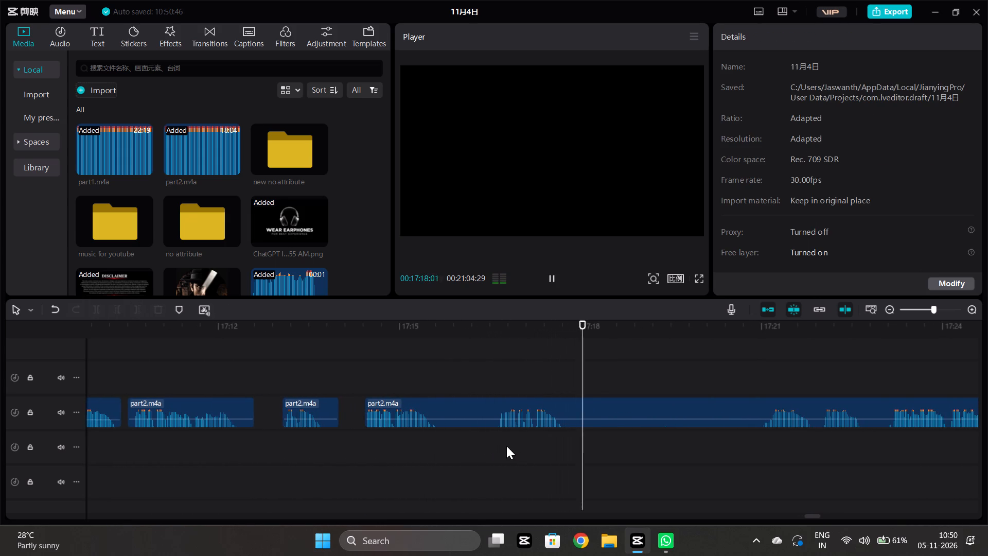
pyautogui.press('space')
# Split the part2.m4a clip at 17:16:15 and trim the end of the piece before the split to 17:15:25.
pyautogui.click(490, 448)
pyautogui.click(492, 408)
pyautogui.click(97, 312)
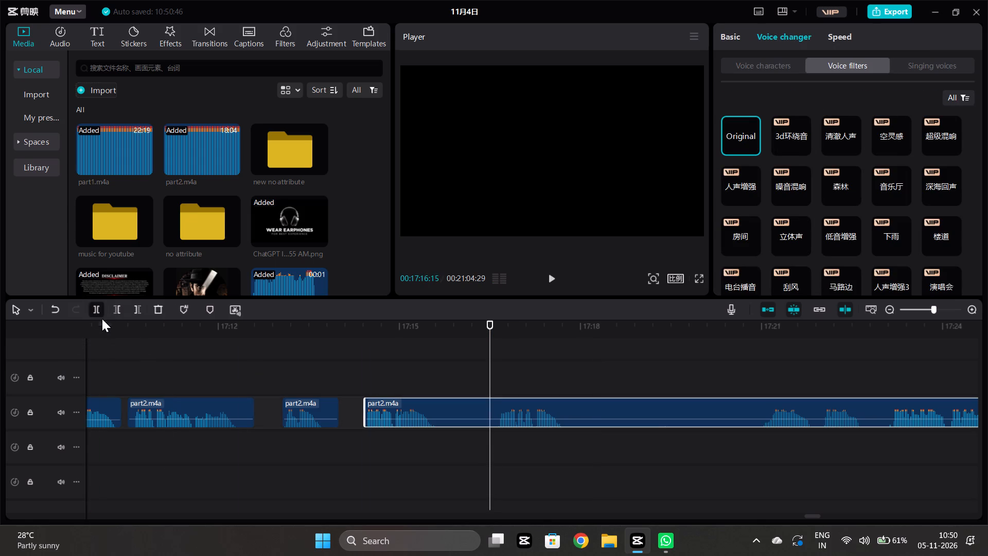
pyautogui.click(449, 432)
pyautogui.click(452, 406)
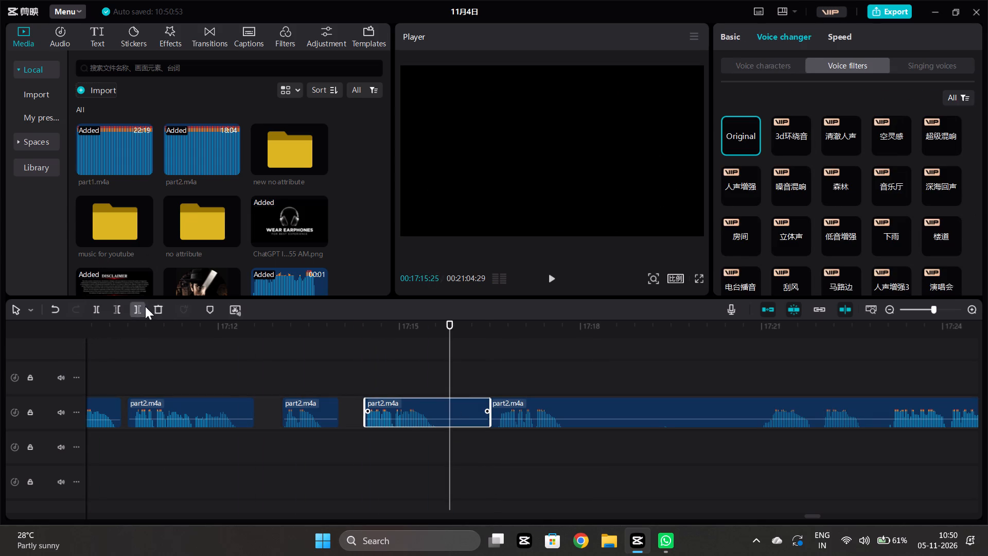
pyautogui.click(145, 306)
# Play on, split the part2.m4a clip at 17:20:26, and trim the end of the piece before the split to 17:18:02.
pyautogui.click(489, 433)
pyautogui.press('space')
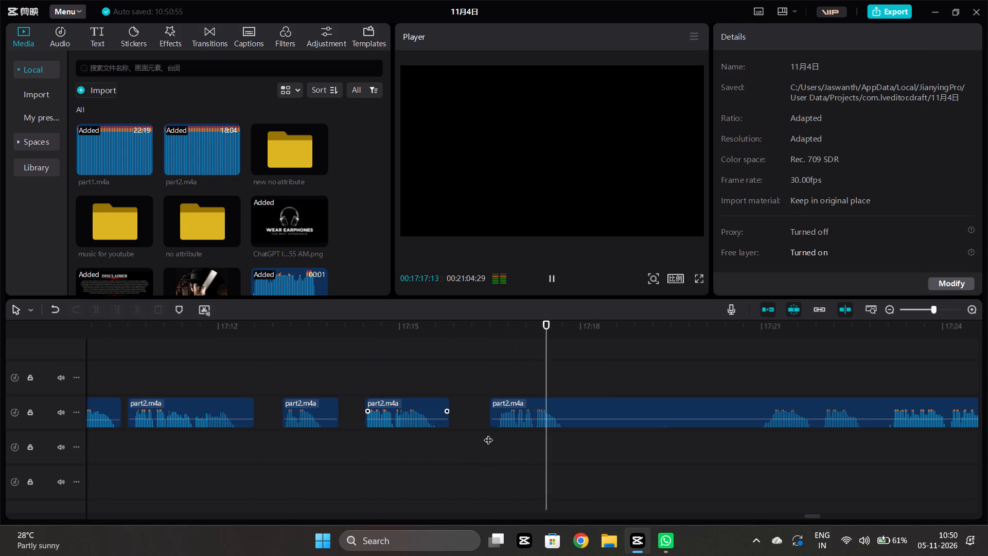
pyautogui.hscroll(-1, 488, 433)
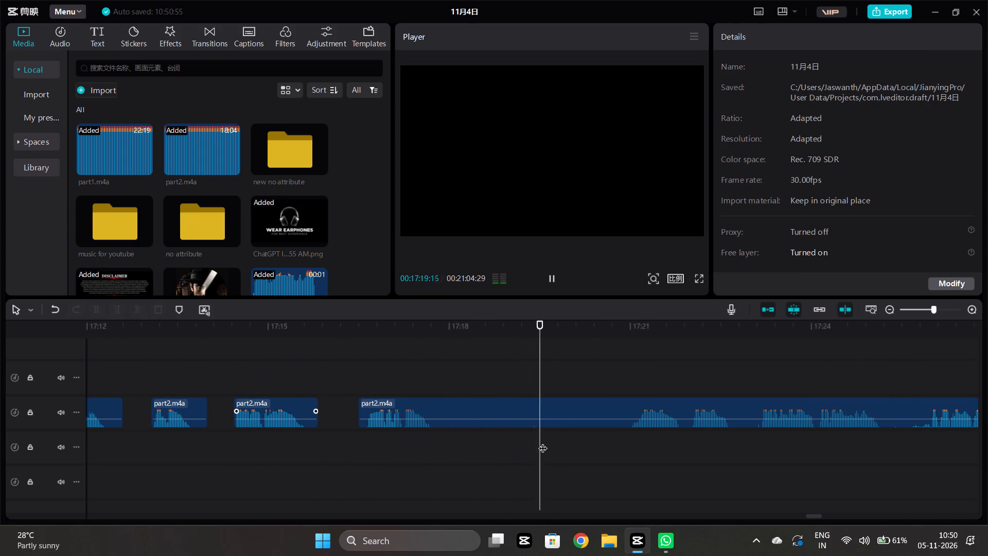
pyautogui.press('space')
pyautogui.click(552, 445)
pyautogui.press('space')
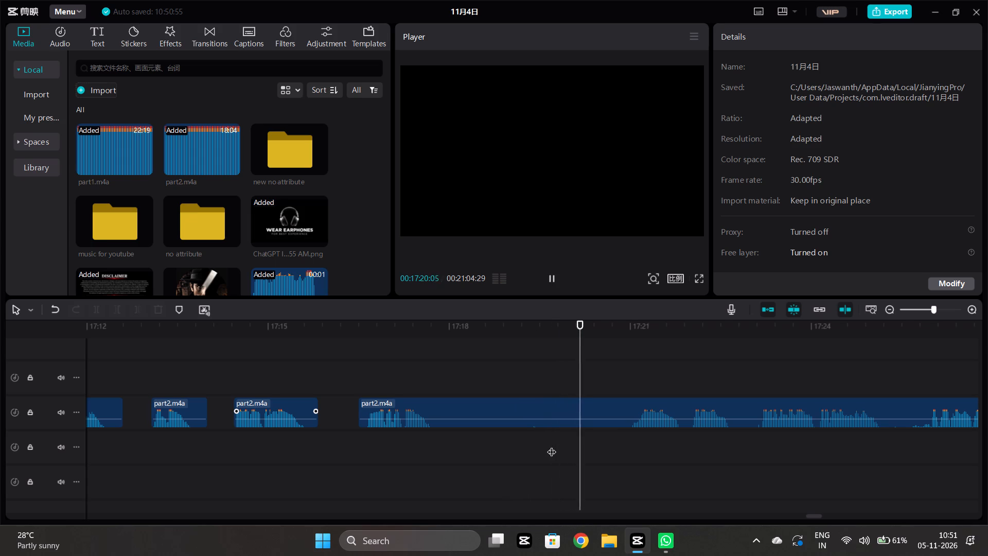
pyautogui.press('space')
pyautogui.click(623, 444)
pyautogui.click(625, 416)
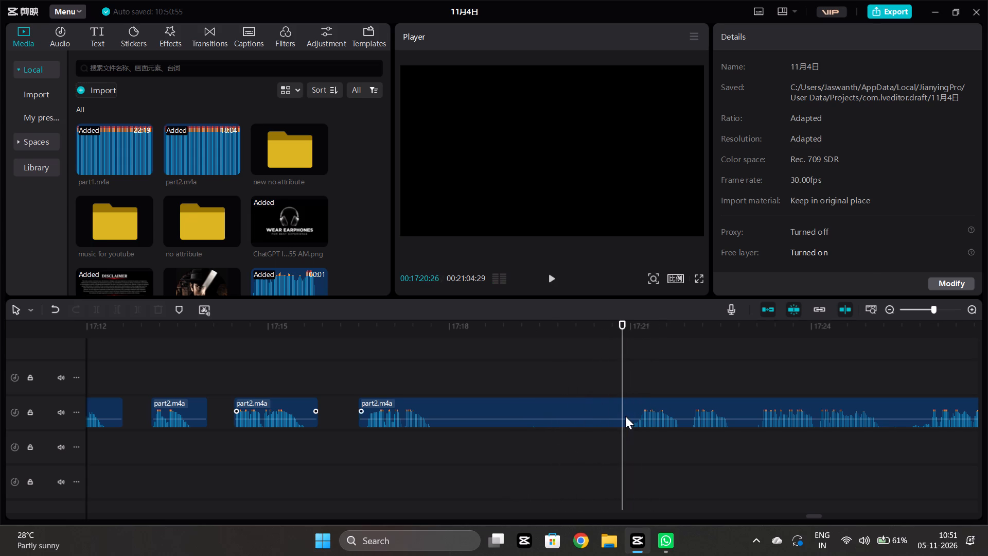
pyautogui.click(95, 309)
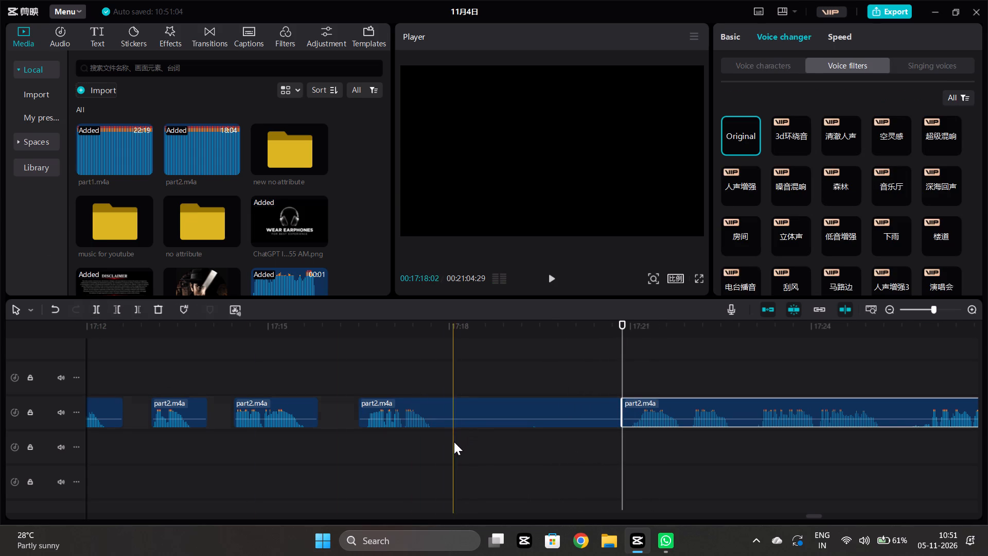
pyautogui.click(454, 442)
pyautogui.click(454, 410)
pyautogui.click(140, 309)
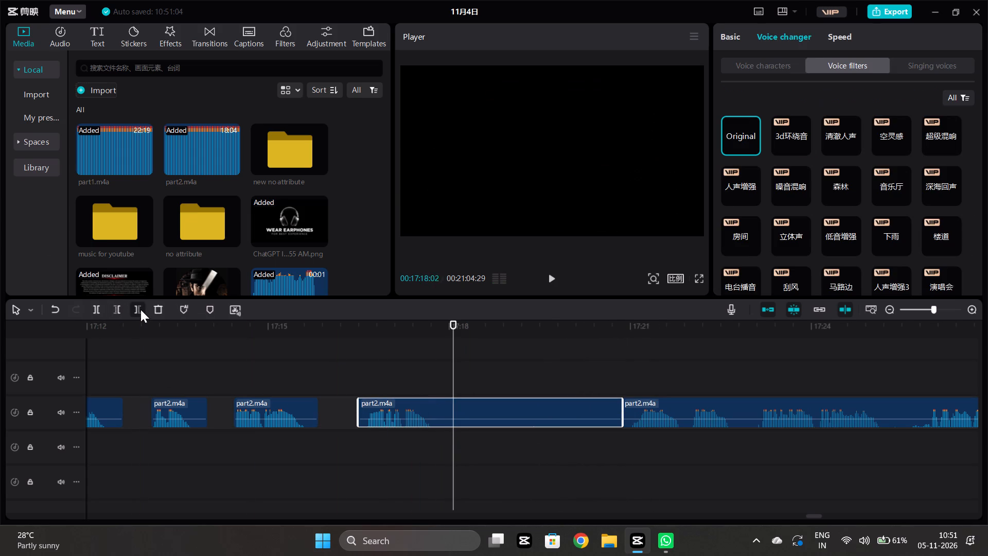
# Replay the trimmed piece and move the following part2.m4a clip back to start at about 17:19:20.
pyautogui.click(381, 453)
pyautogui.press('space')
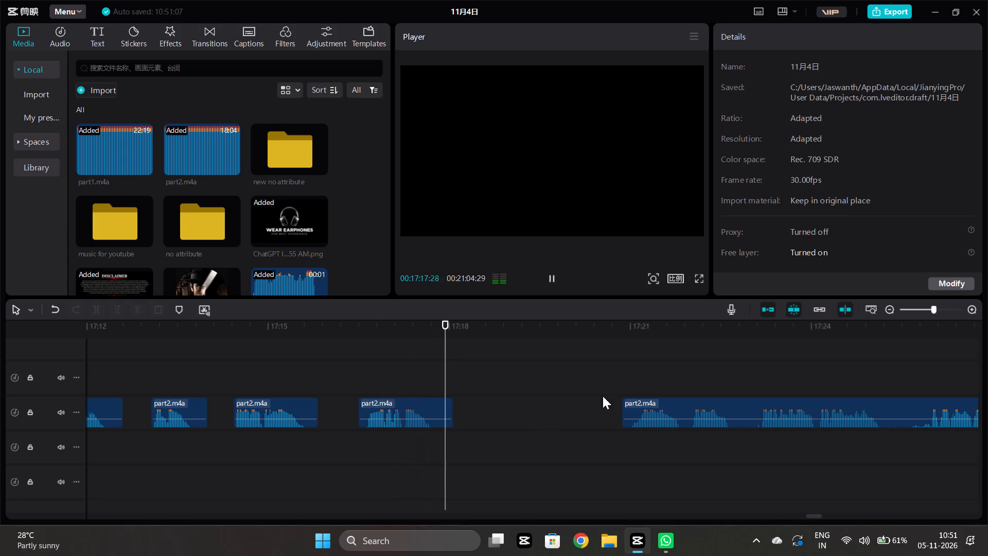
pyautogui.moveTo(650, 407); pyautogui.dragTo(578, 412)
pyautogui.click(511, 443)
pyautogui.press('v')
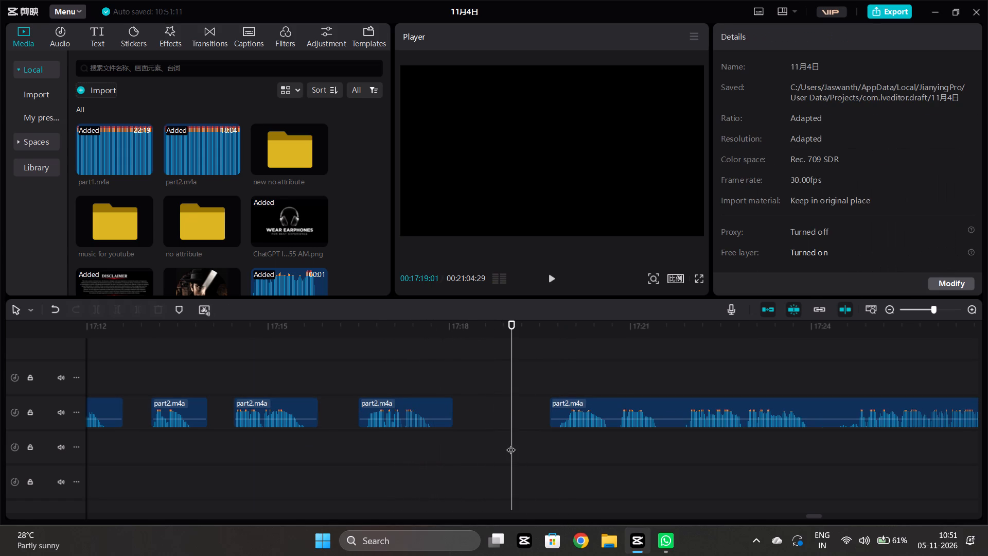
pyautogui.click(531, 434)
pyautogui.press('space')
pyautogui.hscroll(-1, 531, 434)
pyautogui.scroll(-1, 531, 434)
pyautogui.hscroll(-1, 531, 434)
pyautogui.scroll(-1, 531, 434)
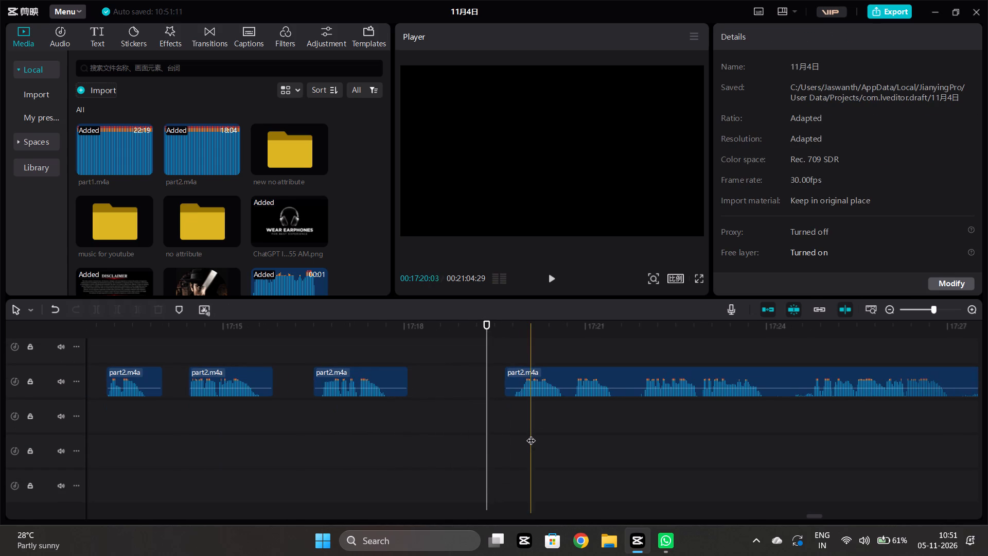
# Play on, split the part2.m4a clip at 17:24:23, and trim the end of the piece before the split to 17:24:04.
pyautogui.click(467, 421)
pyautogui.press('space')
pyautogui.hscroll(-1, 467, 421)
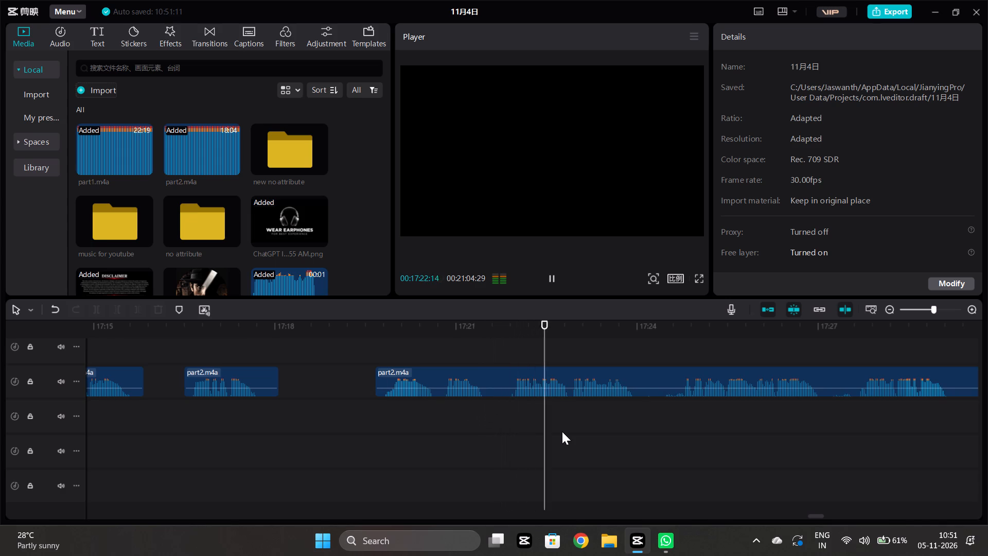
pyautogui.scroll(3, 562, 431)
pyautogui.scroll(-2, 562, 431)
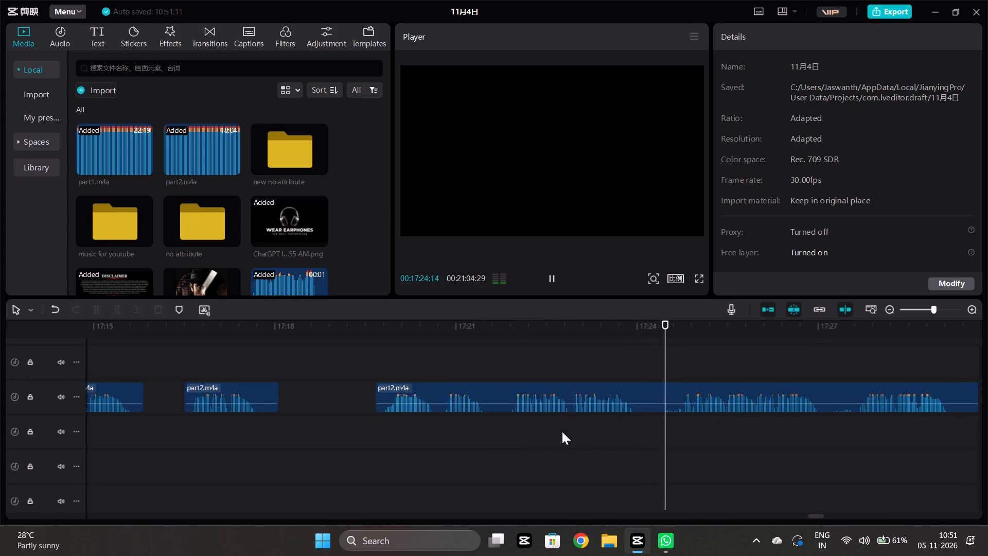
pyautogui.press('space')
pyautogui.click(682, 432)
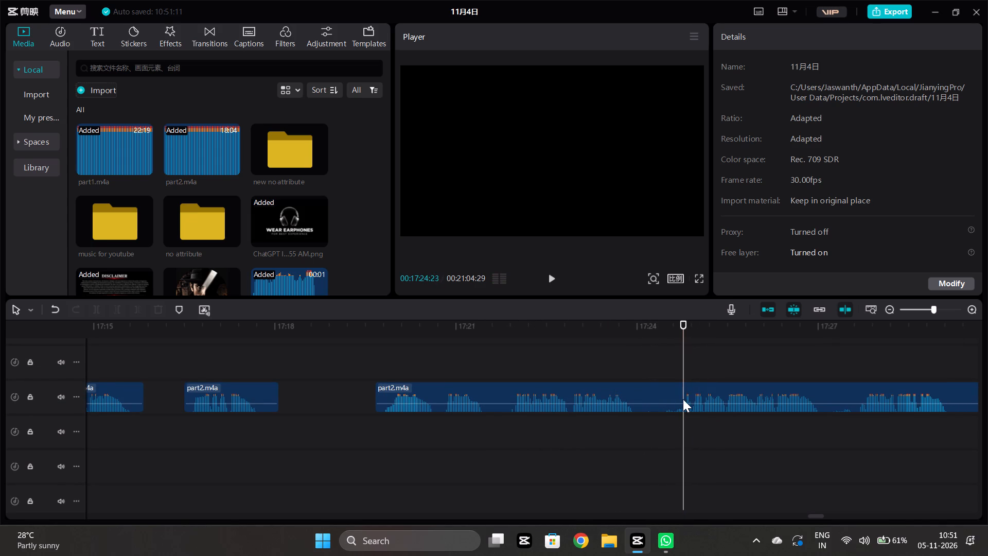
pyautogui.click(683, 399)
pyautogui.click(96, 310)
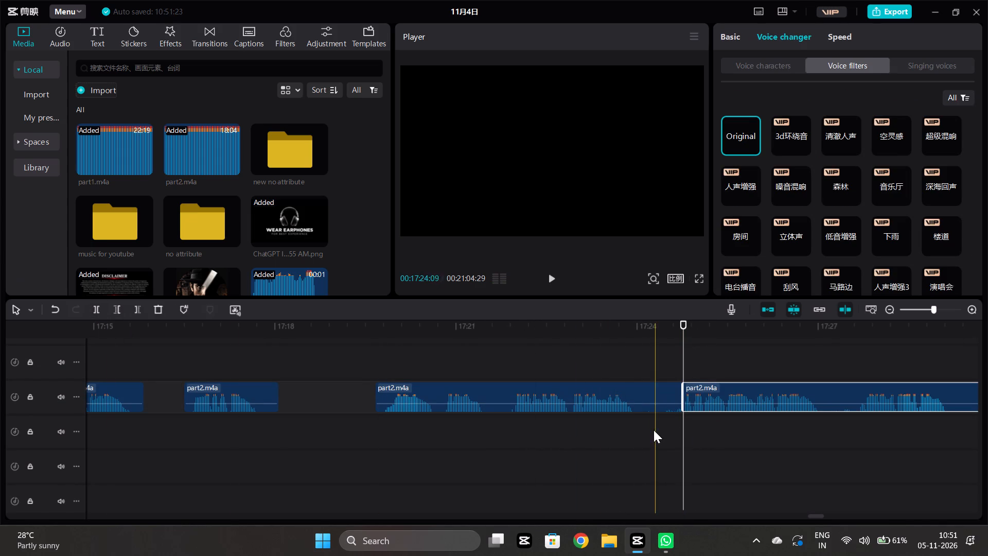
pyautogui.click(644, 420)
pyautogui.click(649, 394)
pyautogui.click(139, 309)
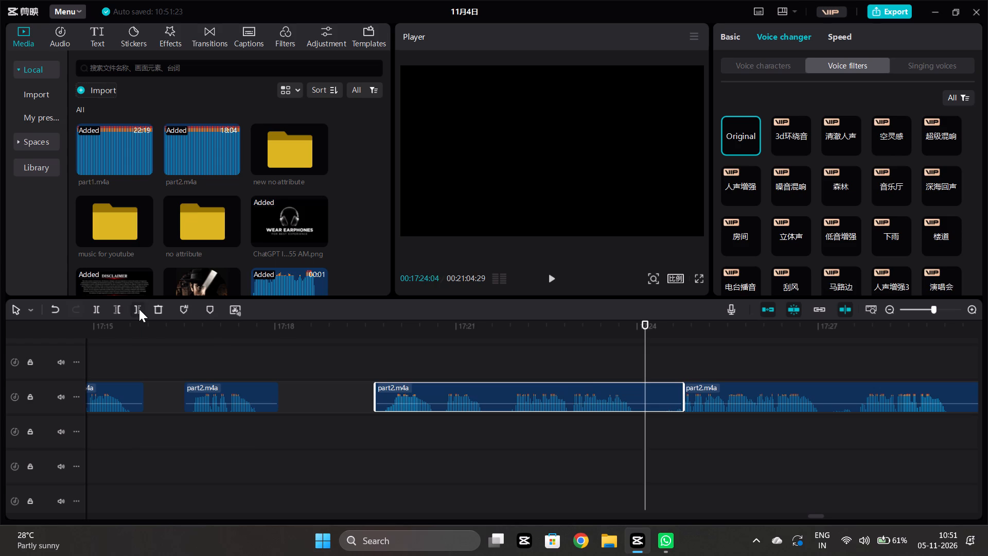
# Play on, split the part2.m4a clip at about 17:27:05, and trim the start of the piece after the split to 17:27:18.
pyautogui.click(686, 444)
pyautogui.press('space')
pyautogui.hscroll(-1, 585, 431)
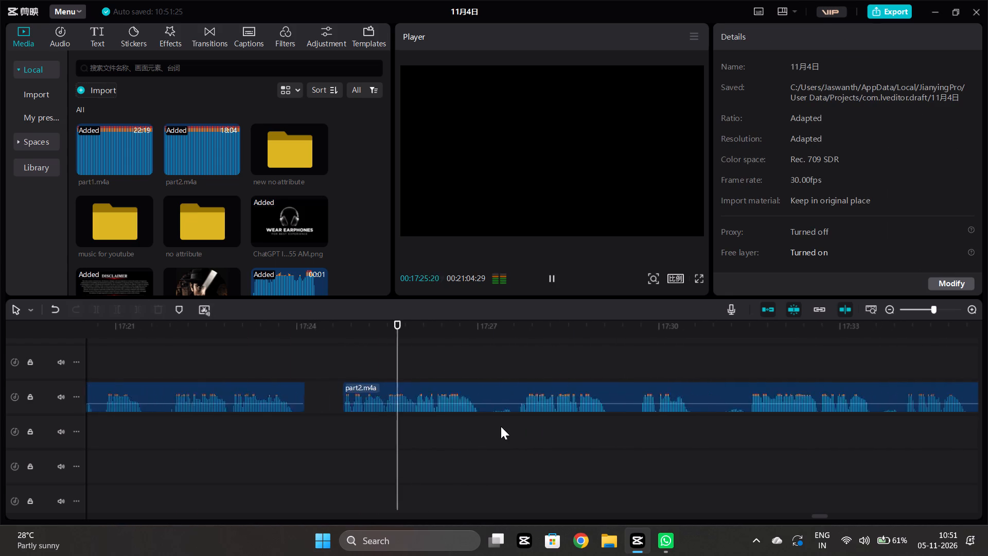
pyautogui.hscroll(-1, 501, 426)
pyautogui.scroll(-3, 468, 433)
pyautogui.hscroll(-1, 465, 433)
pyautogui.press('space')
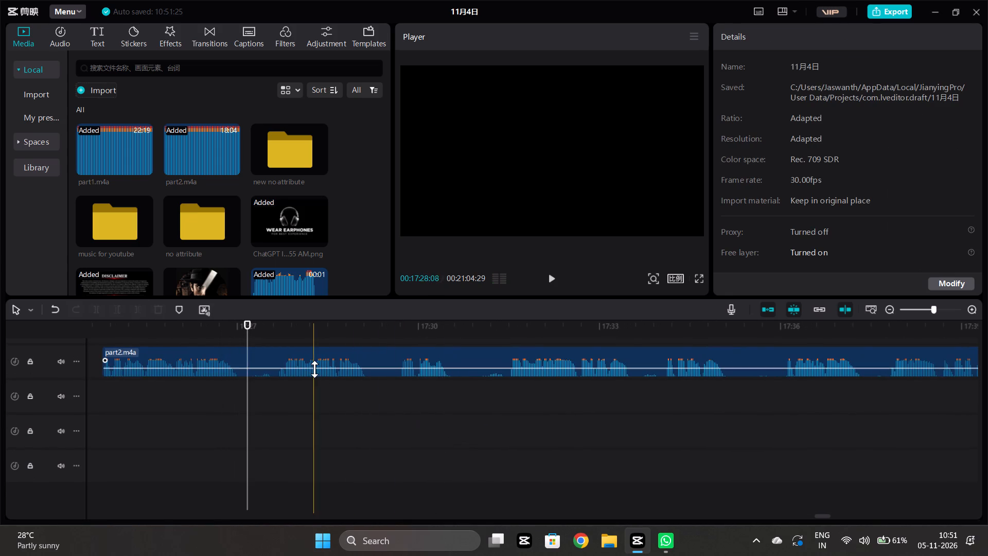
pyautogui.click(314, 369)
pyautogui.click(100, 312)
pyautogui.click(274, 406)
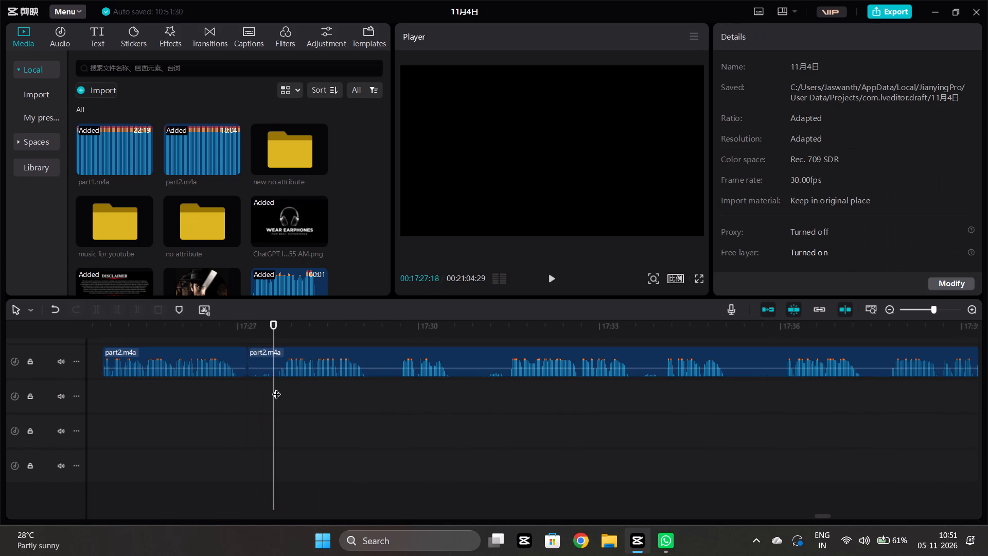
pyautogui.click(280, 363)
pyautogui.click(114, 309)
# Play on, split the part2.m4a clip at 17:30:29, and trim the start of the piece after the split to about 17:31:12.
pyautogui.click(269, 399)
pyautogui.press('space')
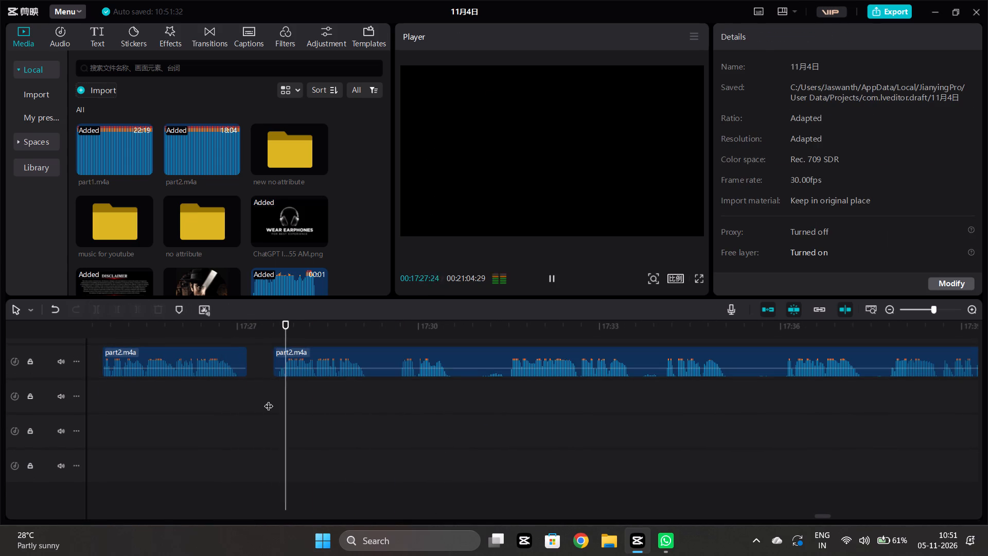
pyautogui.hscroll(-1, 269, 399)
pyautogui.hscroll(-1, 359, 413)
pyautogui.hscroll(-1, 490, 386)
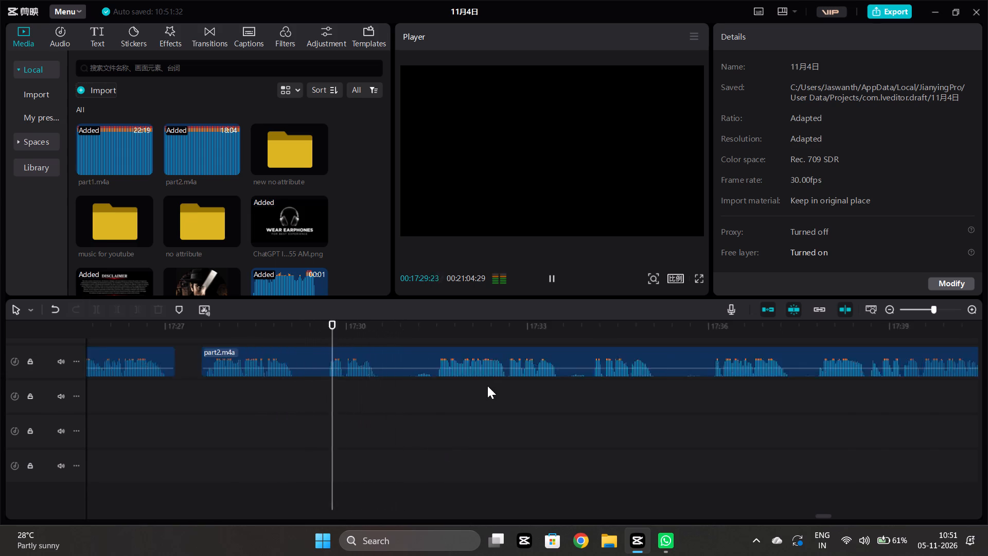
pyautogui.hscroll(-1, 487, 386)
pyautogui.press('space')
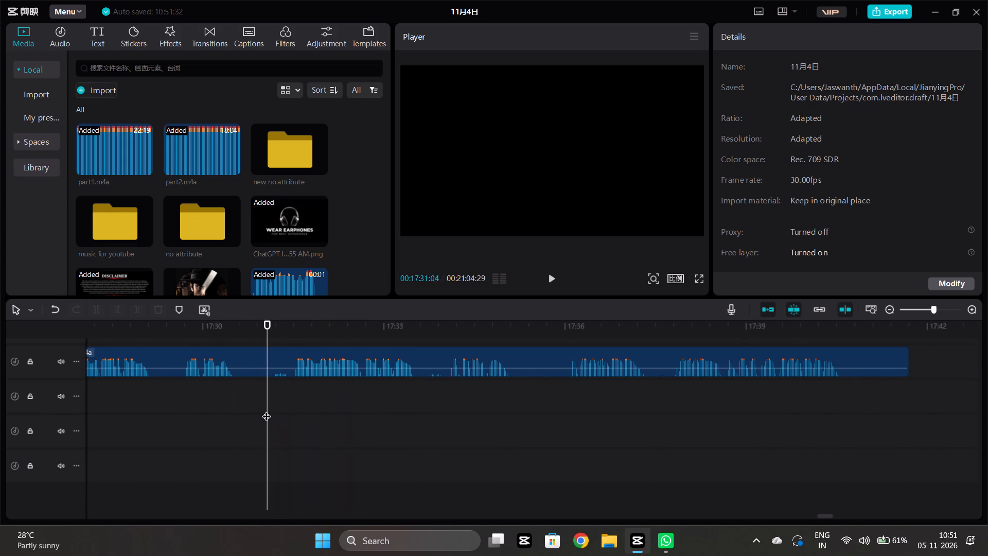
pyautogui.moveTo(267, 410); pyautogui.dragTo(260, 411)
pyautogui.click(271, 367)
pyautogui.click(96, 305)
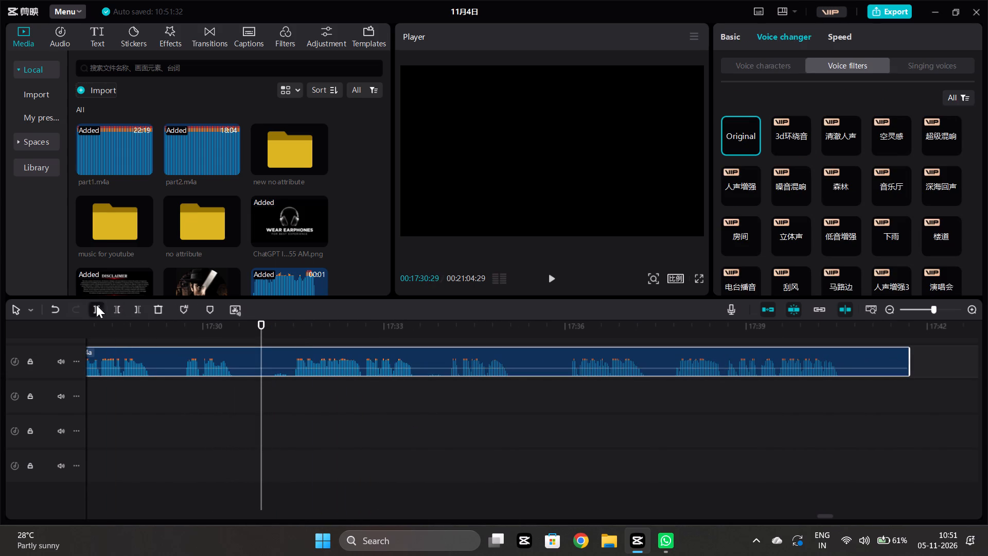
pyautogui.click(288, 403)
pyautogui.click(299, 366)
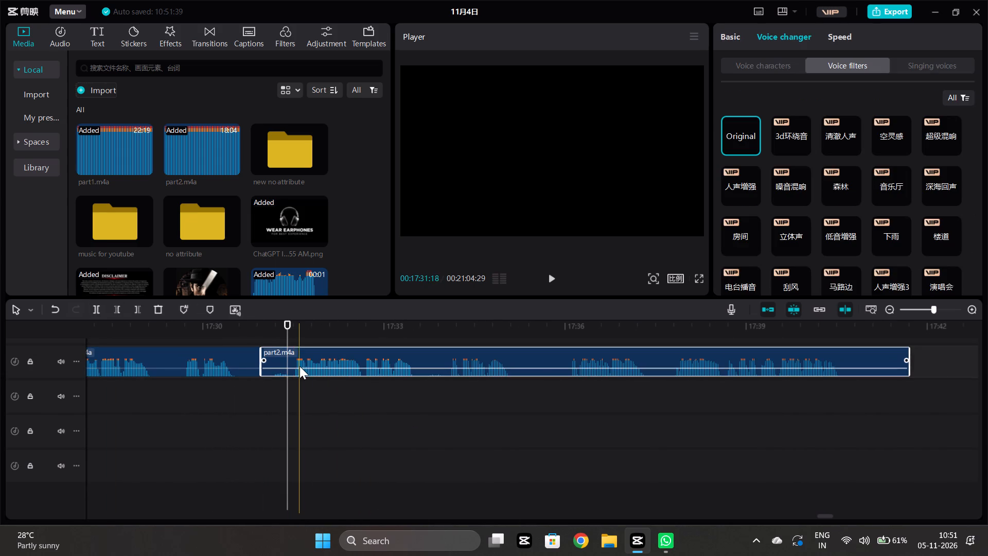
pyautogui.click(122, 309)
# Play on, split the part2.m4a clip at 17:33:18, and trim the start of the piece after the split to 17:34:02.
pyautogui.click(291, 429)
pyautogui.press('space')
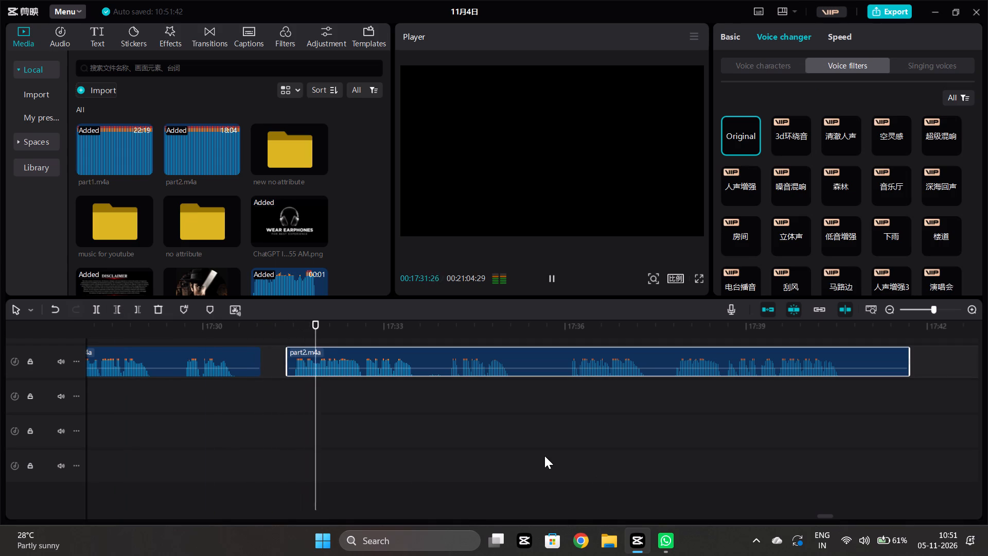
pyautogui.scroll(2, 540, 453)
pyautogui.press('space')
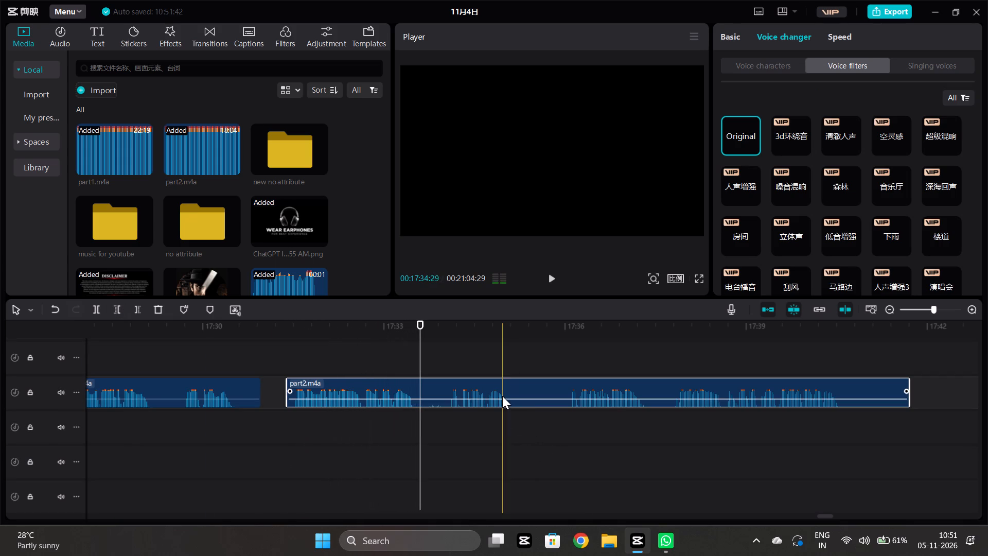
pyautogui.click(502, 396)
pyautogui.click(98, 297)
pyautogui.click(93, 310)
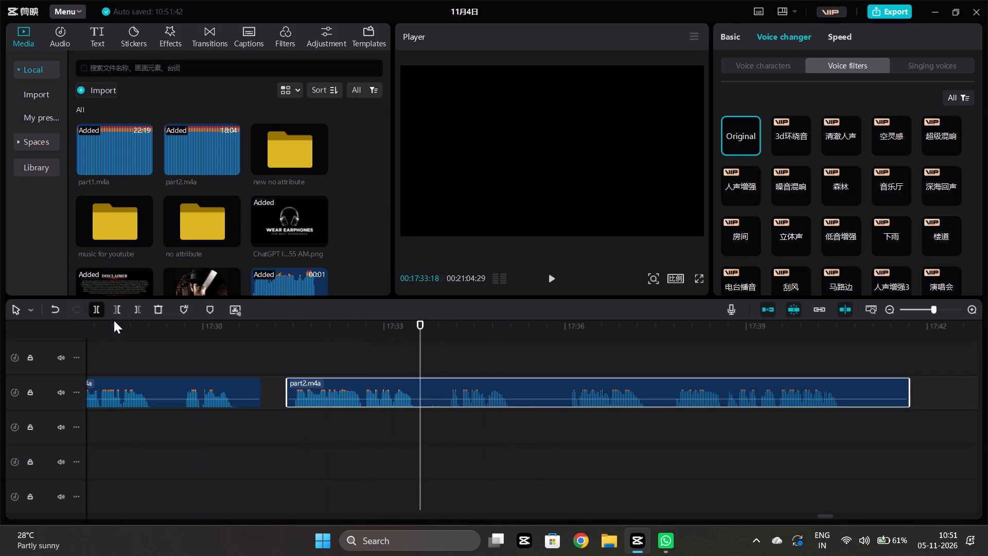
pyautogui.click(448, 447)
pyautogui.click(443, 404)
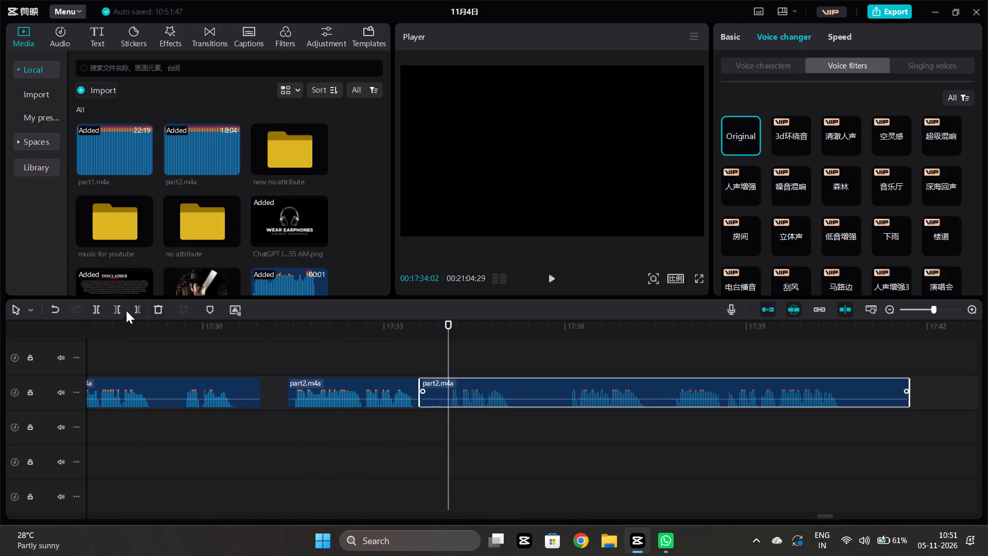
pyautogui.click(115, 305)
# Play on, split the part2.m4a clip at 17:36:00, and trim the end of the piece before the split to about 17:35:12.
pyautogui.click(453, 436)
pyautogui.press('space')
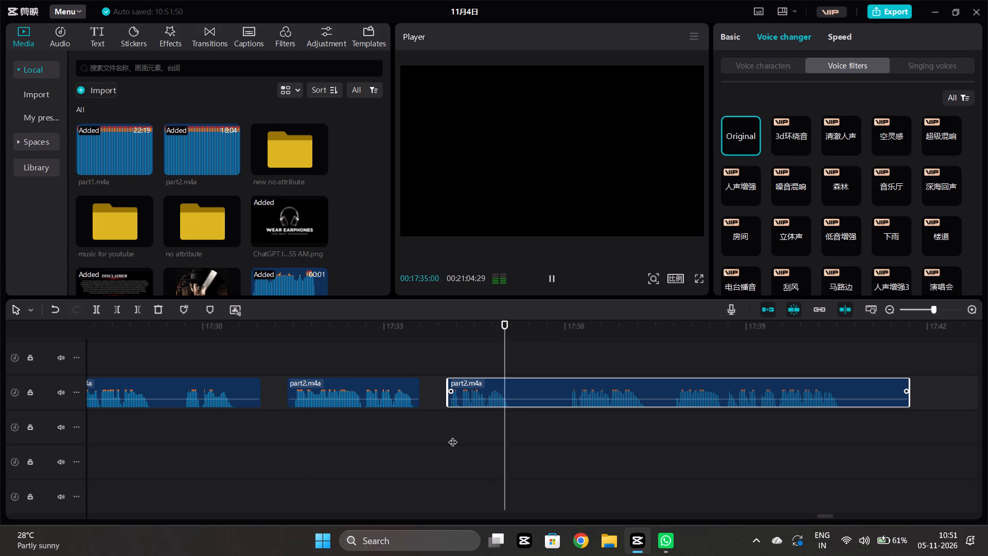
pyautogui.press('space')
pyautogui.click(564, 424)
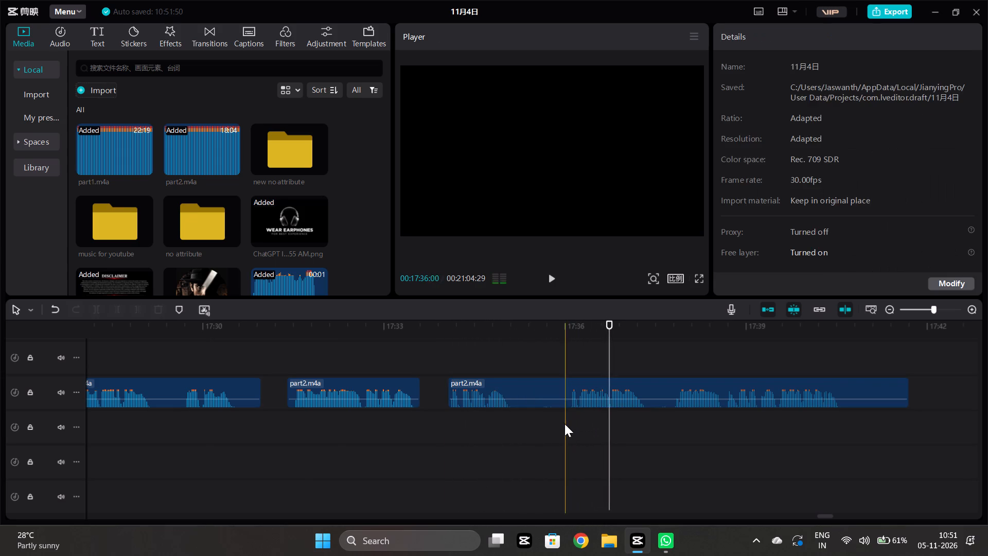
pyautogui.click(561, 389)
pyautogui.click(96, 306)
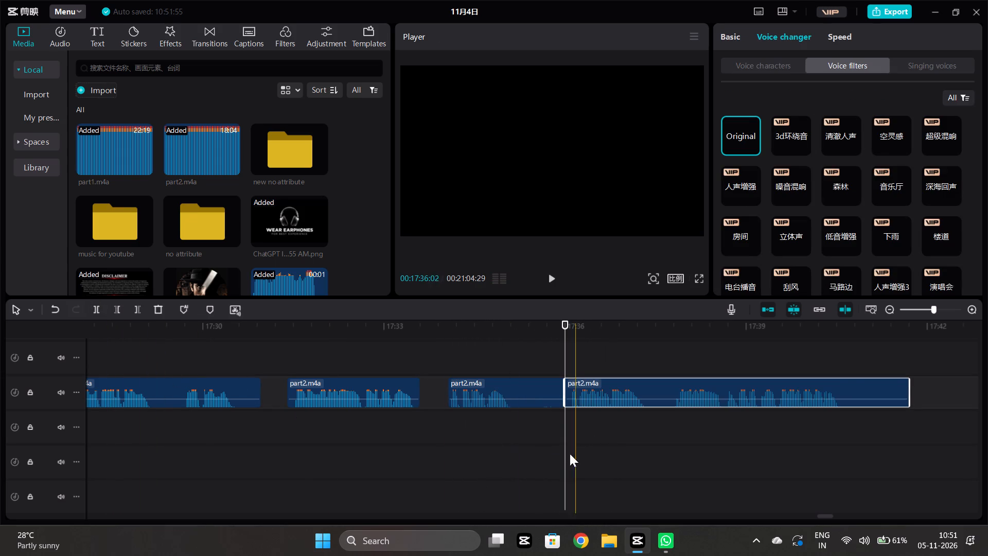
pyautogui.click(529, 433)
pyautogui.click(524, 405)
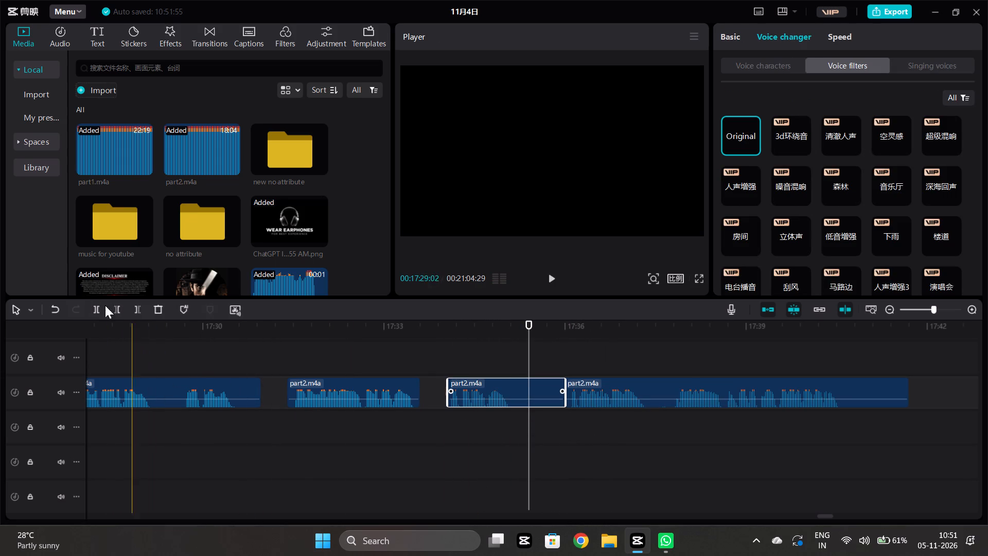
pyautogui.click(143, 304)
# Move the following part2.m4a clip back to start at about 17:35:20 and play its first phrase.
pyautogui.moveTo(627, 384); pyautogui.dragTo(607, 387)
pyautogui.click(555, 428)
pyautogui.press('space')
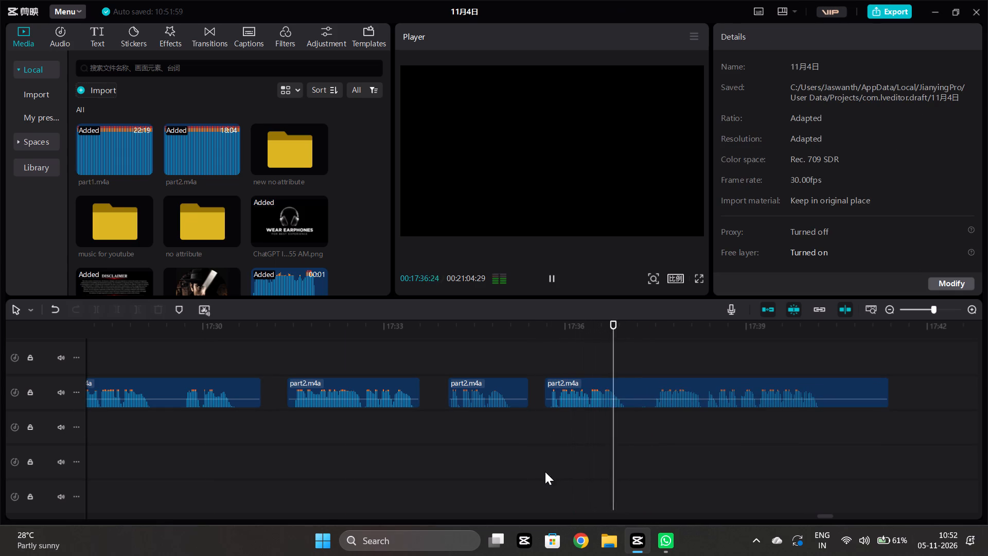
pyautogui.press('space')
# Split the part2.m4a clip at 17:37:12 and trim the end of the piece before the split to 17:37:02.
pyautogui.doubleClick(647, 423)
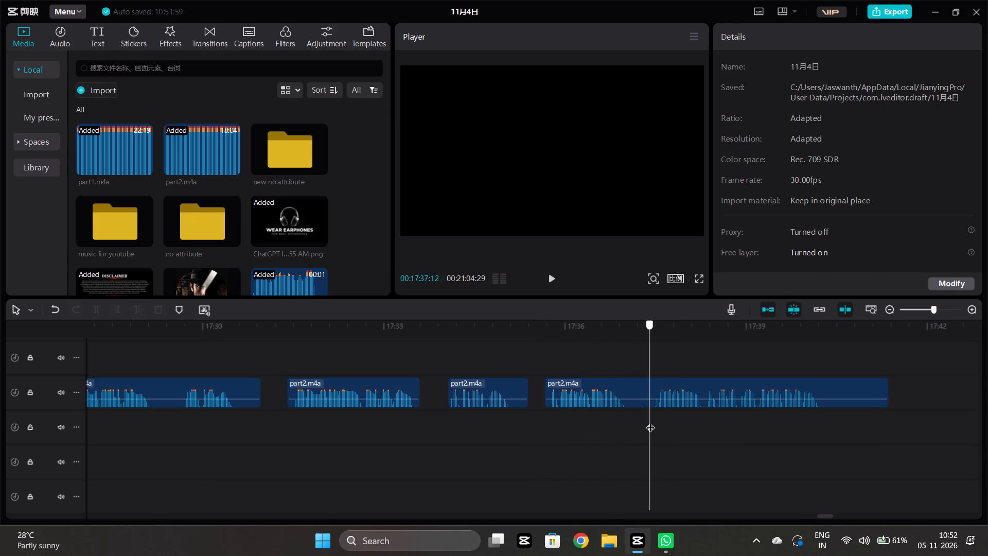
pyautogui.click(649, 399)
pyautogui.click(94, 307)
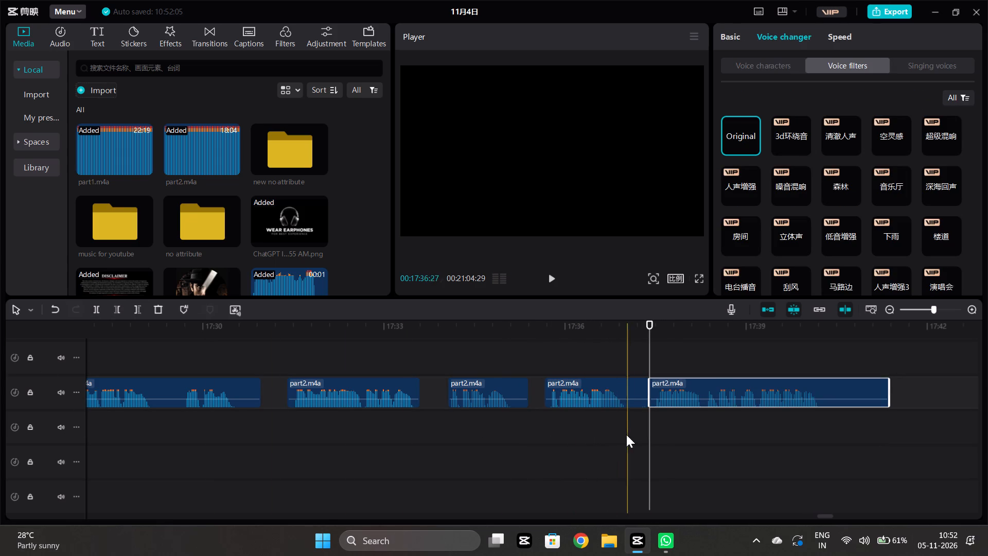
pyautogui.click(628, 432)
pyautogui.click(626, 403)
pyautogui.click(136, 311)
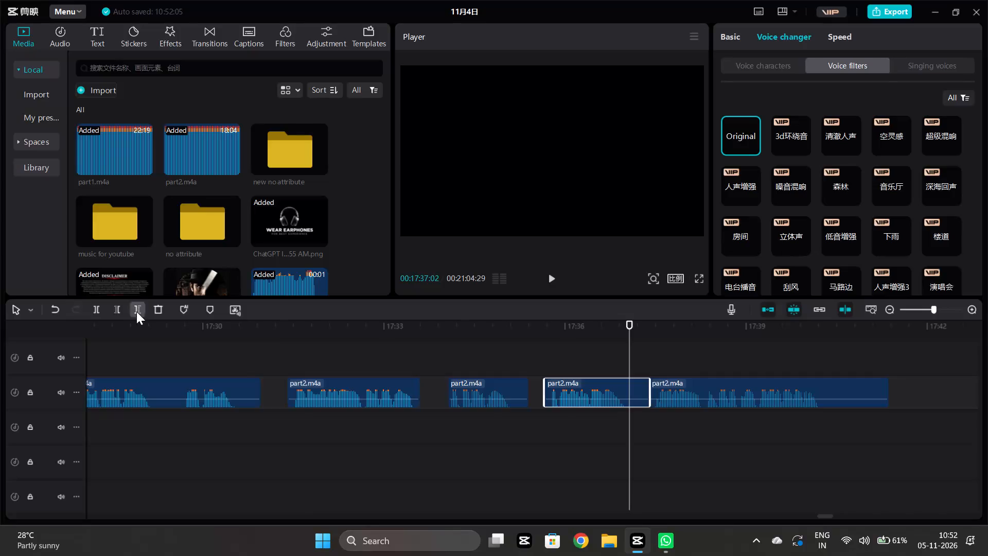
# Play on and move the part2.m4a clip beyond the long gap back to the preceding clip's end, at about 17:41:11.
pyautogui.click(646, 436)
pyautogui.press('space')
pyautogui.hscroll(-1, 641, 429)
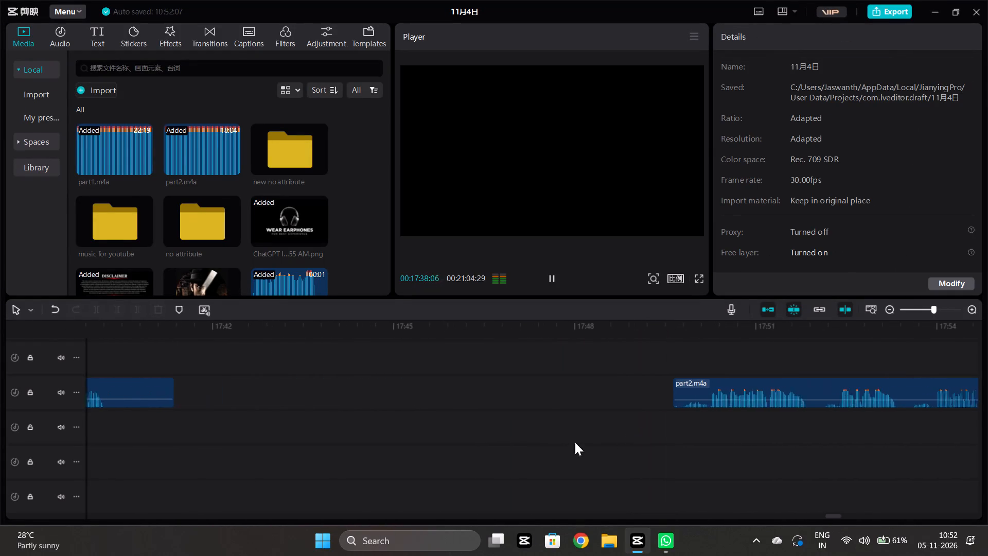
pyautogui.hscroll(-1, 575, 442)
pyautogui.hscroll(1, 602, 432)
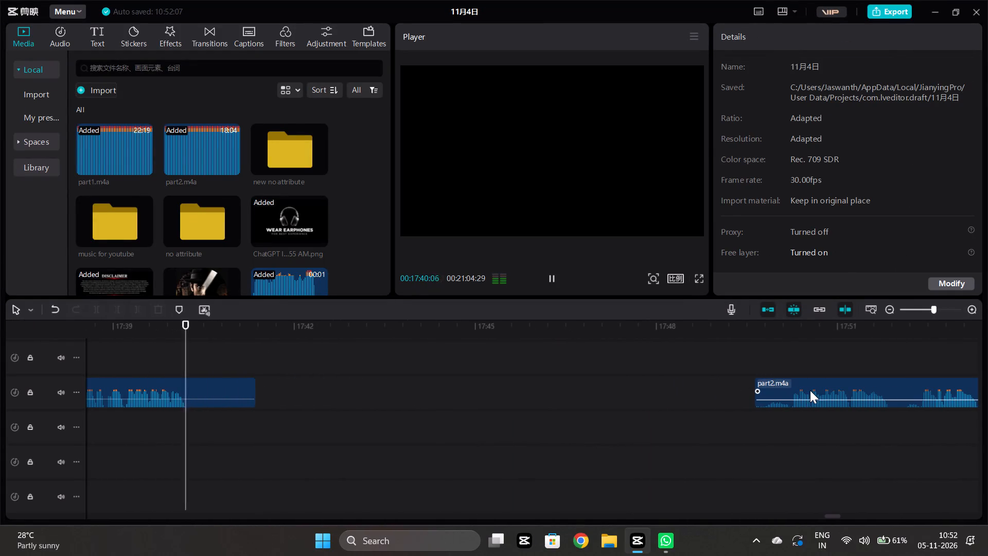
pyautogui.moveTo(810, 390); pyautogui.dragTo(310, 405)
# Replay the end of the preceding part2.m4a clip and trim its end to 17:40:06.
pyautogui.click(130, 460)
pyautogui.press('space')
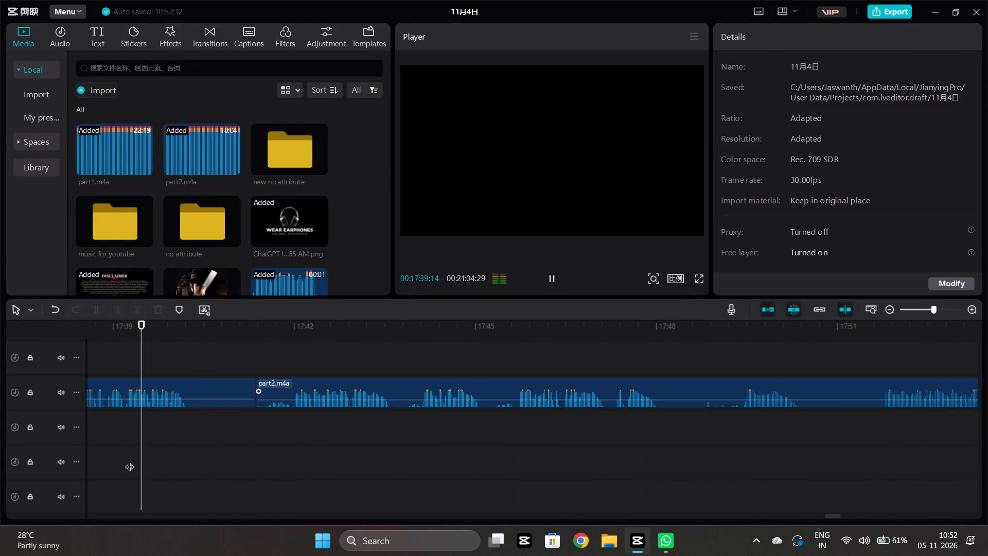
pyautogui.press('space')
pyautogui.click(159, 432)
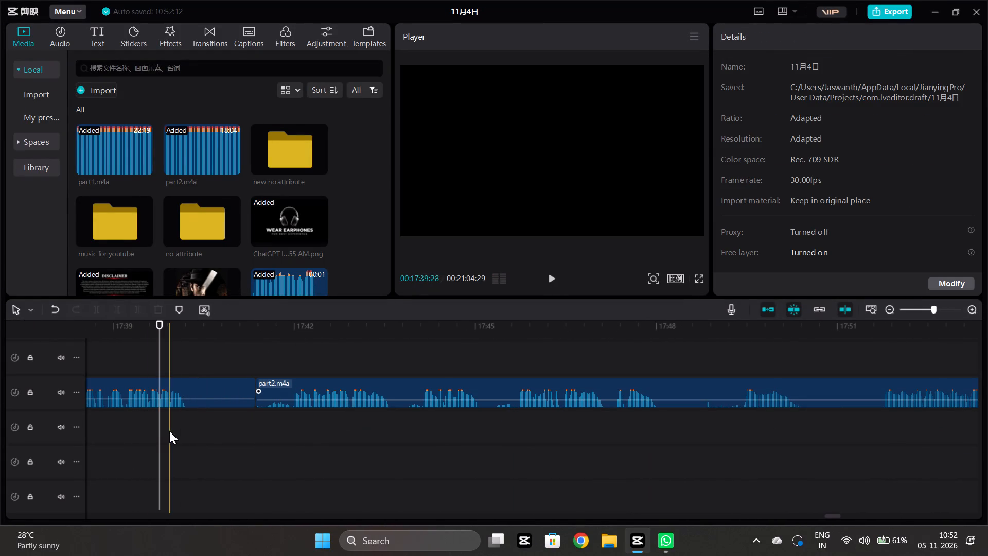
pyautogui.moveTo(160, 429); pyautogui.dragTo(185, 427)
pyautogui.click(182, 402)
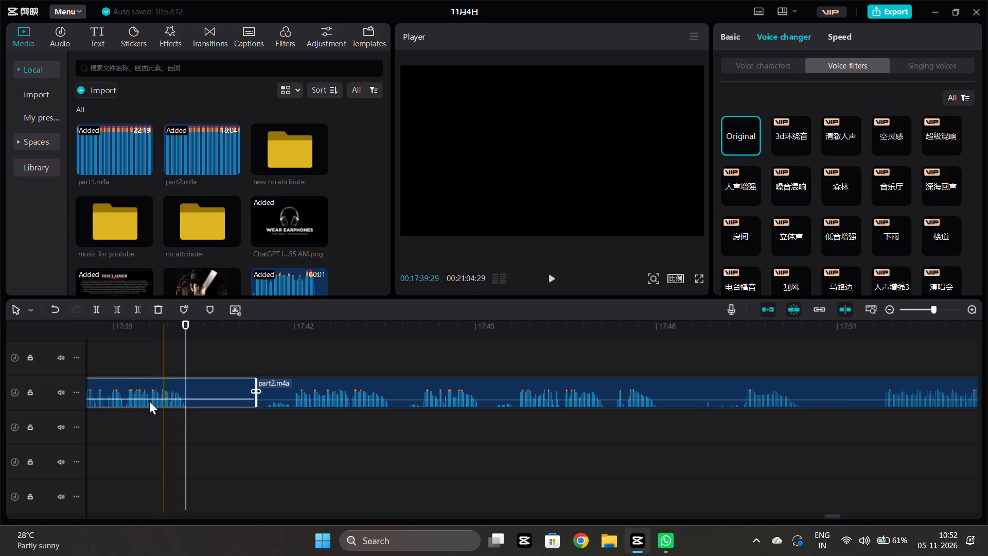
pyautogui.click(133, 307)
# Play on, trim the start of the next part2.m4a clip to 17:41:28, and move it back to start at about 17:40:23.
pyautogui.click(139, 424)
pyautogui.press('space')
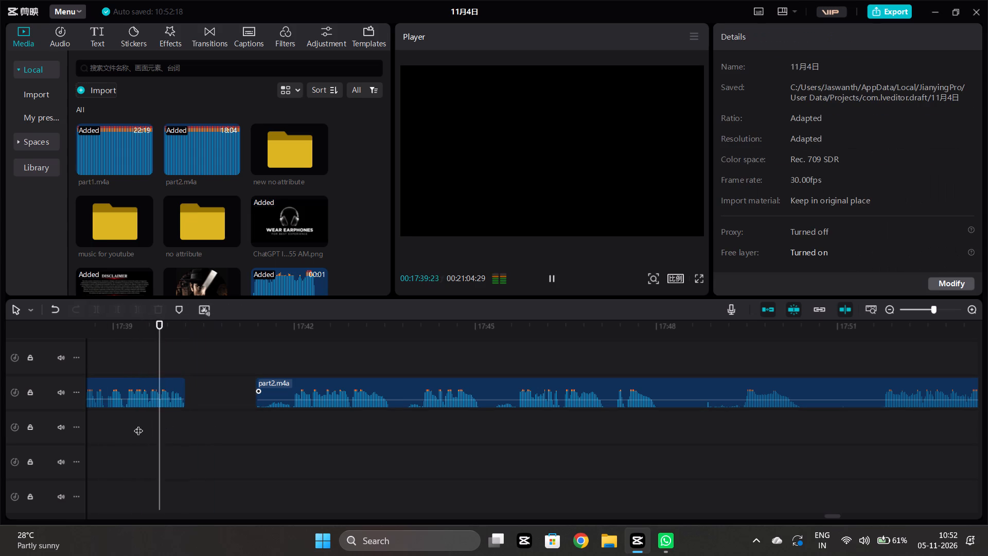
pyautogui.press('space')
pyautogui.click(290, 423)
pyautogui.click(287, 393)
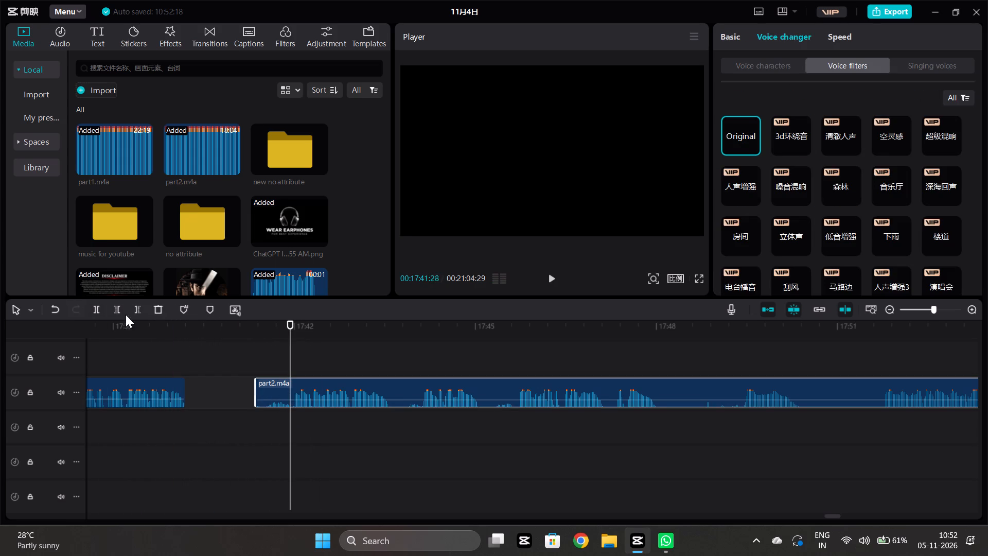
pyautogui.click(122, 311)
pyautogui.moveTo(334, 385); pyautogui.dragTo(264, 395)
# Play the moved clip, split it at 17:42:28, and trim the end of the piece before the split to about 17:42:20.
pyautogui.click(185, 445)
pyautogui.press('space')
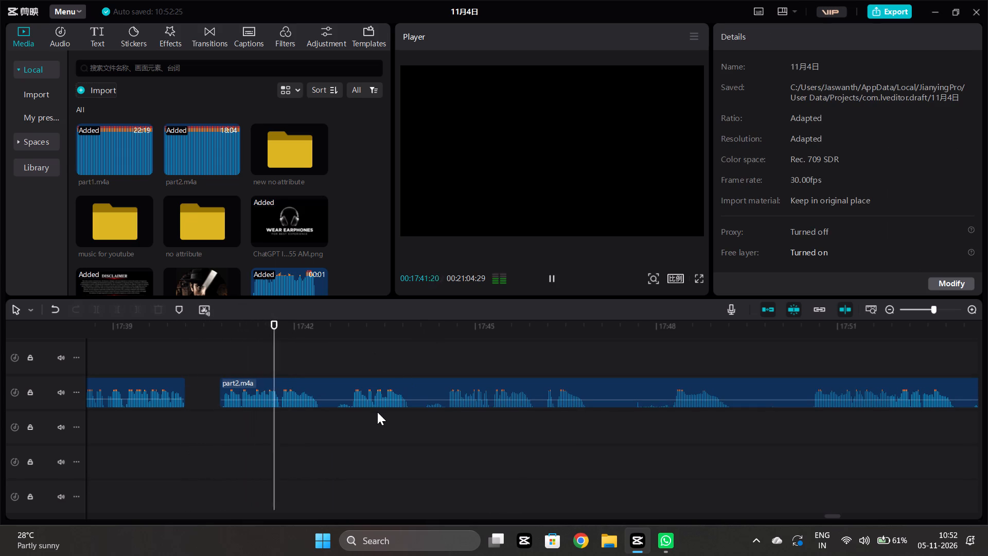
pyautogui.press('space')
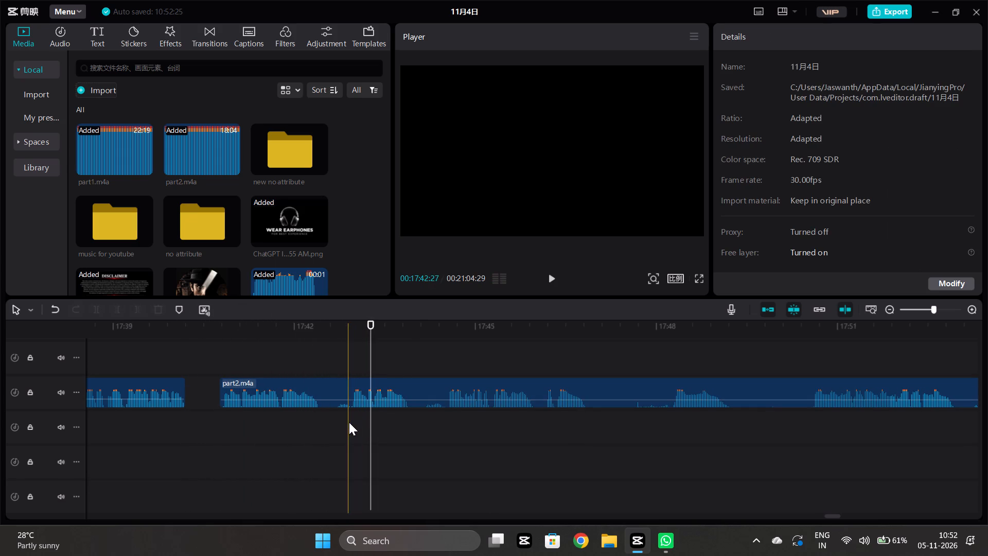
pyautogui.doubleClick(349, 422)
pyautogui.click(355, 398)
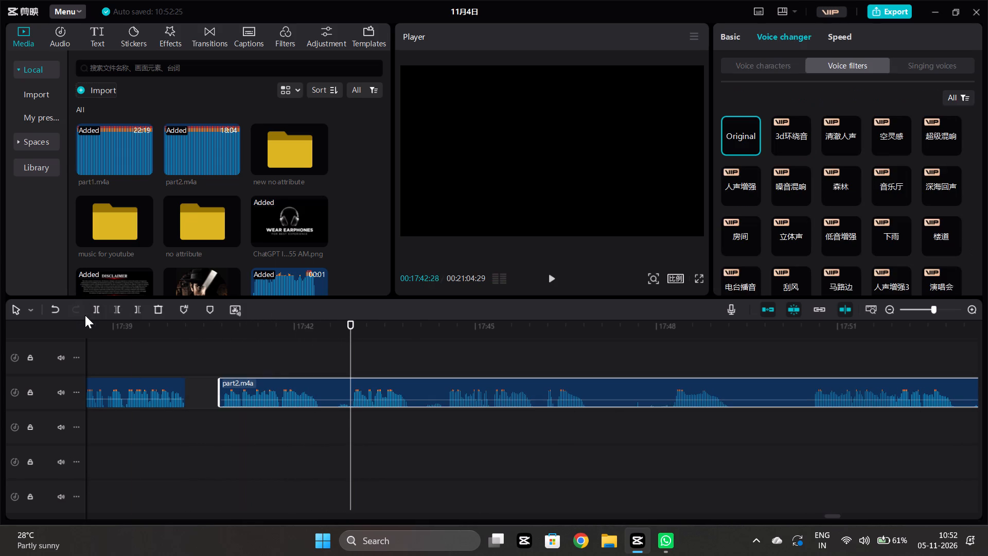
pyautogui.click(90, 315)
pyautogui.click(334, 413)
pyautogui.click(334, 389)
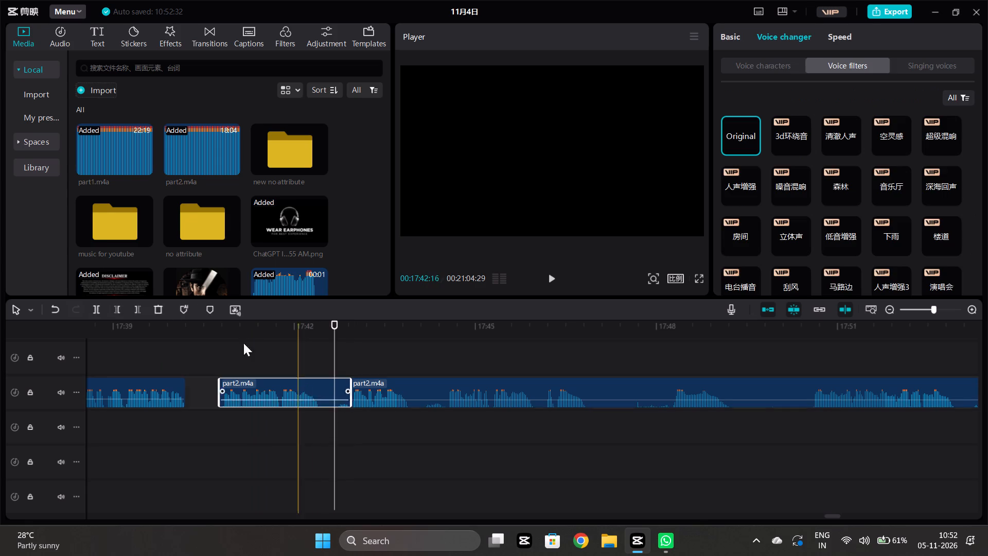
pyautogui.click(132, 308)
# Play on, split the part2.m4a clip at 17:44:04, and trim the start of the piece after the split to 17:44:15.
pyautogui.click(348, 431)
pyautogui.press('space')
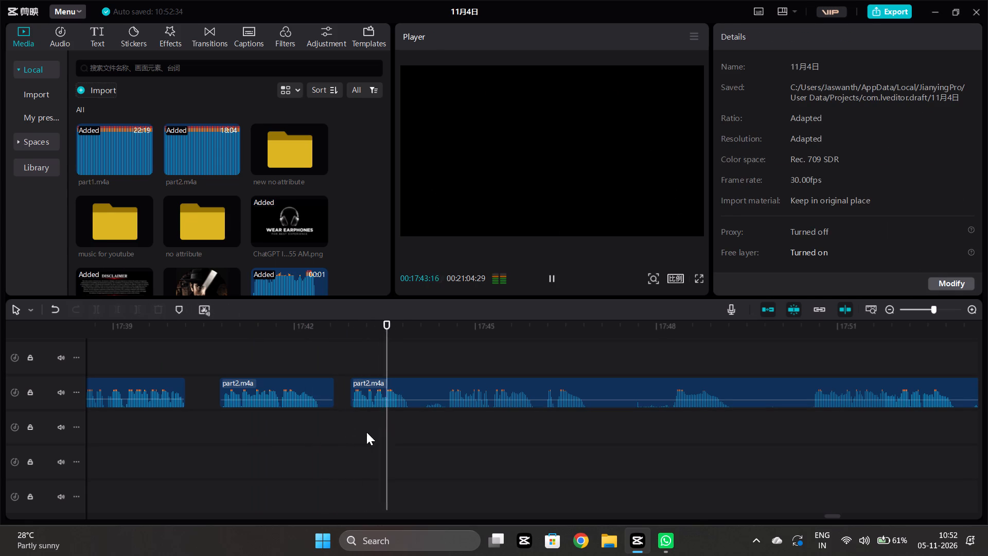
pyautogui.press('space')
pyautogui.click(427, 431)
pyautogui.click(425, 404)
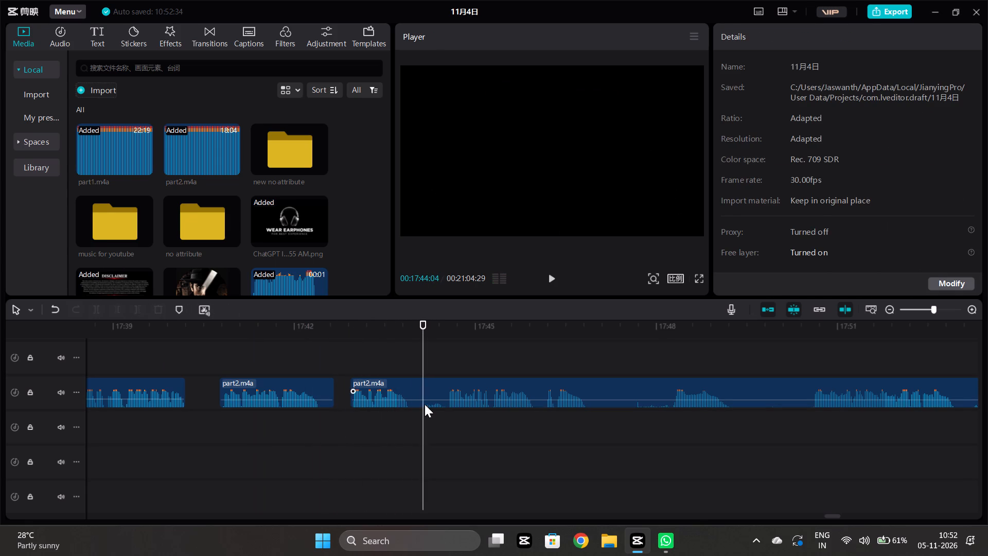
pyautogui.click(94, 308)
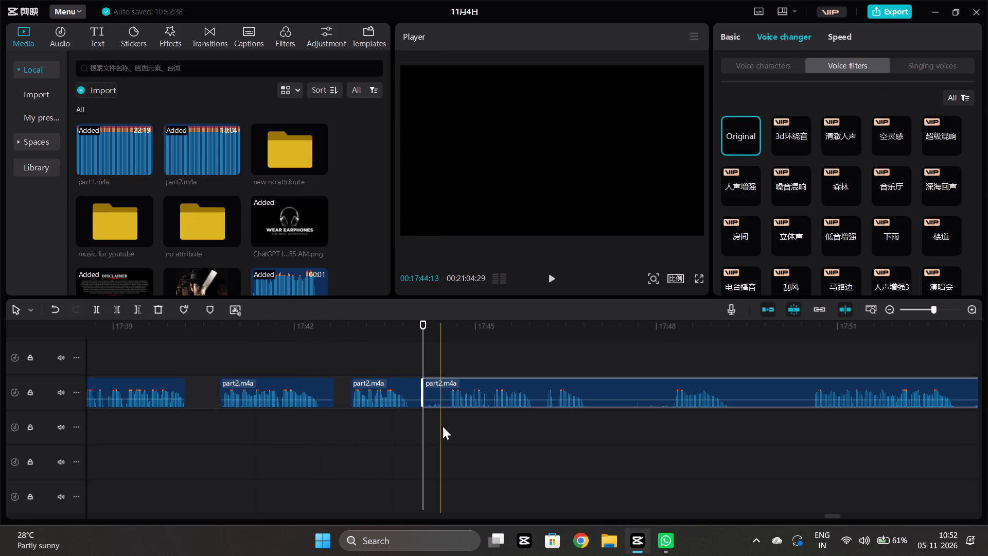
pyautogui.click(445, 428)
pyautogui.click(443, 398)
pyautogui.click(110, 307)
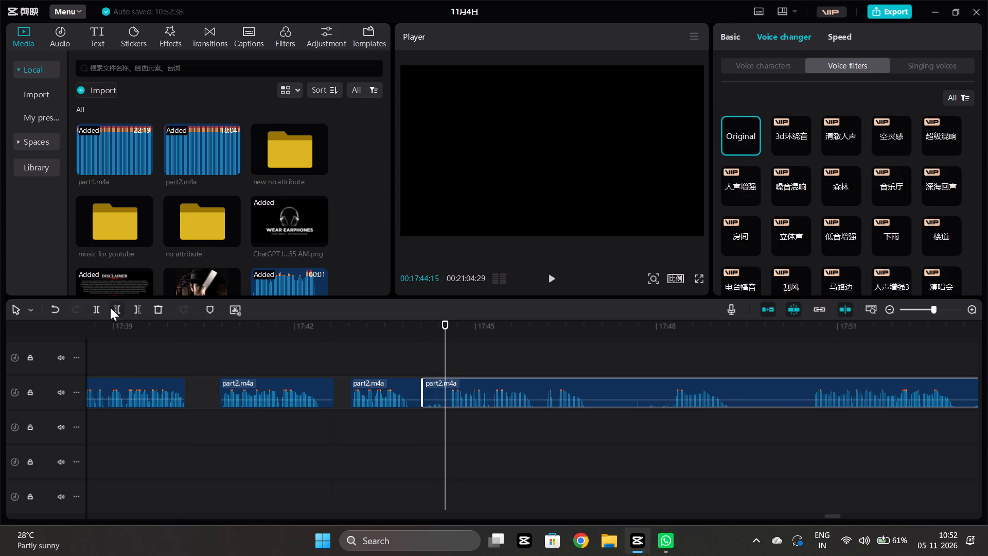
# Play on from 17:44:15 and split the part2.m4a clip at 17:47:19.
pyautogui.click(452, 409)
pyautogui.press('space')
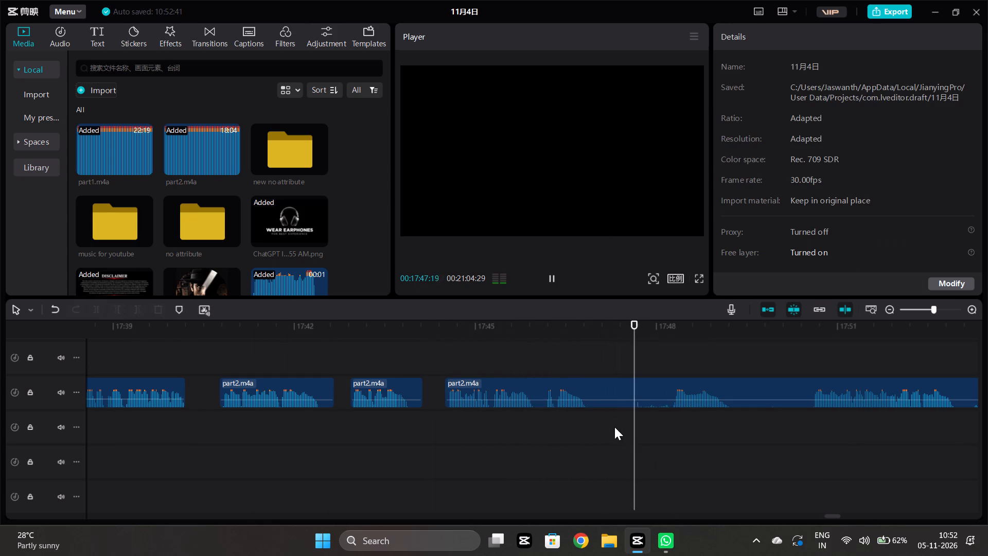
pyautogui.press('space')
pyautogui.click(634, 427)
pyautogui.click(631, 394)
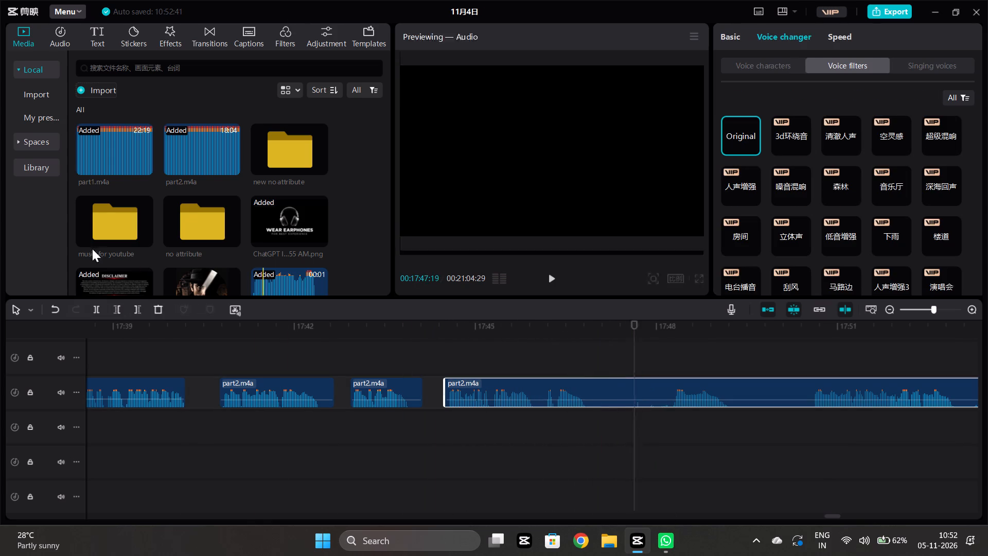
pyautogui.click(95, 307)
# Trim the start of the piece after the split to 17:48:08 and move it back against the preceding piece at 17:47:19.
pyautogui.click(673, 431)
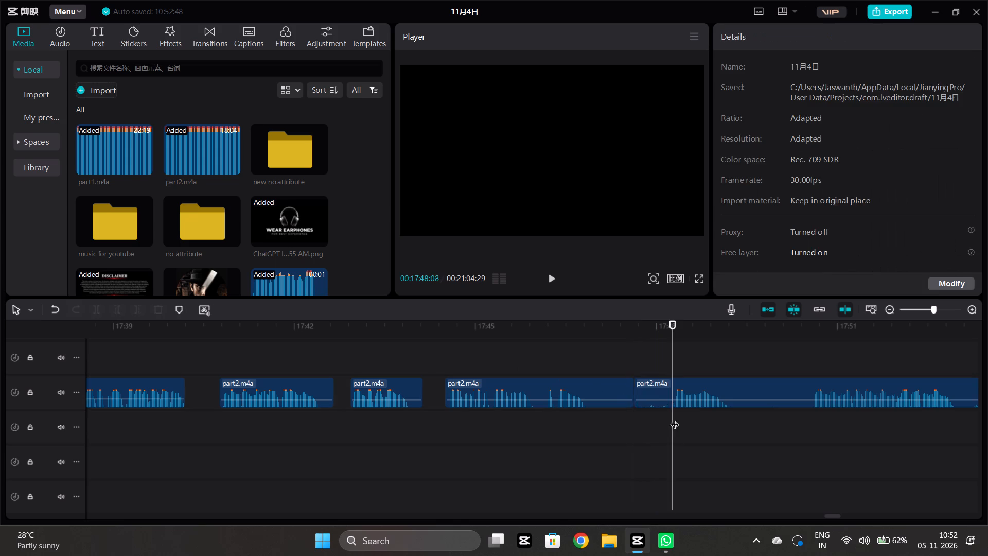
pyautogui.click(677, 386)
pyautogui.moveTo(112, 304); pyautogui.dragTo(114, 308)
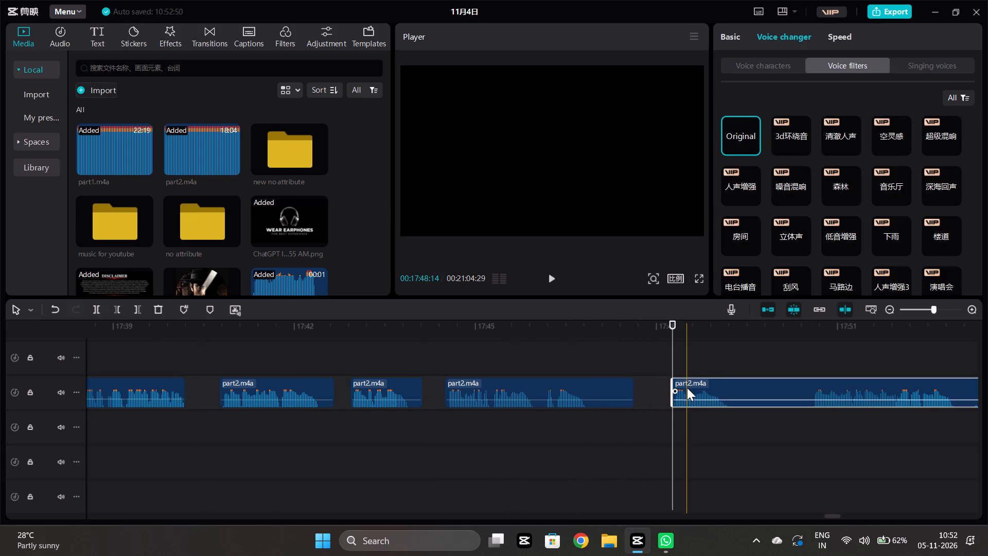
pyautogui.moveTo(688, 385); pyautogui.dragTo(648, 393)
# Play across the join, split the moved clip at 17:49:00, and trim the start of the piece after the split to 17:49:21.
pyautogui.click(551, 432)
pyautogui.press('space')
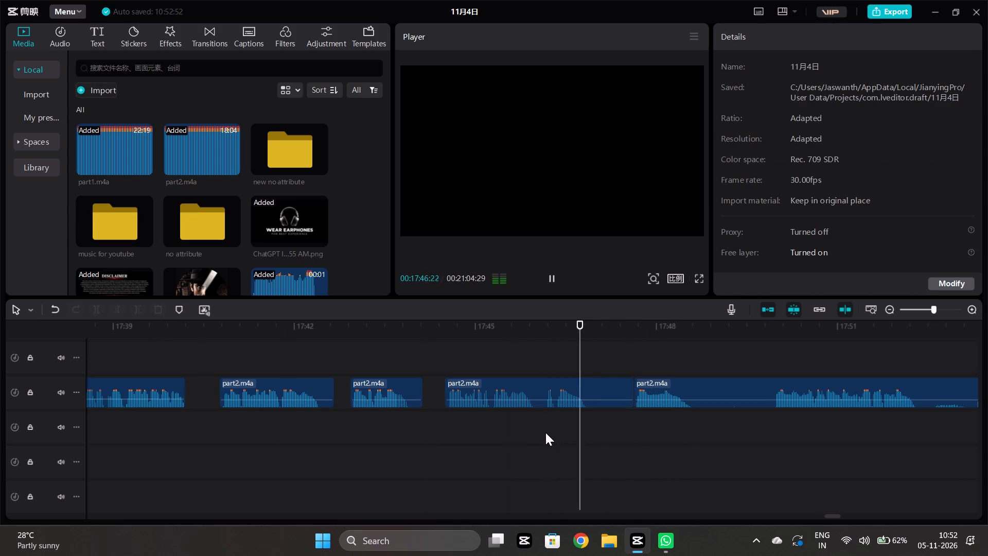
pyautogui.hscroll(-1, 545, 432)
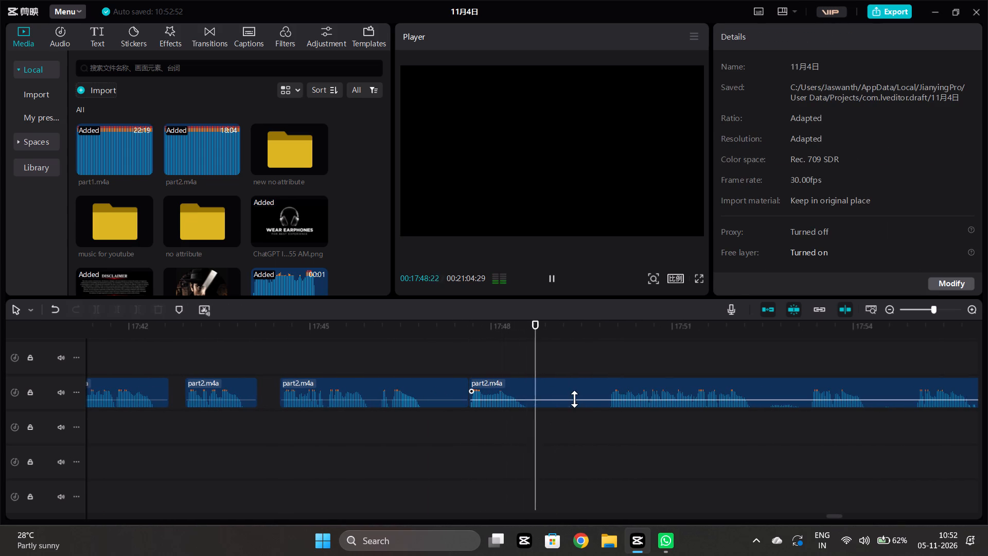
pyautogui.press('space')
pyautogui.click(567, 390)
pyautogui.click(97, 312)
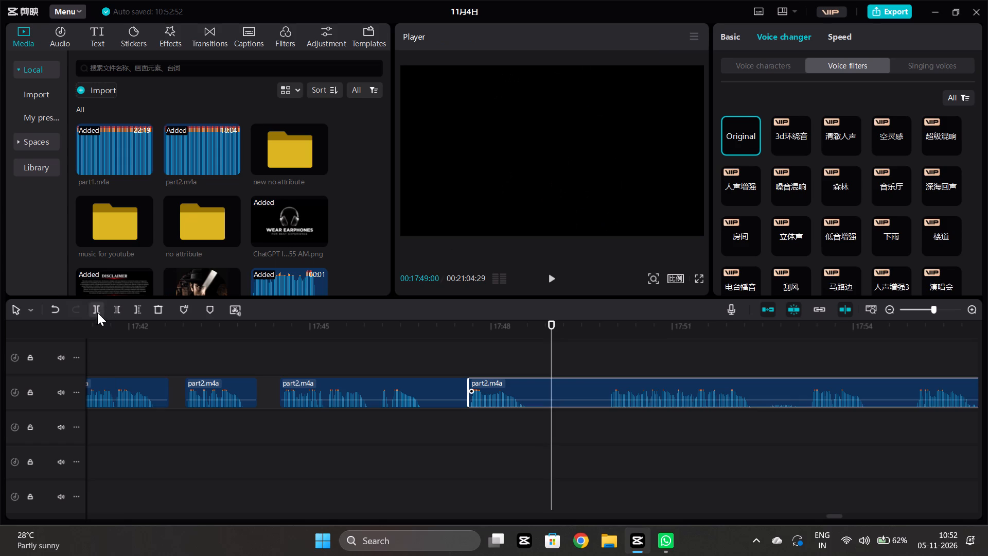
pyautogui.click(594, 456)
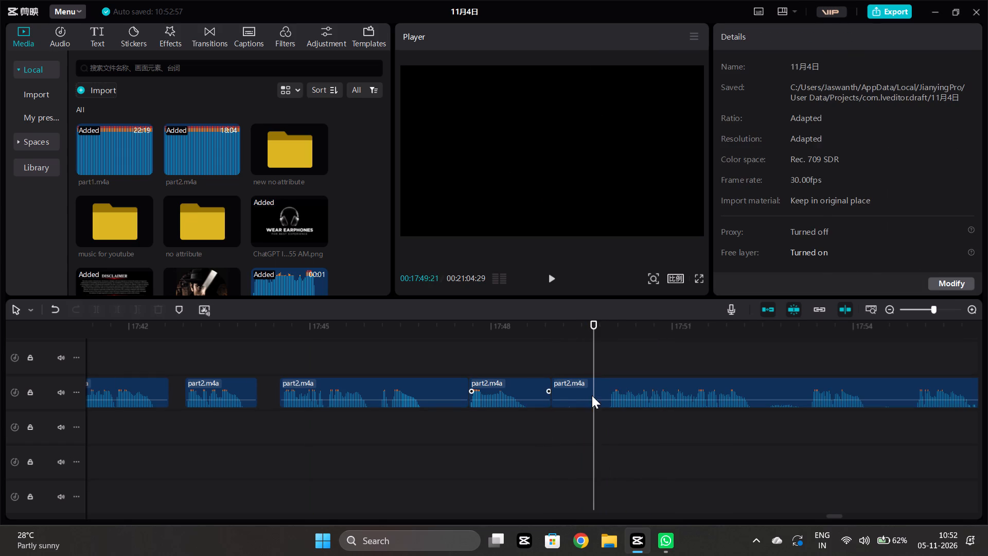
pyautogui.click(592, 395)
pyautogui.click(117, 306)
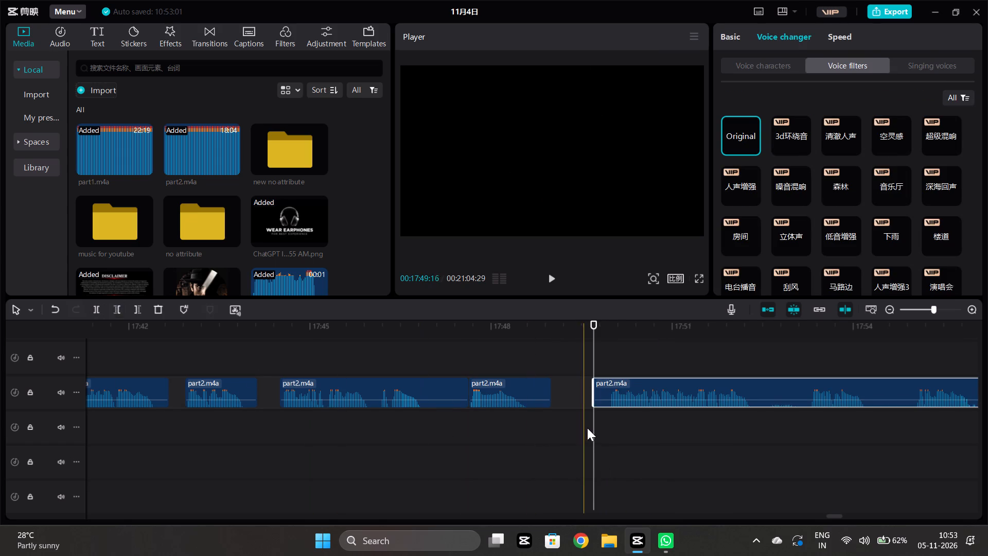
# Play on, split the part2.m4a clip at about 17:52:17, and trim the start of the piece after the split to 17:53:04.
pyautogui.click(587, 428)
pyautogui.press('space')
pyautogui.hscroll(-1, 595, 425)
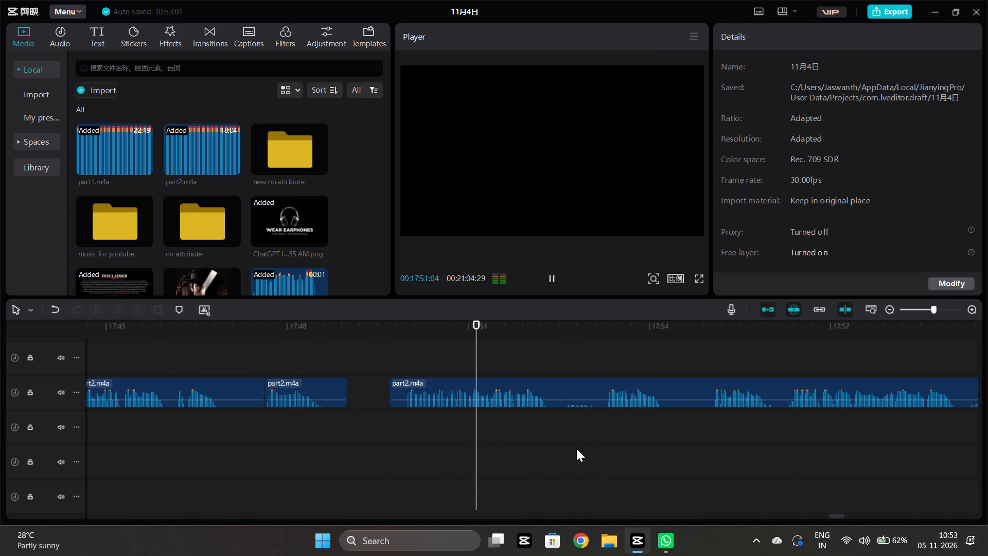
pyautogui.press('space')
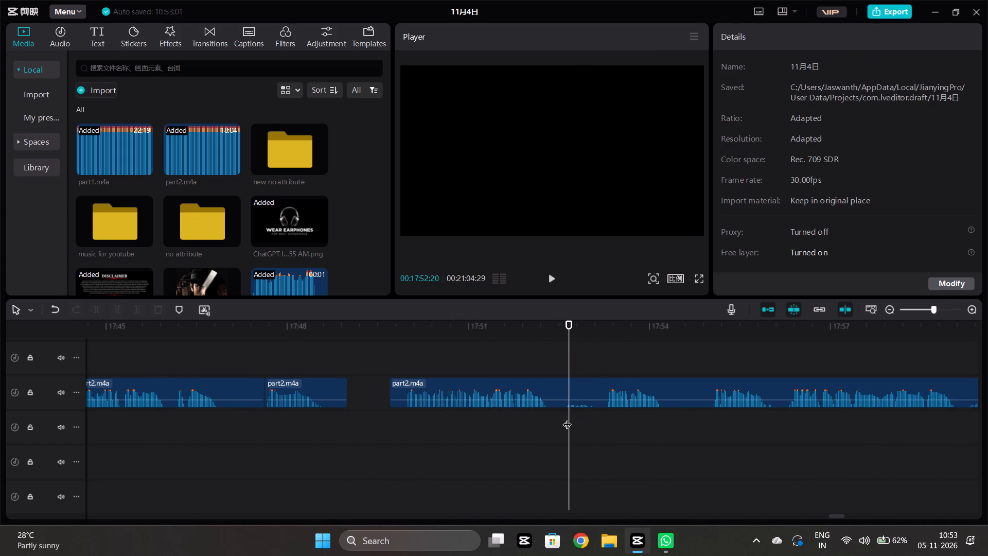
pyautogui.moveTo(567, 418); pyautogui.dragTo(562, 416)
pyautogui.click(562, 394)
pyautogui.click(93, 306)
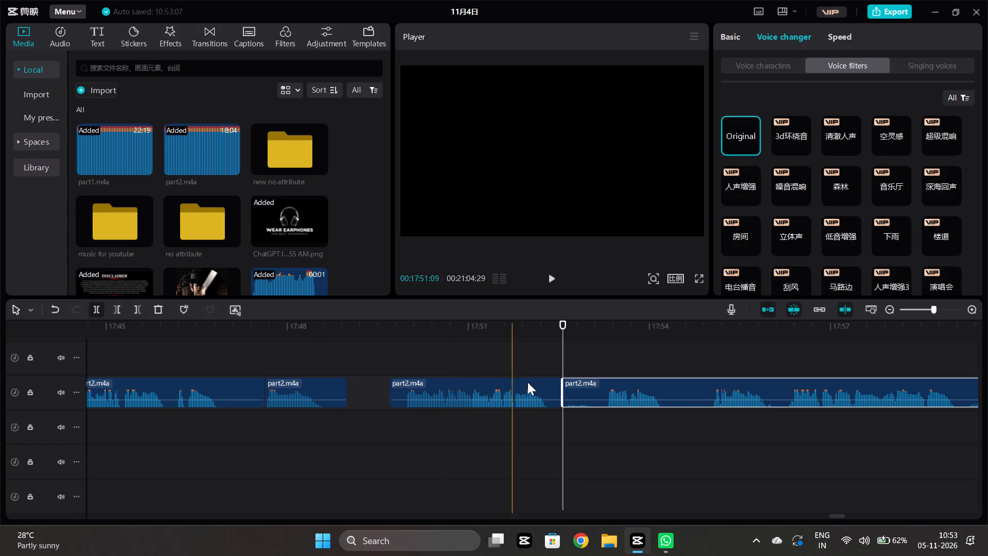
pyautogui.click(597, 433)
pyautogui.click(592, 401)
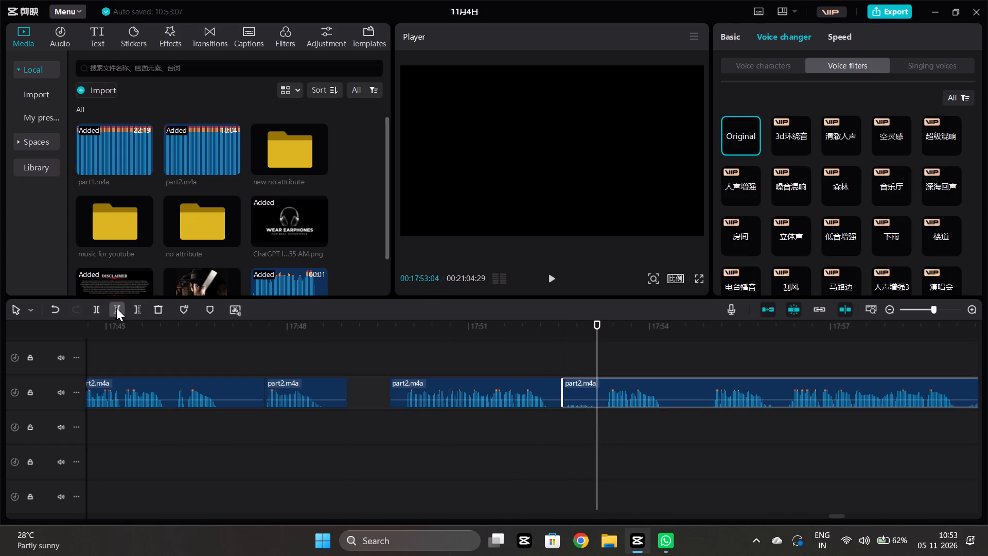
pyautogui.click(116, 308)
# Play on, split the part2.m4a clip at 17:54:29, and trim the end of the piece before the split to about 17:54:11.
pyautogui.click(598, 438)
pyautogui.press('space')
pyautogui.hscroll(-1, 598, 438)
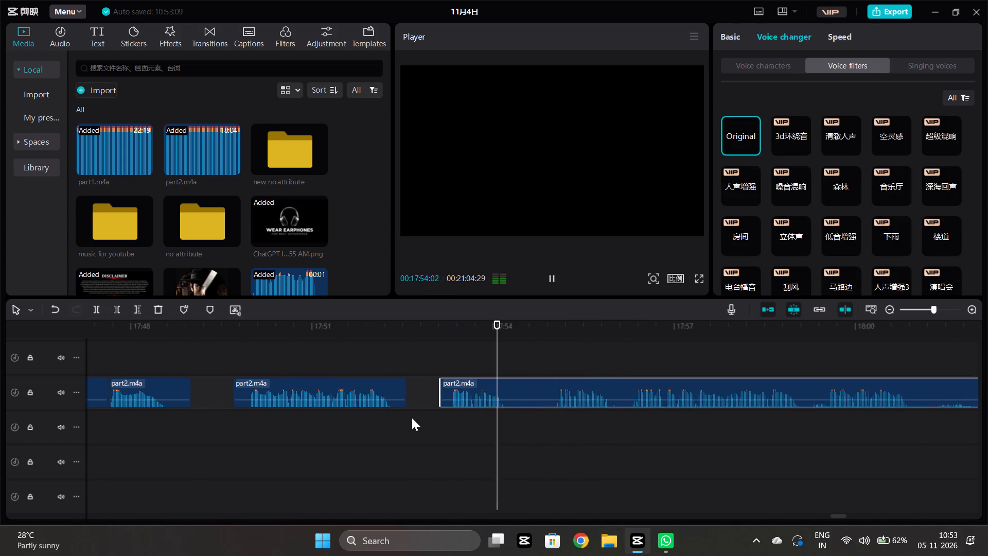
pyautogui.hscroll(-1, 412, 418)
pyautogui.press('space')
pyautogui.click(535, 425)
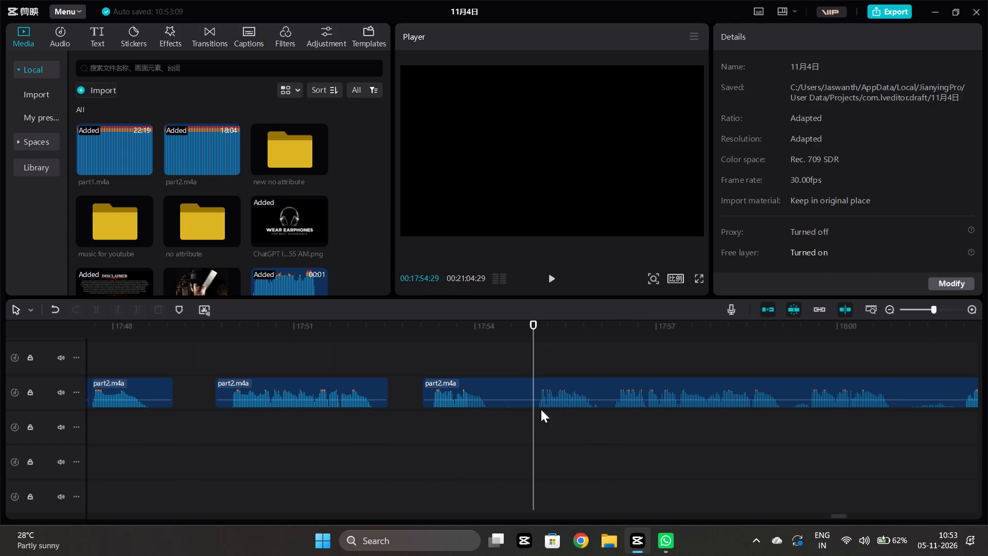
pyautogui.click(538, 383)
pyautogui.click(93, 310)
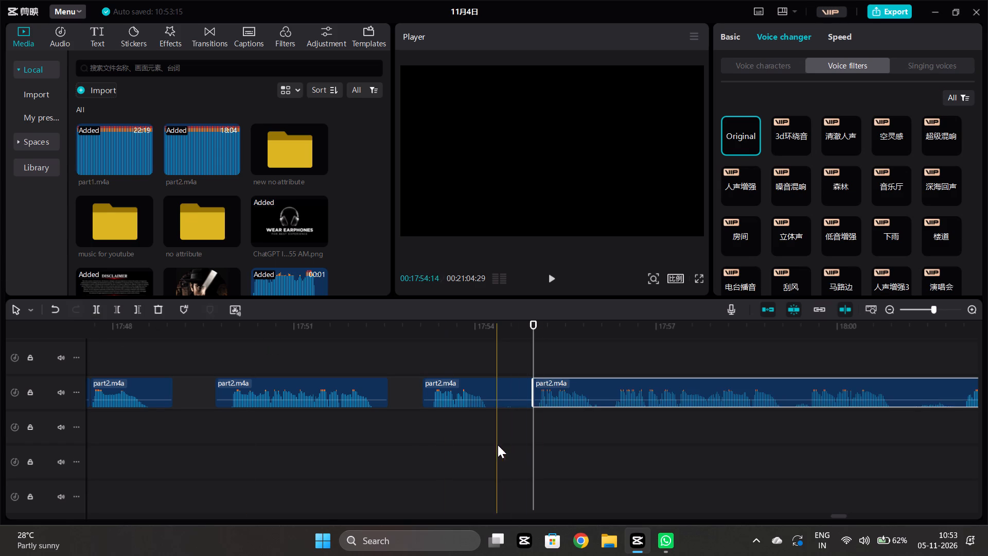
pyautogui.click(498, 445)
pyautogui.click(497, 401)
pyautogui.click(140, 310)
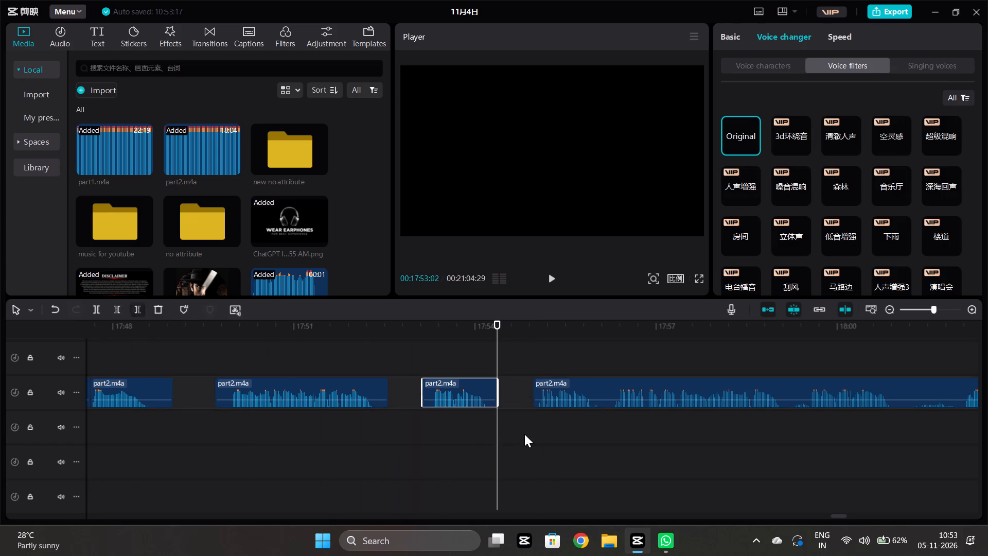
# Play on, split the part2.m4a clip at about 17:59:07, and trim the start of the piece after the split to 17:59:16.
pyautogui.click(524, 434)
pyautogui.press('space')
pyautogui.hscroll(-1, 524, 434)
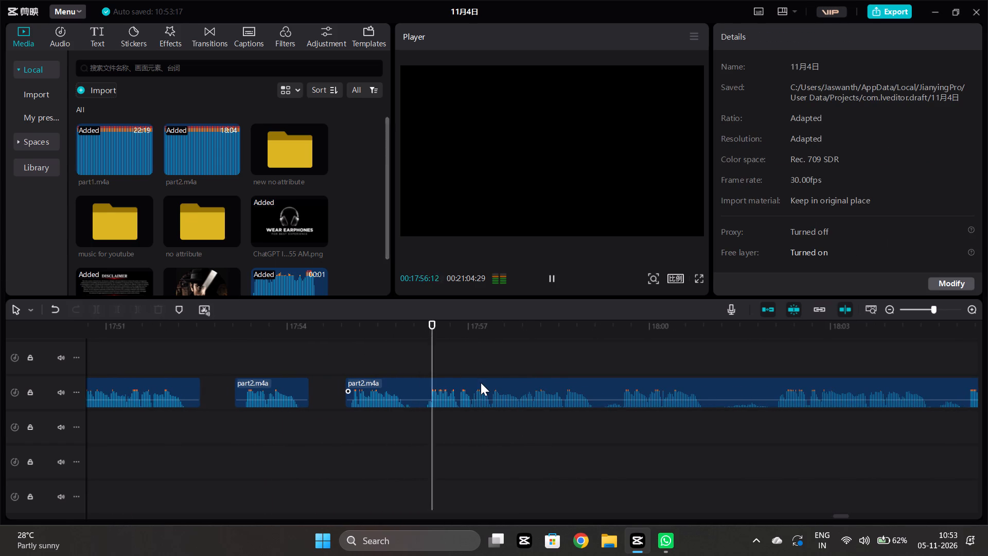
pyautogui.hscroll(-1, 516, 412)
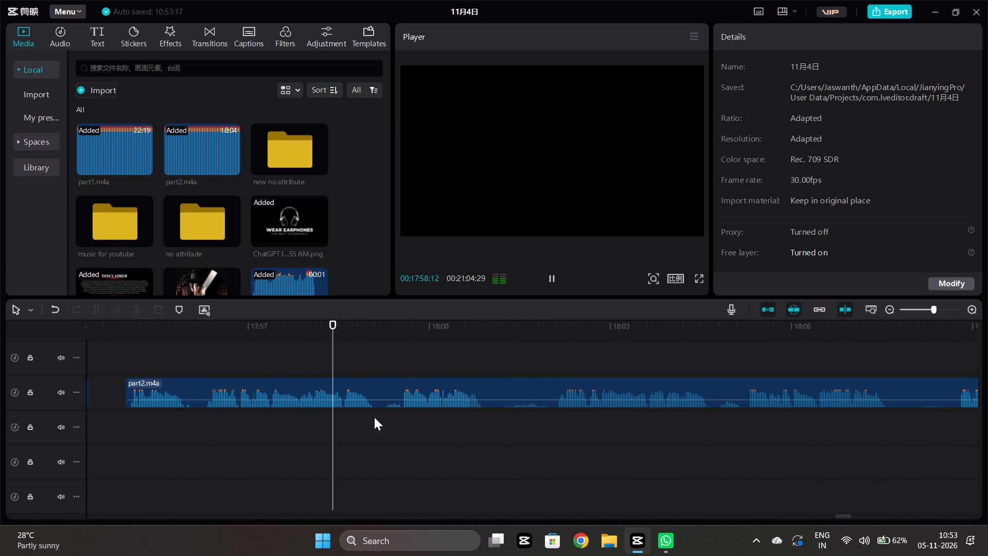
pyautogui.press('space')
pyautogui.click(384, 391)
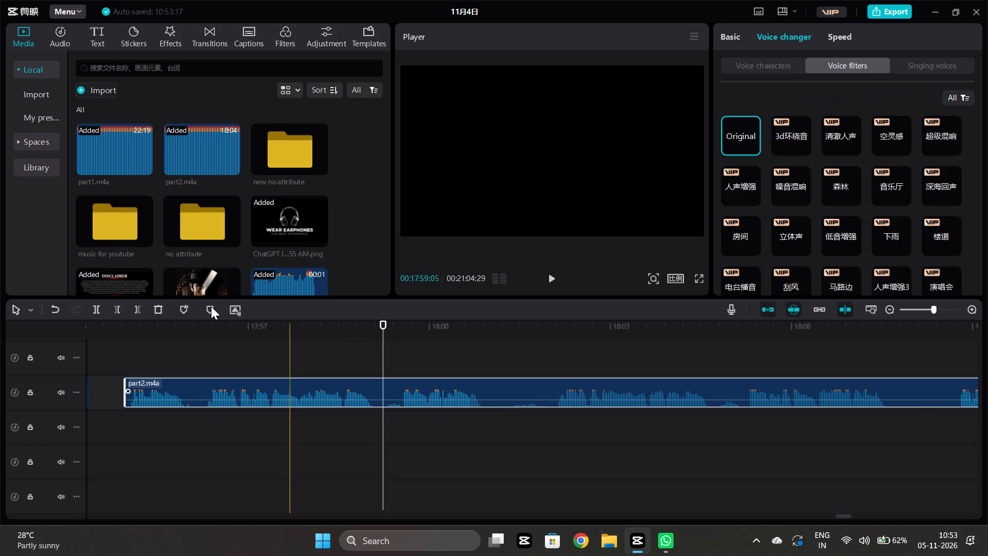
pyautogui.click(89, 314)
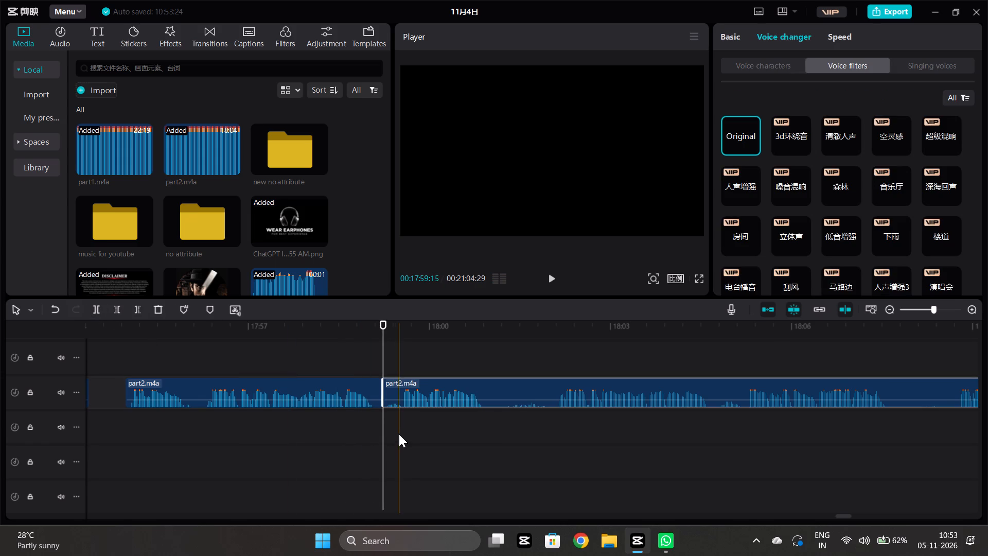
pyautogui.click(401, 433)
pyautogui.click(400, 381)
pyautogui.click(119, 307)
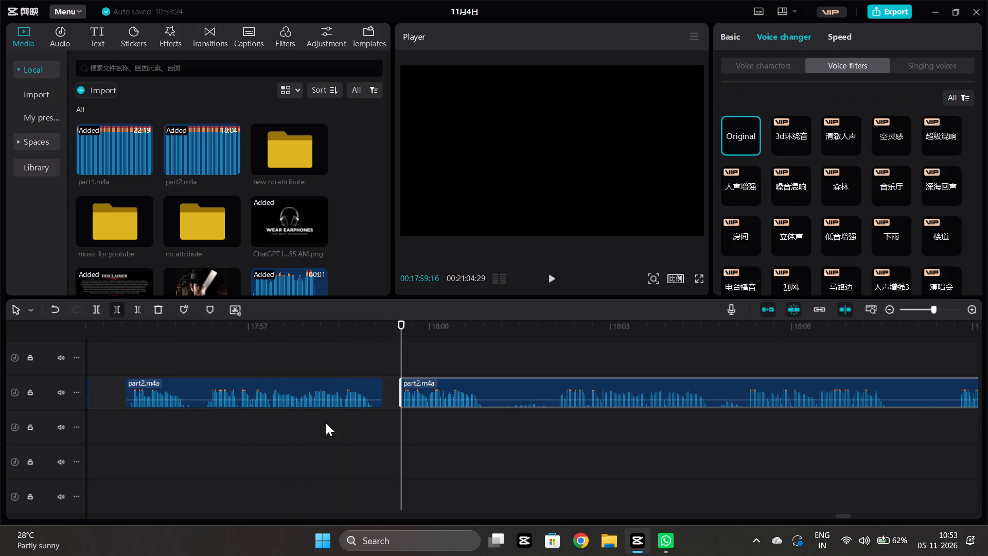
# Play on from 17:59:16 and split the part2.m4a clip at 18:01:10.
pyautogui.click(400, 430)
pyautogui.press('space')
pyautogui.hscroll(-1, 424, 434)
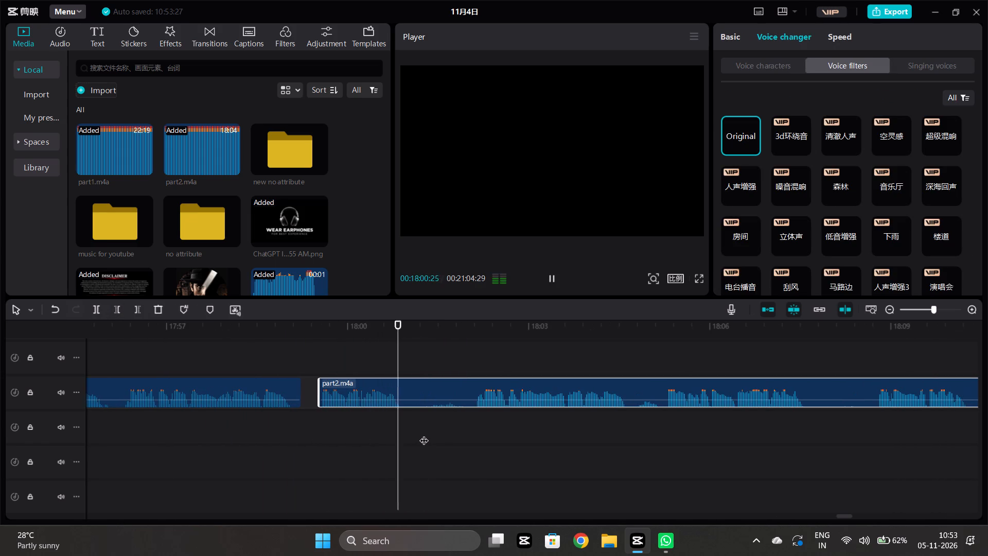
pyautogui.press('space')
pyautogui.click(447, 386)
pyautogui.click(97, 308)
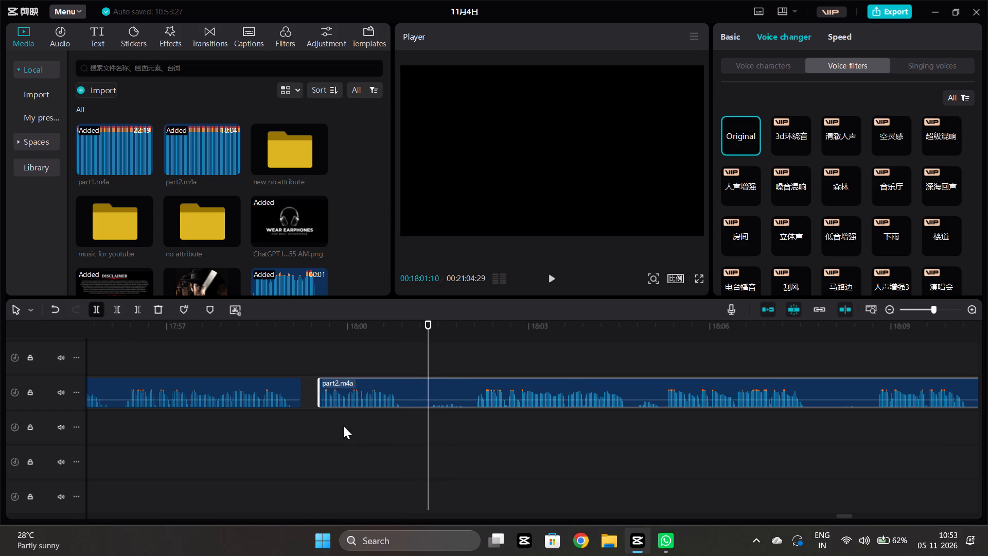
# Trim the start of the piece after the split to 18:01:29 and move it back to start at about 18:01:21.
pyautogui.click(467, 437)
pyautogui.click(460, 394)
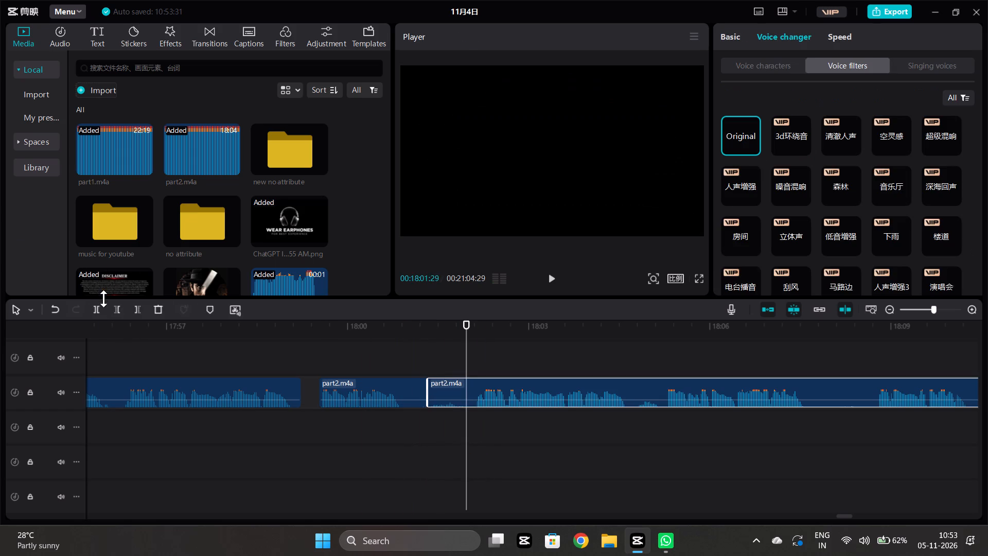
pyautogui.click(115, 311)
pyautogui.moveTo(497, 382); pyautogui.dragTo(481, 384)
# Replay the gap before the moved clip and trim the end of the preceding part2.m4a clip to 18:01:04.
pyautogui.click(374, 420)
pyautogui.press('space')
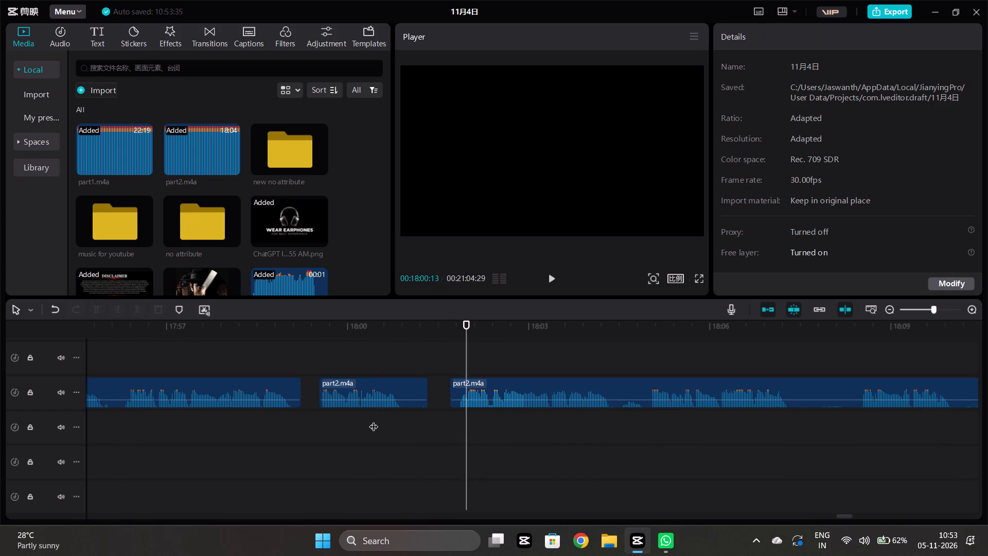
pyautogui.press('space')
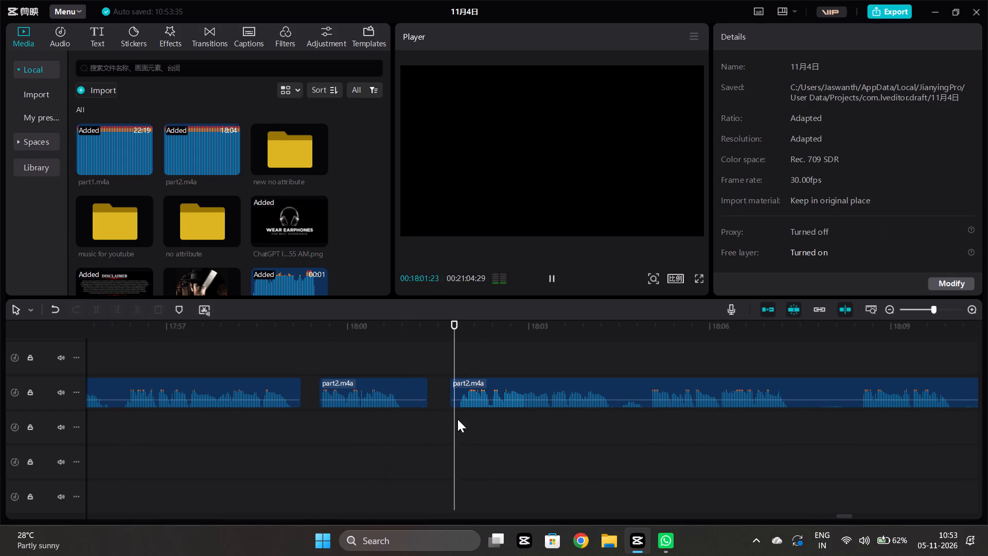
pyautogui.click(416, 423)
pyautogui.click(419, 396)
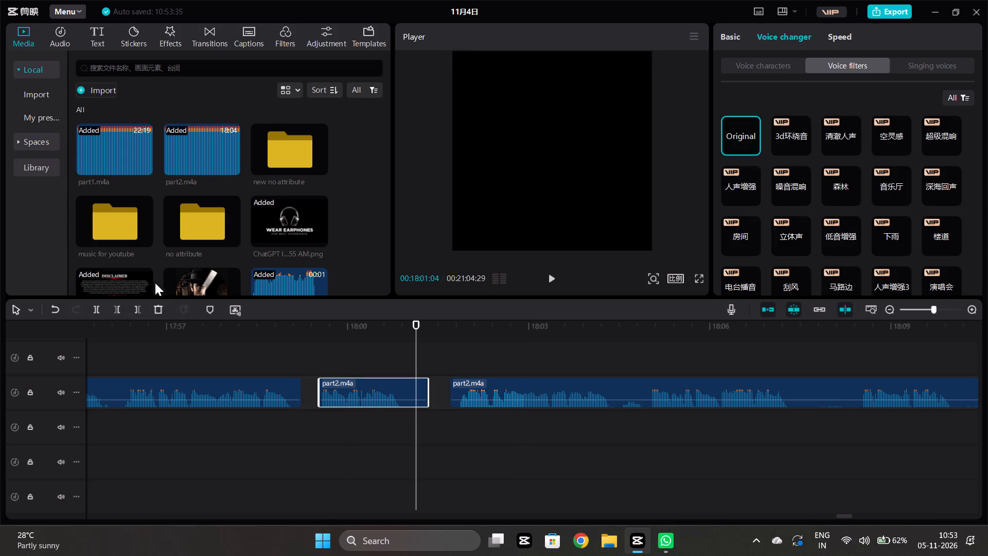
pyautogui.click(141, 308)
# Play on, split the part2.m4a clip at about 18:04:16, and trim the start of the piece after the split to 18:04:27.
pyautogui.click(453, 420)
pyautogui.press('space')
pyautogui.hscroll(-1, 453, 420)
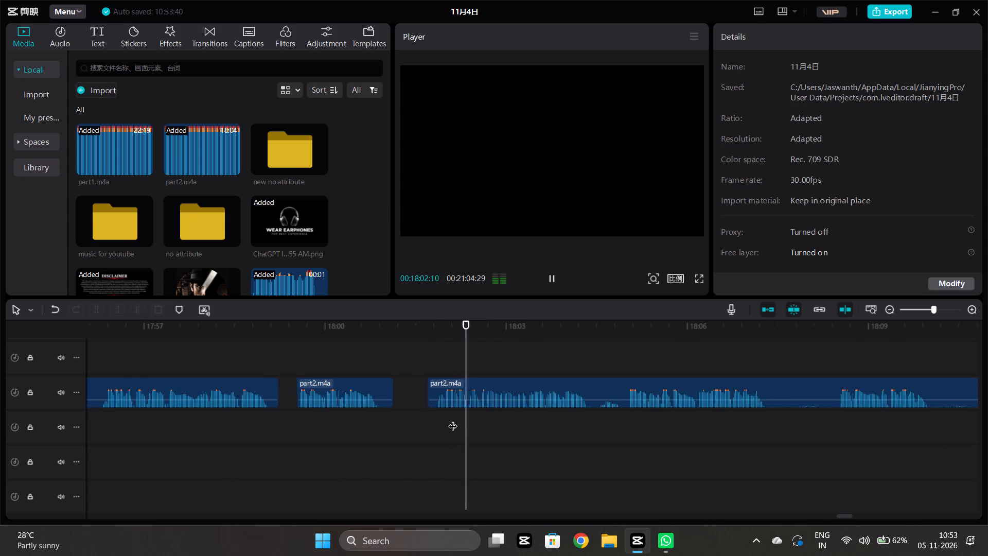
pyautogui.hscroll(-1, 453, 420)
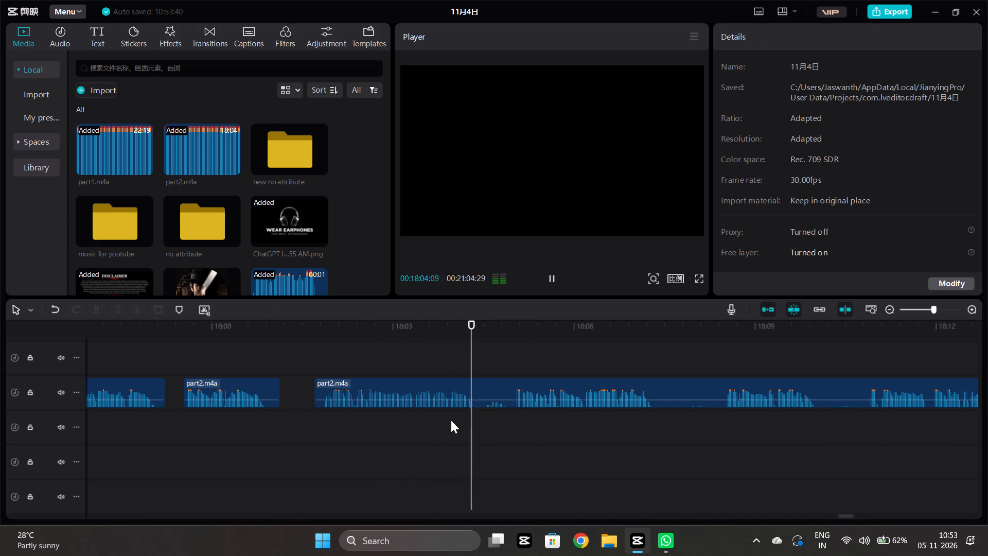
pyautogui.press('space')
pyautogui.click(503, 391)
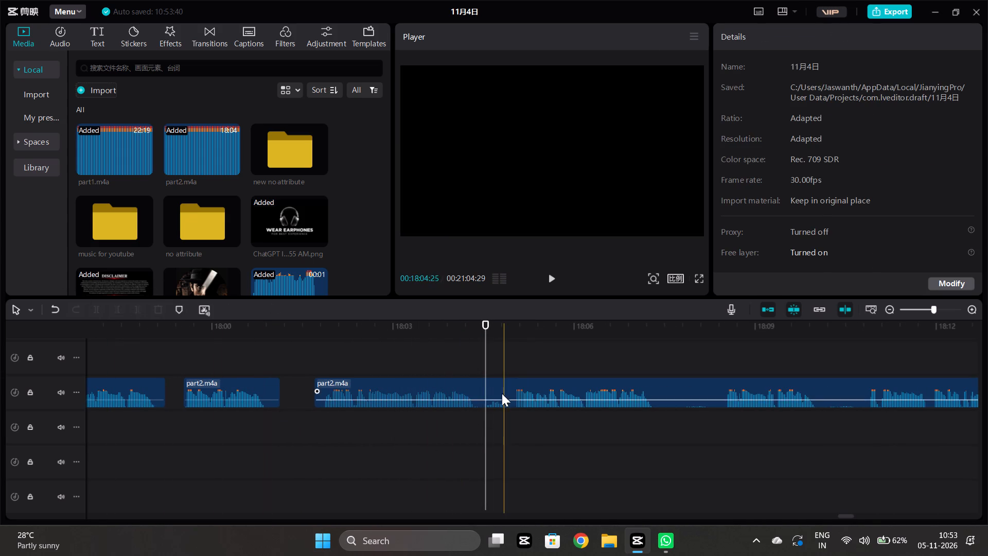
pyautogui.click(99, 304)
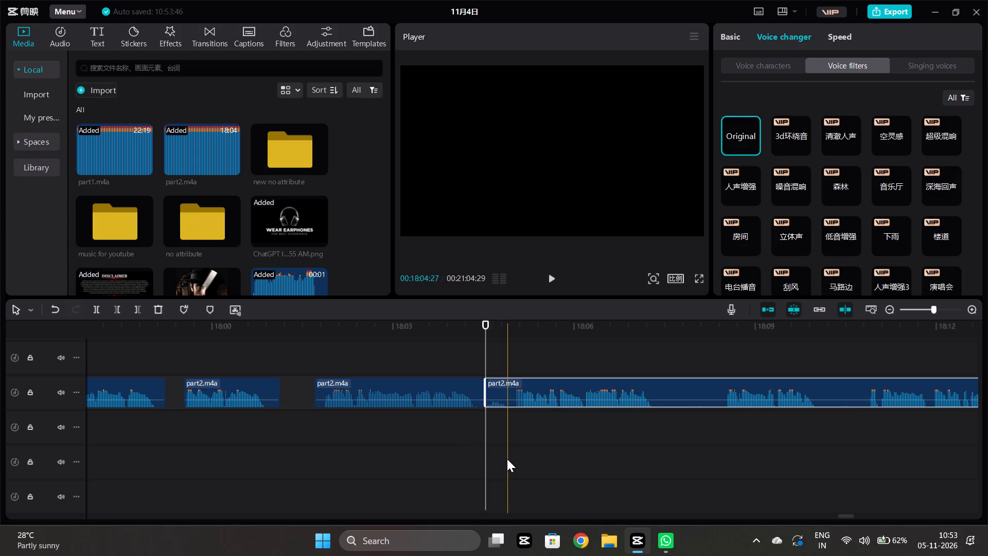
pyautogui.click(507, 459)
pyautogui.click(517, 405)
pyautogui.click(115, 310)
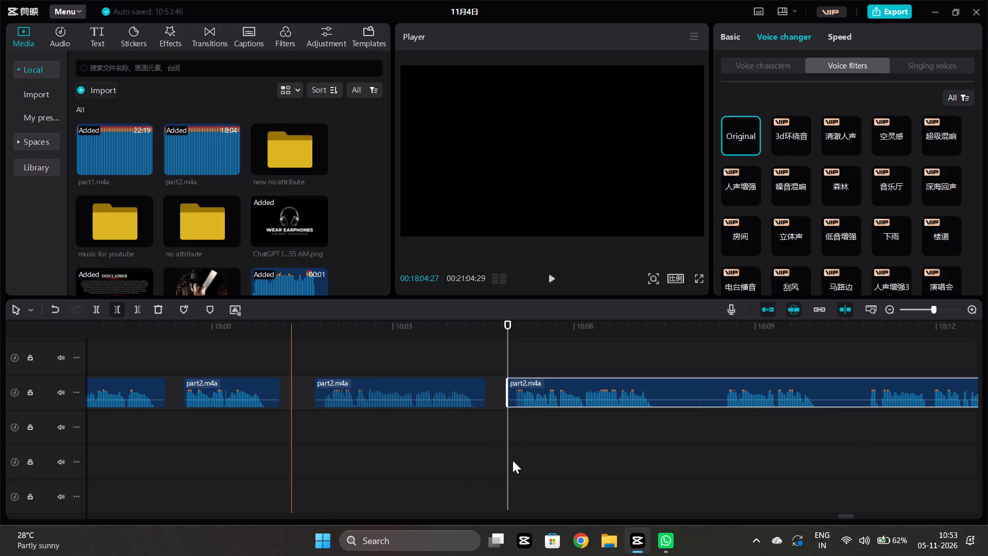
# Play on, split the part2.m4a clip at about 18:07:23, and trim the start of the piece after the split to about 18:08:10.
pyautogui.click(514, 431)
pyautogui.press('space')
pyautogui.hscroll(-1, 514, 431)
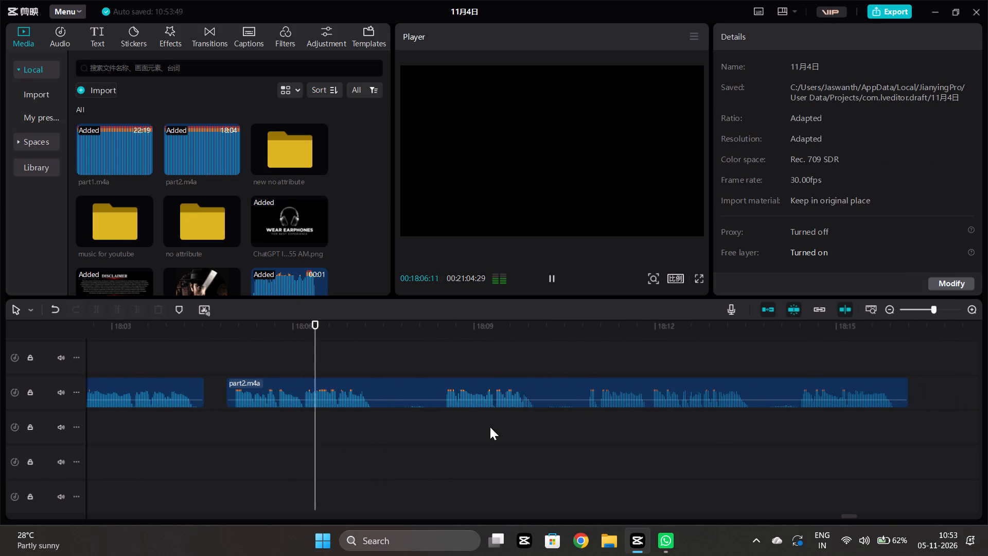
pyautogui.press('space')
pyautogui.click(430, 378)
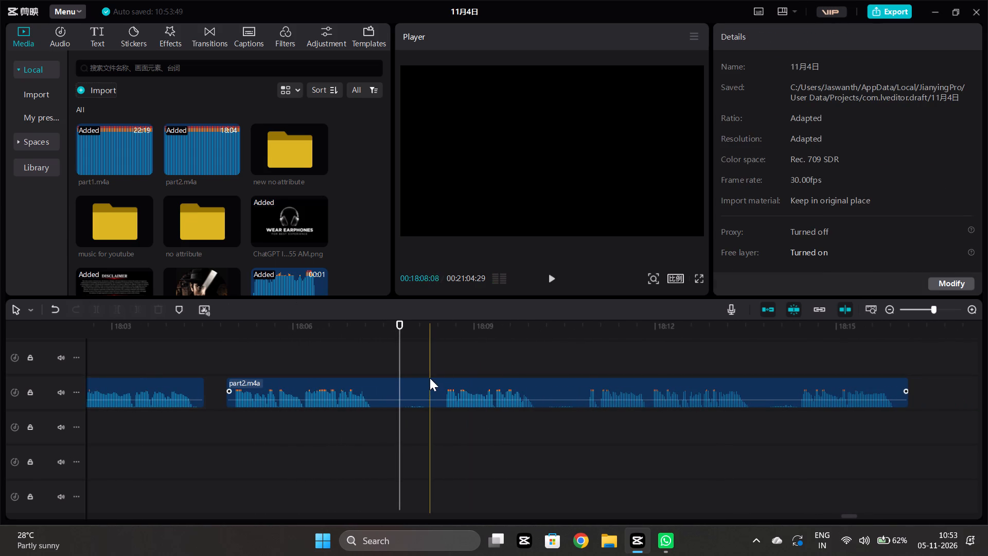
pyautogui.click(99, 307)
pyautogui.click(426, 437)
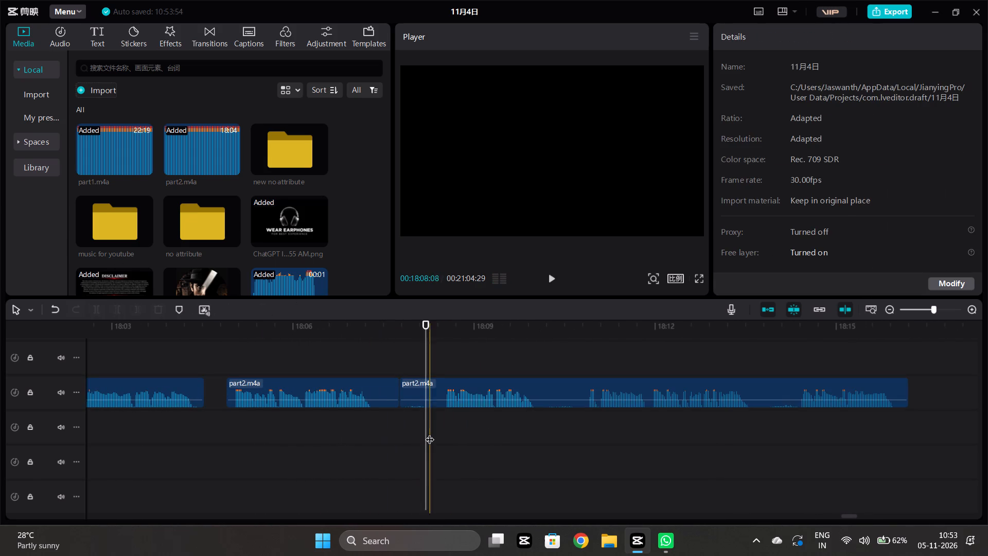
pyautogui.moveTo(430, 433); pyautogui.dragTo(436, 430)
pyautogui.click(451, 390)
pyautogui.click(120, 311)
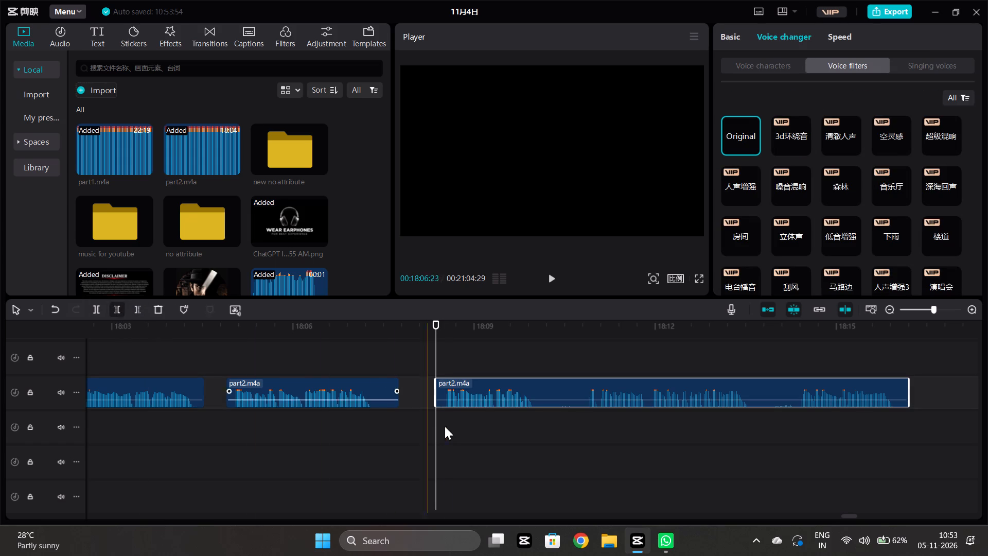
# Play on, split the part2.m4a clip at about 18:10:06, and trim the start of the piece after the split to about 18:10:24.
pyautogui.click(441, 421)
pyautogui.press('space')
pyautogui.hscroll(-1, 441, 421)
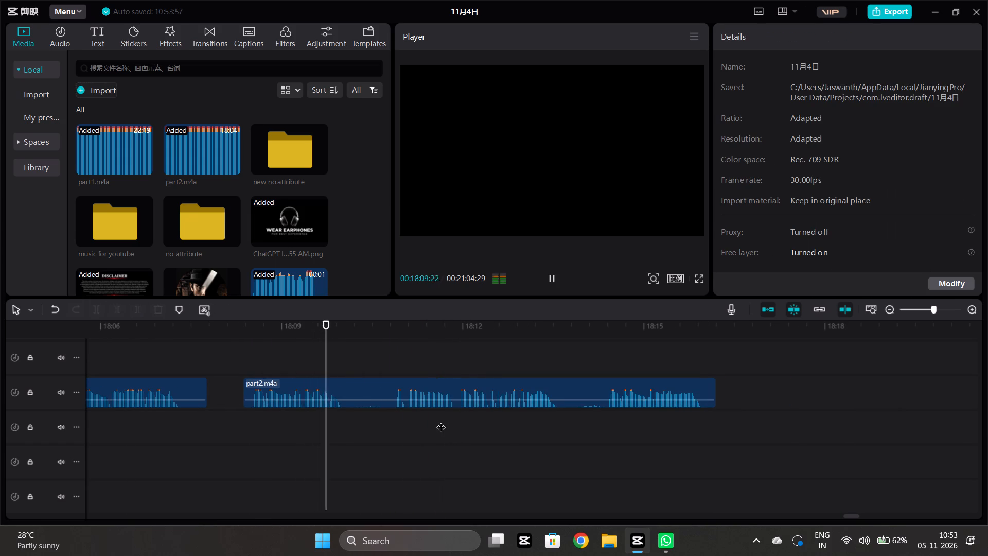
pyautogui.press('space')
pyautogui.click(422, 401)
pyautogui.click(96, 311)
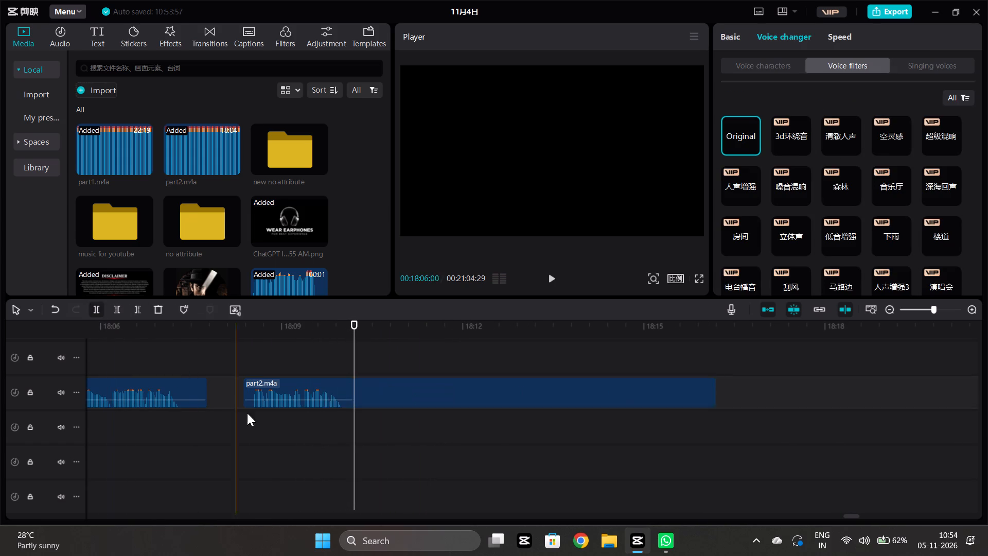
pyautogui.click(390, 432)
pyautogui.click(402, 389)
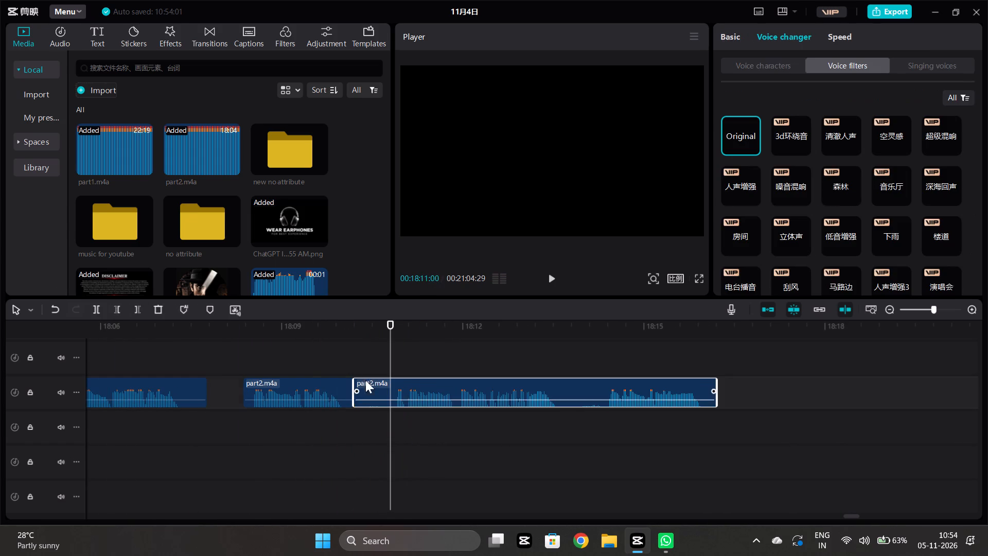
pyautogui.click(110, 304)
# Play on, split the part2.m4a clip at 18:13:24 and about 18:14:10, and delete the short piece between the splits.
pyautogui.click(375, 439)
pyautogui.press('space')
pyautogui.hscroll(-1, 386, 447)
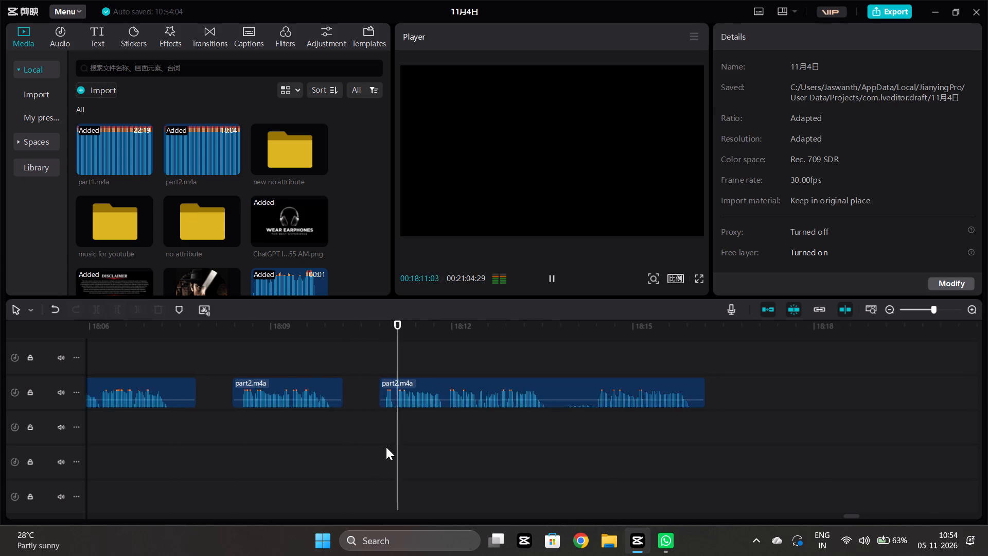
pyautogui.hscroll(-1, 386, 447)
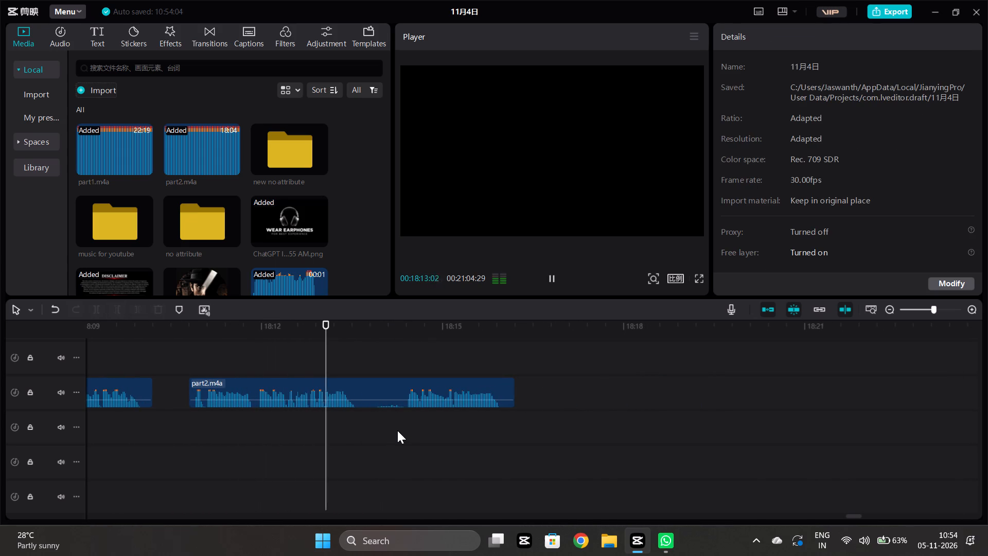
pyautogui.press('space')
pyautogui.click(405, 394)
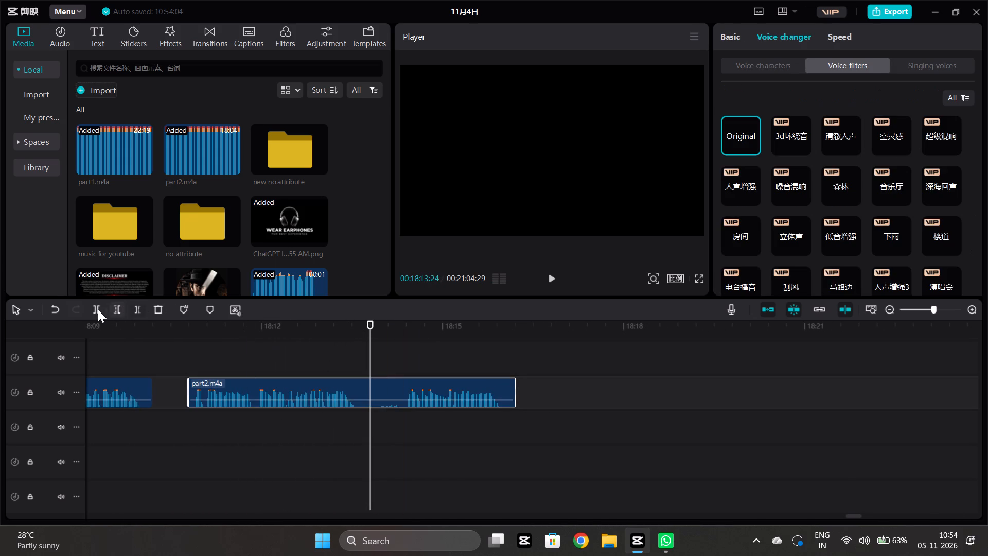
pyautogui.click(91, 308)
pyautogui.click(403, 446)
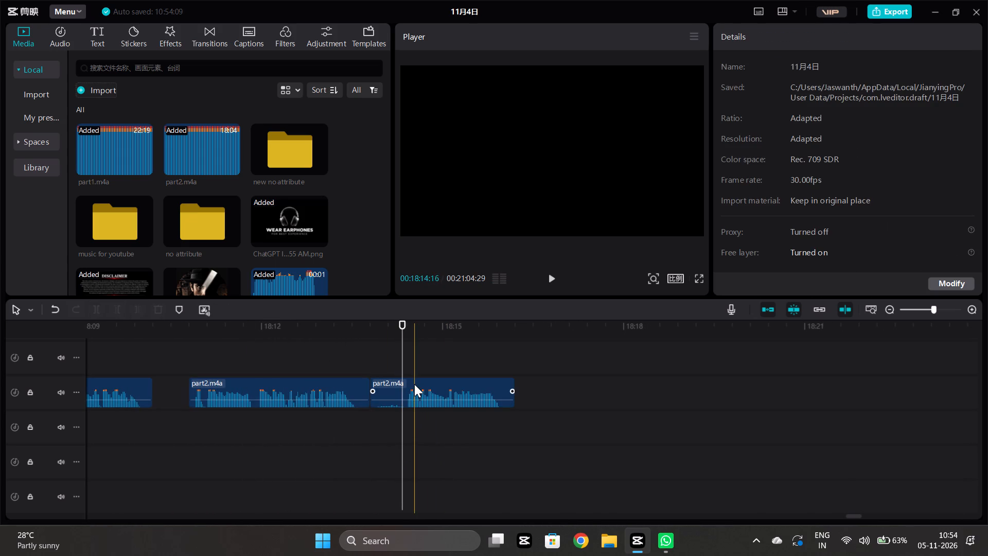
pyautogui.click(414, 384)
pyautogui.click(97, 306)
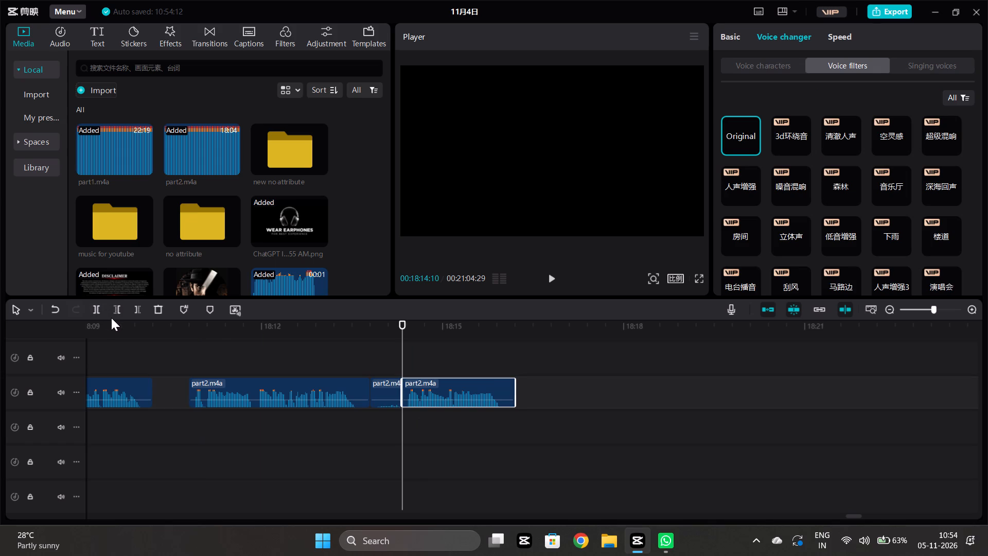
pyautogui.click(387, 396)
pyautogui.press('Delete')
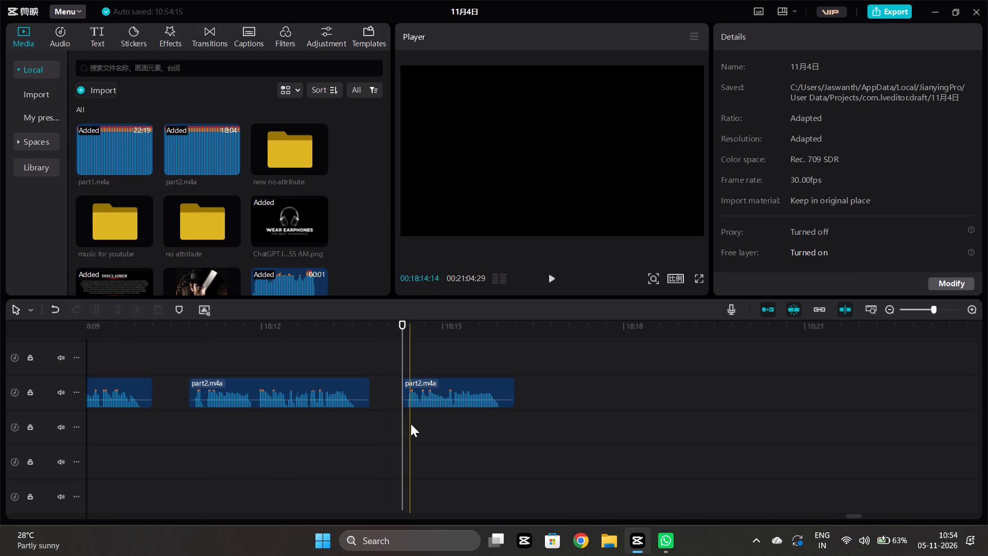
# Play on, select all part2.m4a clips from about 18:25 onward, and move them back to follow the clip ending at about 18:16.
pyautogui.click(411, 424)
pyautogui.press('space')
pyautogui.press('space')
pyautogui.keyDown('ctrl'); pyautogui.scroll(-5, 411, 424); pyautogui.keyUp('ctrl')
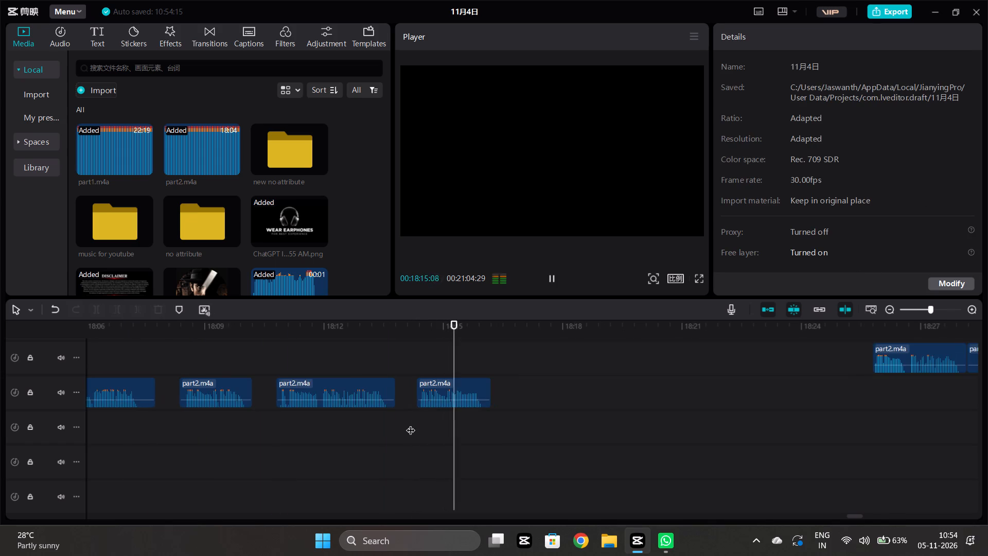
pyautogui.keyDown('ctrl'); pyautogui.scroll(-5, 411, 424); pyautogui.keyUp('ctrl')
pyautogui.press('space')
pyautogui.scroll(2, 624, 407)
pyautogui.click(689, 435)
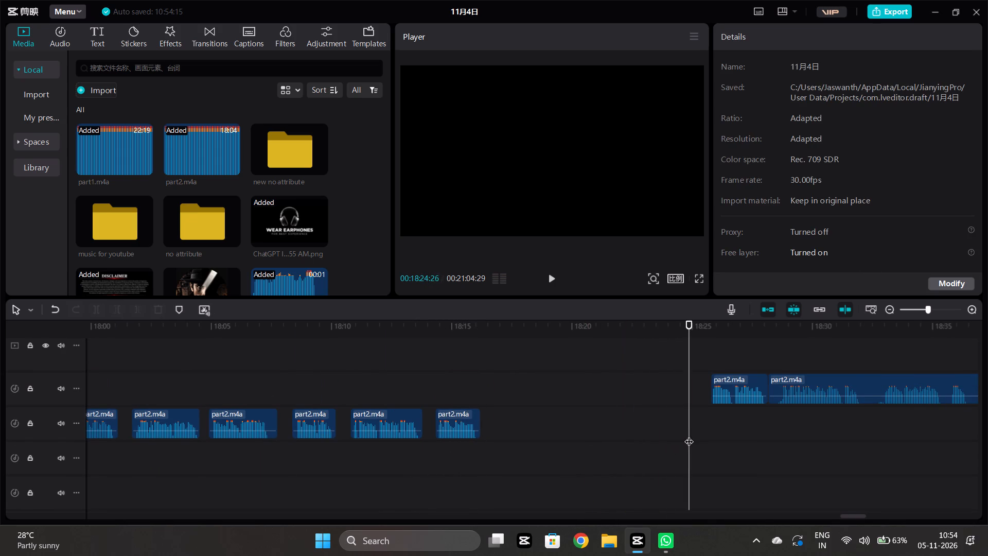
pyautogui.keyDown('ctrl'); pyautogui.moveTo(691, 425); pyautogui.dragTo(987, 322); pyautogui.keyUp('ctrl')
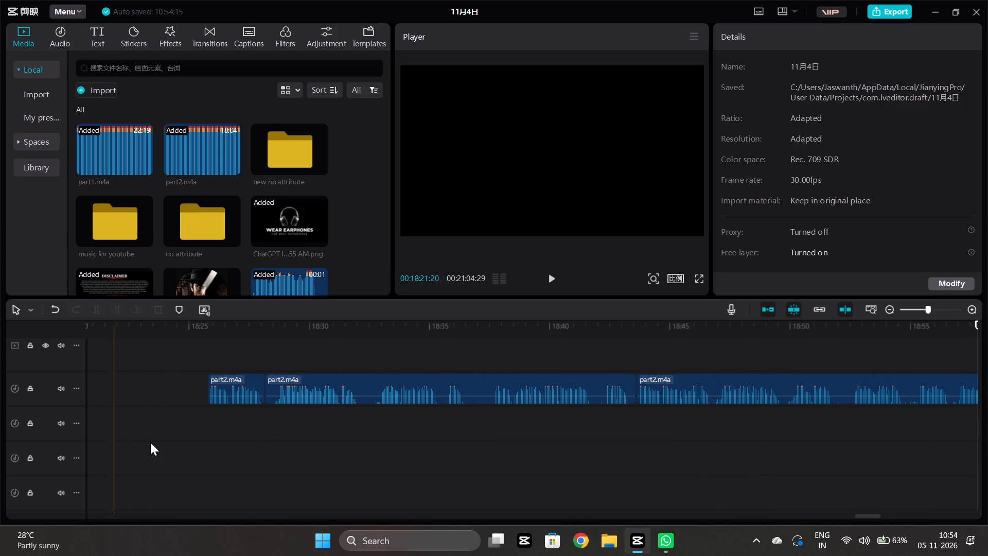
pyautogui.keyDown('ctrl'); pyautogui.moveTo(189, 425); pyautogui.dragTo(242, 385); pyautogui.keyUp('ctrl')
pyautogui.keyDown('ctrl'); pyautogui.moveTo(326, 355); pyautogui.dragTo(568, 440); pyautogui.keyUp('ctrl')
pyautogui.keyDown('ctrl'); pyautogui.moveTo(140, 422); pyautogui.dragTo(414, 389); pyautogui.keyUp('ctrl')
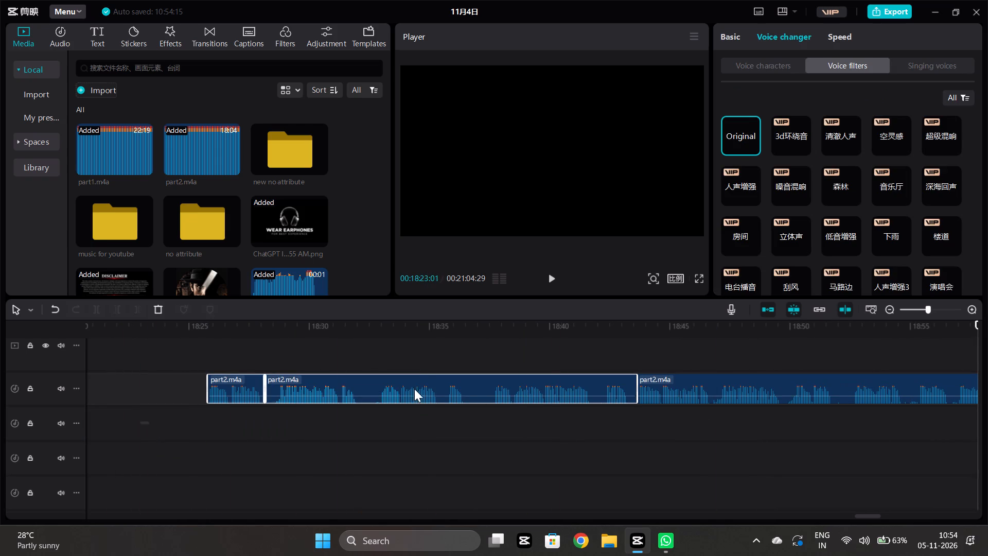
pyautogui.keyDown('ctrl'); pyautogui.moveTo(414, 389); pyautogui.dragTo(987, 362); pyautogui.keyUp('ctrl')
pyautogui.hscroll(11, 731, 410)
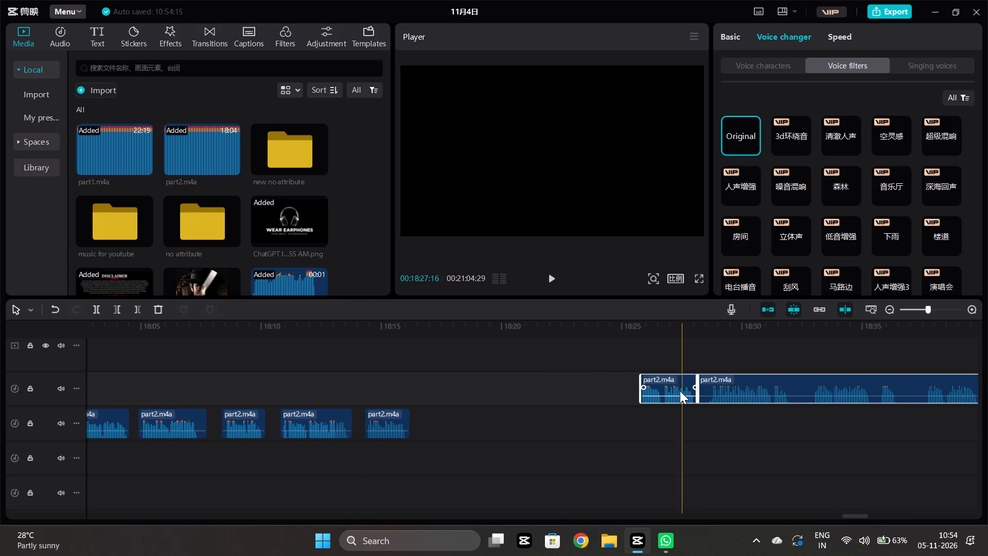
pyautogui.moveTo(673, 381); pyautogui.dragTo(445, 429)
# Play across the new join, split the part2.m4a clip at 18:23:11, and trim the end of the piece before the split to about 18:23:00.
pyautogui.click(391, 435)
pyautogui.press('space')
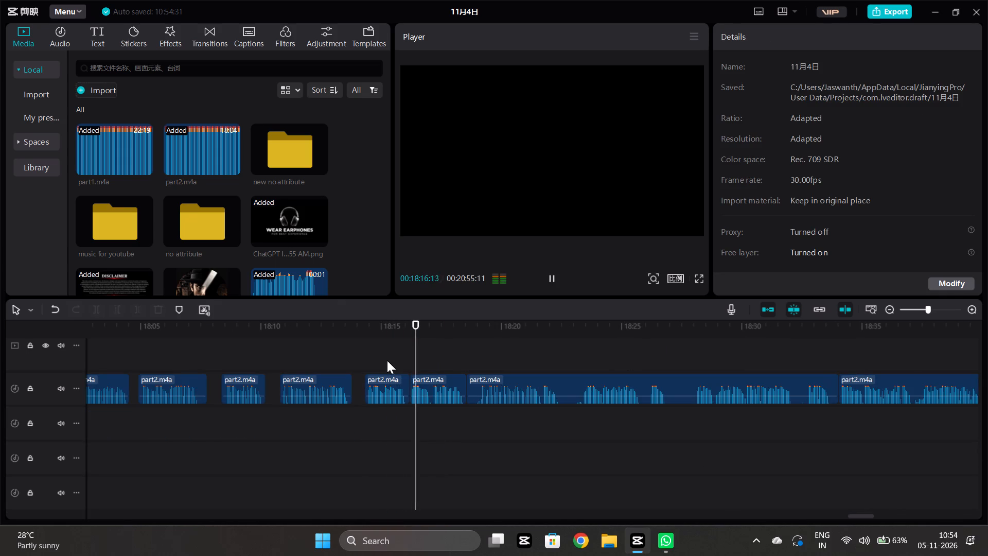
pyautogui.hscroll(-1, 477, 403)
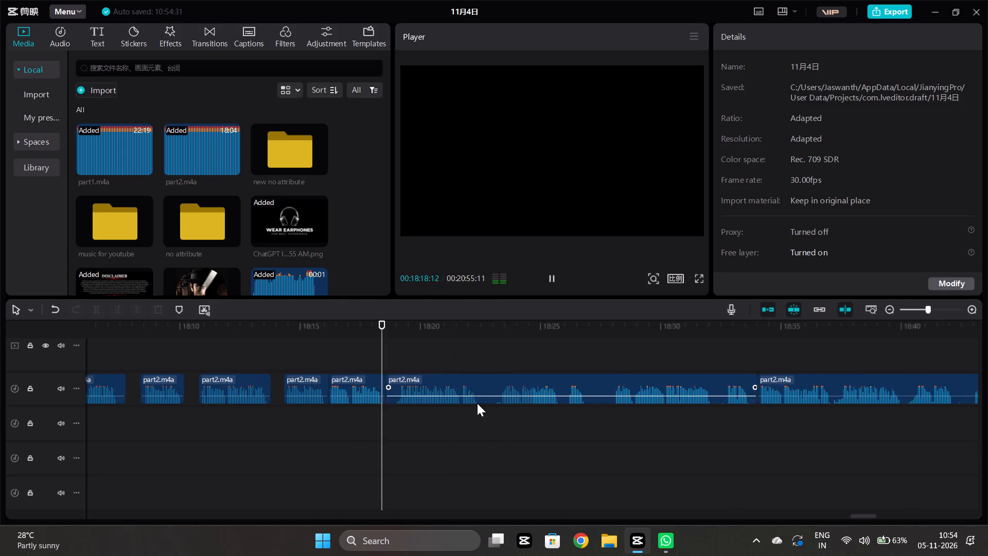
pyautogui.hscroll(-1, 477, 403)
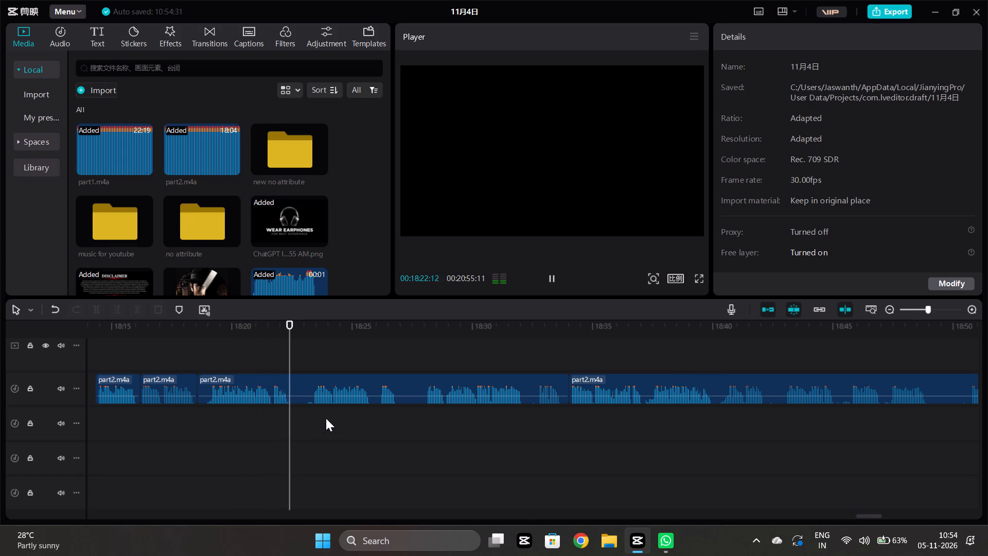
pyautogui.keyDown('ctrl'); pyautogui.scroll(4, 326, 418); pyautogui.keyUp('ctrl')
pyautogui.press('space')
pyautogui.click(323, 415)
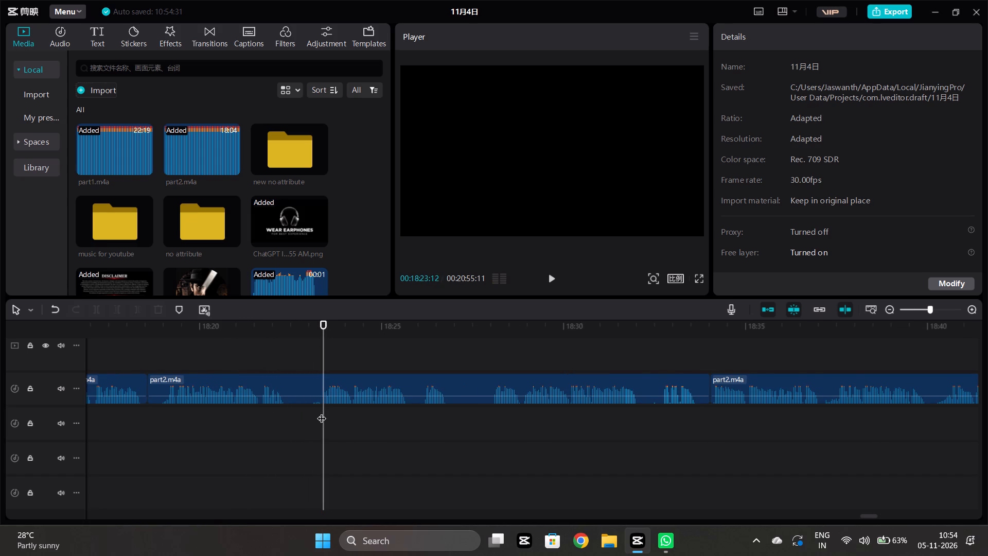
pyautogui.click(322, 412)
pyautogui.click(331, 388)
pyautogui.click(100, 302)
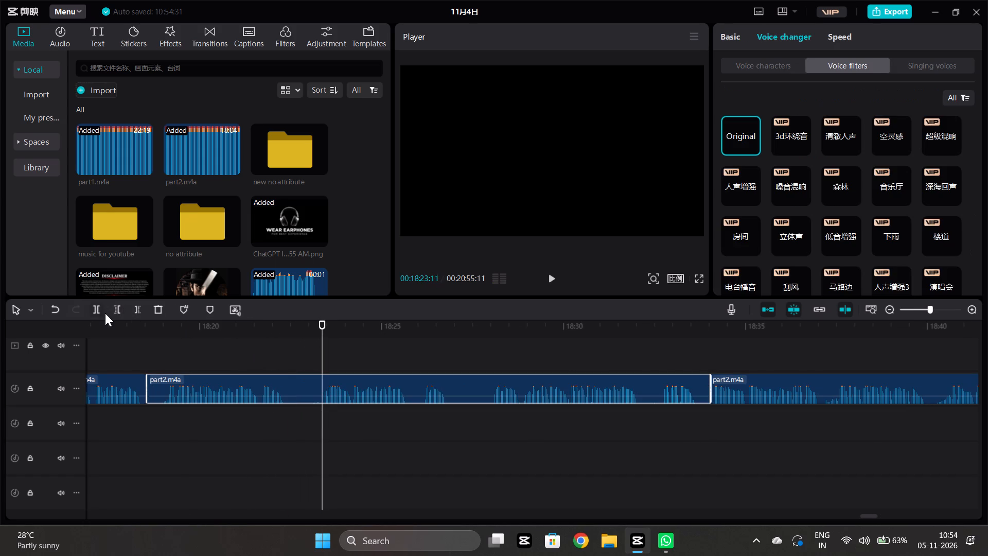
pyautogui.click(99, 308)
pyautogui.click(309, 420)
pyautogui.click(305, 390)
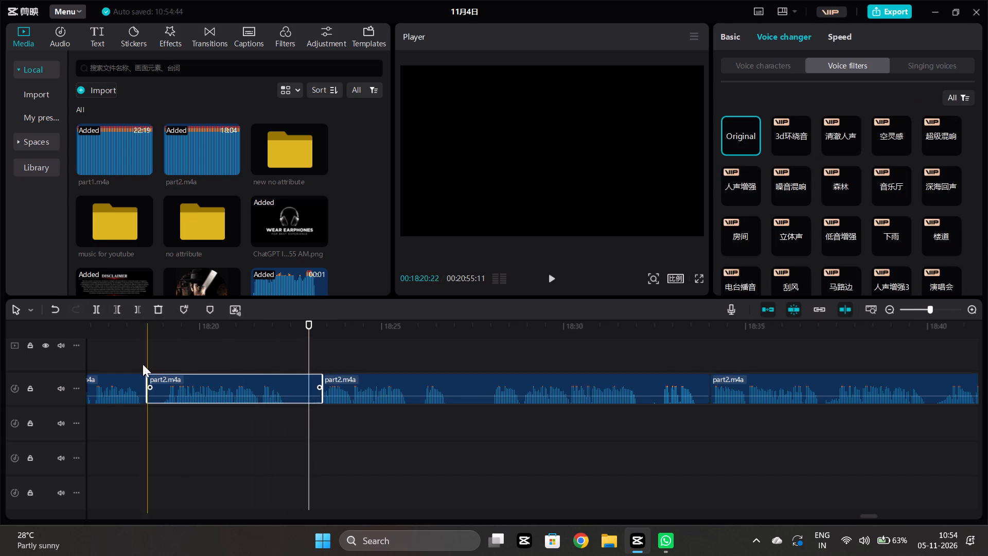
pyautogui.click(136, 305)
# Play on, split the part2.m4a clip at about 18:26:28, and trim the start of the piece after the split to 18:27:27.
pyautogui.click(311, 429)
pyautogui.press('space')
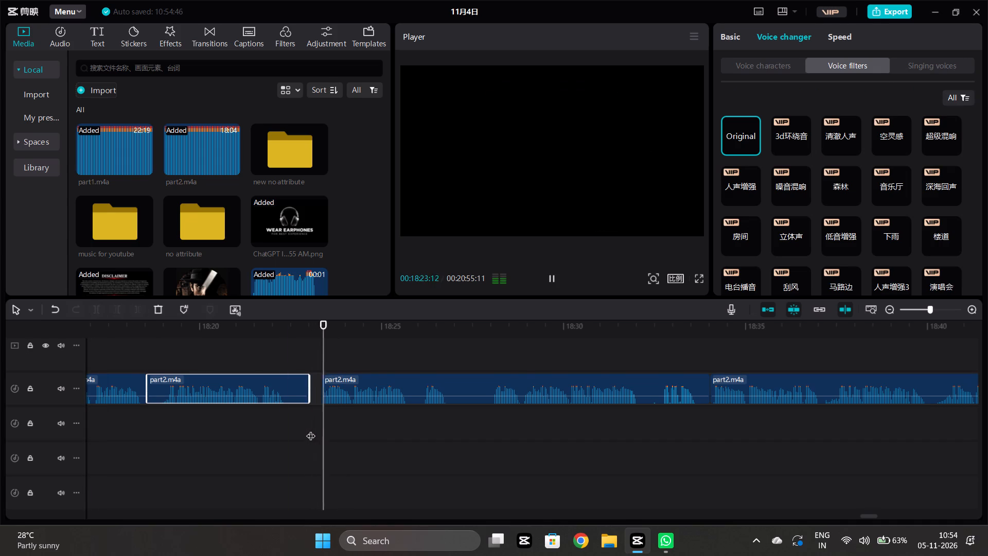
pyautogui.hscroll(-1, 311, 429)
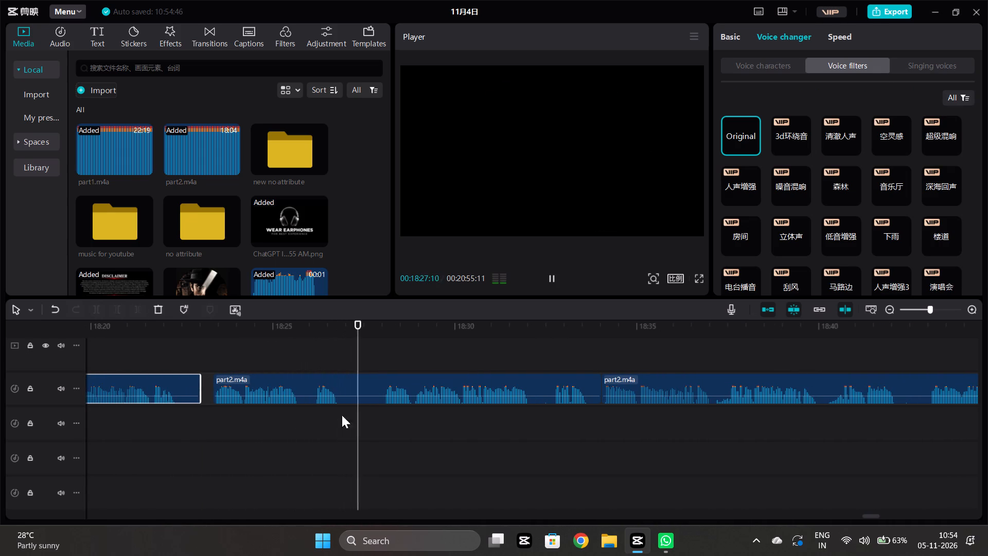
pyautogui.press('space')
pyautogui.click(371, 412)
pyautogui.click(365, 371)
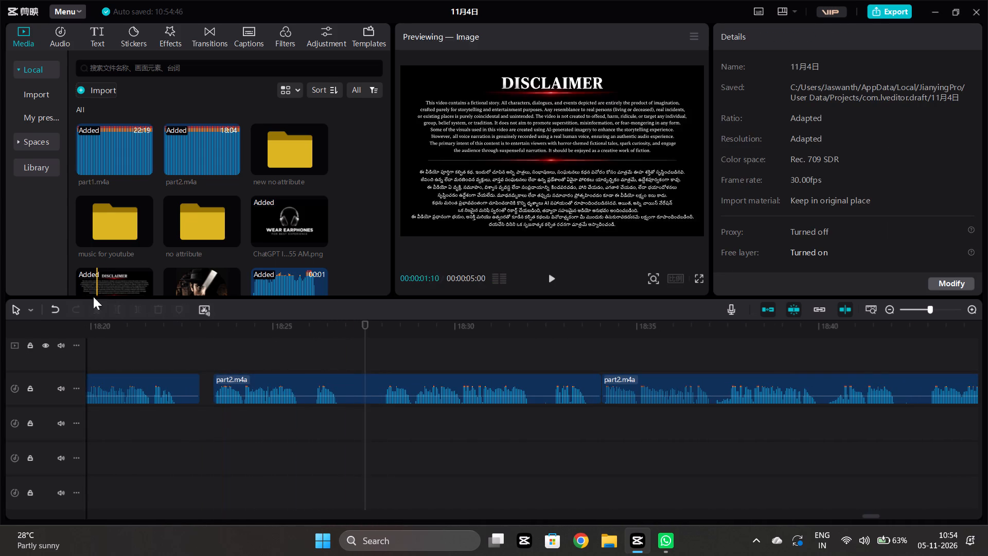
pyautogui.click(351, 374)
pyautogui.moveTo(351, 414); pyautogui.dragTo(347, 415)
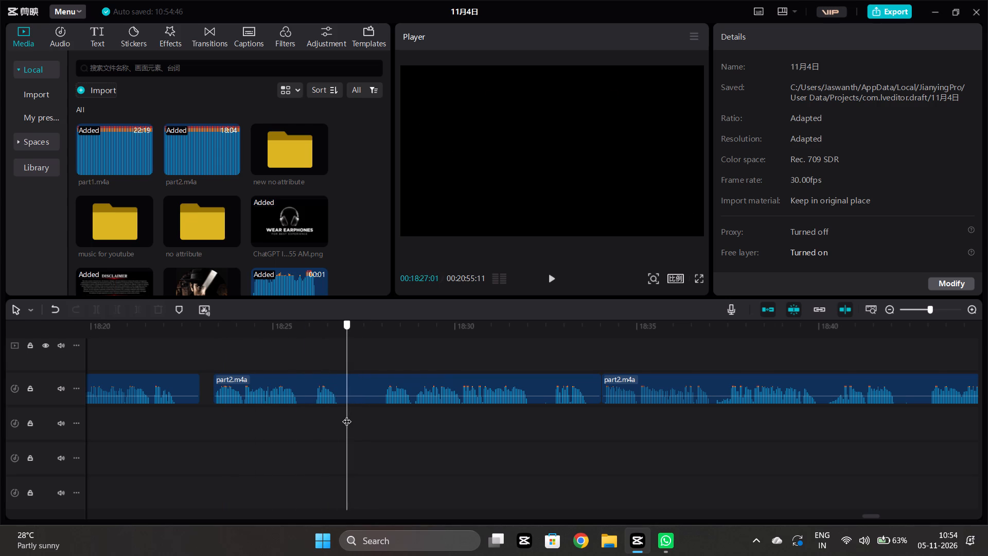
pyautogui.moveTo(347, 415); pyautogui.dragTo(344, 410)
pyautogui.click(352, 395)
pyautogui.click(96, 309)
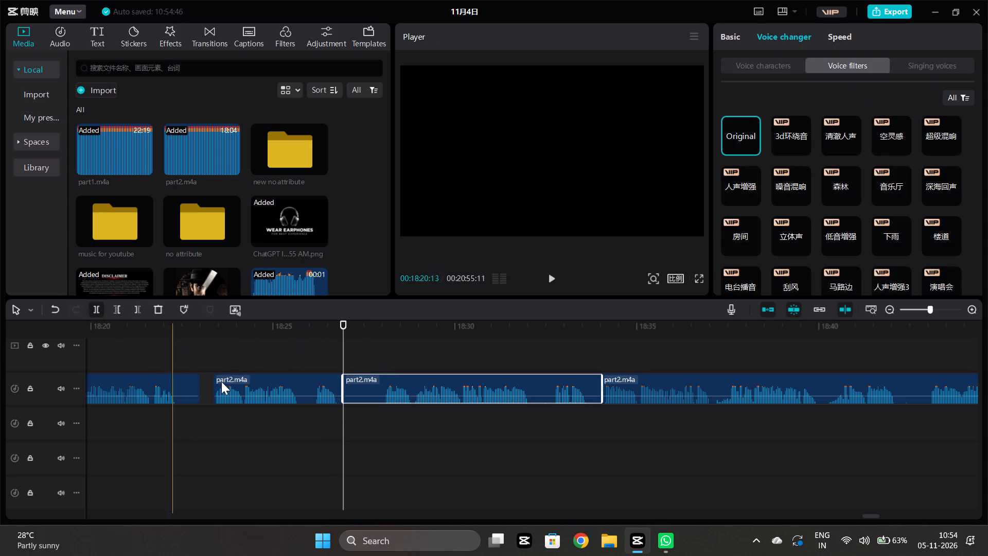
pyautogui.click(379, 434)
pyautogui.click(384, 380)
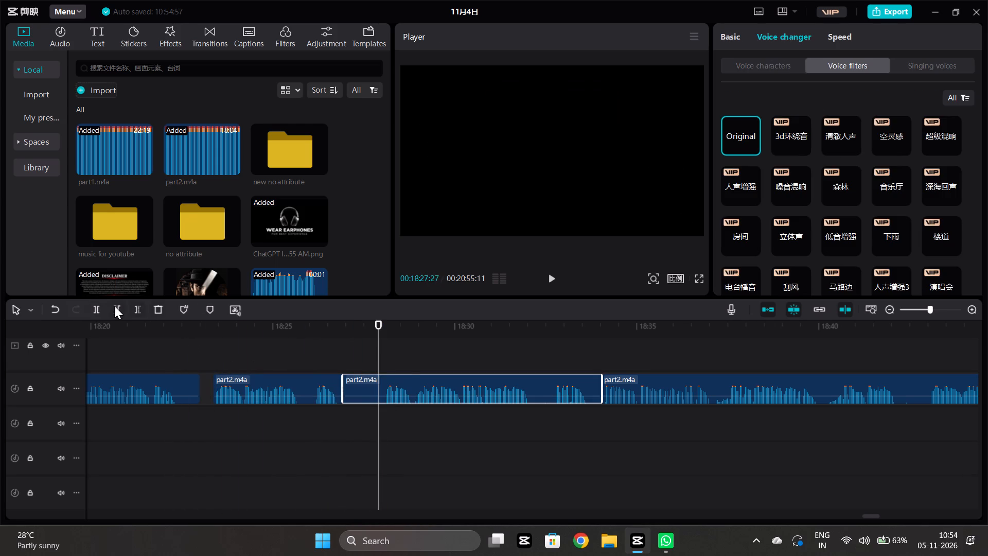
pyautogui.click(114, 306)
# Play on, split the part2.m4a clip at 18:32:09, and trim the start of the piece after the split to about 18:32:20.
pyautogui.click(369, 422)
pyautogui.press('space')
pyautogui.hscroll(-1, 369, 422)
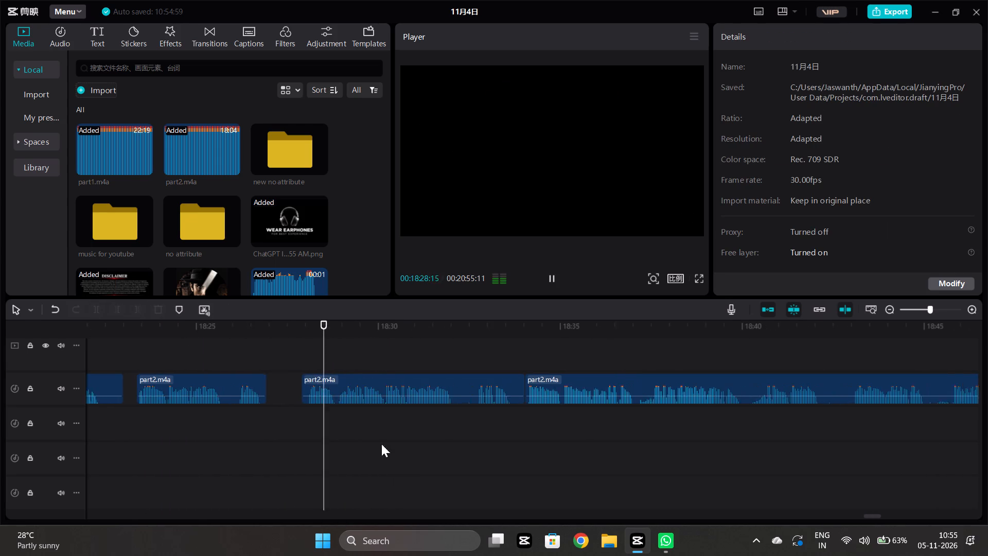
pyautogui.hscroll(-1, 381, 444)
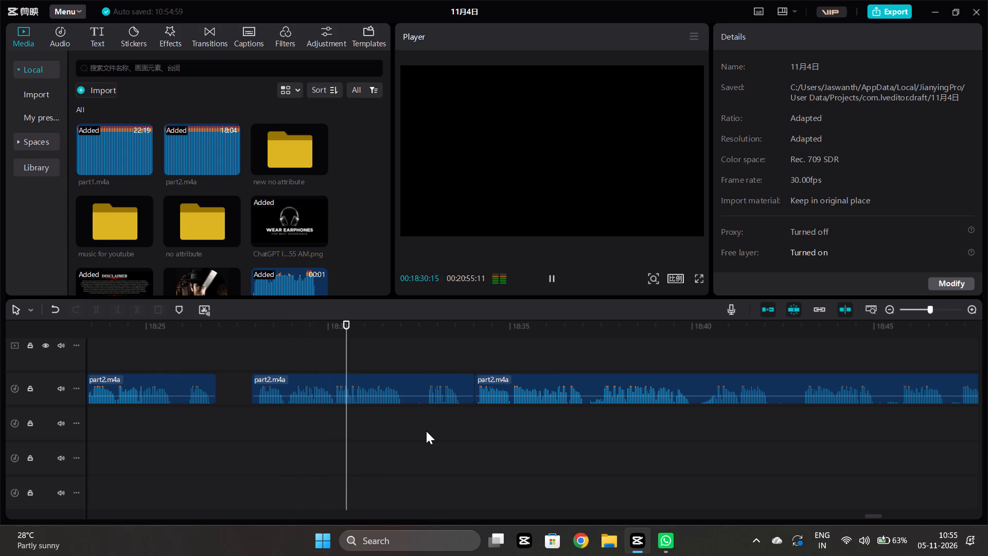
pyautogui.press('space')
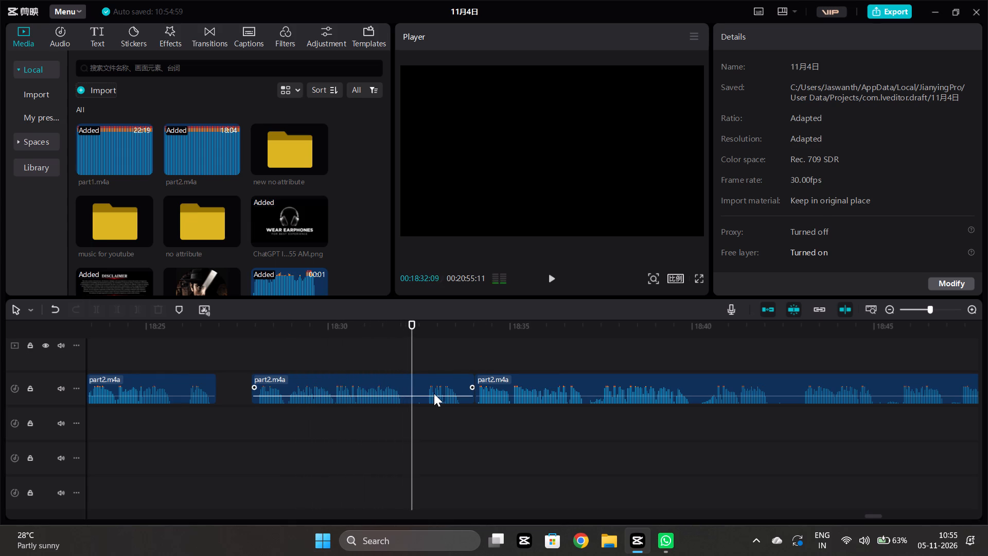
pyautogui.click(434, 393)
pyautogui.click(95, 300)
pyautogui.click(94, 317)
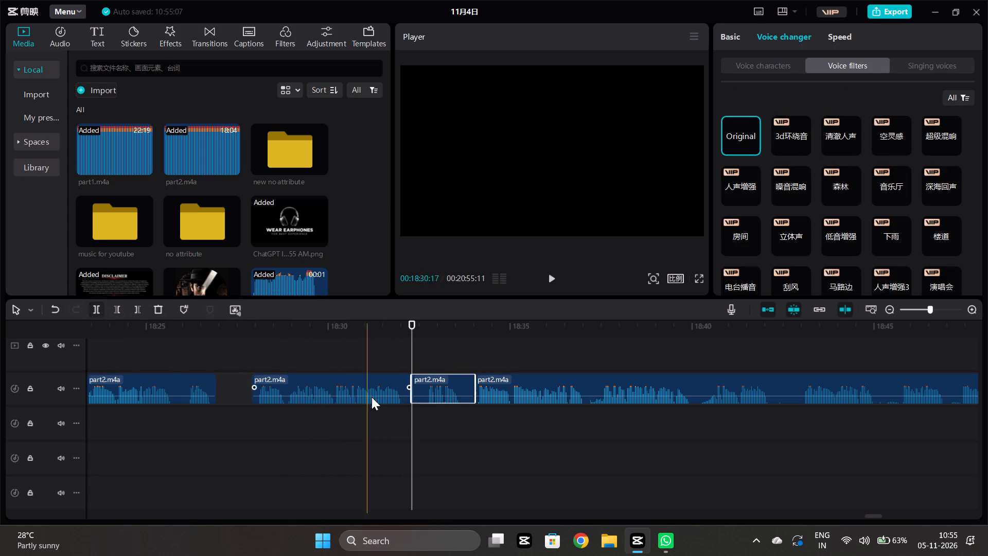
pyautogui.click(426, 422)
pyautogui.click(429, 391)
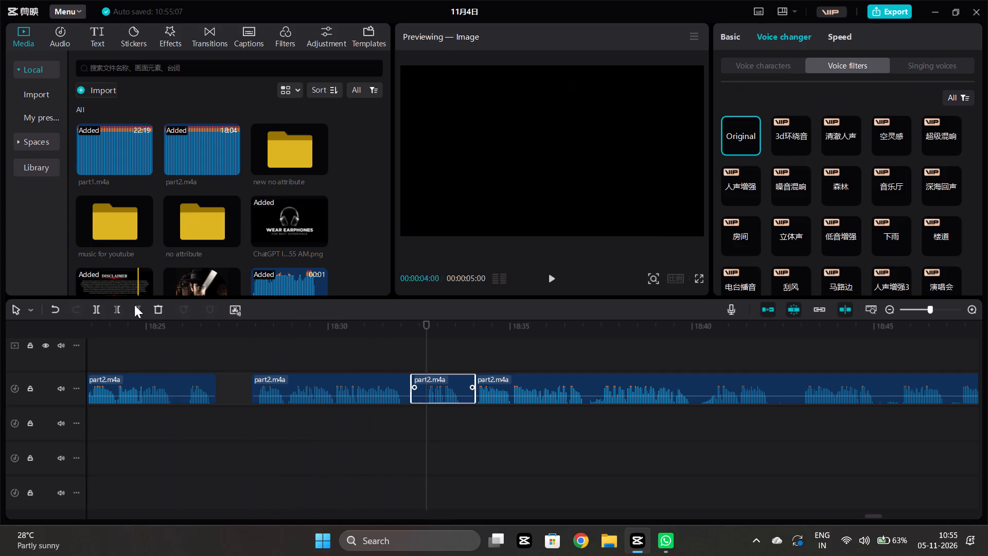
pyautogui.click(117, 310)
# Play on, split the part2.m4a clip at about 18:37:15, and trim the end of the piece before the split to about 18:37:01.
pyautogui.click(418, 414)
pyautogui.press('space')
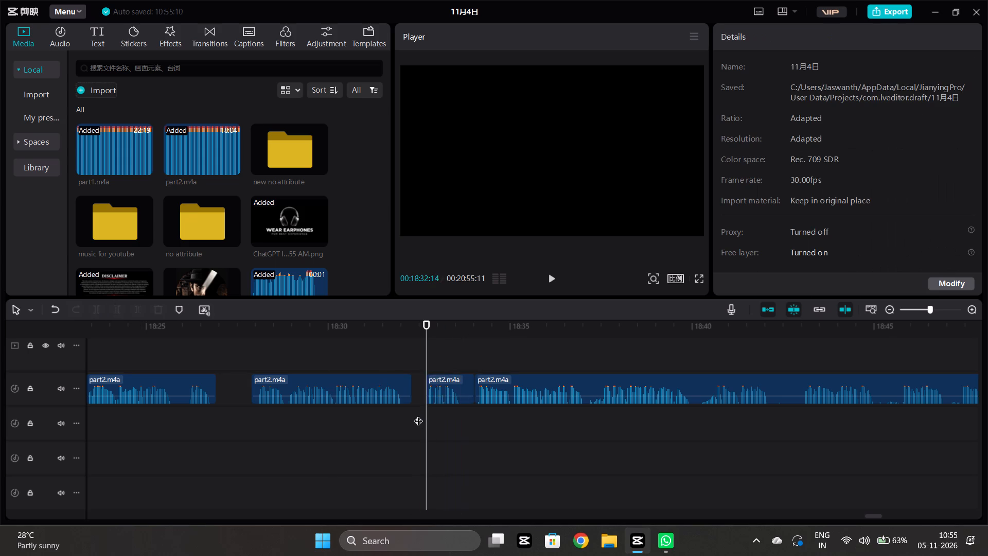
pyautogui.hscroll(-1, 435, 430)
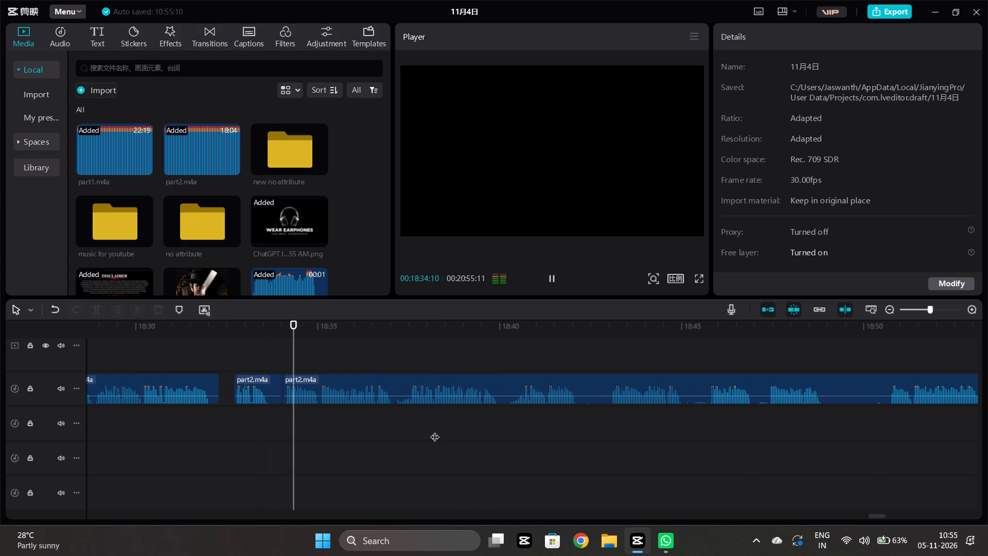
pyautogui.scroll(1, 435, 430)
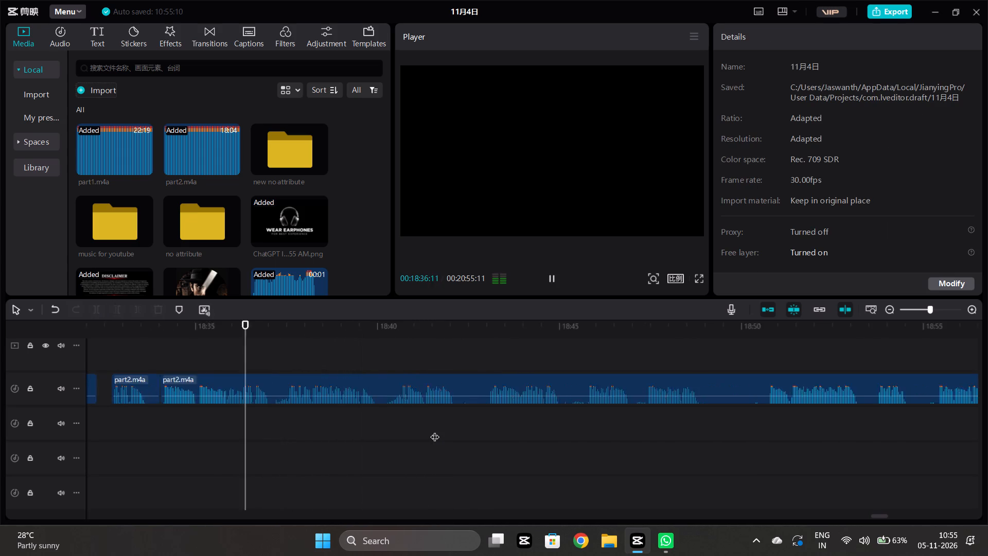
pyautogui.scroll(1, 435, 430)
pyautogui.keyDown('ctrl'); pyautogui.scroll(8, 414, 428); pyautogui.keyUp('ctrl')
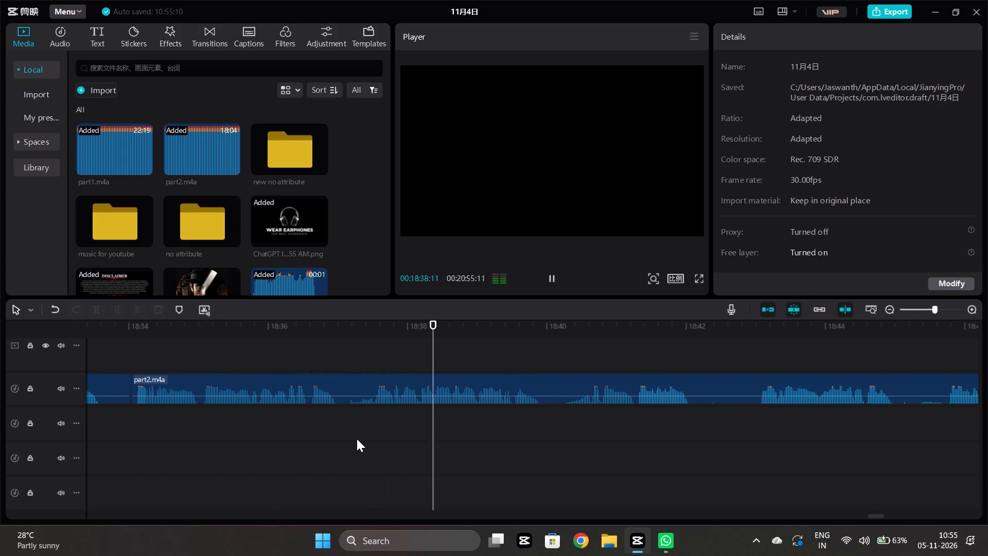
pyautogui.press('space')
pyautogui.click(373, 423)
pyautogui.click(368, 395)
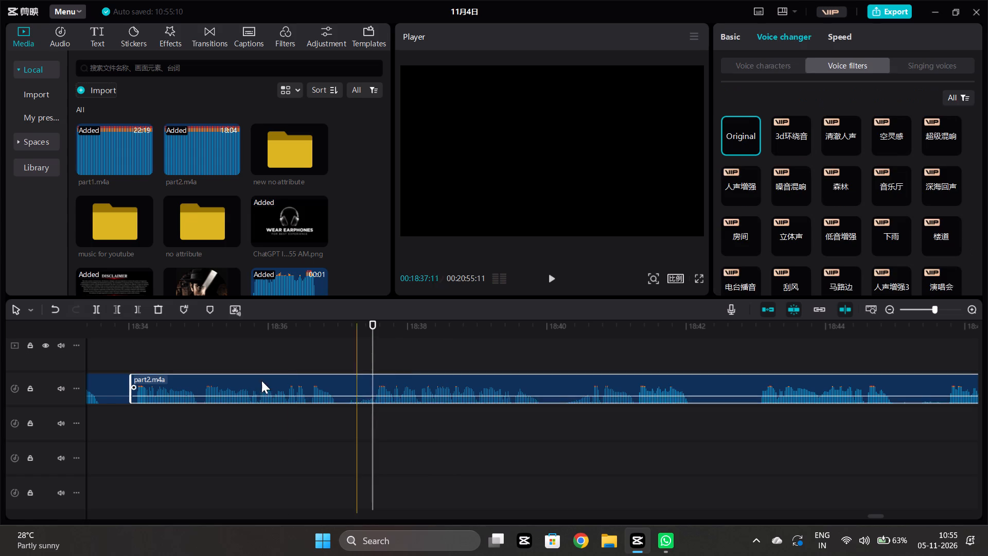
pyautogui.click(98, 309)
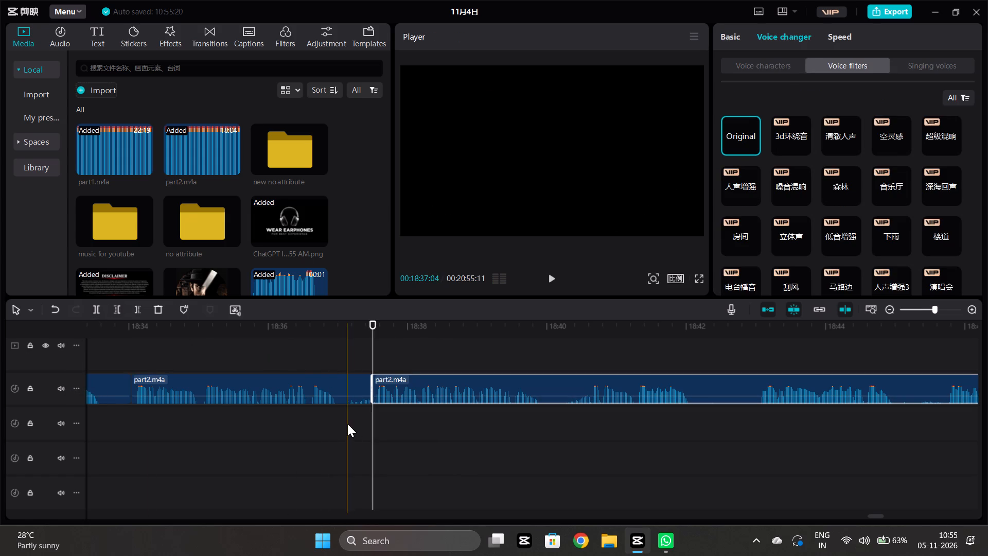
pyautogui.click(342, 419)
pyautogui.click(341, 392)
pyautogui.click(140, 308)
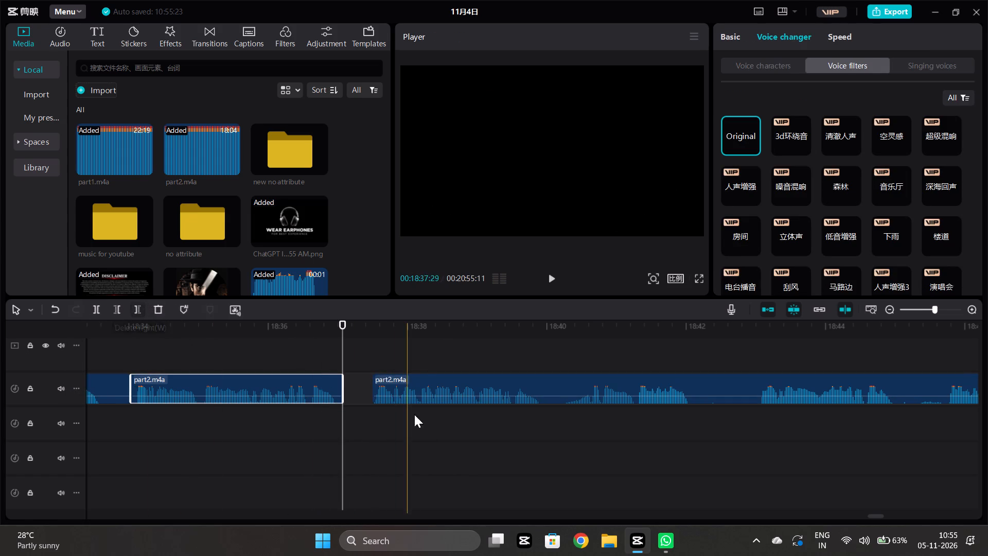
# Play on, split the part2.m4a clip at 18:40:19, and trim the end of the piece before the split to about 18:40:07.
pyautogui.click(365, 413)
pyautogui.press('space')
pyautogui.hscroll(-1, 381, 440)
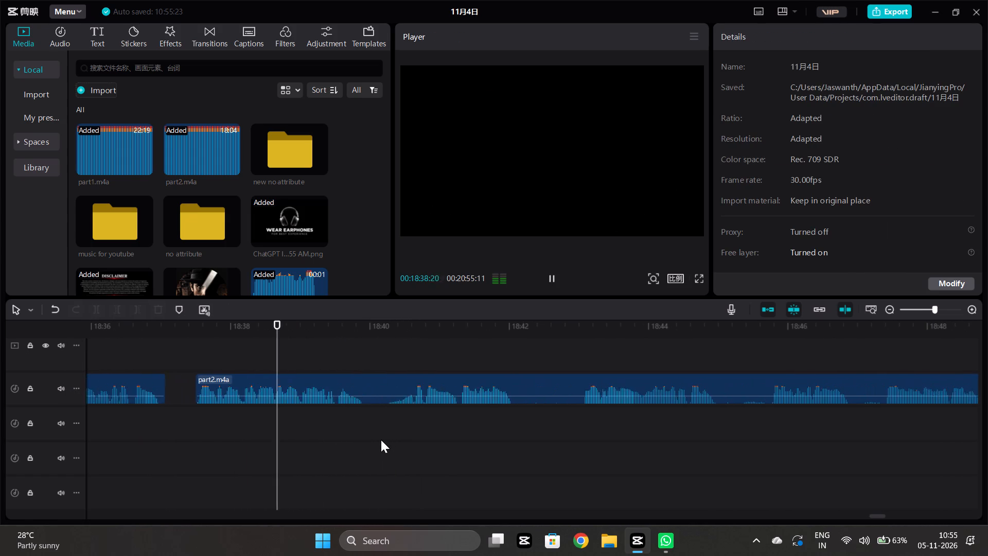
pyautogui.hscroll(-1, 381, 440)
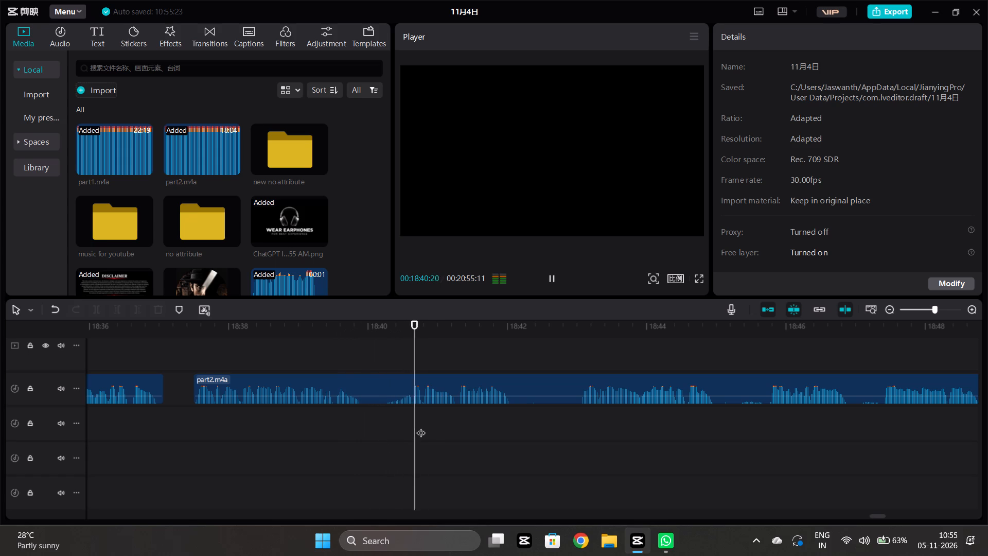
pyautogui.press('space')
pyautogui.click(412, 415)
pyautogui.click(411, 385)
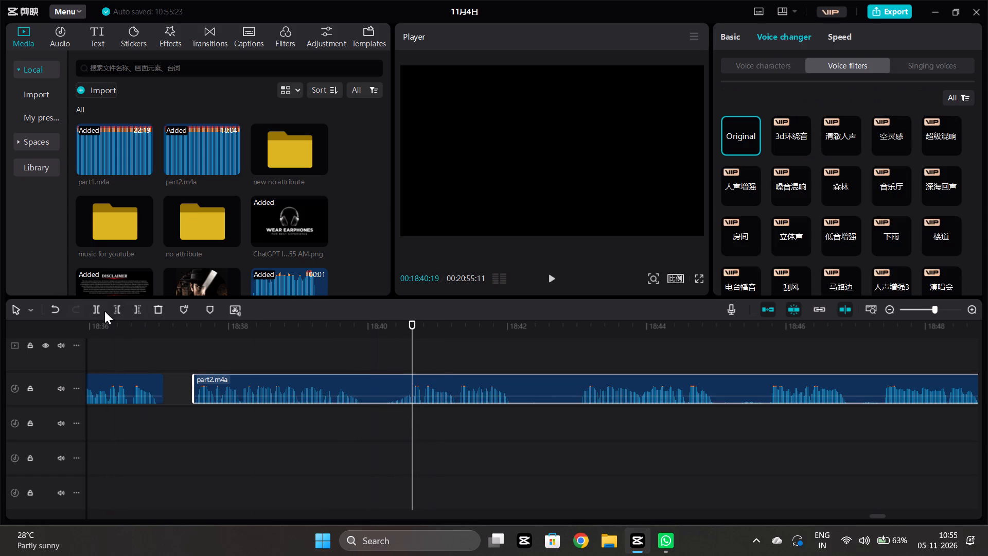
pyautogui.click(102, 307)
pyautogui.click(384, 434)
pyautogui.click(374, 395)
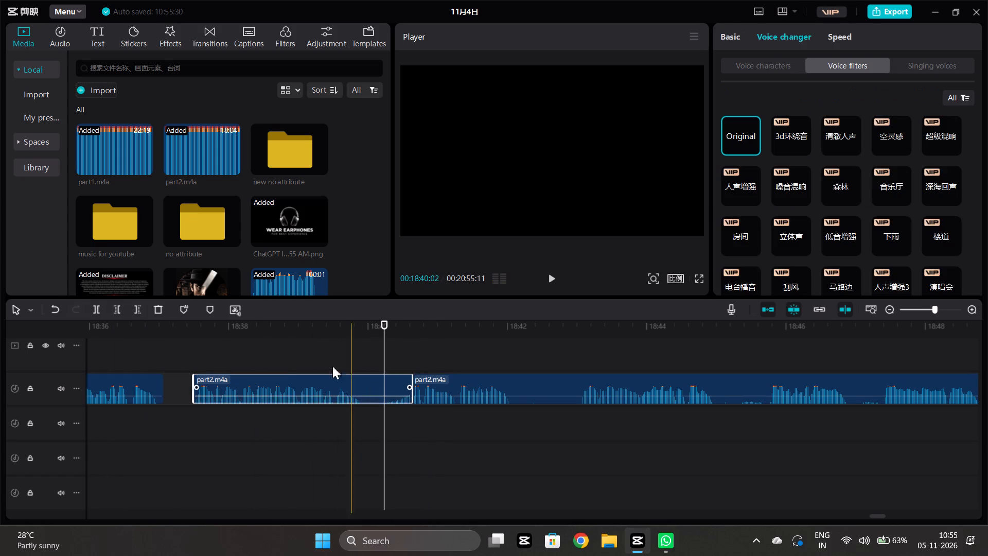
pyautogui.click(132, 311)
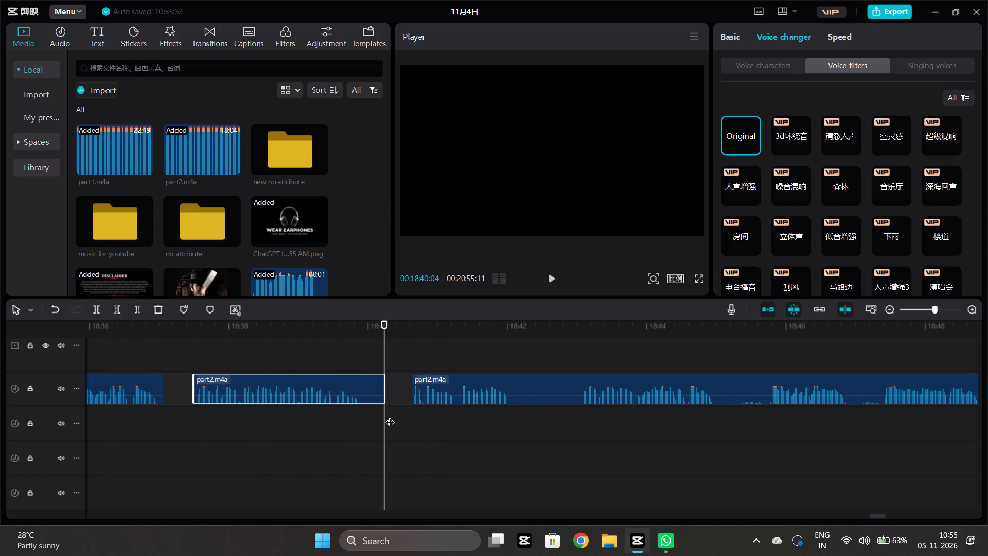
# Play on, split the part2.m4a clip at about 18:42:07, and trim the start of the piece after the split to 18:42:20.
pyautogui.click(410, 426)
pyautogui.press('space')
pyautogui.hscroll(-1, 410, 427)
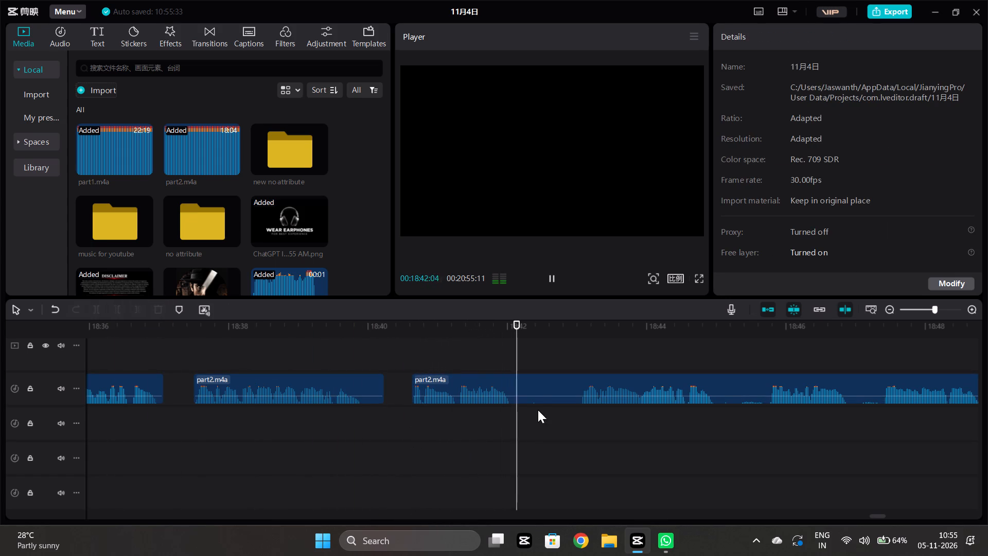
pyautogui.press('space')
pyautogui.click(535, 392)
pyautogui.click(98, 307)
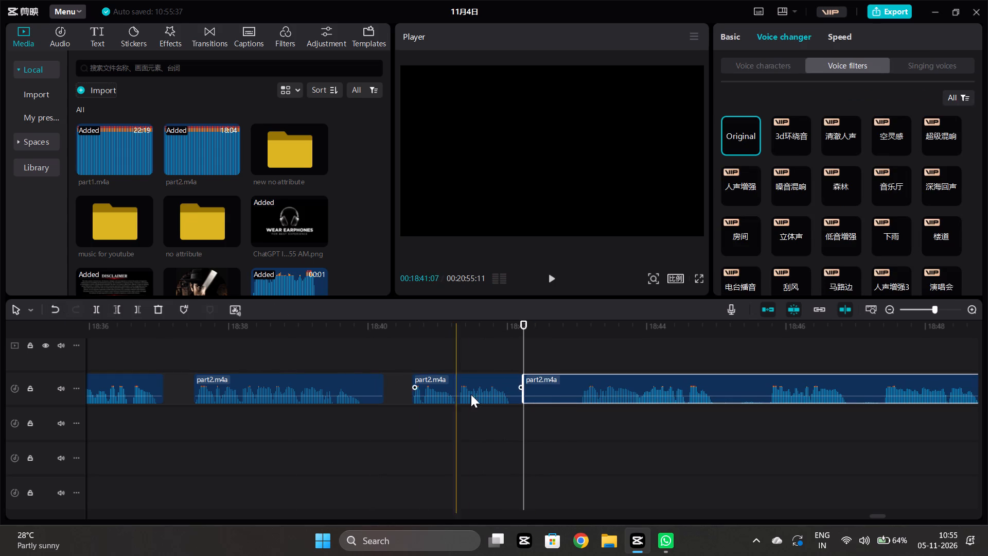
pyautogui.click(554, 412)
pyautogui.click(565, 387)
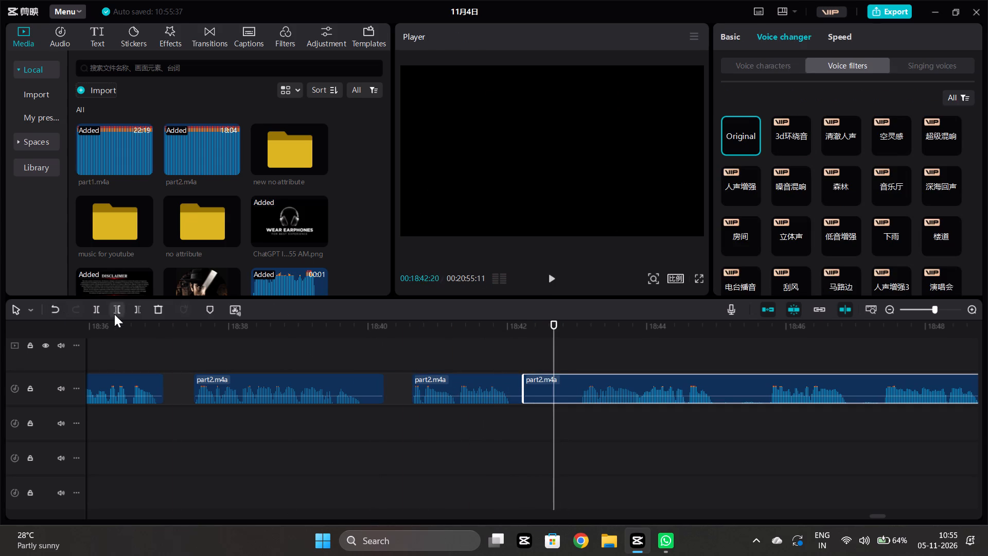
pyautogui.click(114, 314)
# Play on, split the part2.m4a clip at about 18:45:03, and trim the start of the piece after the split to 18:45:22.
pyautogui.click(561, 447)
pyautogui.press('space')
pyautogui.hscroll(-1, 561, 447)
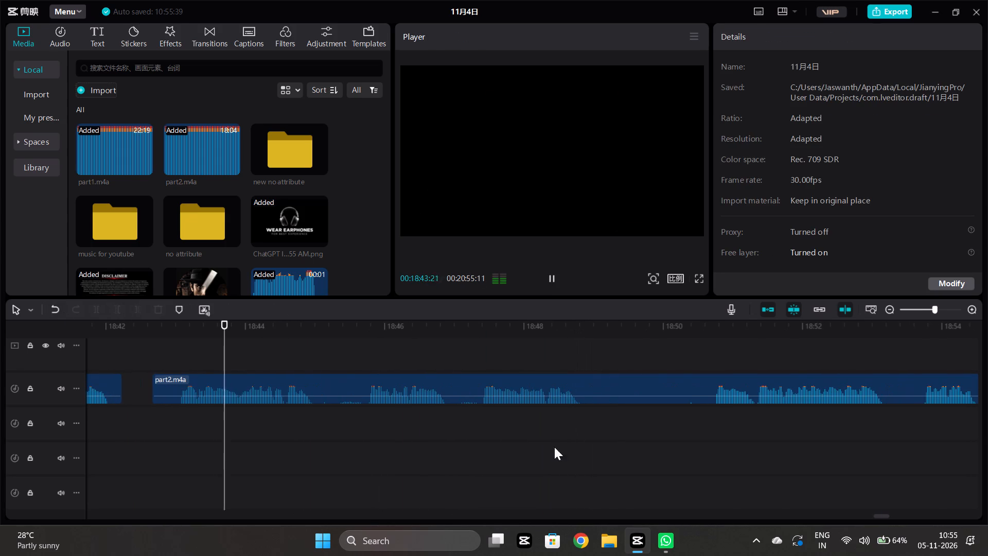
pyautogui.press('space')
pyautogui.click(454, 391)
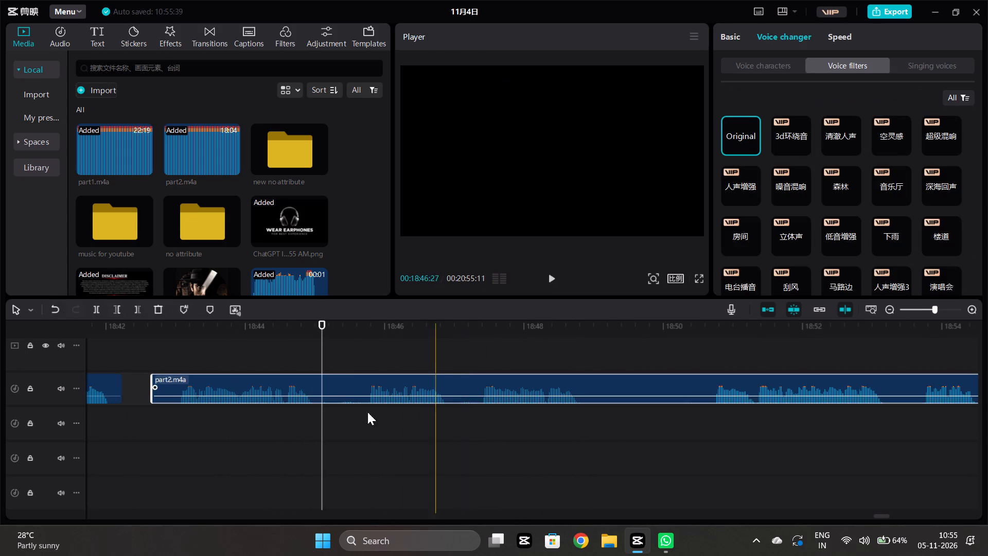
pyautogui.click(95, 306)
pyautogui.click(365, 448)
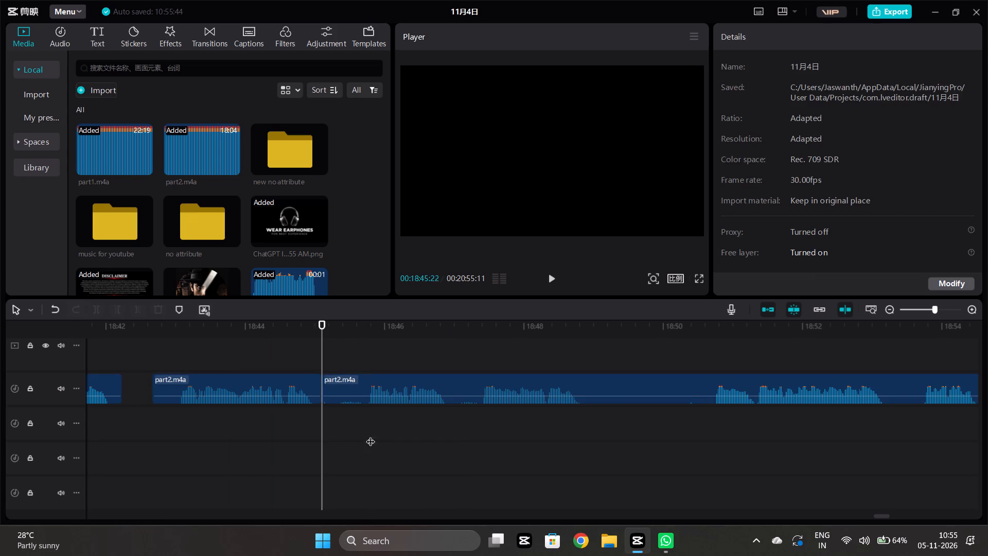
pyautogui.click(378, 391)
pyautogui.click(126, 307)
pyautogui.click(117, 306)
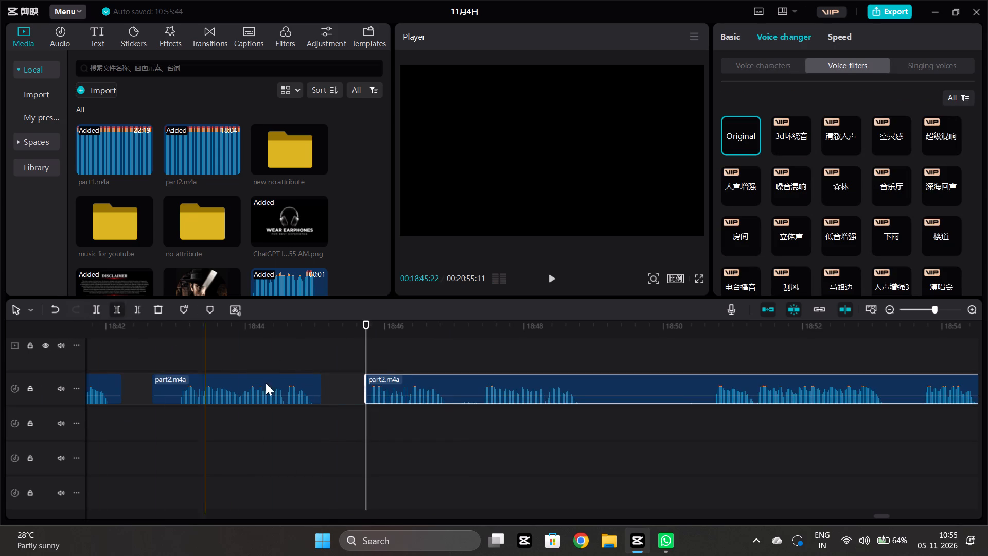
# Play on, split the part2.m4a clip at about 18:46:26, and trim the start of the piece after the split to 18:47:10.
pyautogui.click(369, 427)
pyautogui.press('space')
pyautogui.press('space')
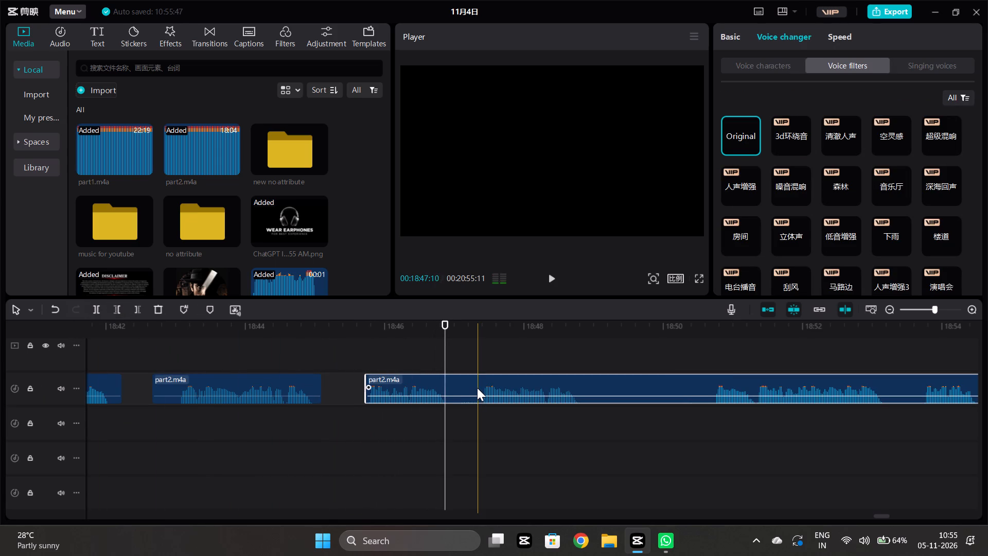
pyautogui.click(477, 388)
pyautogui.click(93, 303)
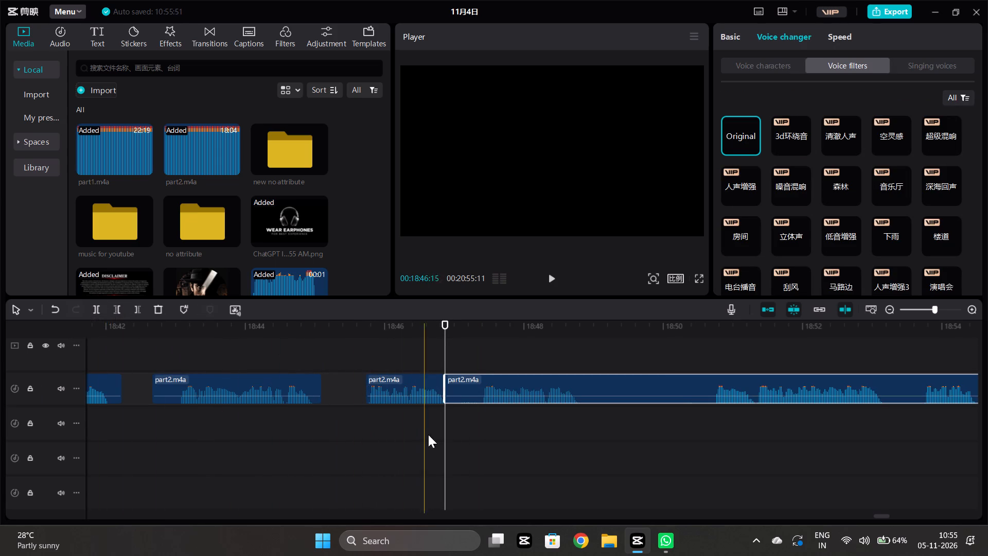
pyautogui.click(477, 443)
pyautogui.click(491, 390)
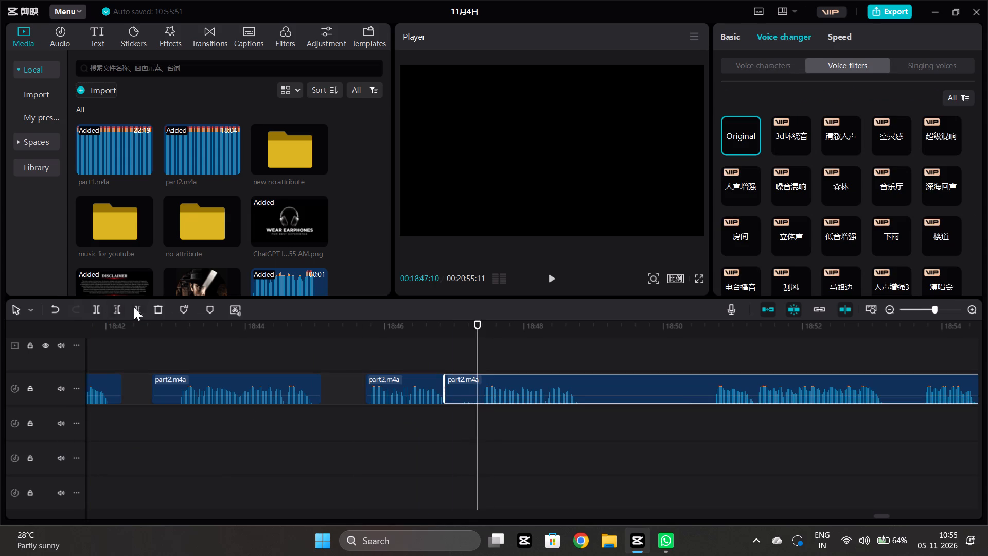
pyautogui.click(120, 302)
# Play on, split the part2.m4a clip at about 18:48:27, and trim the start of the piece after the split to 18:50:23.
pyautogui.click(481, 421)
pyautogui.press('space')
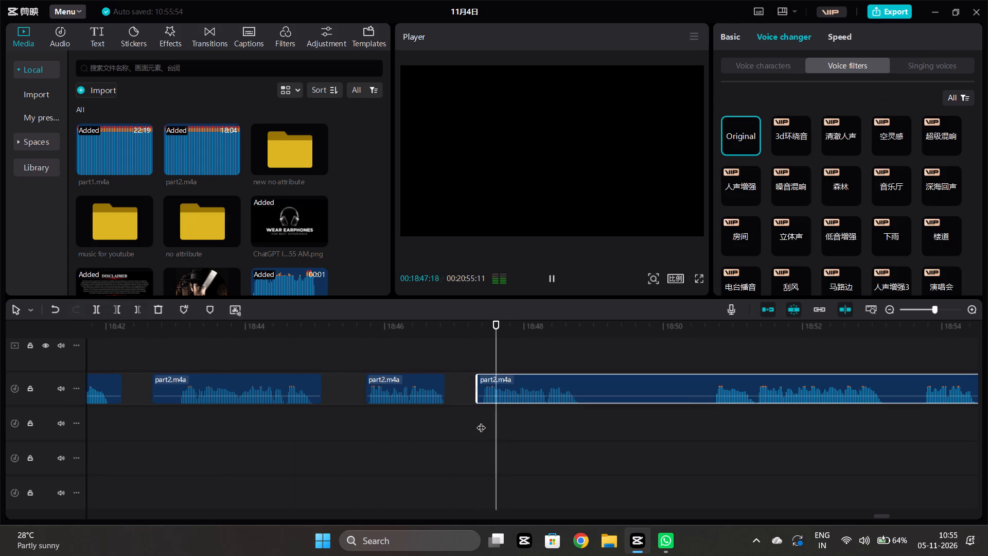
pyautogui.hscroll(-2, 481, 421)
pyautogui.press('space')
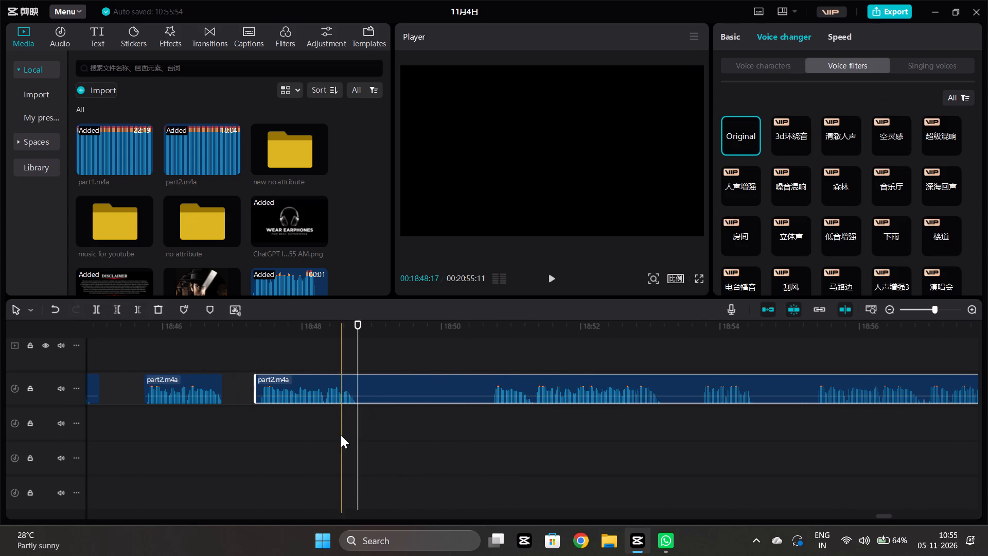
pyautogui.click(354, 438)
pyautogui.moveTo(355, 439); pyautogui.dragTo(364, 439)
pyautogui.click(390, 393)
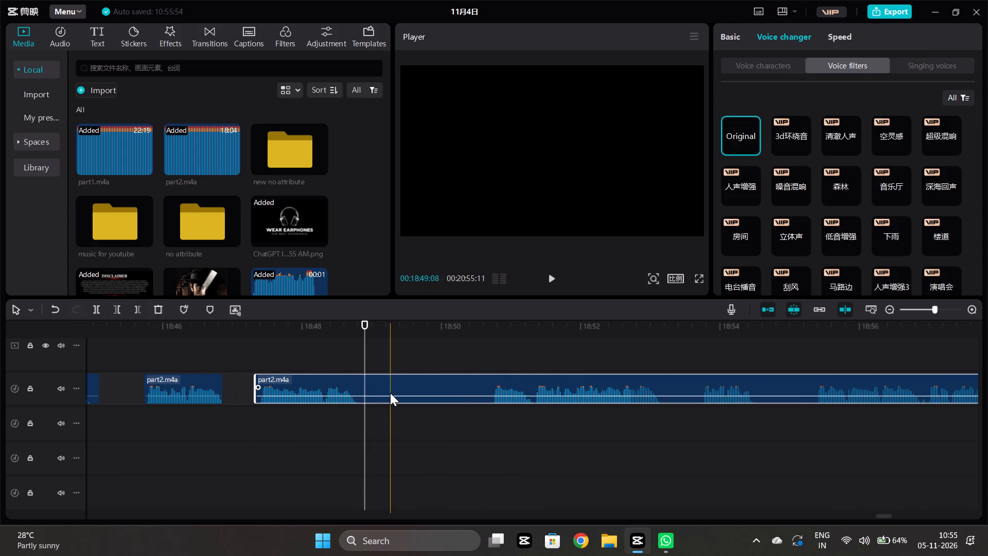
pyautogui.click(90, 307)
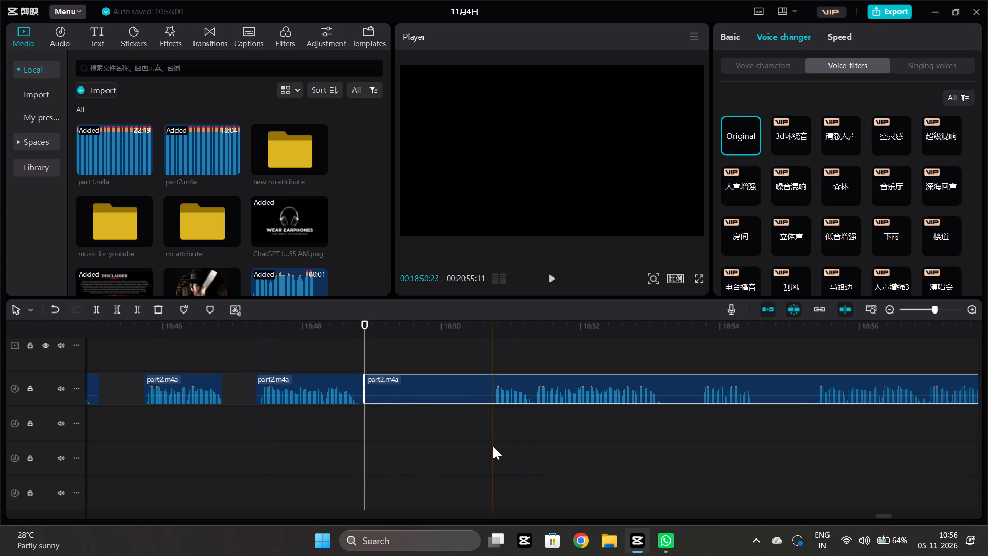
pyautogui.click(493, 446)
pyautogui.click(504, 381)
pyautogui.click(121, 309)
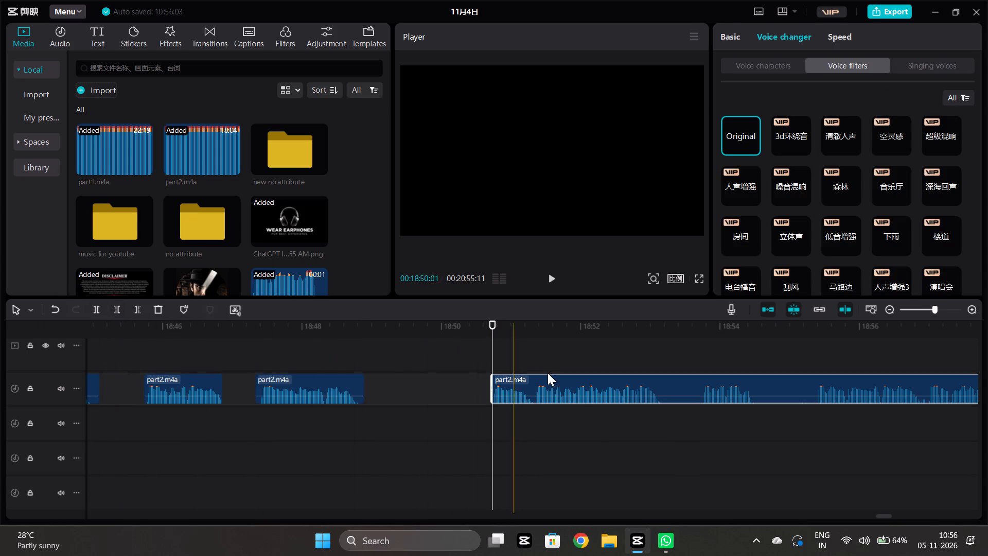
# Move the trimmed part2.m4a clip back to start at about 18:49:02, leaving a short gap after the preceding clip.
pyautogui.moveTo(598, 385); pyautogui.dragTo(485, 396)
# Play on, split the part2.m4a clip at about 18:52:01, and trim the end of the piece before the split to 18:51:19.
pyautogui.click(381, 445)
pyautogui.press('space')
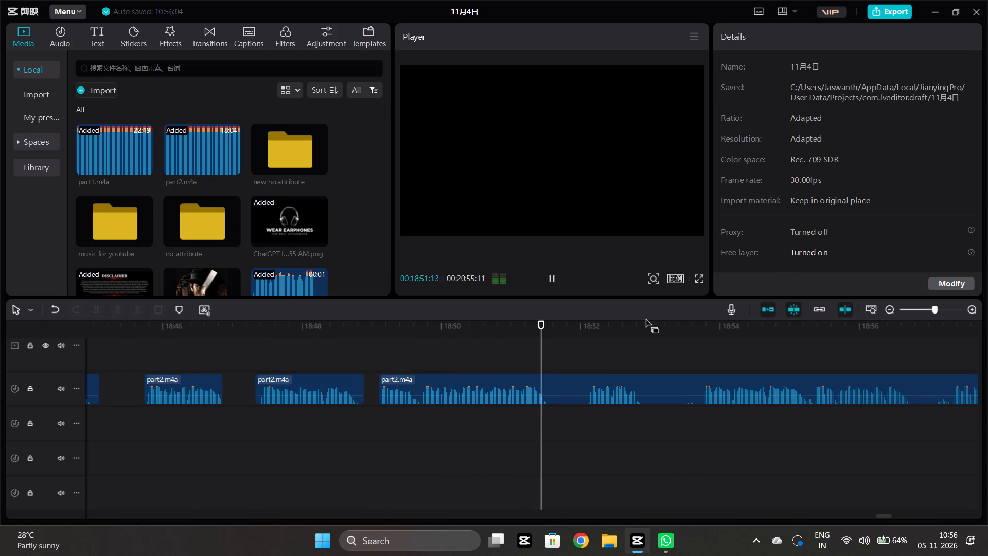
pyautogui.press('space')
pyautogui.click(584, 419)
pyautogui.click(587, 381)
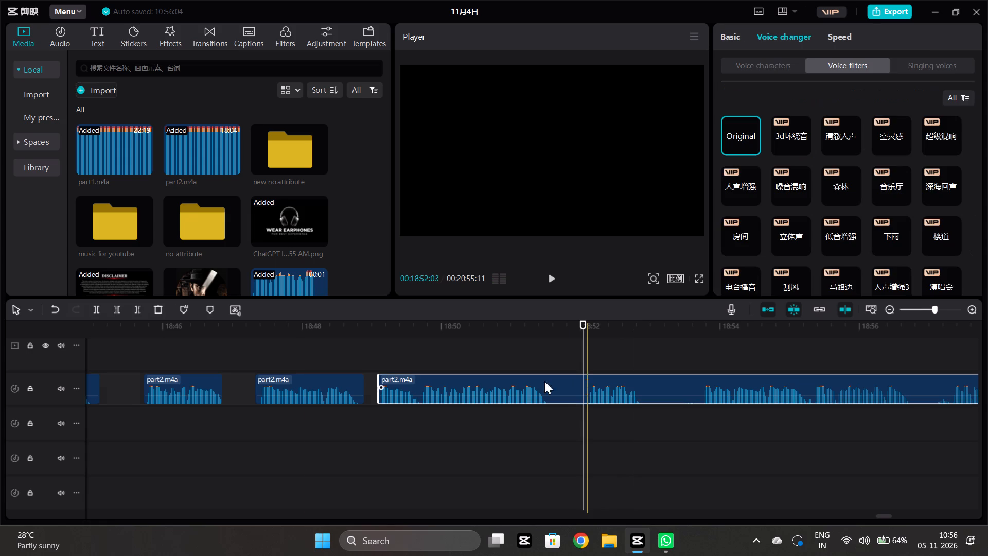
pyautogui.click(101, 309)
pyautogui.click(555, 454)
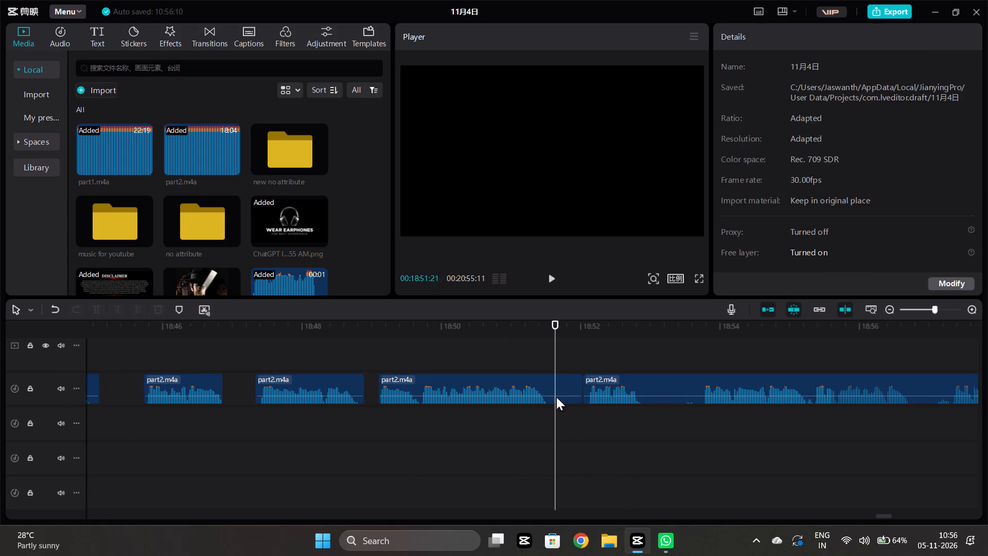
pyautogui.click(555, 396)
pyautogui.click(143, 314)
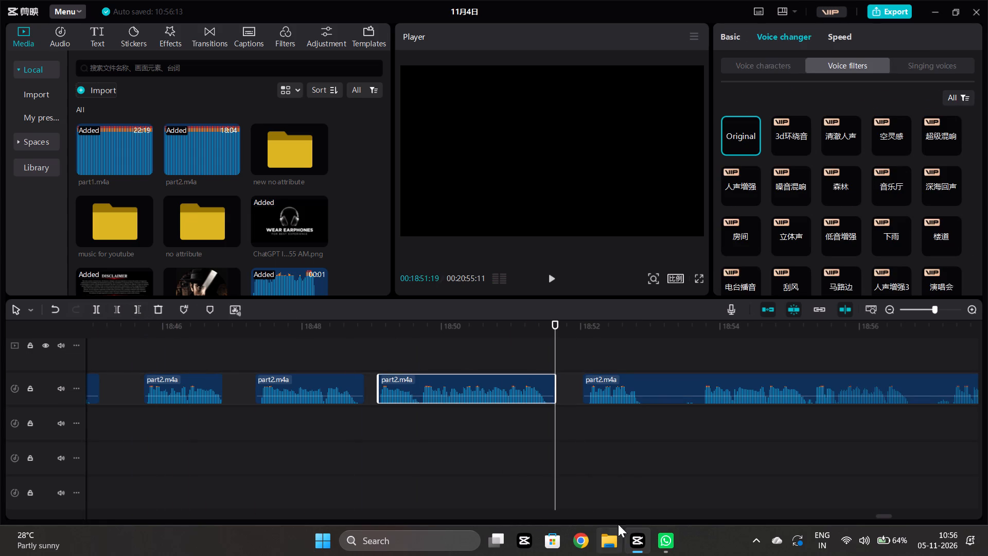
# Play on and move the following part2.m4a clip back to start at about 18:51:24, leaving a short gap after the trimmed piece.
pyautogui.click(548, 433)
pyautogui.press('space')
pyautogui.hscroll(-1, 552, 433)
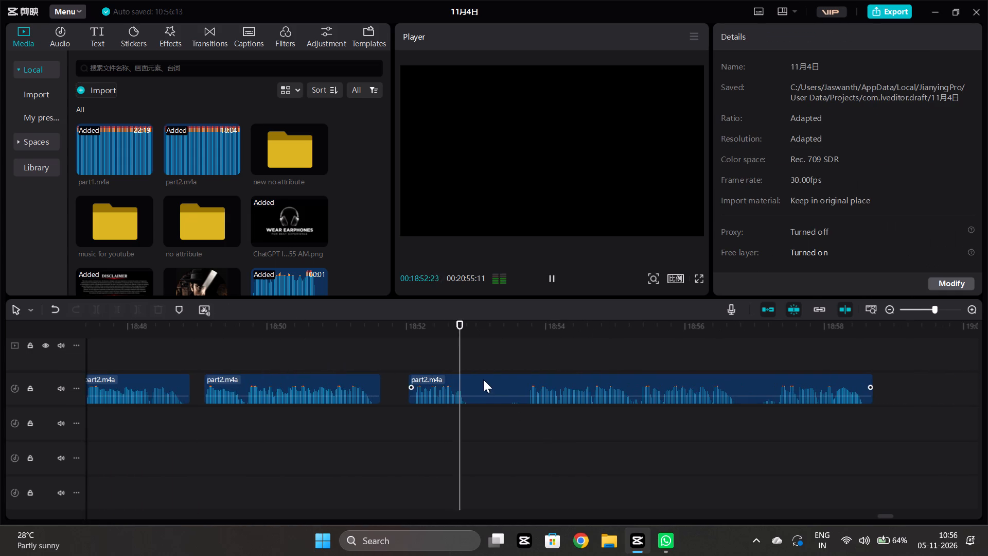
pyautogui.moveTo(473, 380); pyautogui.dragTo(457, 378)
# Replay the moved part2.m4a clip, split it at about 18:53:14, and trim the end of the piece before the split to 18:52:24.
pyautogui.click(404, 446)
pyautogui.press('space')
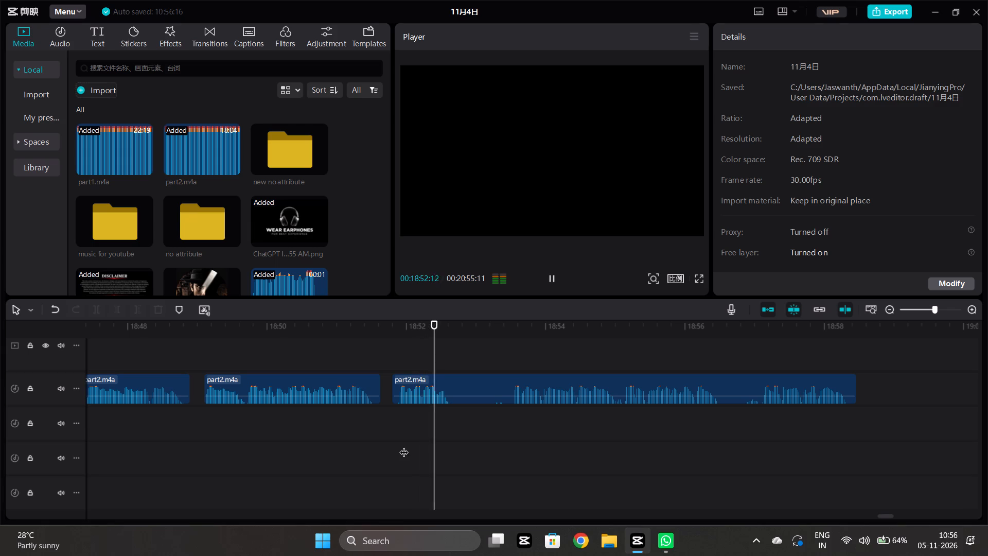
pyautogui.press('space')
pyautogui.moveTo(501, 421); pyautogui.dragTo(509, 423)
pyautogui.click(508, 423)
pyautogui.click(532, 369)
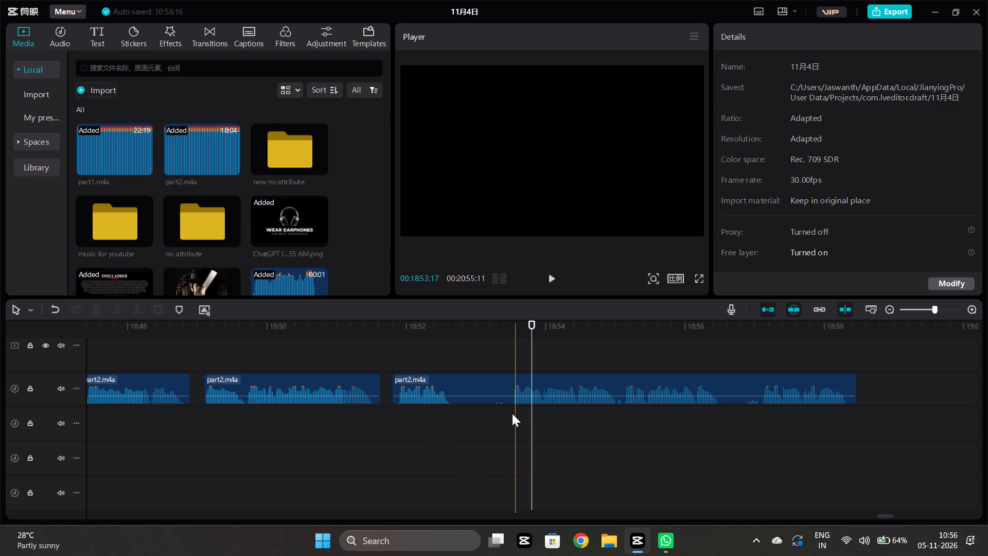
pyautogui.click(507, 409)
pyautogui.click(510, 390)
pyautogui.click(95, 308)
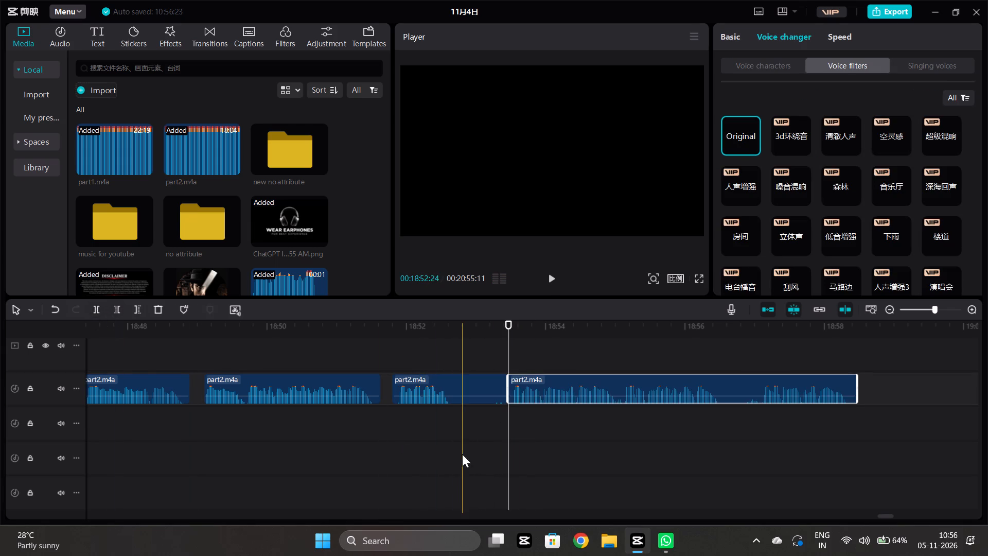
pyautogui.click(462, 454)
pyautogui.click(470, 387)
pyautogui.click(141, 304)
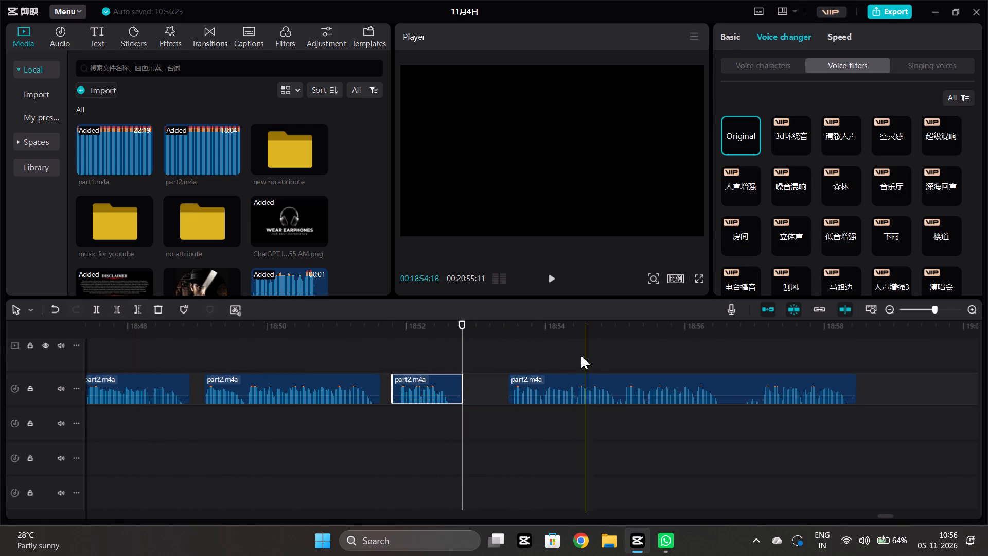
# Move the part2.m4a piece after the split forward to start at about 18:54:14, widening the pause before it.
pyautogui.moveTo(566, 380); pyautogui.dragTo(636, 392)
# Play on, split the part2.m4a clip at about 18:58:02, and trim the end of the piece before the split to 18:57:20.
pyautogui.click(542, 418)
pyautogui.press('space')
pyautogui.click(545, 440)
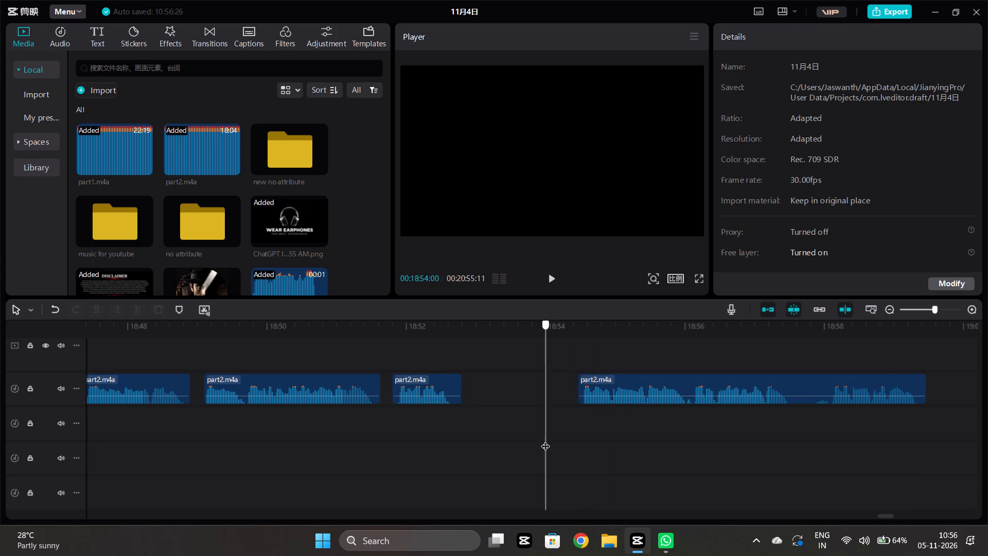
pyautogui.press('space')
pyautogui.hscroll(-1, 545, 440)
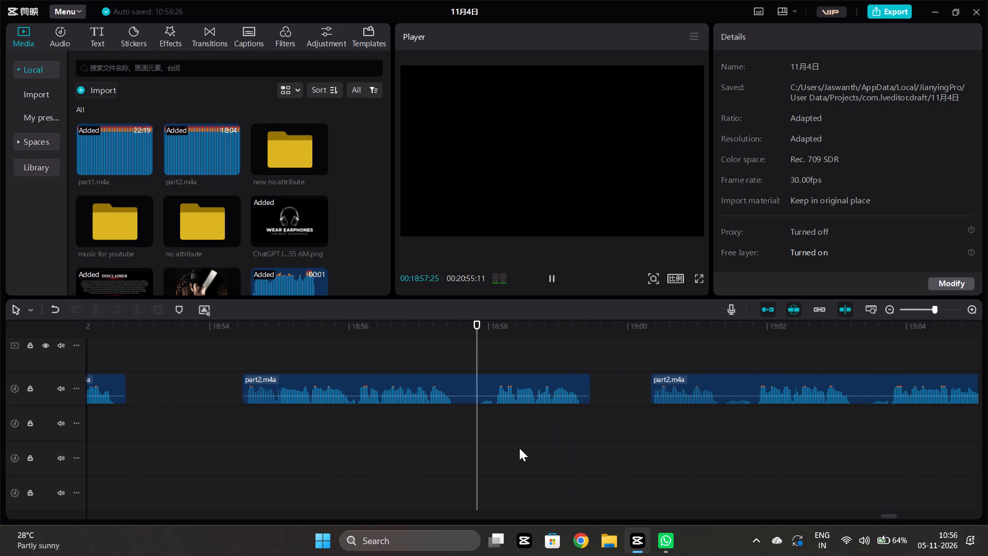
pyautogui.press('space')
pyautogui.click(494, 421)
pyautogui.click(505, 380)
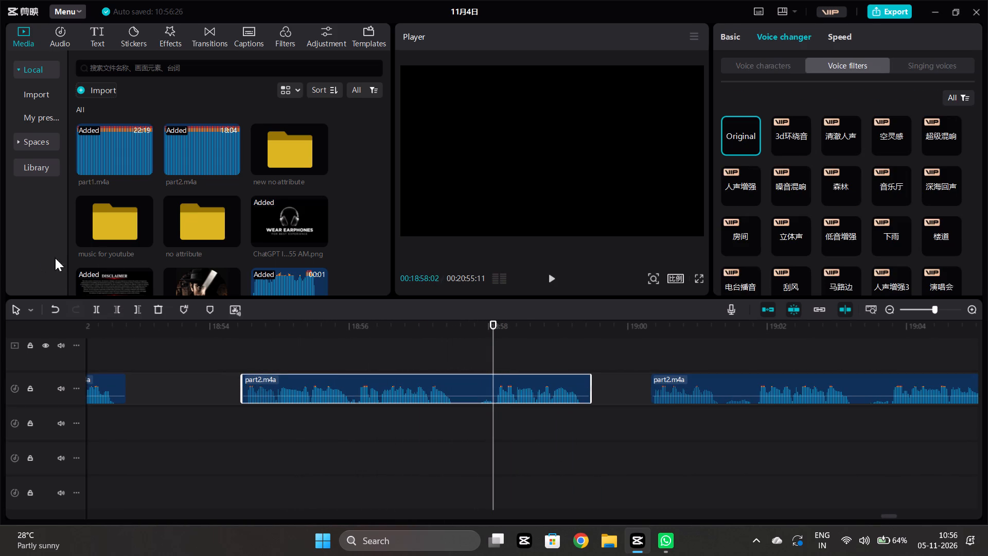
pyautogui.click(92, 312)
pyautogui.click(466, 437)
pyautogui.click(462, 383)
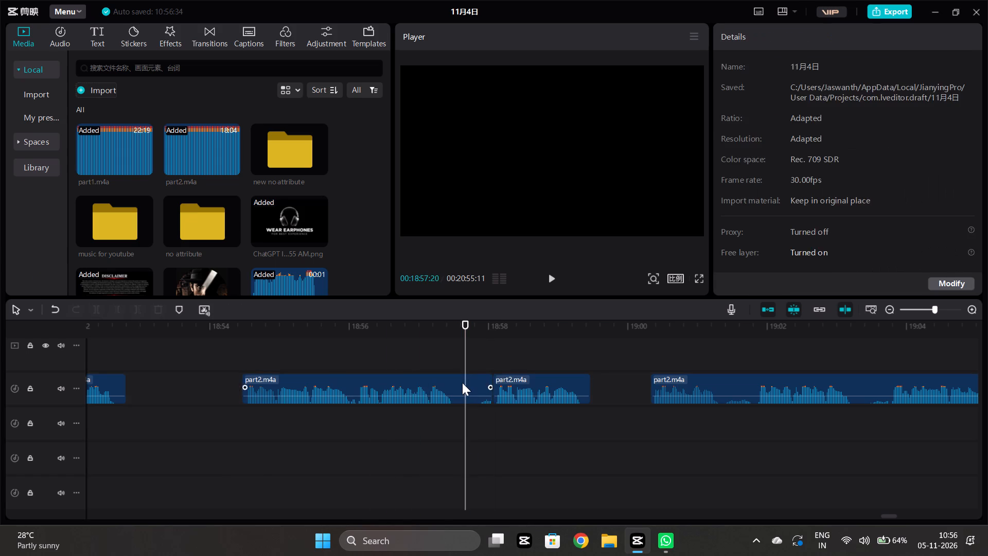
pyautogui.click(144, 311)
# Play on and move the long part2.m4a clip back to start at about 18:59:18, just after the short preceding clip.
pyautogui.click(460, 444)
pyautogui.press('space')
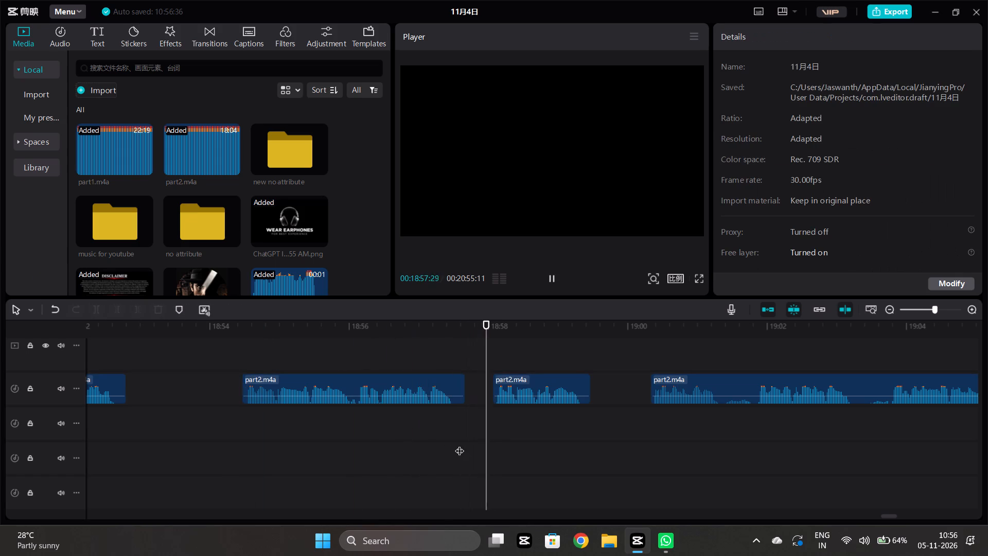
pyautogui.hscroll(-1, 460, 444)
pyautogui.moveTo(475, 380); pyautogui.dragTo(430, 390)
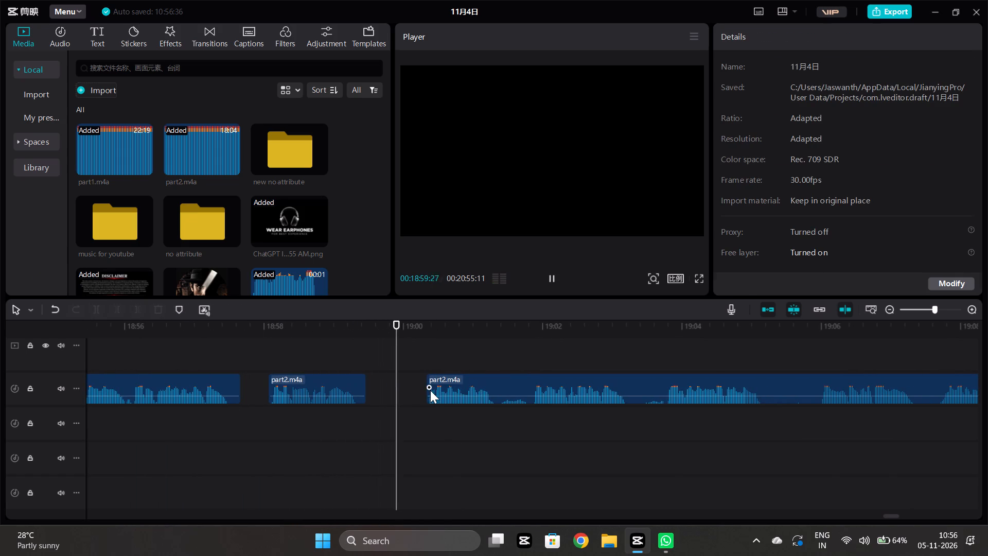
pyautogui.moveTo(430, 390); pyautogui.dragTo(425, 391)
# Play on, split the part2.m4a clip at about 19:00:19, and trim the start of the piece after the split to 19:01:02.
pyautogui.click(339, 439)
pyautogui.press('space')
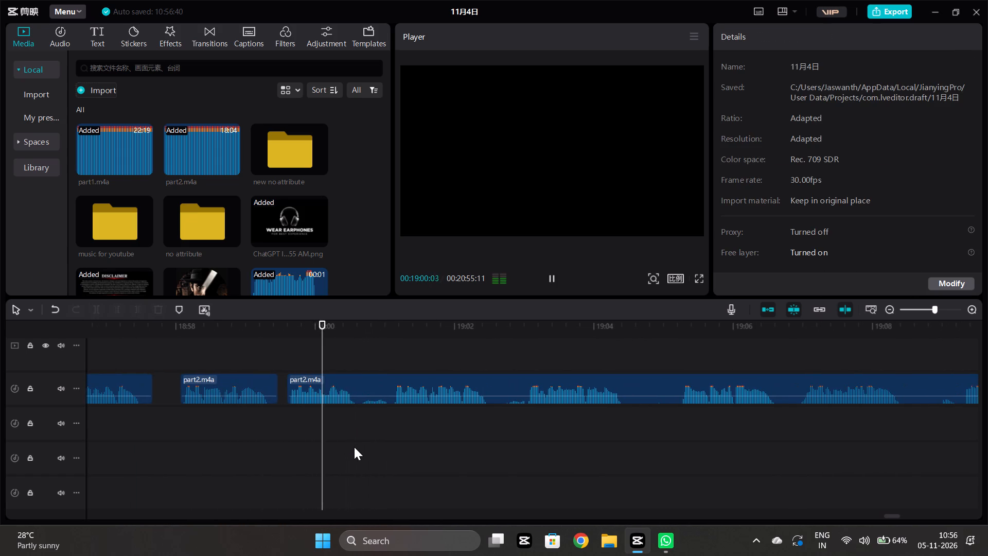
pyautogui.press('space')
pyautogui.click(354, 440)
pyautogui.moveTo(354, 440); pyautogui.dragTo(359, 439)
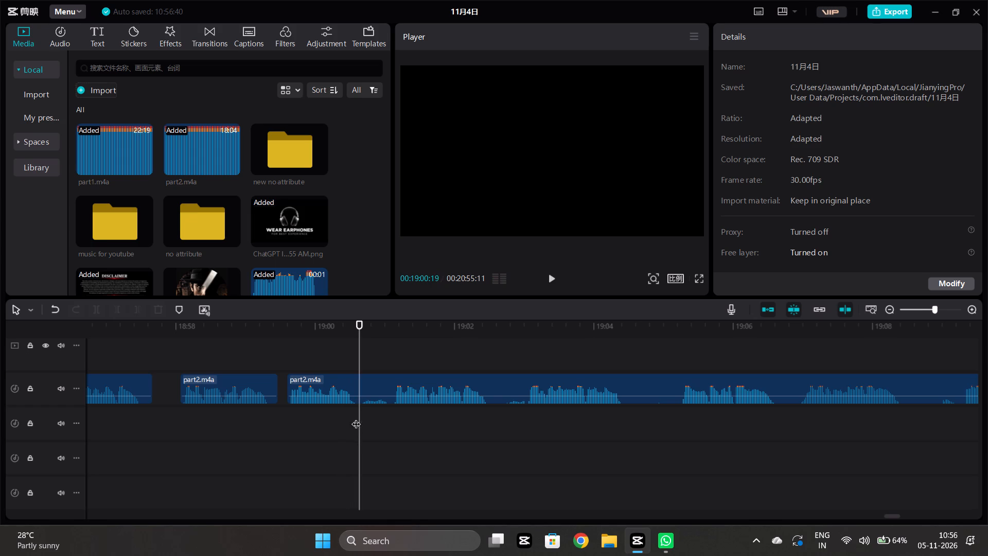
pyautogui.click(354, 394)
pyautogui.click(86, 309)
pyautogui.click(95, 313)
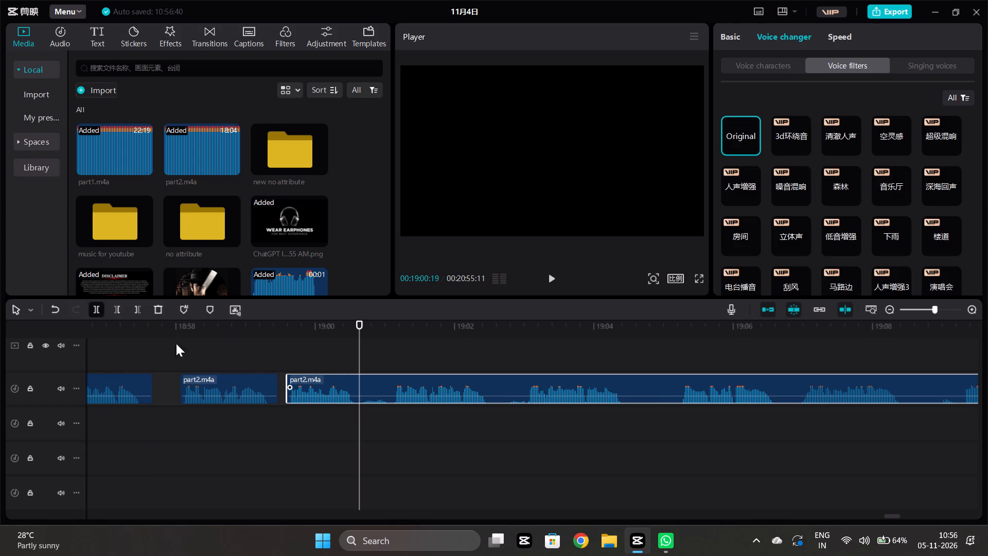
pyautogui.click(389, 443)
pyautogui.click(395, 381)
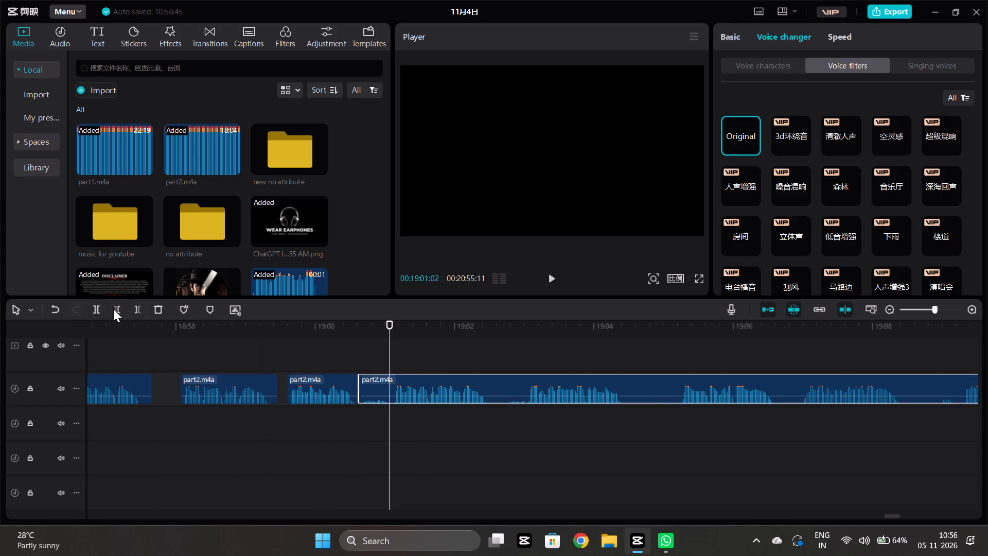
pyautogui.click(112, 308)
# Play on, split the part2.m4a clip at about 19:02:20, and trim the start of the piece after the split to 19:03:01.
pyautogui.click(402, 446)
pyautogui.press('space')
pyautogui.hscroll(-1, 402, 446)
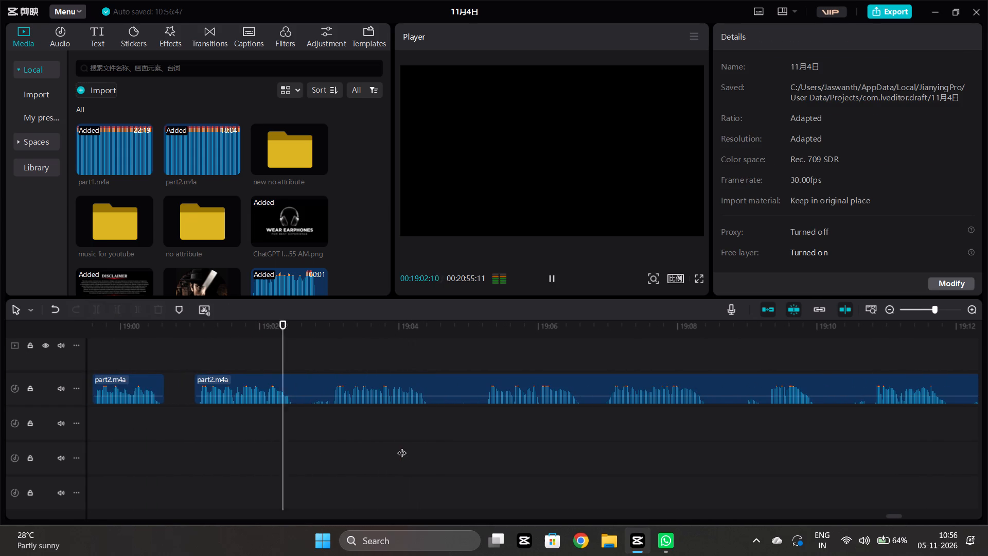
pyautogui.press('space')
pyautogui.click(307, 439)
pyautogui.click(315, 397)
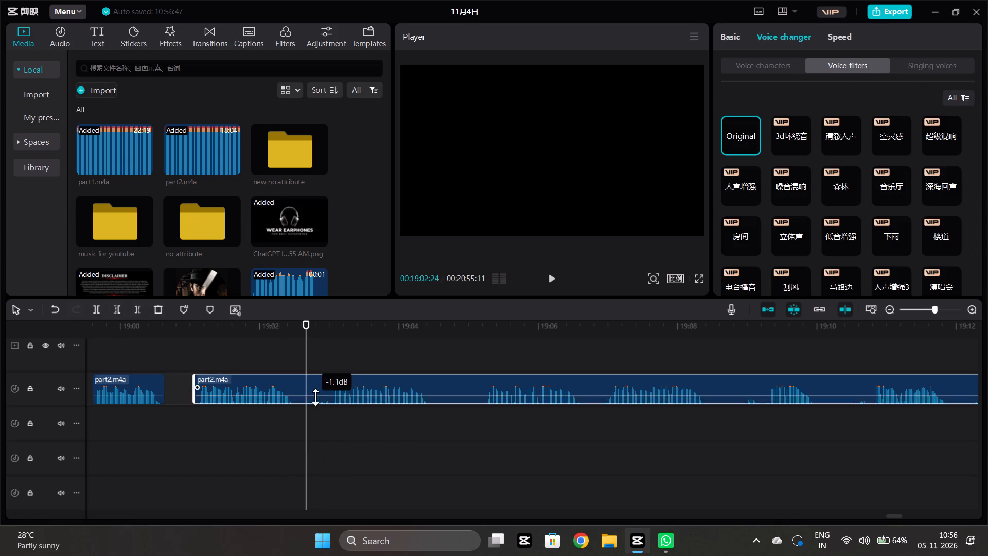
pyautogui.click(97, 311)
pyautogui.click(331, 441)
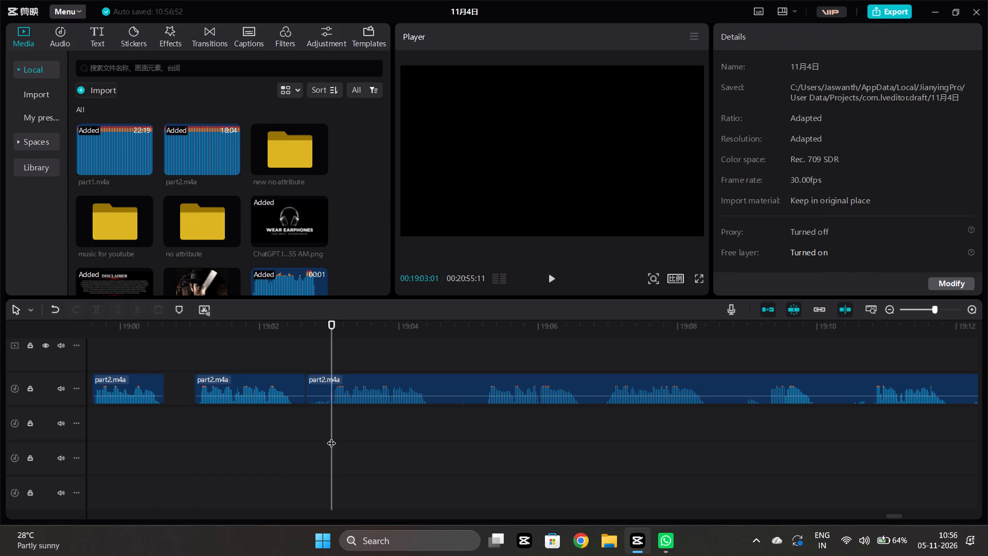
pyautogui.click(338, 397)
pyautogui.click(119, 305)
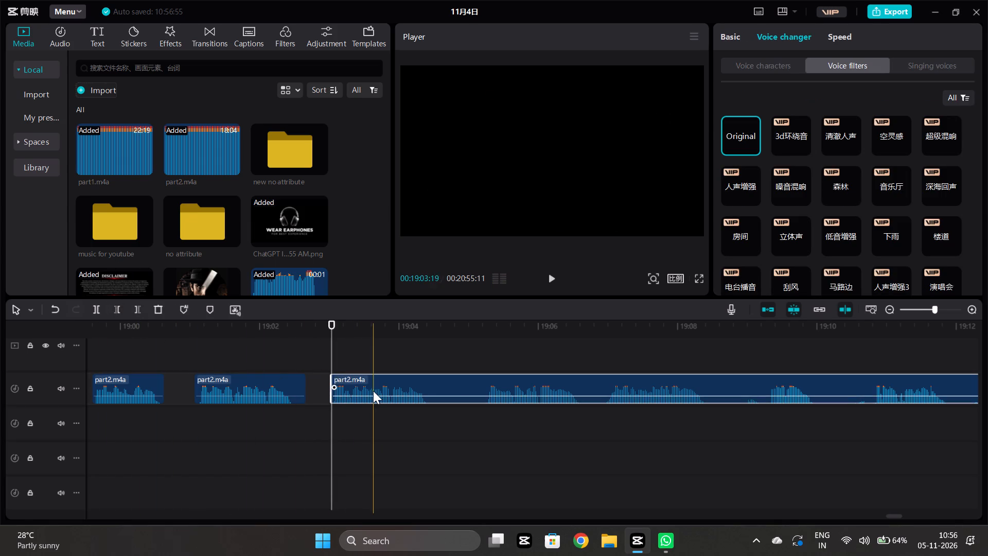
# Play on, split the part2.m4a clip at about 19:04:18, and trim the start of the piece after the split to 19:05:04.
pyautogui.click(342, 415)
pyautogui.press('space')
pyautogui.press('space')
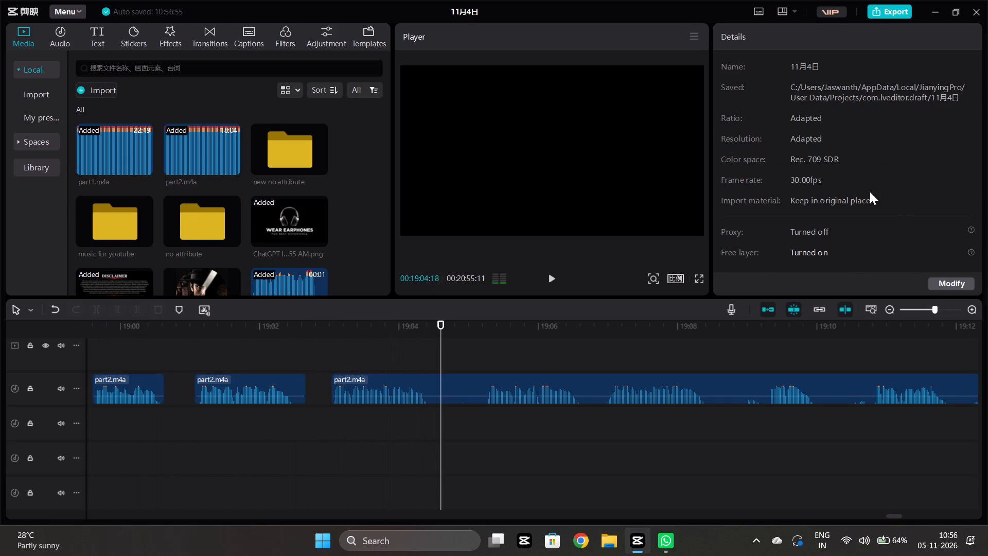
pyautogui.click(482, 384)
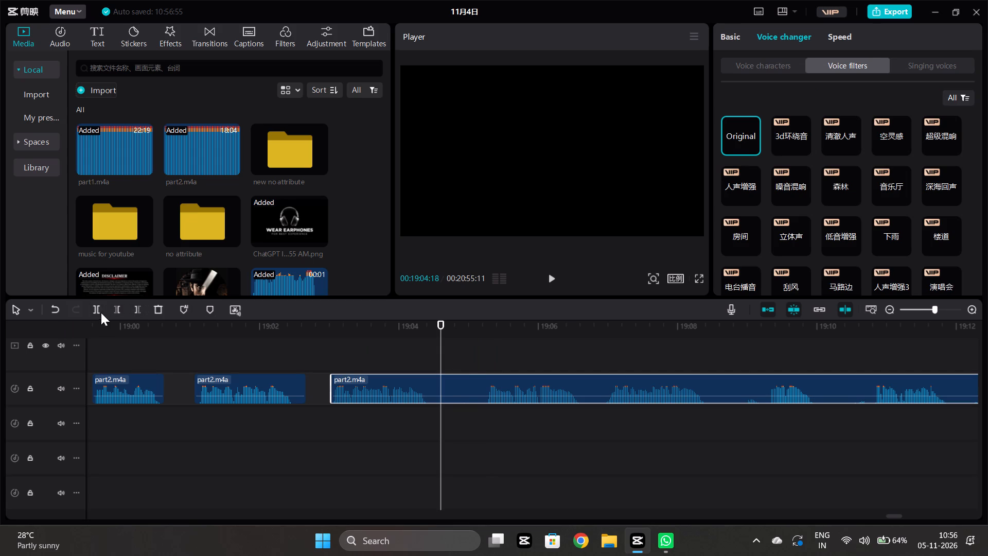
pyautogui.click(98, 311)
pyautogui.click(478, 417)
pyautogui.click(478, 385)
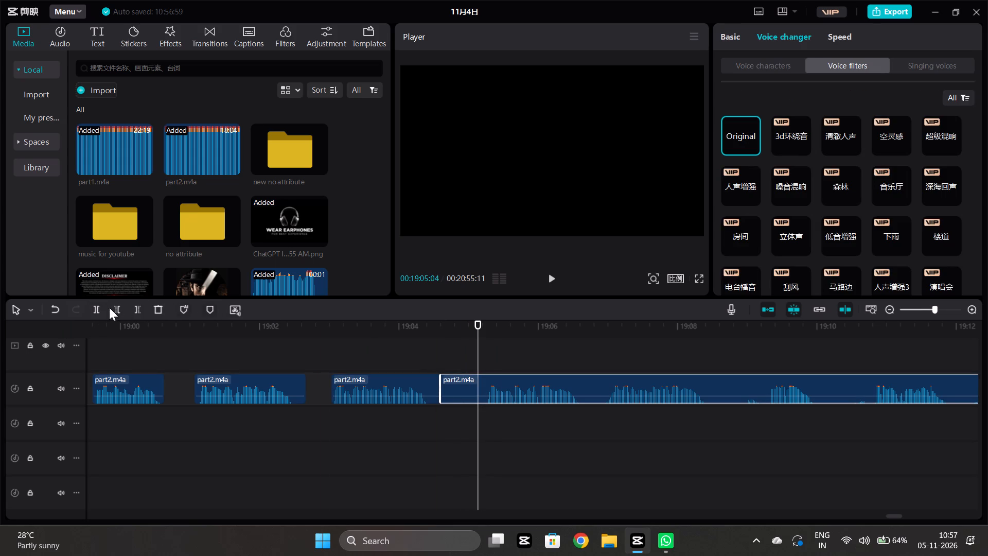
pyautogui.click(127, 314)
pyautogui.click(121, 317)
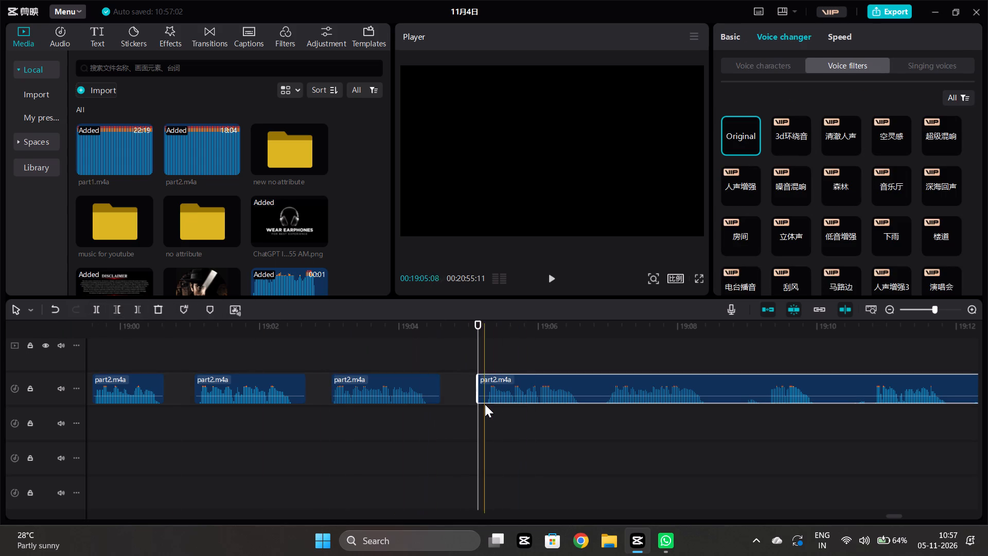
# Play on, split the part2.m4a clip at about 19:08:28, and trim the start of the piece after the split to 19:09:07.
pyautogui.click(485, 404)
pyautogui.press('space')
pyautogui.press('space')
pyautogui.hscroll(-1, 481, 402)
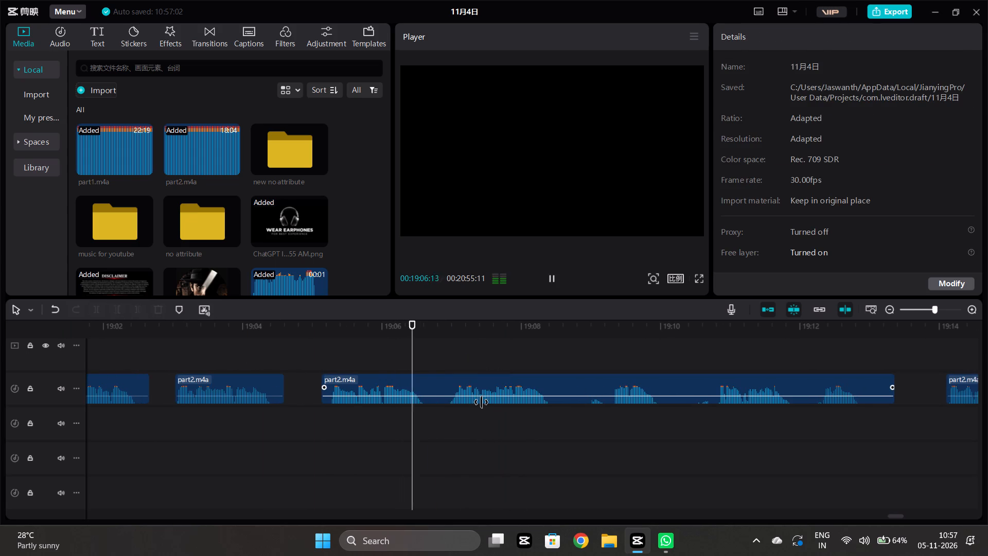
pyautogui.hscroll(-1, 558, 403)
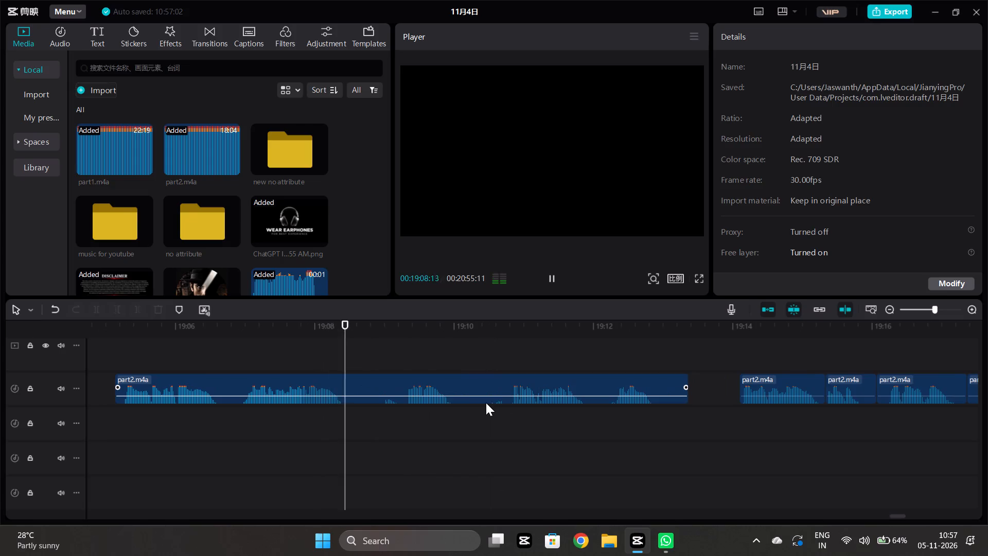
pyautogui.press('space')
pyautogui.click(428, 392)
pyautogui.click(96, 312)
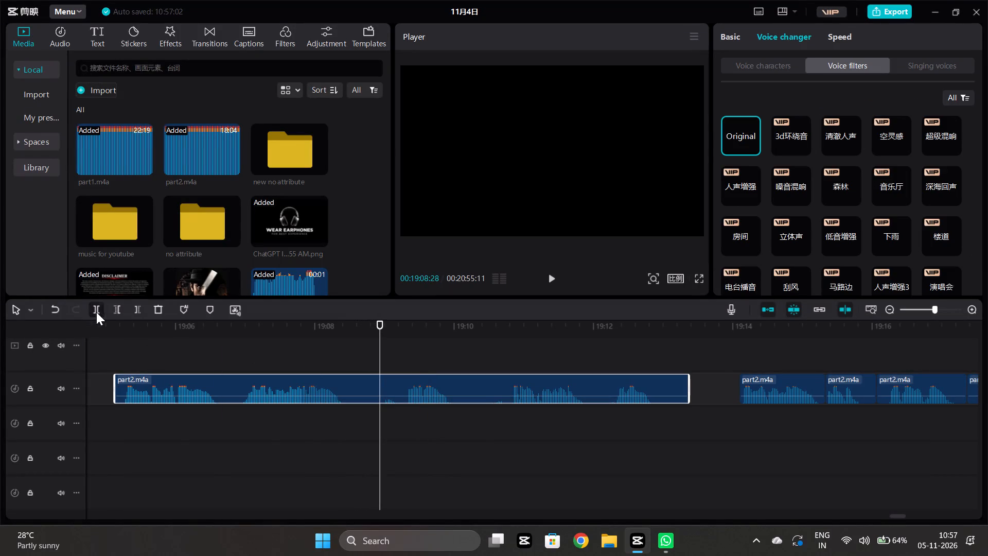
pyautogui.click(400, 445)
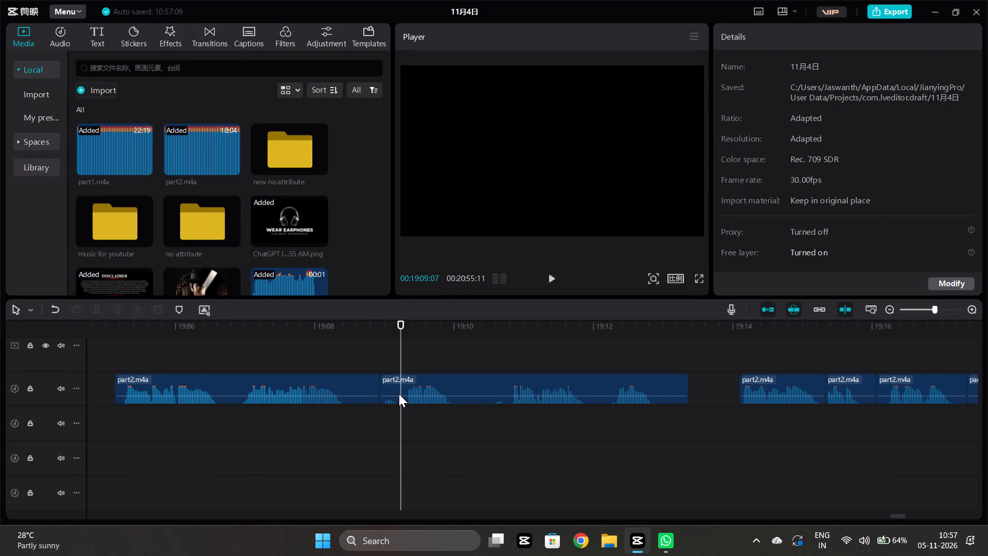
pyautogui.click(399, 394)
pyautogui.click(118, 310)
# Play on, split the part2.m4a clip at about 19:10:23, and trim the end of the piece before the split to 19:10:11.
pyautogui.click(403, 453)
pyautogui.press('space')
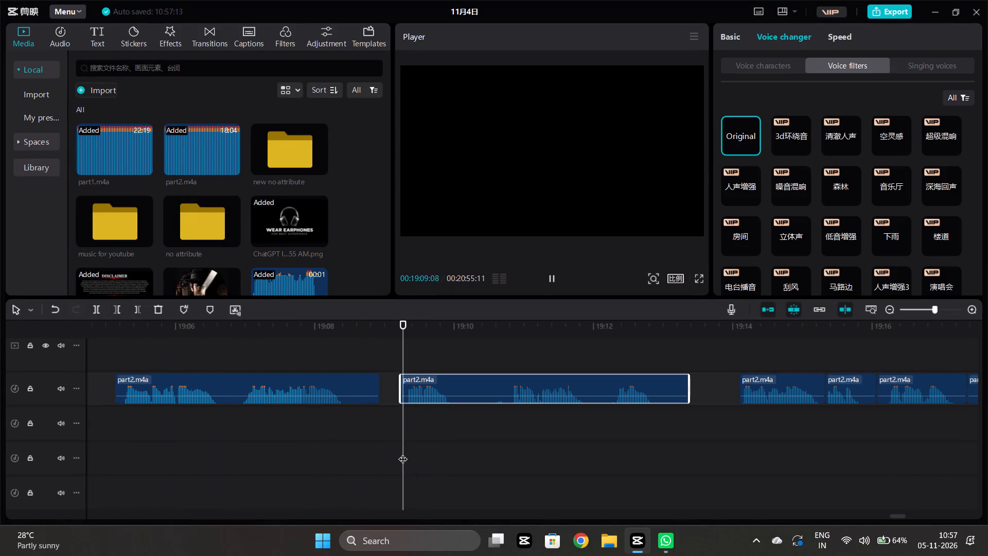
pyautogui.press('space')
pyautogui.click(507, 422)
pyautogui.click(514, 378)
pyautogui.click(94, 316)
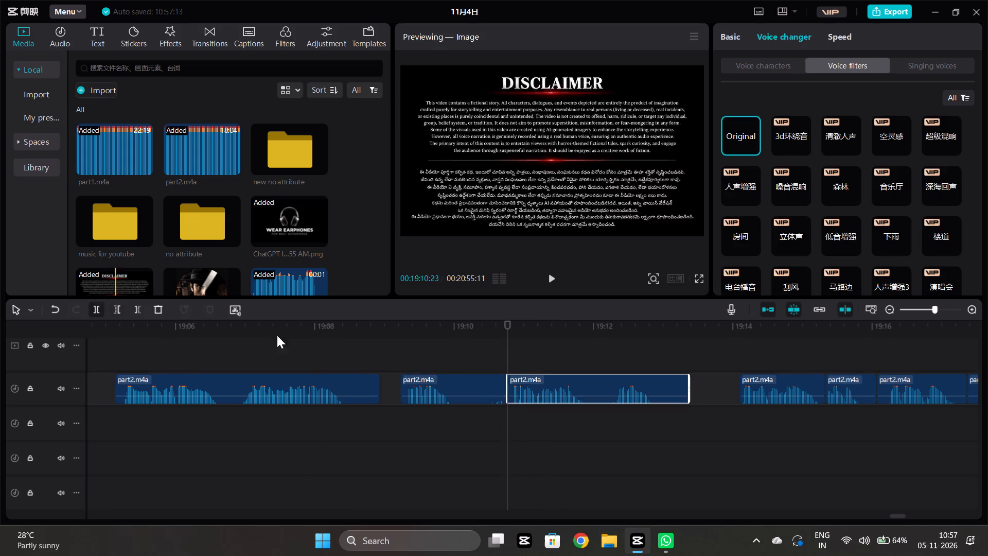
pyautogui.click(481, 427)
pyautogui.click(473, 382)
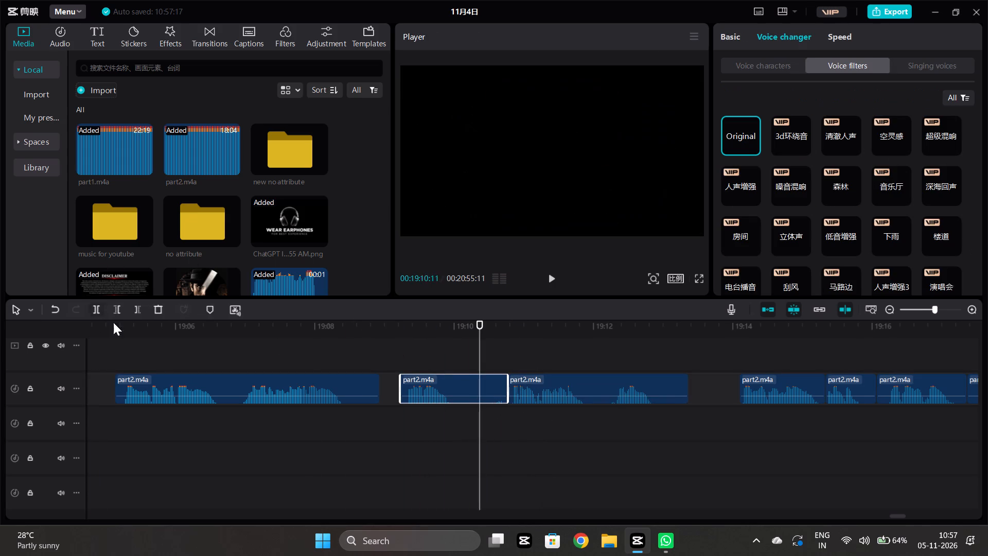
pyautogui.click(136, 310)
# Move the trimmed part2.m4a piece back against the preceding clip, starting at about 19:08:28.
pyautogui.moveTo(462, 376); pyautogui.dragTo(443, 380)
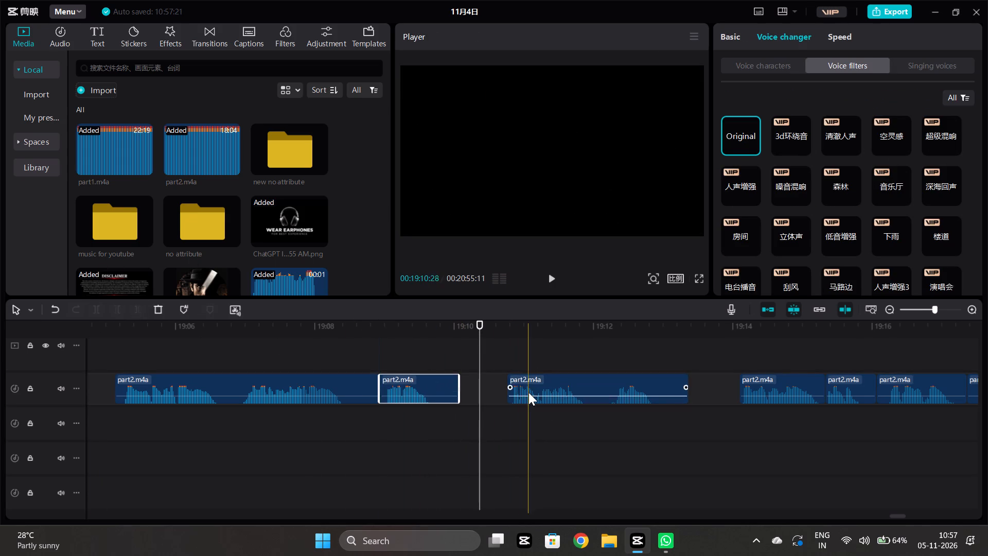
# Move the next part2.m4a clip back against the trimmed piece, starting at about 19:10:02, and play the join.
pyautogui.moveTo(530, 383); pyautogui.dragTo(484, 390)
pyautogui.click(380, 426)
pyautogui.press('space')
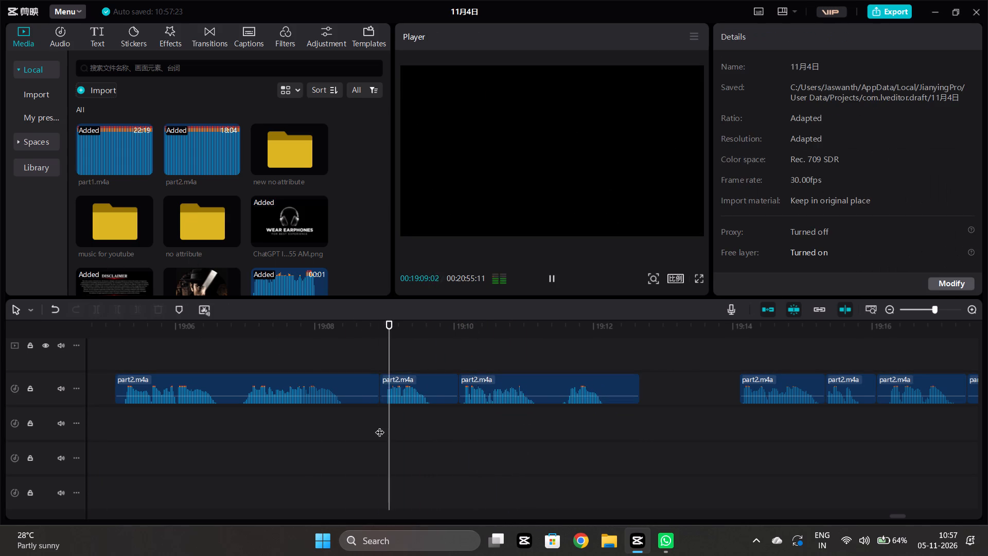
pyautogui.hscroll(-1, 403, 401)
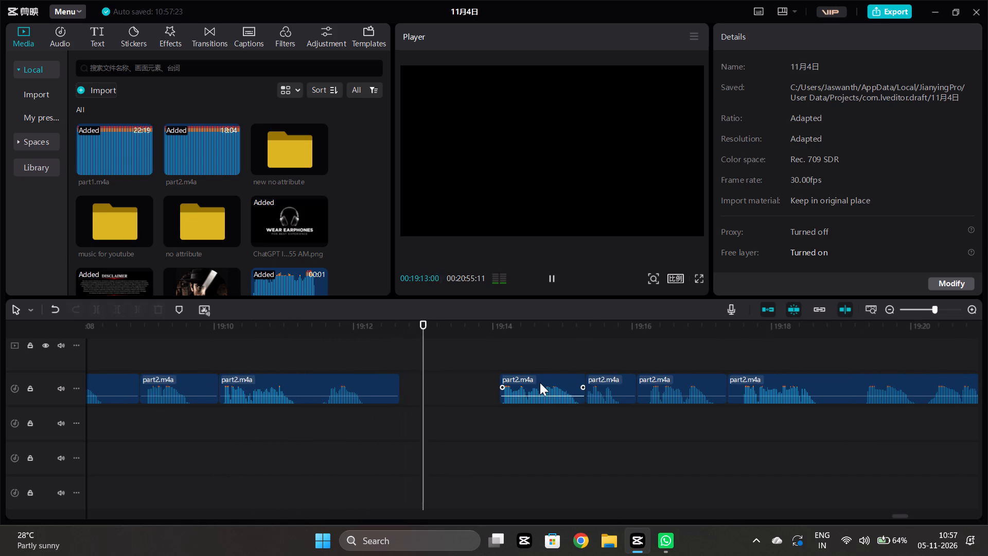
# Move the following part2.m4a clip back against the preceding one, starting at about 19:12:20, and play the join.
pyautogui.moveTo(540, 382); pyautogui.dragTo(440, 395)
pyautogui.click(366, 424)
pyautogui.press('space')
pyautogui.press('space')
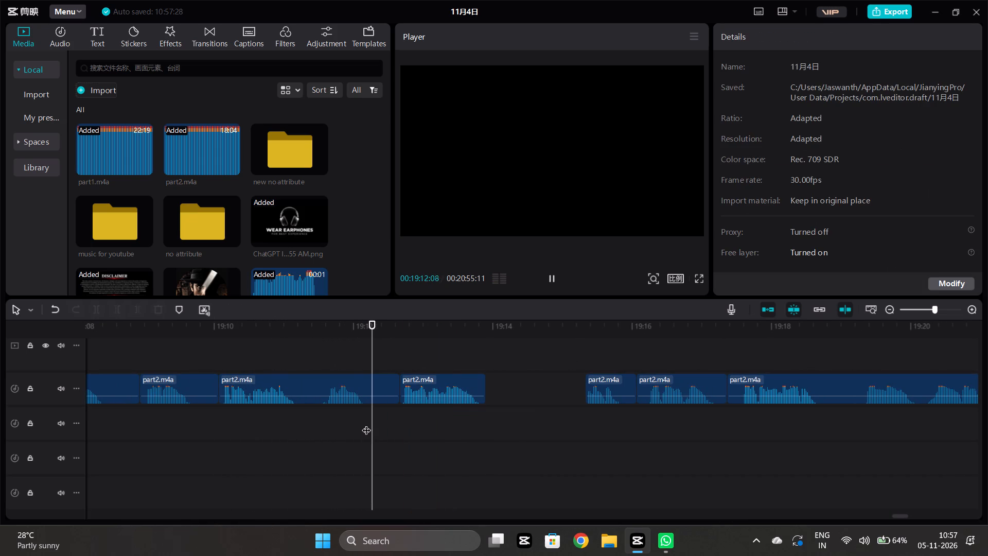
pyautogui.click(366, 424)
pyautogui.click(429, 407)
pyautogui.press('space')
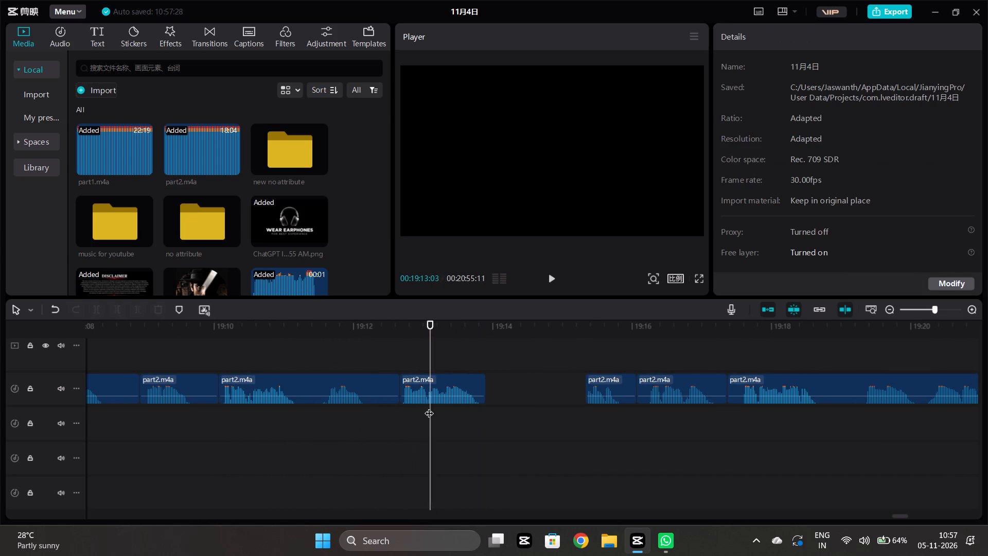
# Move the next short part2.m4a clip back to about 19:13:29, leaving a small gap before it, and play the transition.
pyautogui.moveTo(598, 385); pyautogui.dragTo(507, 391)
pyautogui.click(474, 410)
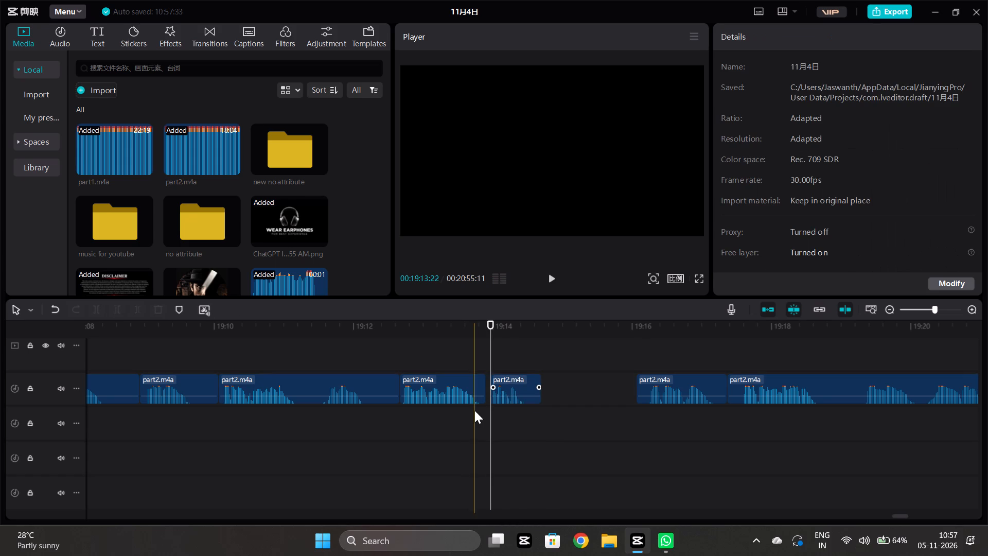
pyautogui.press('space')
pyautogui.press('space')
pyautogui.hscroll(-1, 474, 410)
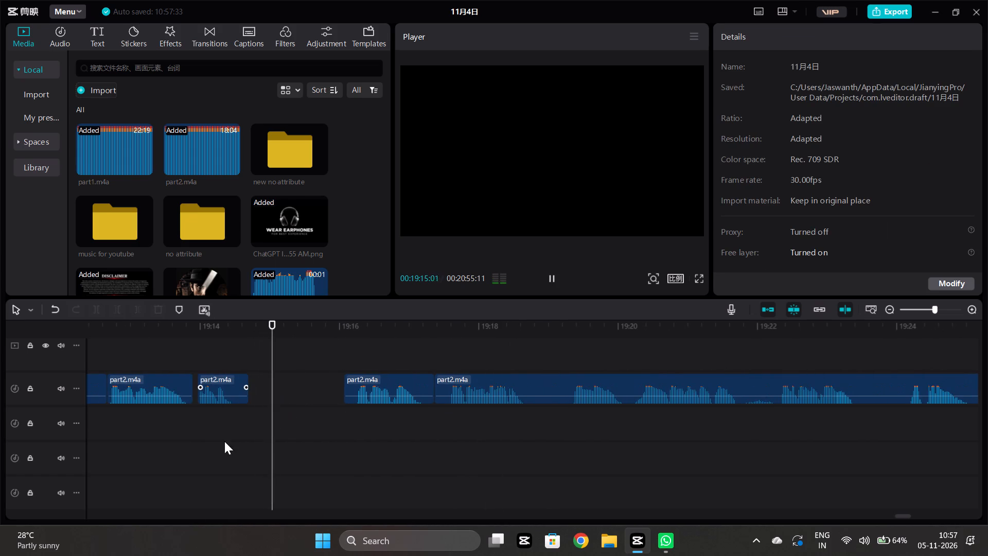
# Apply the 空灵感 voice filter to the short part2.m4a clip starting at about 19:13:29.
pyautogui.click(220, 398)
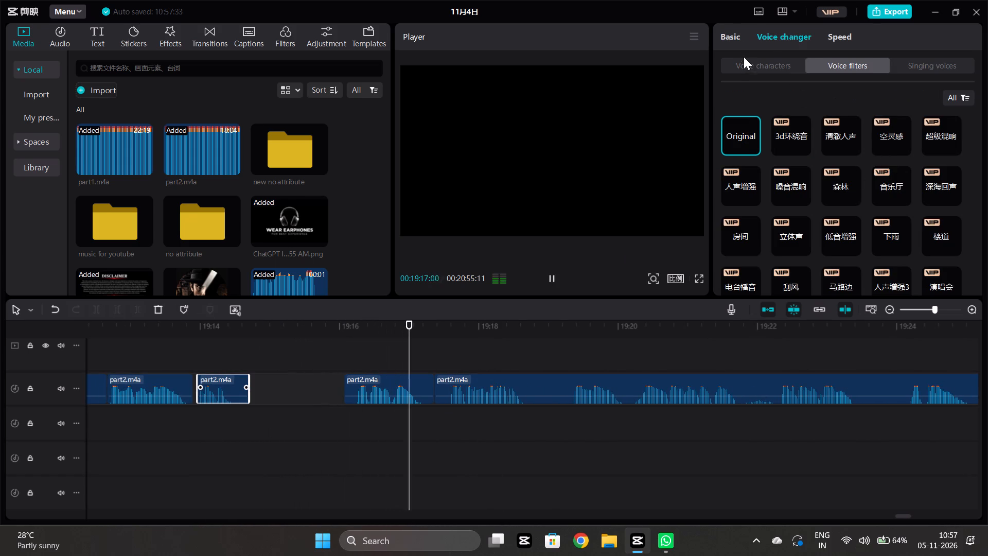
pyautogui.moveTo(890, 140); pyautogui.dragTo(876, 134)
pyautogui.click(891, 130)
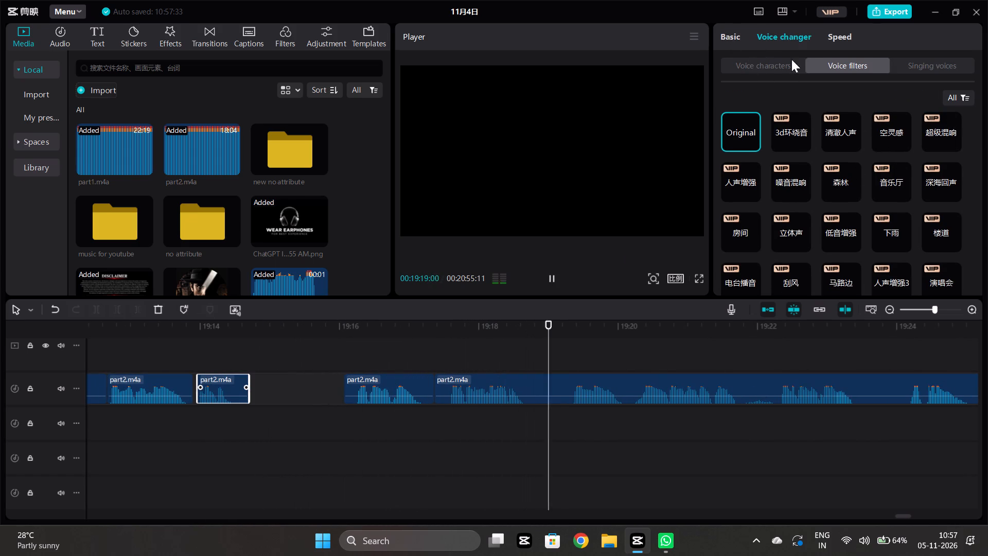
# Boost the volume of the short filtered part2.m4a clip above 0 dB.
pyautogui.click(729, 40)
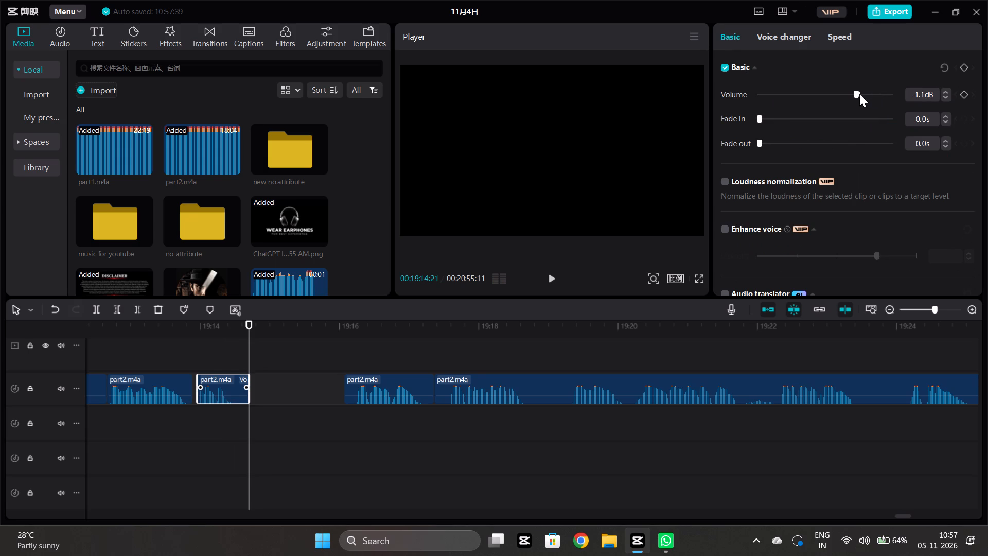
pyautogui.click(859, 94)
pyautogui.click(793, 34)
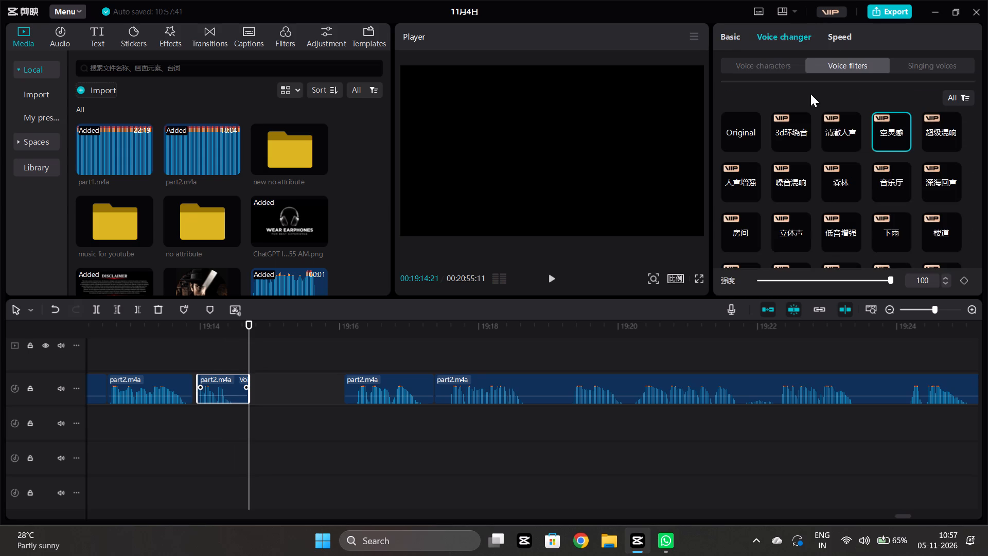
pyautogui.click(762, 34)
pyautogui.click(738, 32)
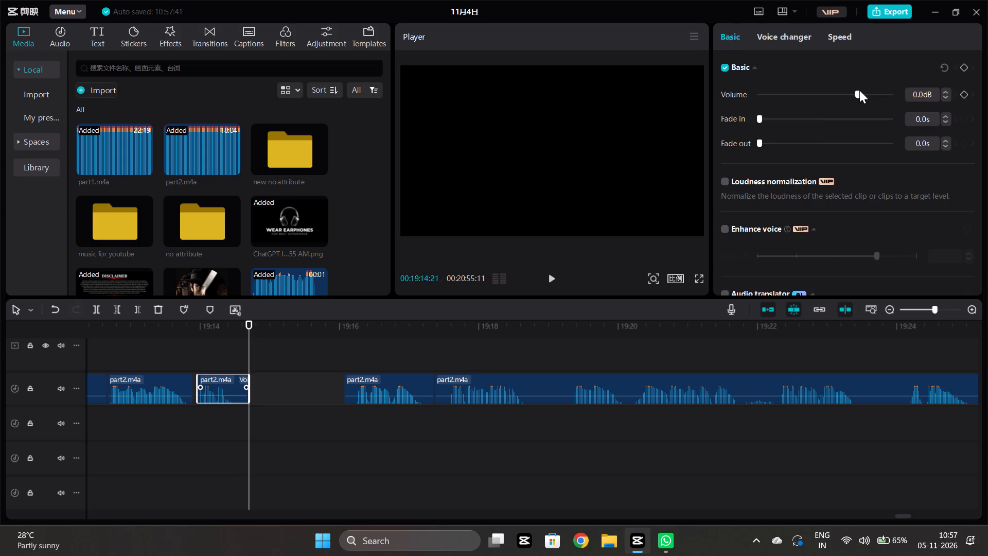
pyautogui.click(870, 92)
# Reduce the 空灵感 filter's strength (强度) well below full on the short clip and play it back.
pyautogui.click(804, 37)
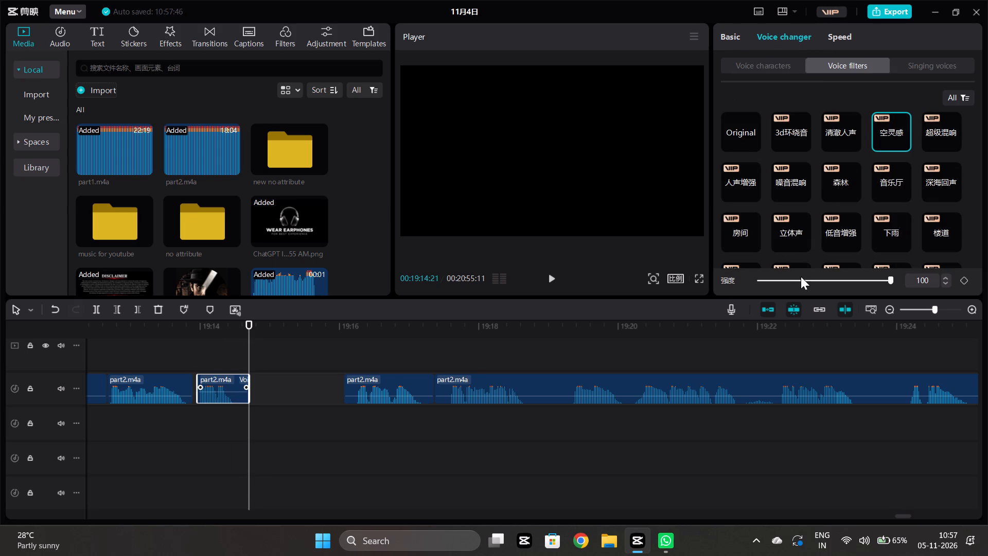
pyautogui.click(802, 276)
pyautogui.click(149, 440)
pyautogui.press('v')
pyautogui.press('space')
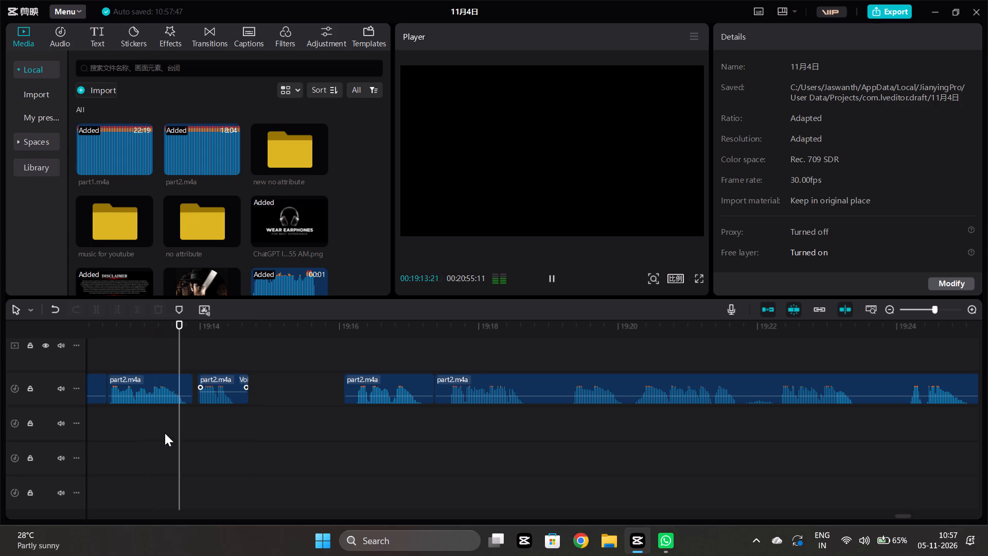
# Move the next part2.m4a clip back against the filtered clip, starting at about 19:14:21, and play the join.
pyautogui.moveTo(407, 380); pyautogui.dragTo(309, 381)
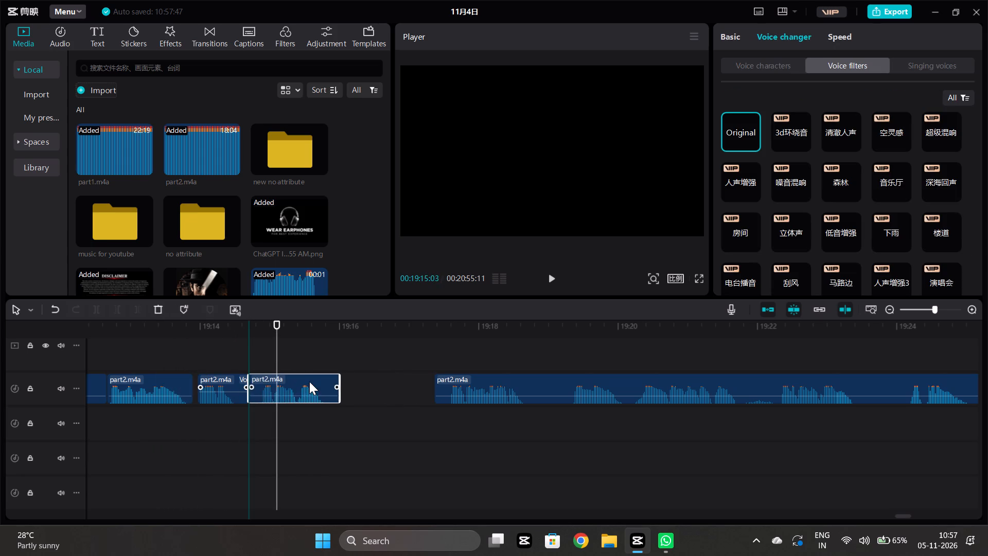
pyautogui.moveTo(309, 381); pyautogui.dragTo(312, 379)
pyautogui.click(209, 426)
pyautogui.press('space')
pyautogui.press('space')
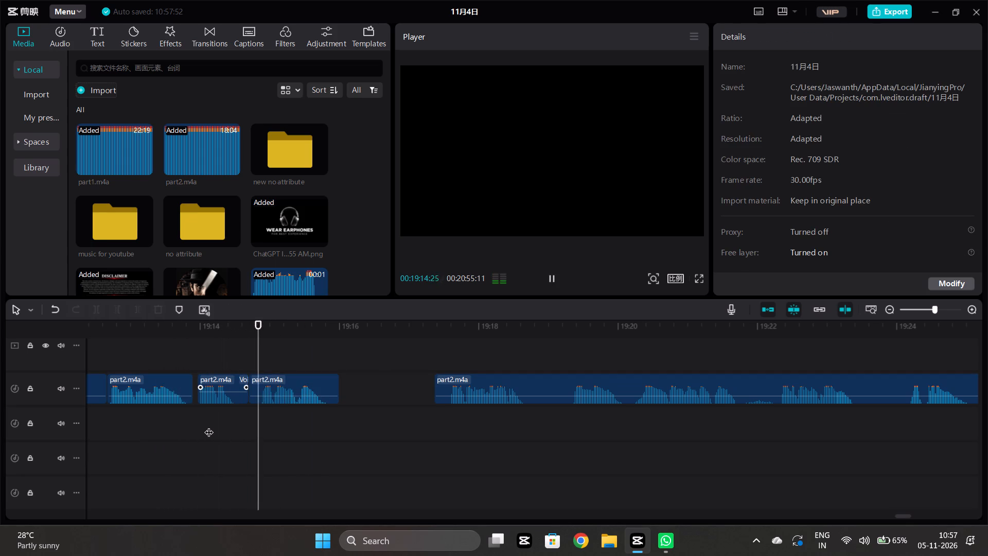
# Move the long part2.m4a clip back against the preceding one, starting at about 19:16:00, and play the join.
pyautogui.moveTo(507, 380); pyautogui.dragTo(414, 389)
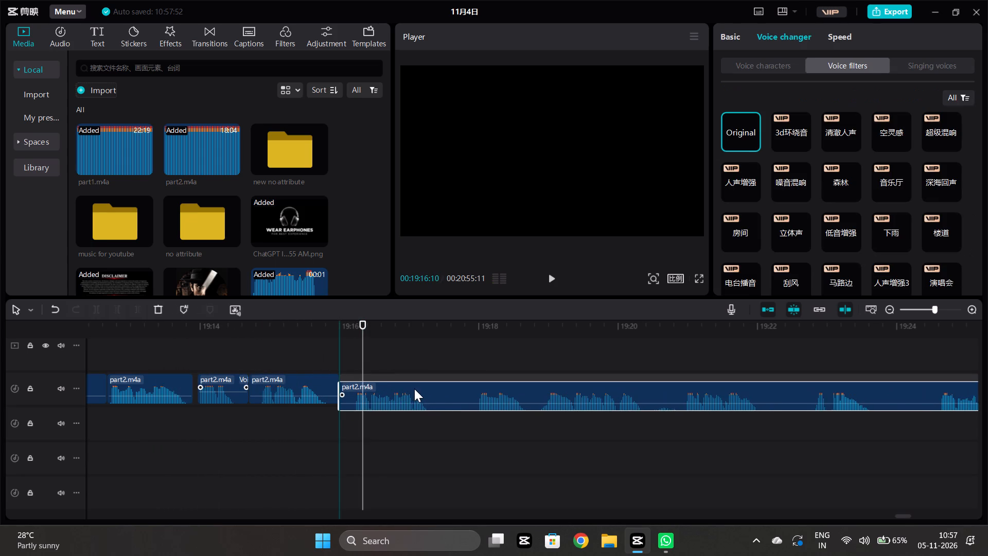
pyautogui.moveTo(414, 389); pyautogui.dragTo(416, 388)
pyautogui.click(334, 413)
pyautogui.press('space')
pyautogui.press('space')
# Play on, split the long part2.m4a clip at about 19:17:27, and trim the end of the piece before the split to 19:17:15.
pyautogui.hscroll(-1, 334, 413)
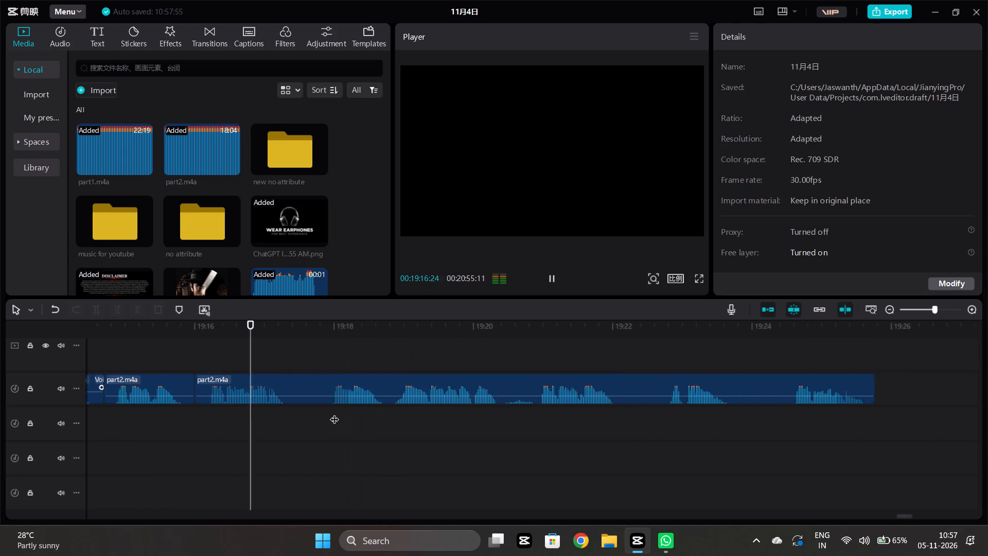
pyautogui.hscroll(-1, 334, 413)
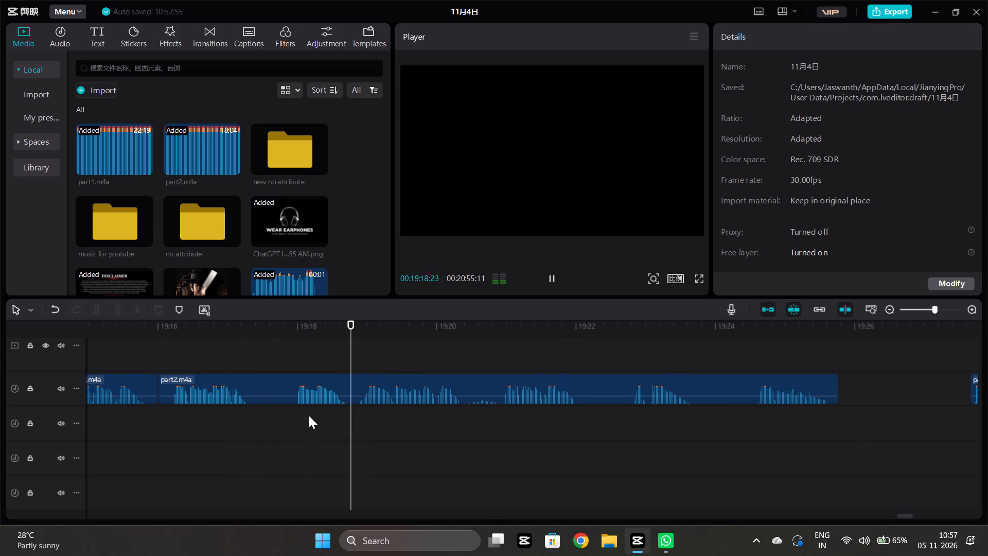
pyautogui.press('space')
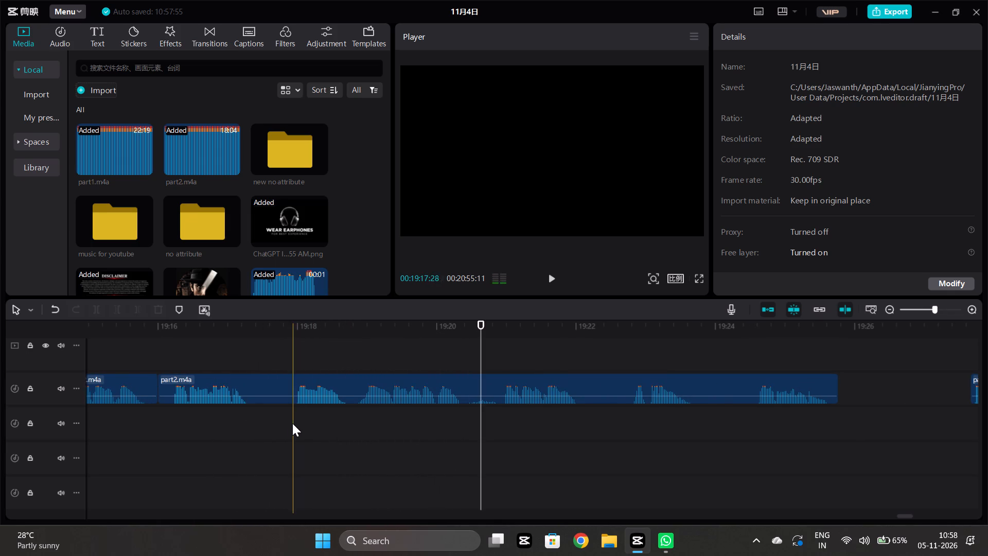
pyautogui.click(290, 422)
pyautogui.click(289, 383)
pyautogui.click(93, 313)
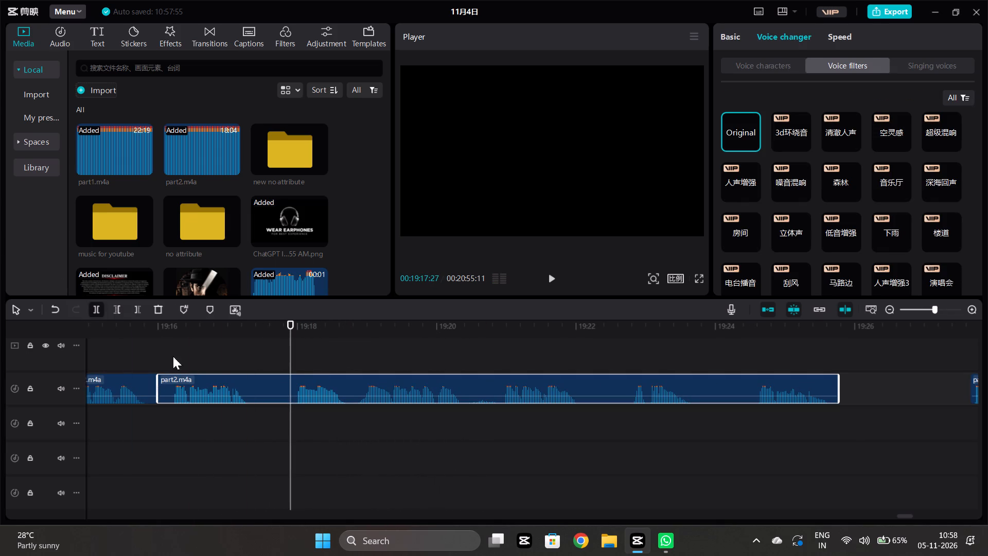
pyautogui.click(262, 429)
pyautogui.click(264, 376)
pyautogui.click(137, 311)
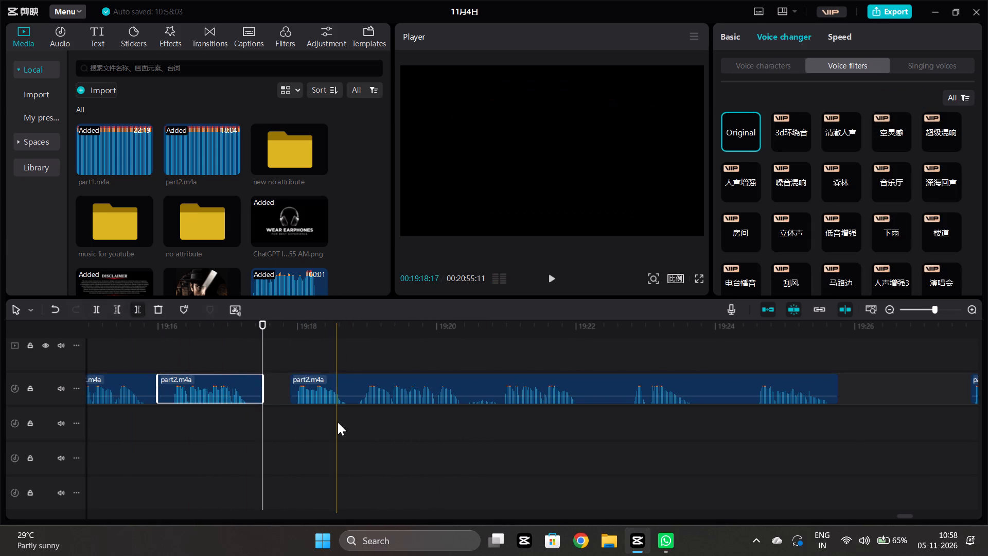
# Play on, split the part2.m4a clip at about 19:20:12, and trim the start of the piece after the split to 19:20:27.
pyautogui.click(302, 428)
pyautogui.press('space')
pyautogui.hscroll(-1, 302, 428)
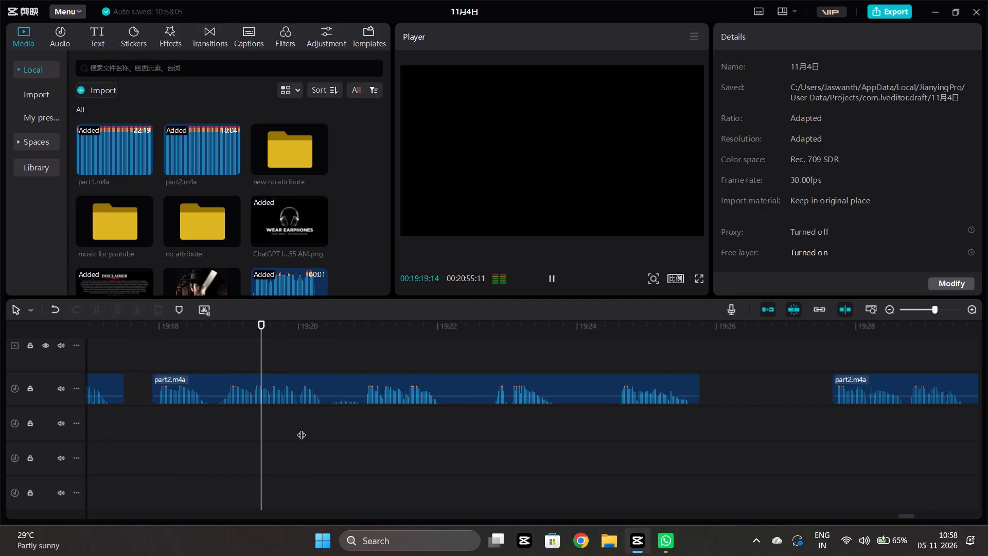
pyautogui.press('space')
pyautogui.click(327, 427)
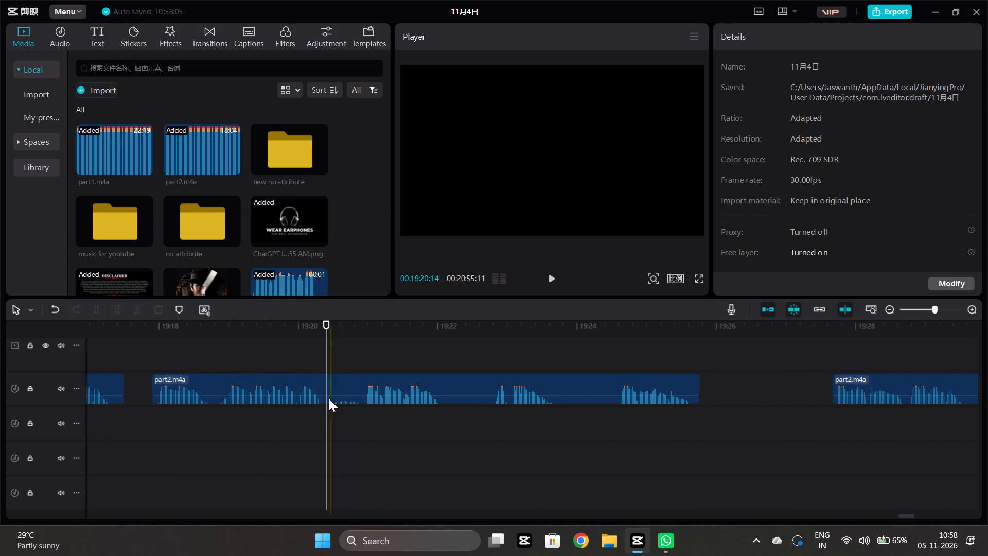
pyautogui.click(329, 398)
pyautogui.click(93, 305)
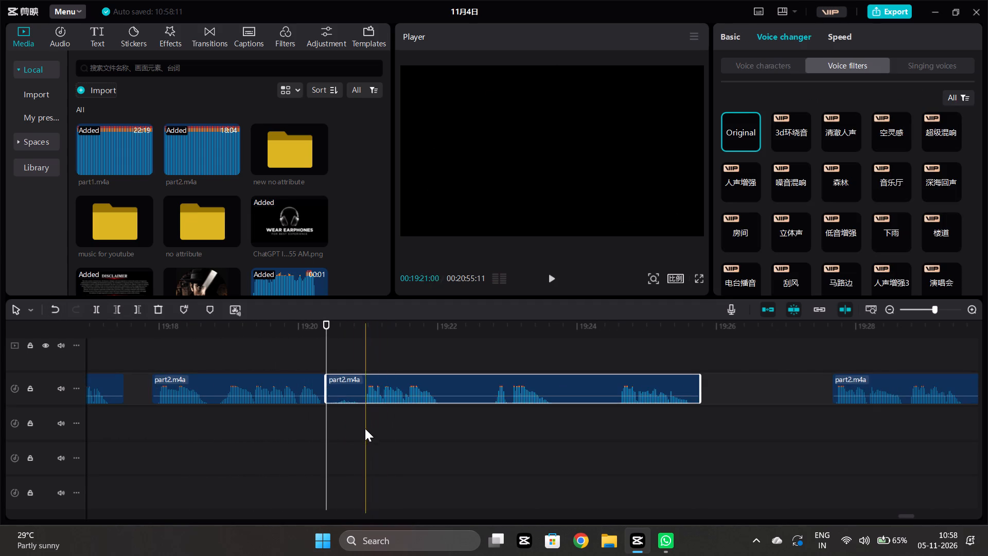
pyautogui.click(362, 425)
pyautogui.click(377, 388)
pyautogui.click(116, 314)
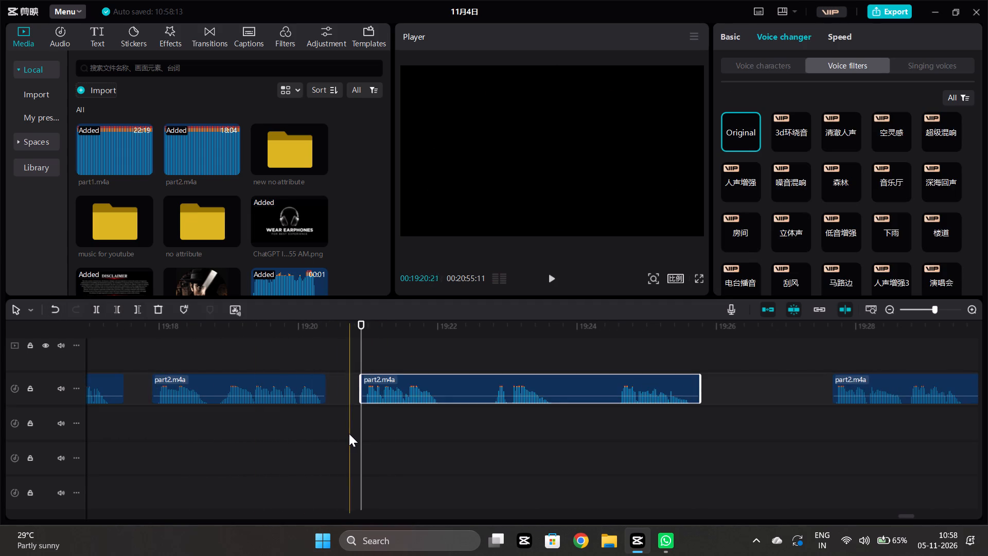
# Play on, split the part2.m4a clip at about 19:22:20, and trim the end of the piece before the split to 19:22:05.
pyautogui.click(351, 433)
pyautogui.press('space')
pyautogui.press('space')
pyautogui.hscroll(-1, 345, 432)
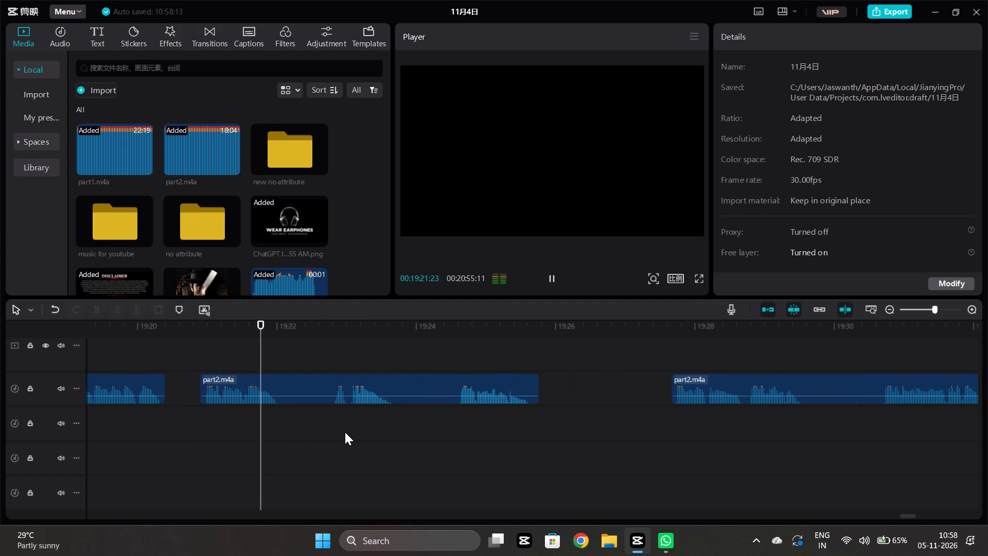
pyautogui.press('space')
pyautogui.click(324, 427)
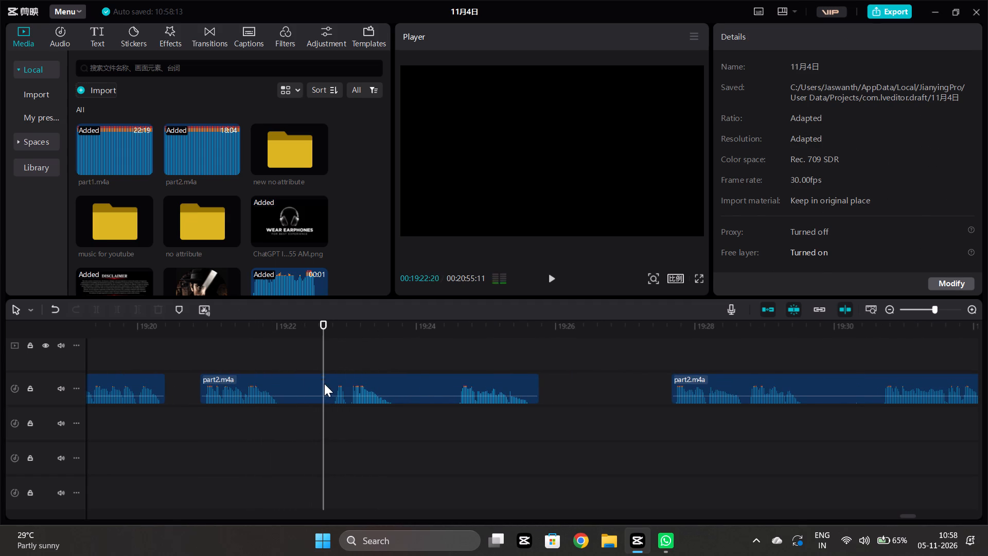
pyautogui.click(323, 377)
pyautogui.click(96, 308)
pyautogui.click(289, 442)
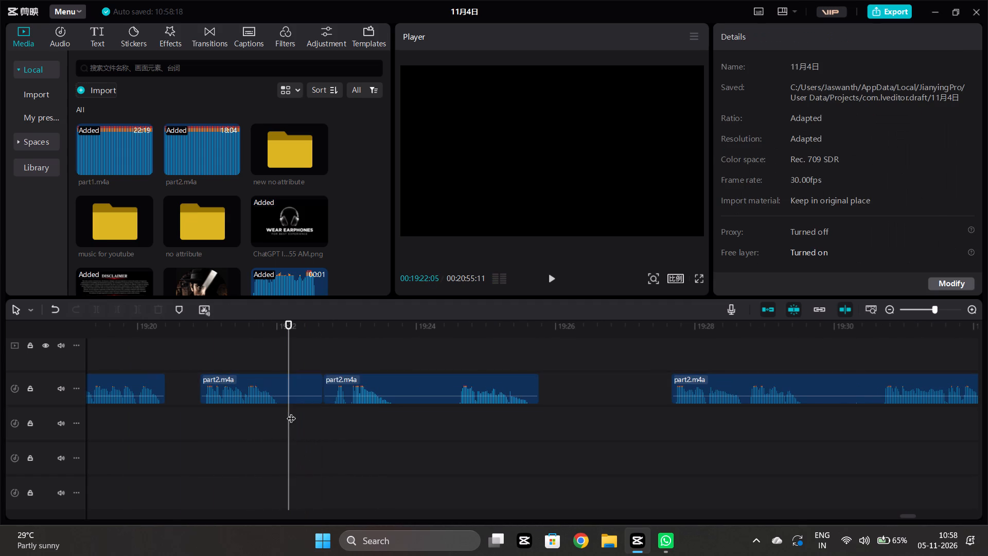
pyautogui.click(288, 393)
pyautogui.click(140, 307)
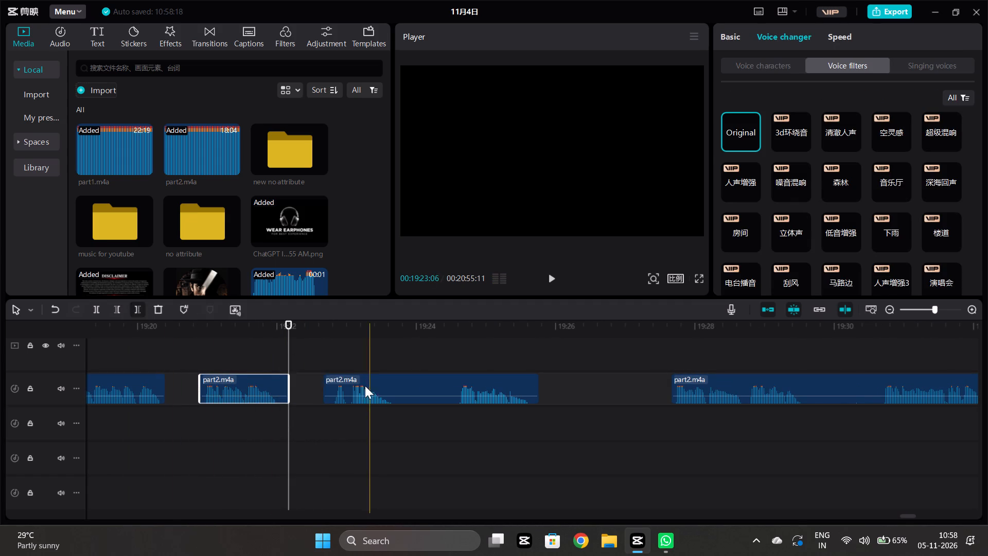
# Play on, split the part2.m4a clip at about 19:24:15, and trim the end of the piece before the split to 19:23:29.
pyautogui.click(329, 423)
pyautogui.press('space')
pyautogui.press('space')
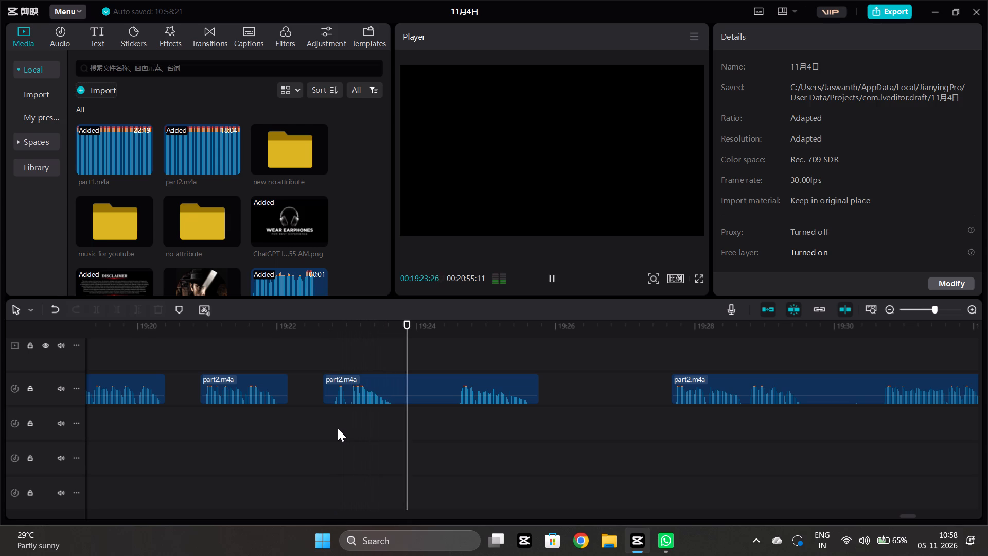
pyautogui.press('space')
pyautogui.click(452, 417)
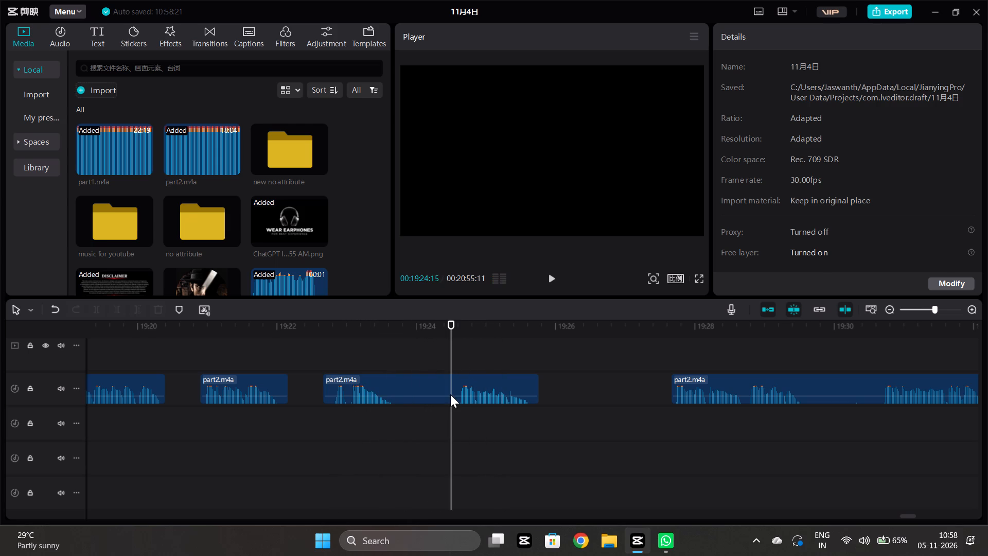
pyautogui.click(450, 394)
pyautogui.click(101, 311)
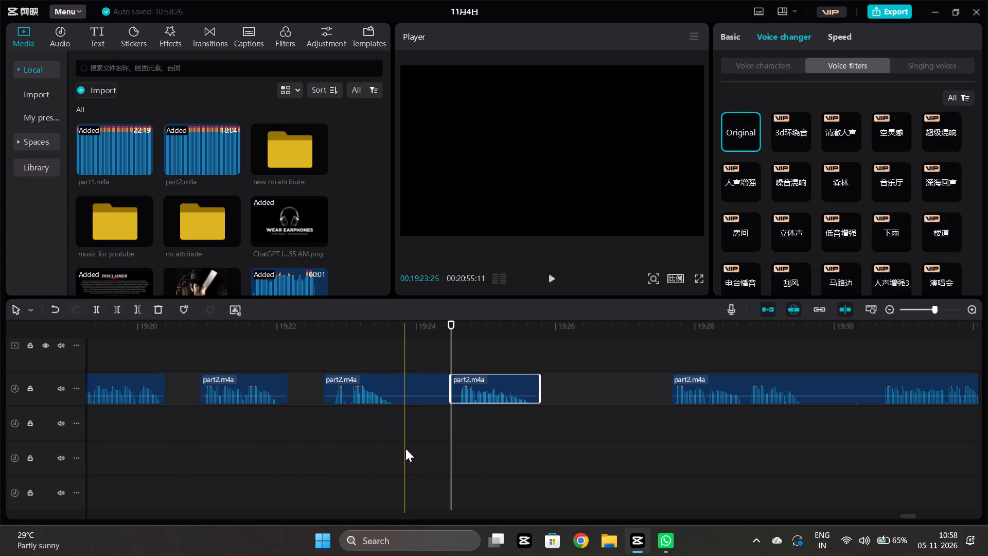
pyautogui.click(413, 447)
pyautogui.click(411, 386)
pyautogui.click(140, 314)
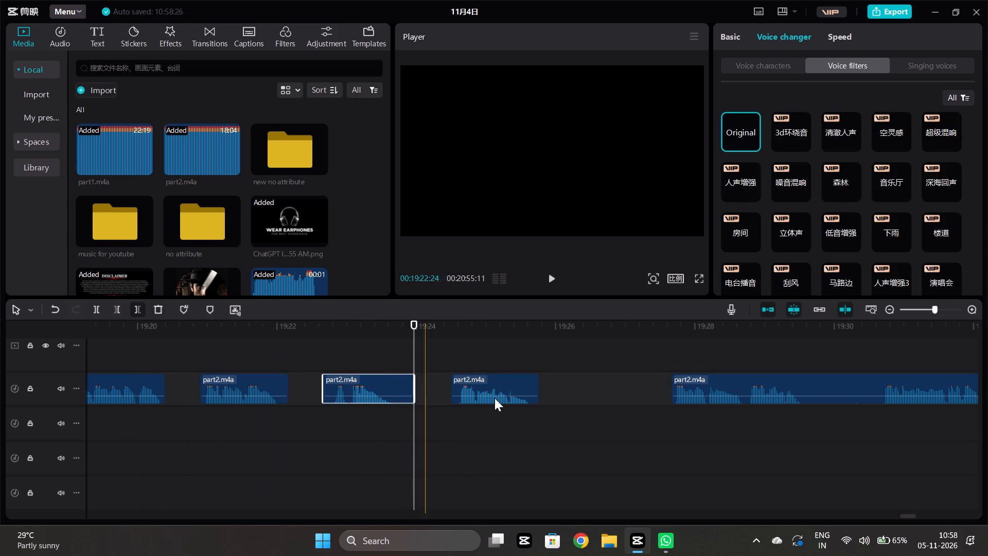
# Move the piece after the split back to about 19:24:04, leaving a small gap before it, and play it.
pyautogui.moveTo(487, 375); pyautogui.dragTo(462, 379)
pyautogui.click(361, 445)
pyautogui.press('space')
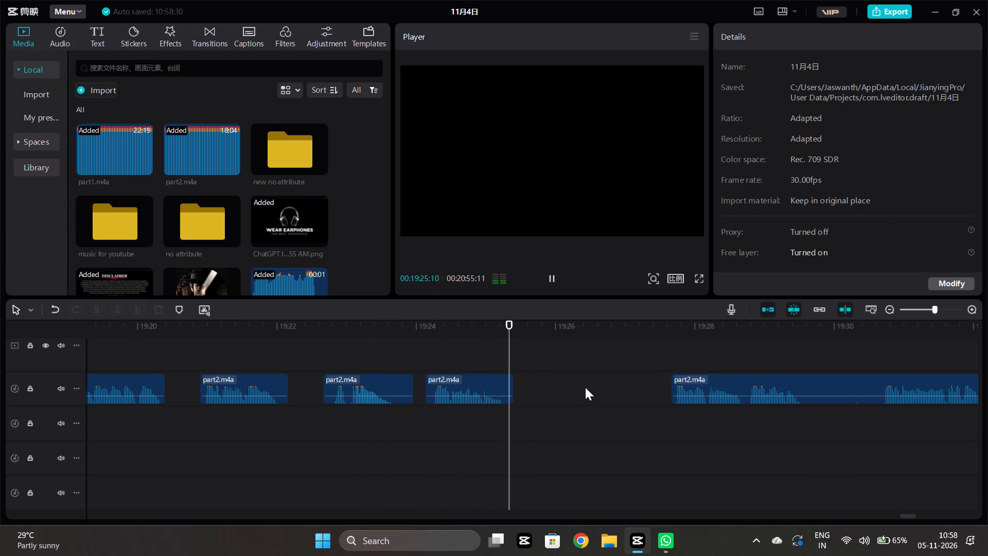
pyautogui.hscroll(-1, 585, 387)
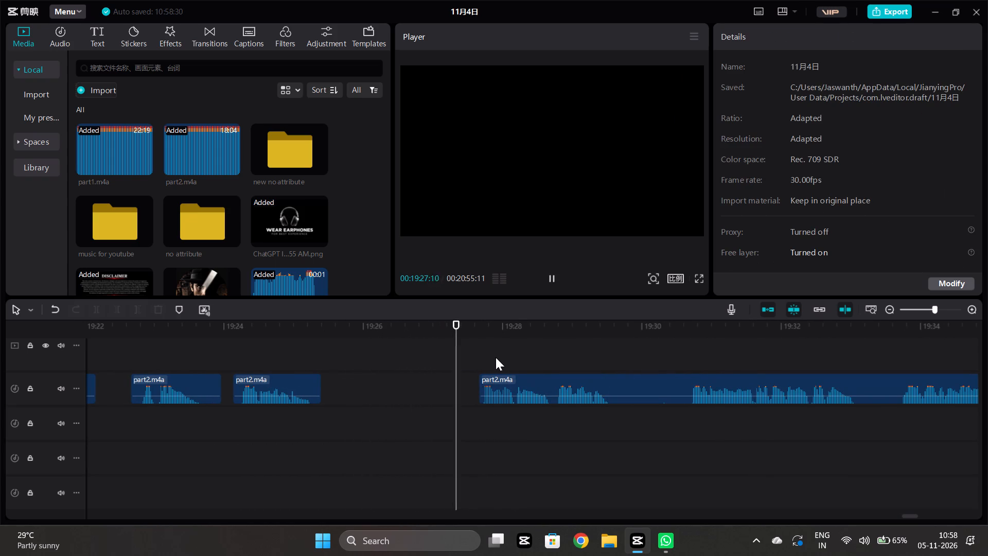
# Play on, split the part2.m4a clip at about 19:30:16, and trim the end of the piece before the split to 19:29:23.
pyautogui.hscroll(-1, 539, 398)
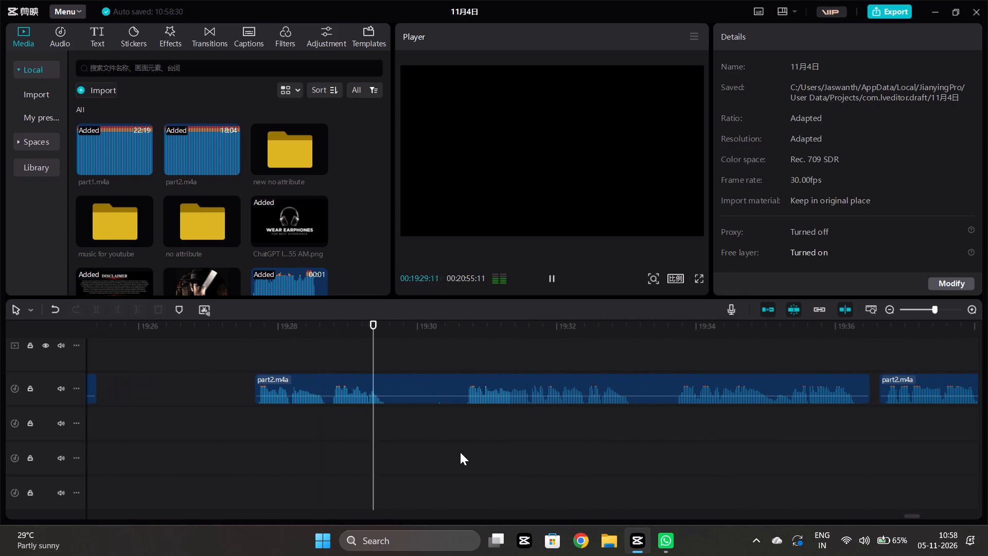
pyautogui.press('space')
pyautogui.click(448, 431)
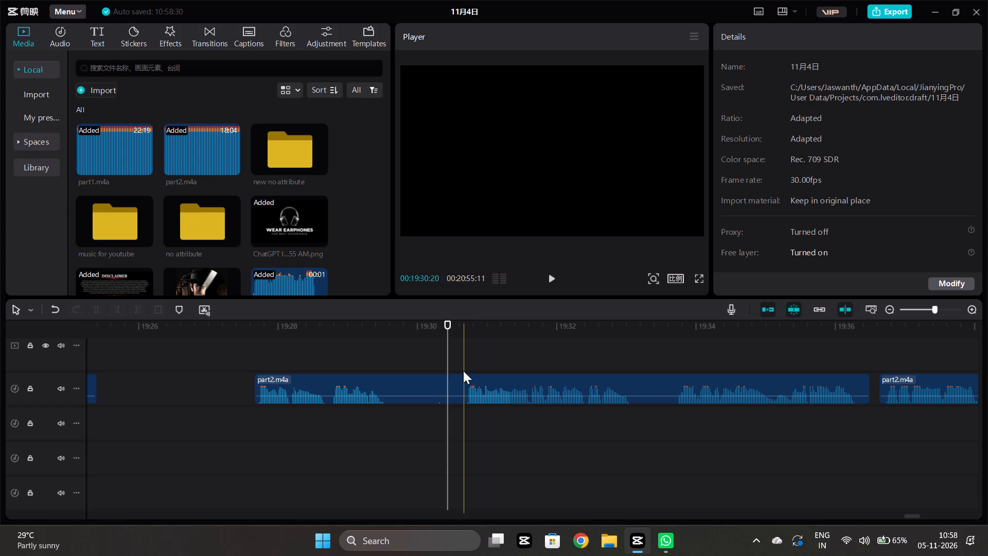
pyautogui.click(463, 371)
pyautogui.click(454, 413)
pyautogui.click(453, 387)
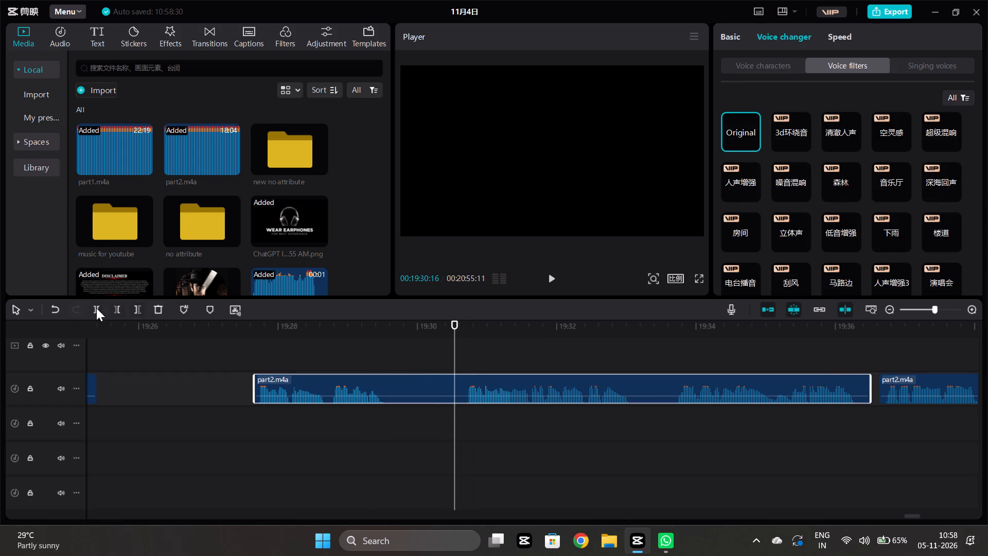
pyautogui.click(96, 308)
pyautogui.click(400, 431)
pyautogui.click(410, 381)
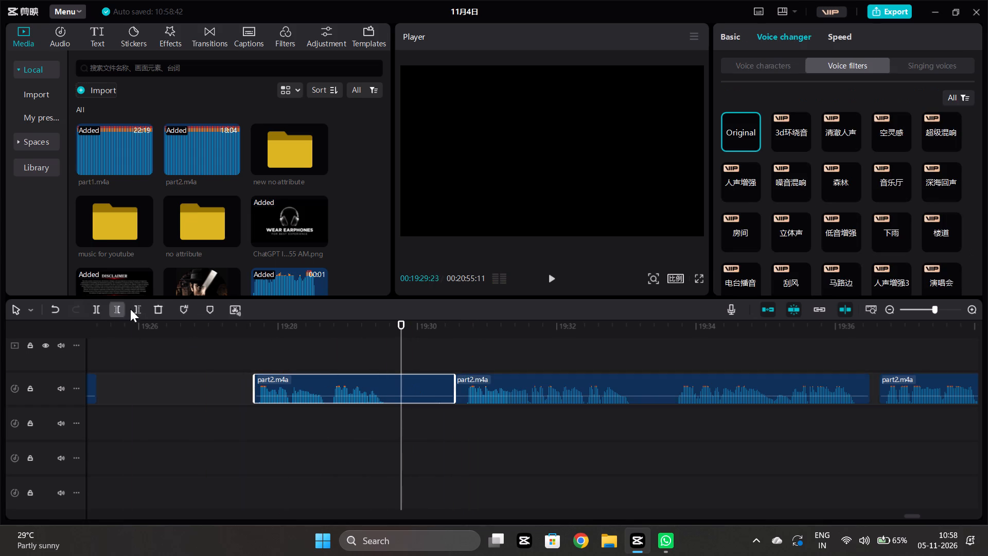
pyautogui.click(138, 314)
# Play on, split the part2.m4a clip at about 19:33:19, and trim the end of the piece before the split to about 19:33:06.
pyautogui.click(397, 402)
pyautogui.press('space')
pyautogui.hscroll(-1, 397, 402)
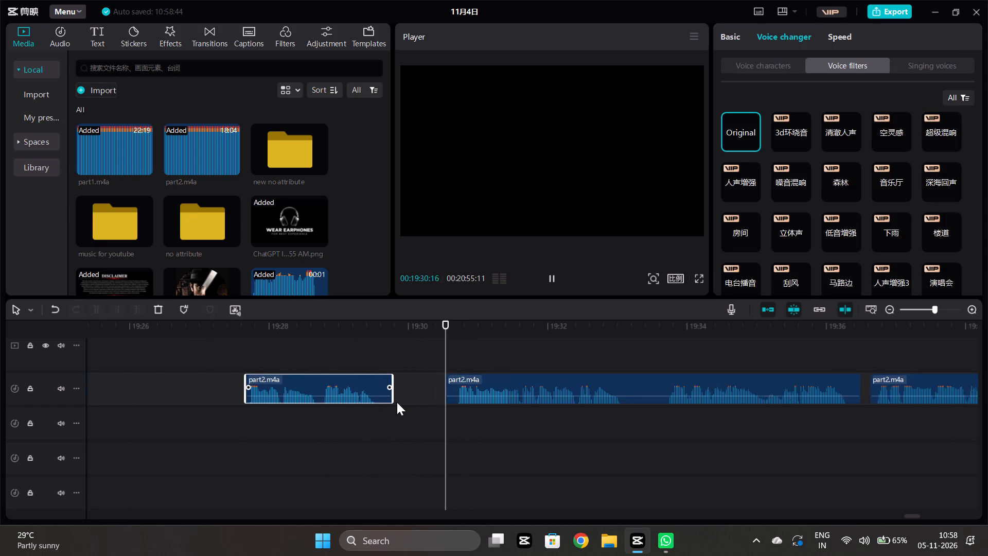
pyautogui.hscroll(-1, 397, 402)
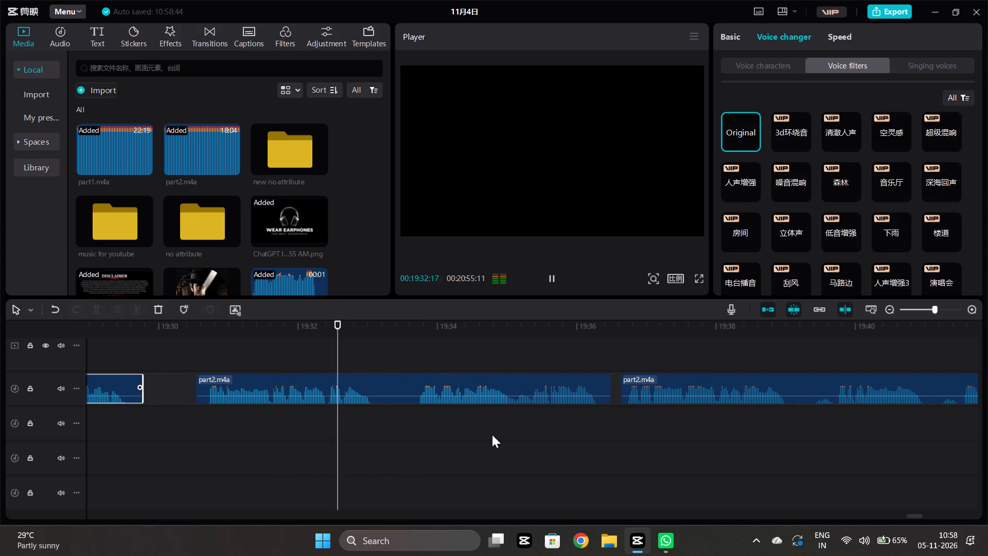
pyautogui.hscroll(-1, 492, 435)
pyautogui.press('space')
pyautogui.click(330, 423)
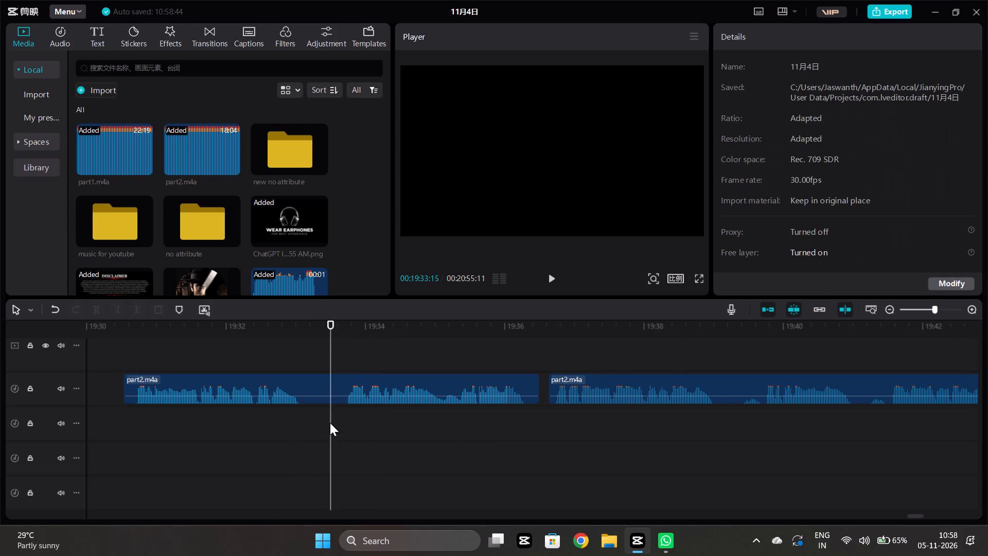
pyautogui.moveTo(330, 423); pyautogui.dragTo(340, 423)
pyautogui.click(342, 394)
pyautogui.click(94, 316)
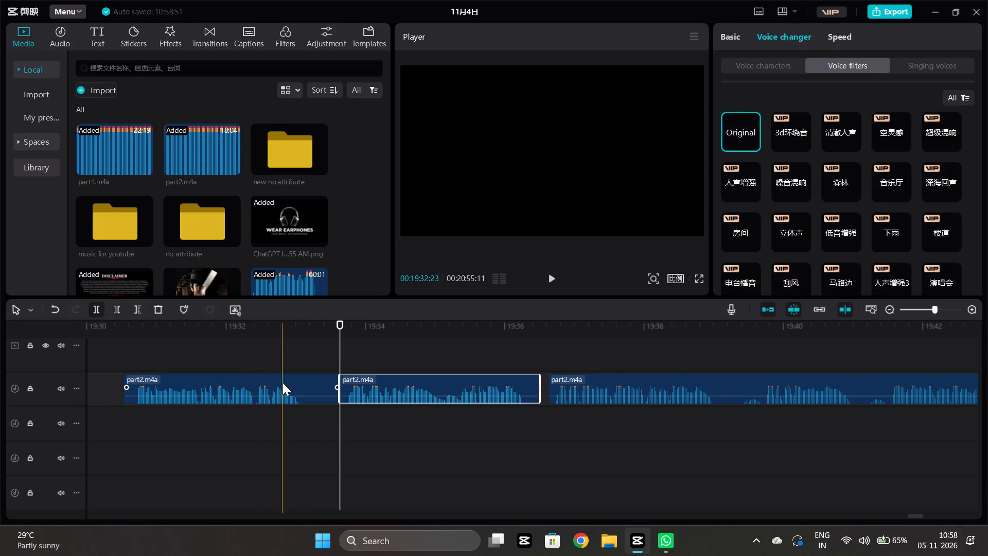
pyautogui.click(310, 429)
pyautogui.click(313, 399)
pyautogui.click(139, 315)
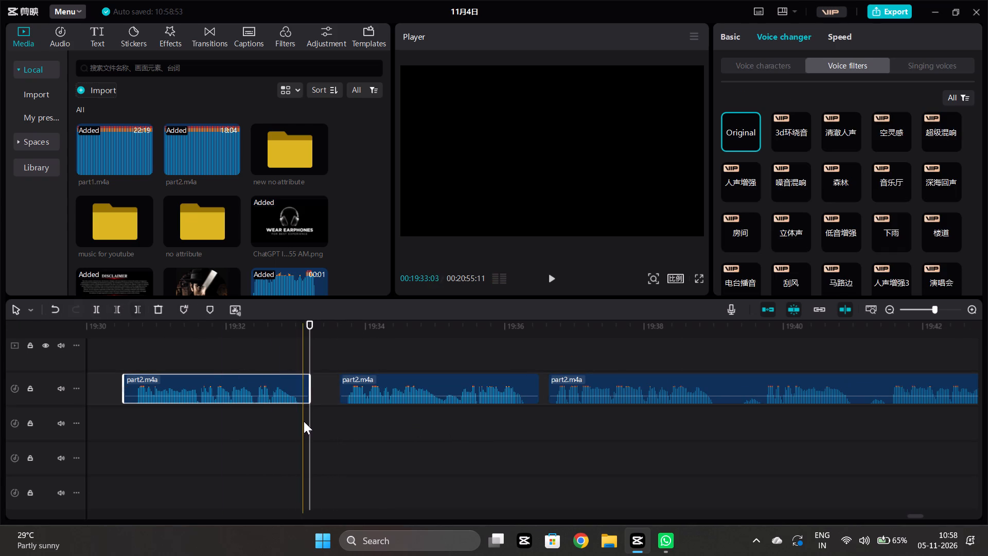
# Play on, split the part2.m4a clip at about 19:39:11, and trim the start of the piece after the split to 19:39:21.
pyautogui.click(335, 430)
pyautogui.press('space')
pyautogui.hscroll(-1, 339, 431)
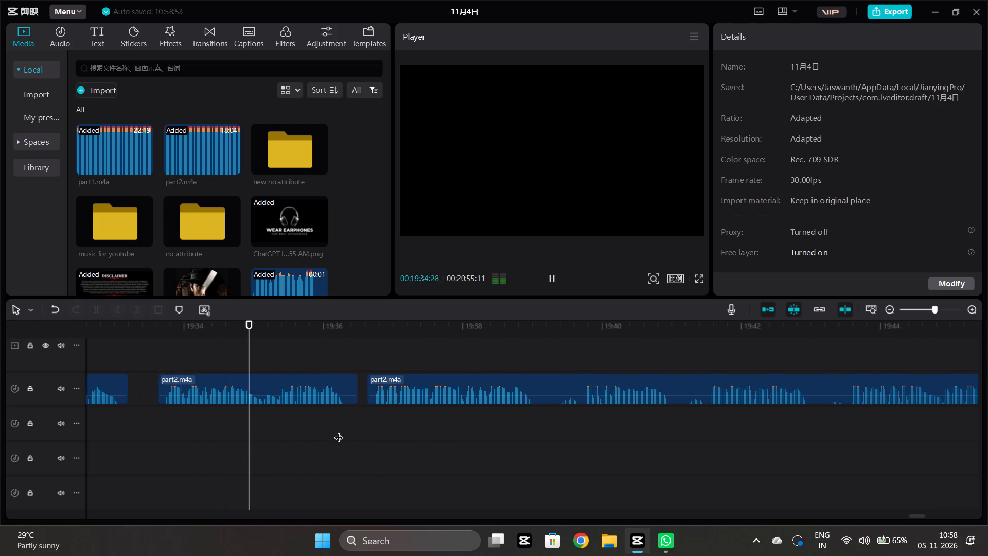
pyautogui.hscroll(-1, 339, 431)
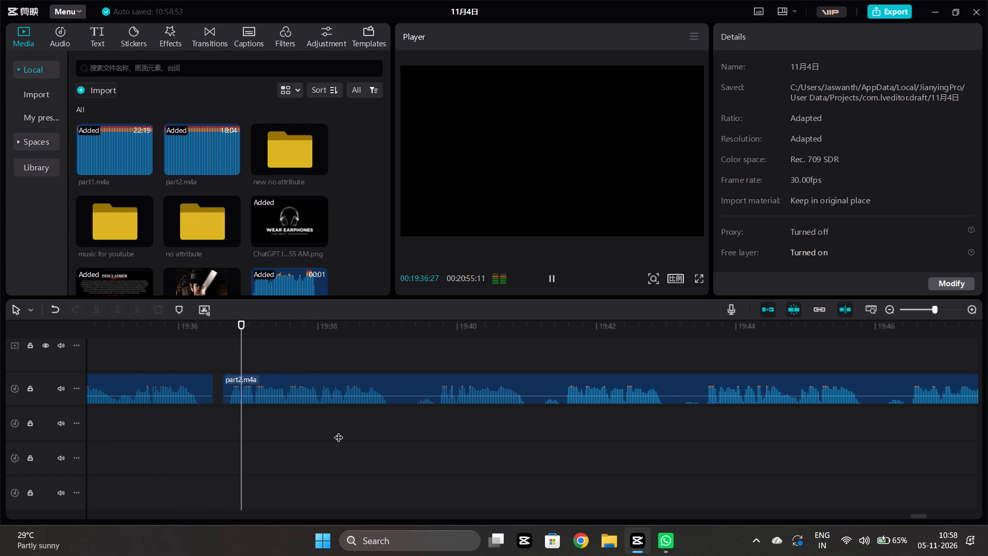
pyautogui.hscroll(-1, 339, 431)
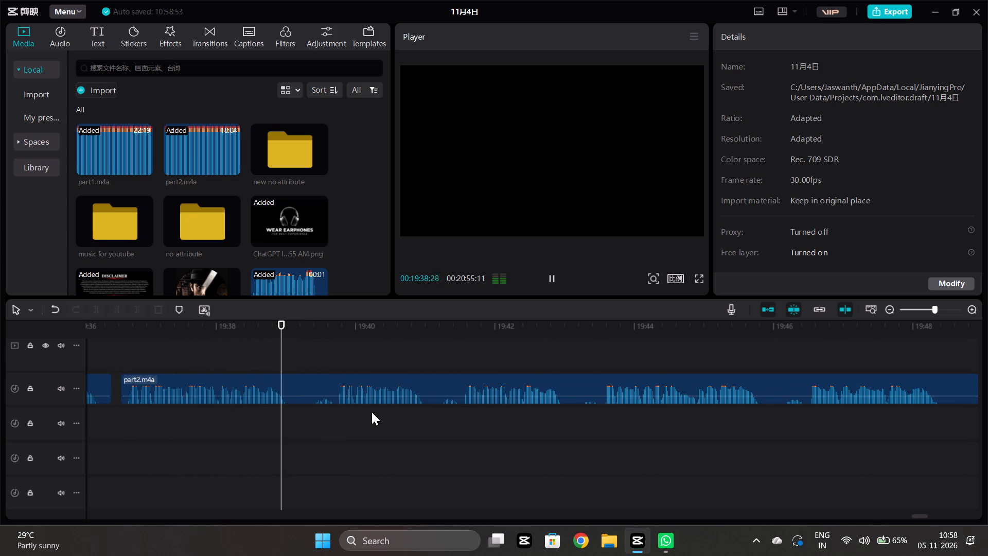
pyautogui.press('space')
pyautogui.click(354, 388)
pyautogui.click(93, 306)
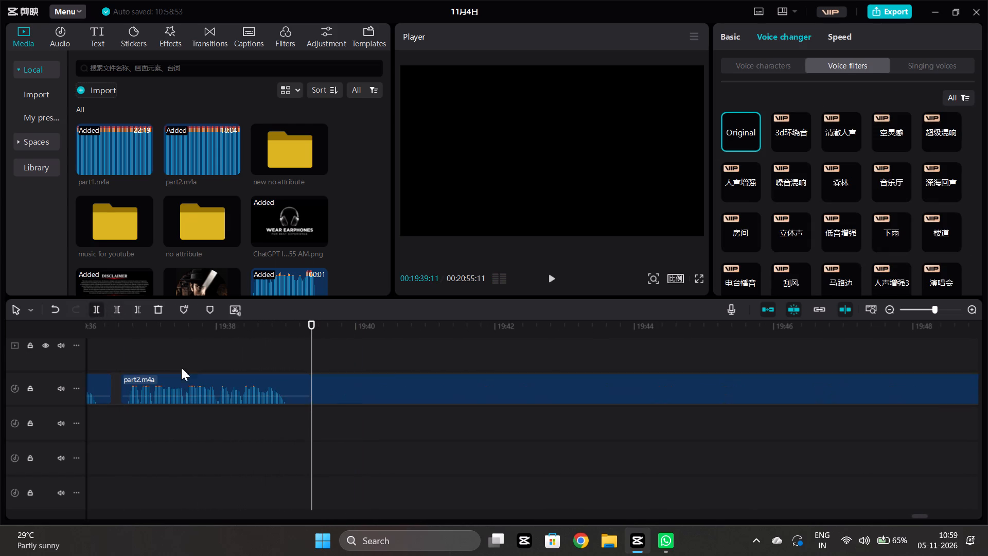
pyautogui.click(334, 462)
pyautogui.click(345, 400)
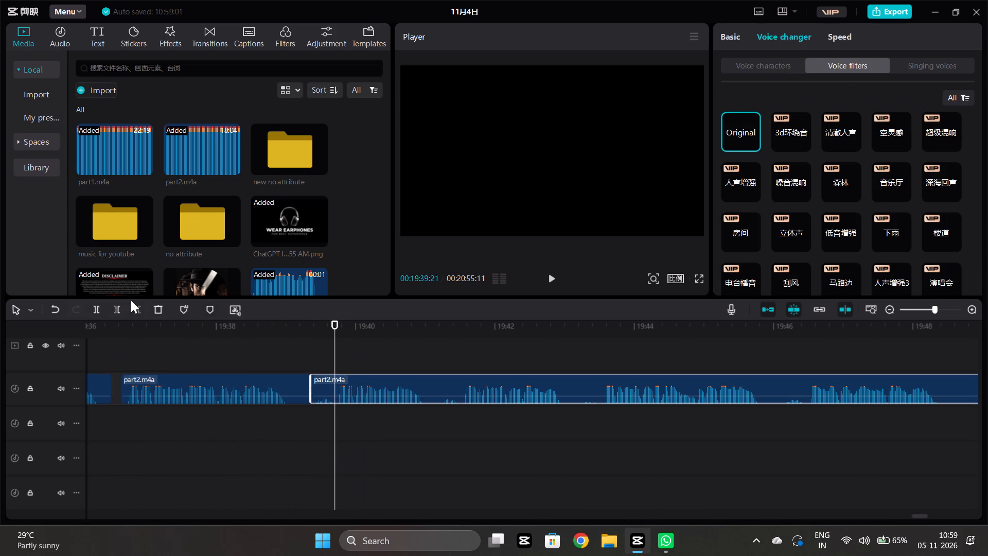
pyautogui.click(110, 307)
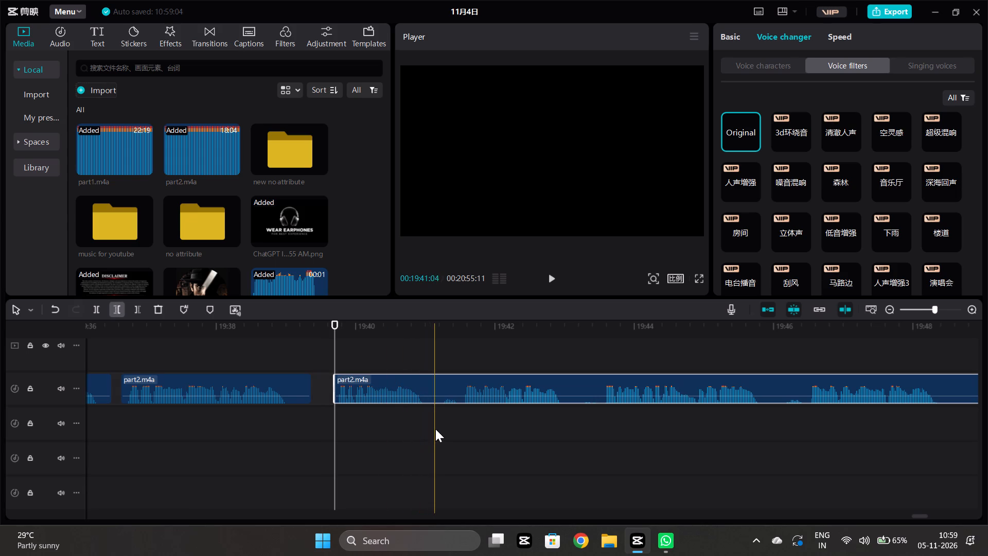
# Split the part2.m4a clip at about 19:41:04 and trim the start of the piece after the split to about 19:41:16.
pyautogui.click(435, 429)
pyautogui.click(446, 389)
pyautogui.click(97, 305)
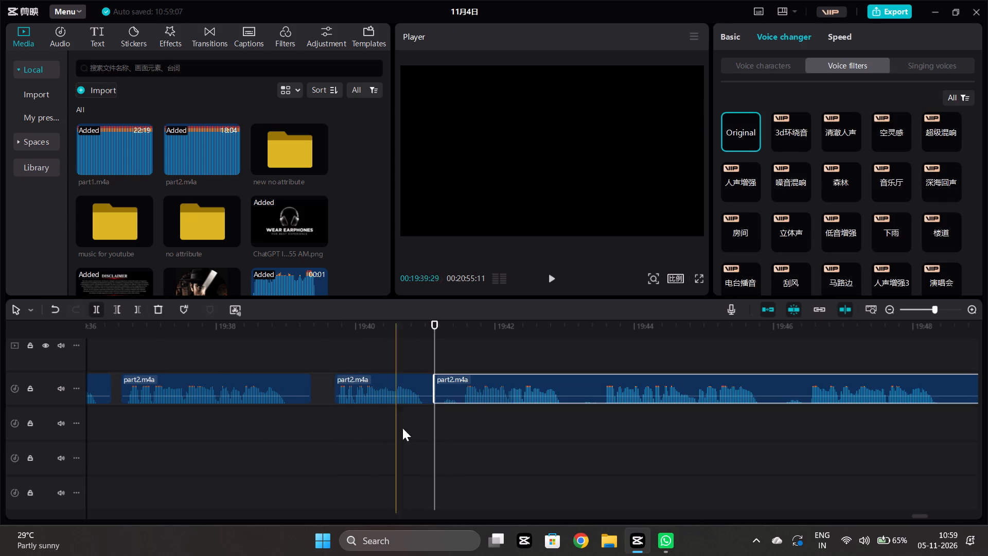
pyautogui.click(462, 422)
pyautogui.click(466, 383)
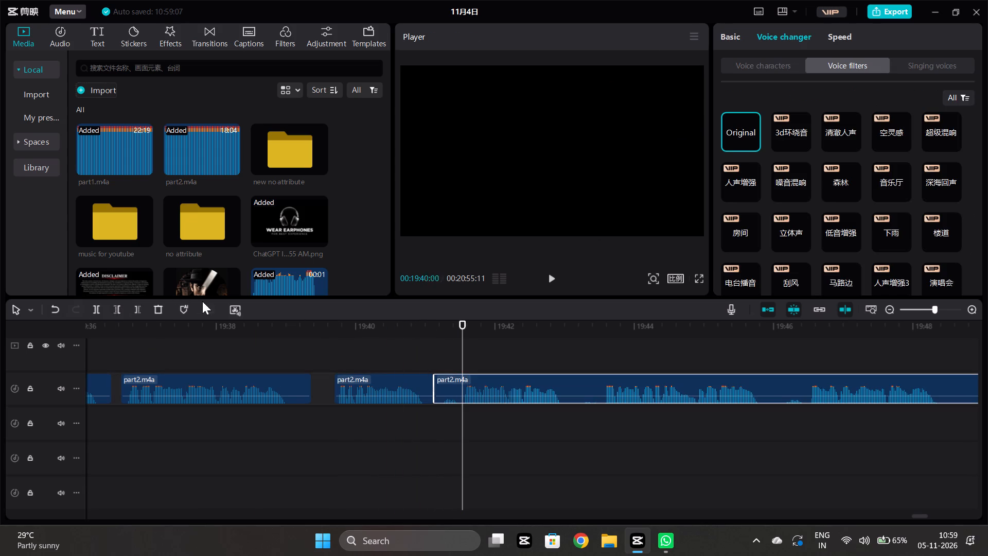
pyautogui.click(112, 312)
# Play on, split the part2.m4a clip at about 19:43:06, and trim the start of the piece after the split to 19:43:16.
pyautogui.click(495, 445)
pyautogui.press('space')
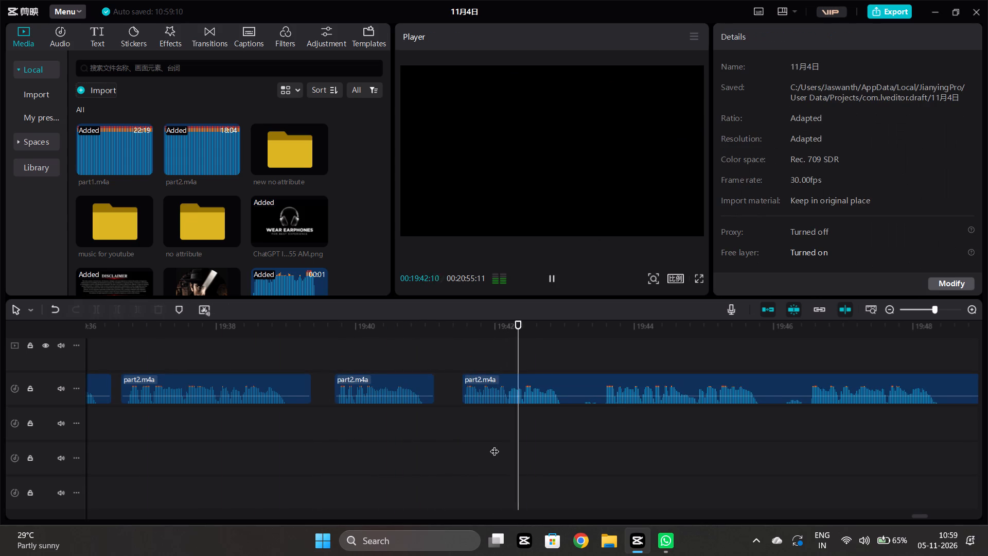
pyautogui.press('space')
pyautogui.click(603, 390)
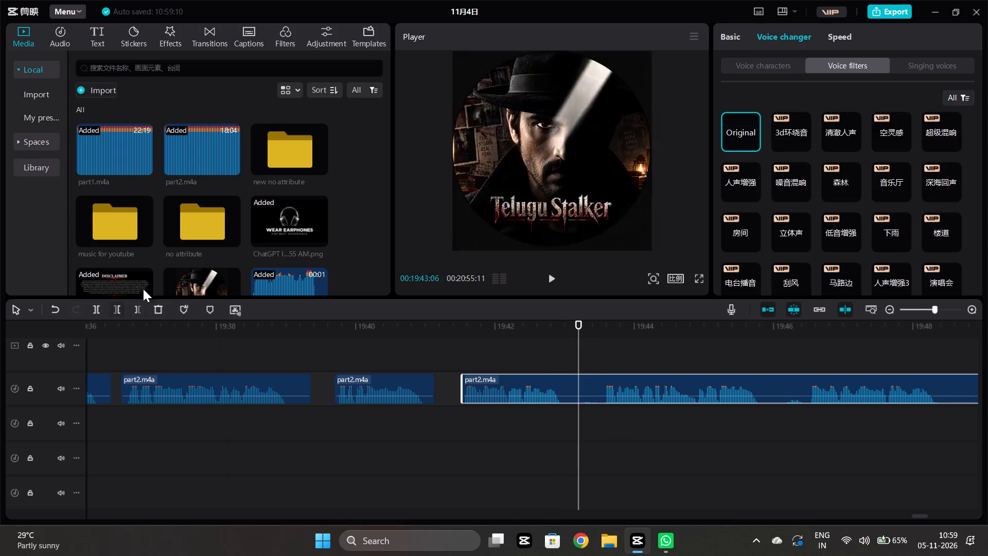
pyautogui.click(97, 312)
pyautogui.click(601, 446)
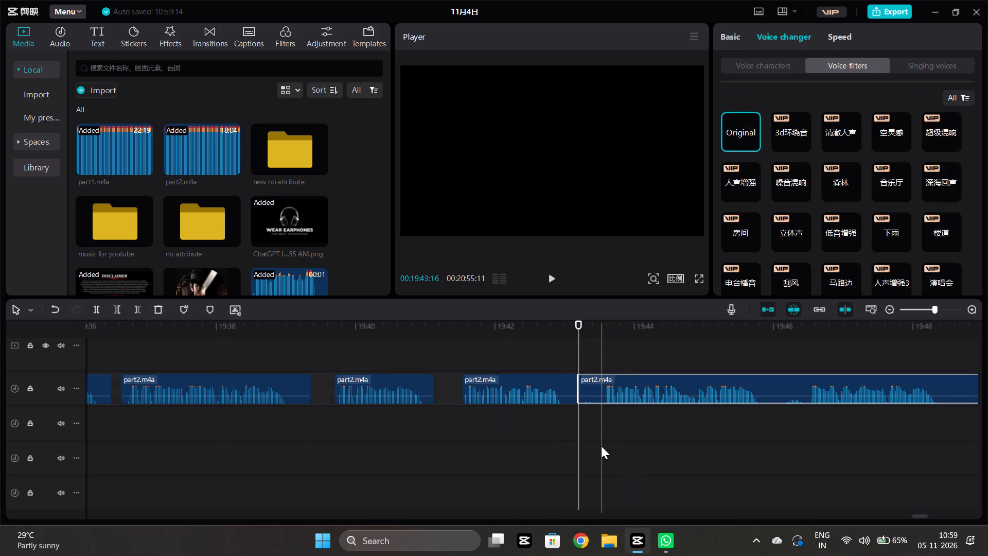
pyautogui.click(611, 398)
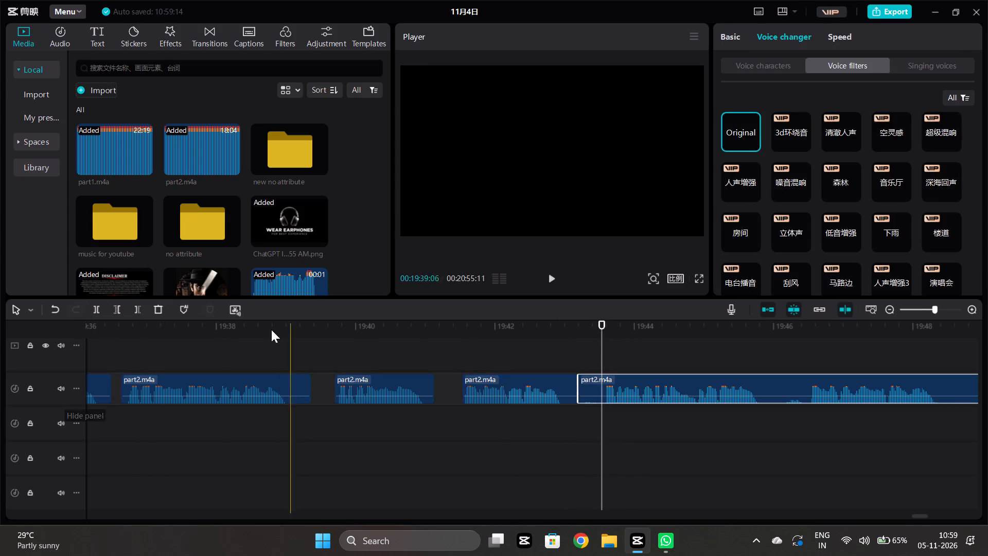
pyautogui.click(120, 304)
# Play on, split the part2.m4a clip at about 19:46:03, and trim the start of the piece after the split to 19:46:14.
pyautogui.click(586, 409)
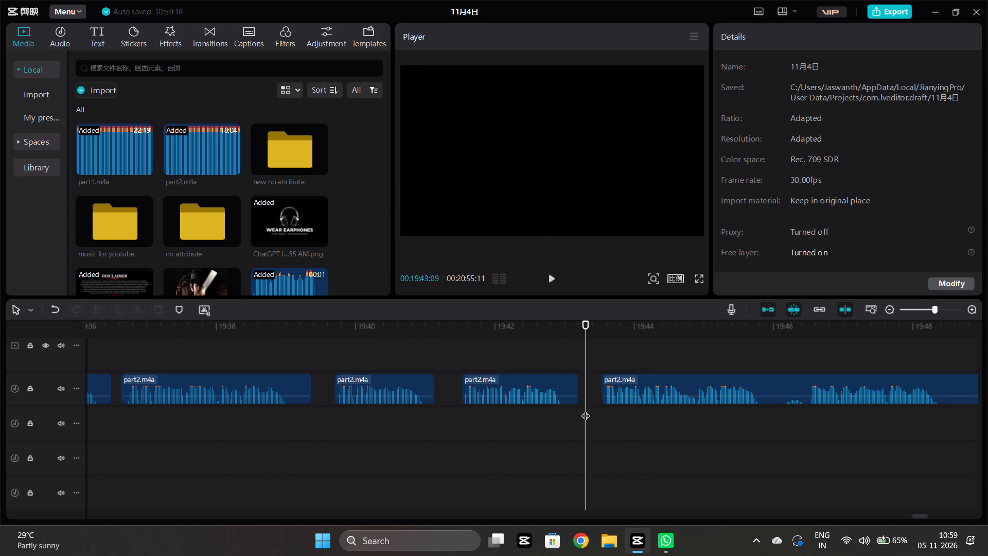
pyautogui.press('space')
pyautogui.hscroll(-1, 586, 409)
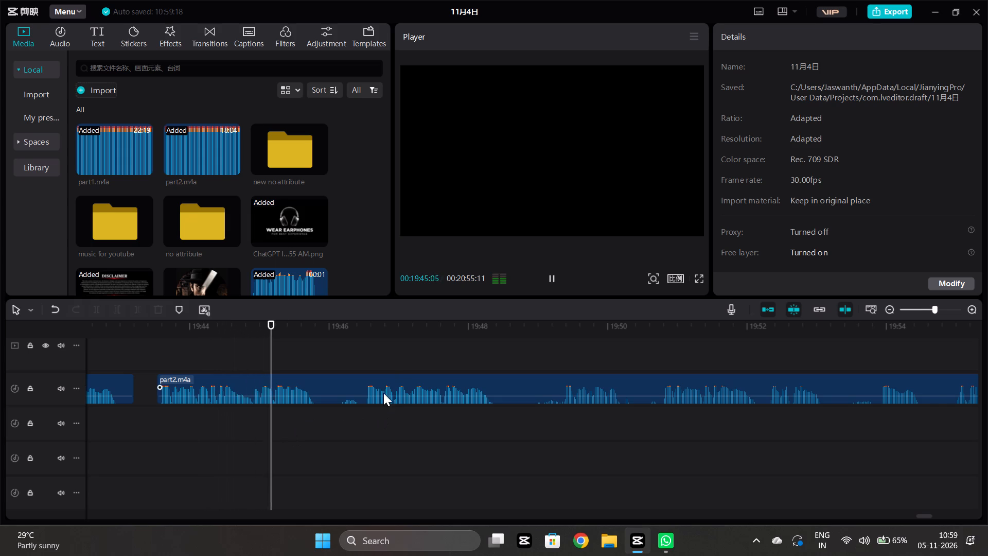
pyautogui.press('space')
pyautogui.click(338, 426)
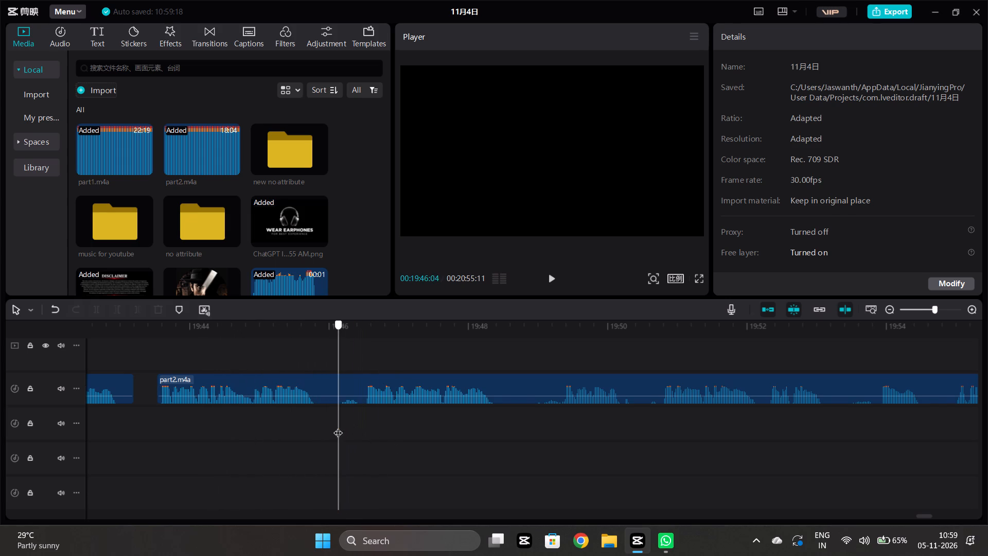
pyautogui.click(346, 389)
pyautogui.click(98, 312)
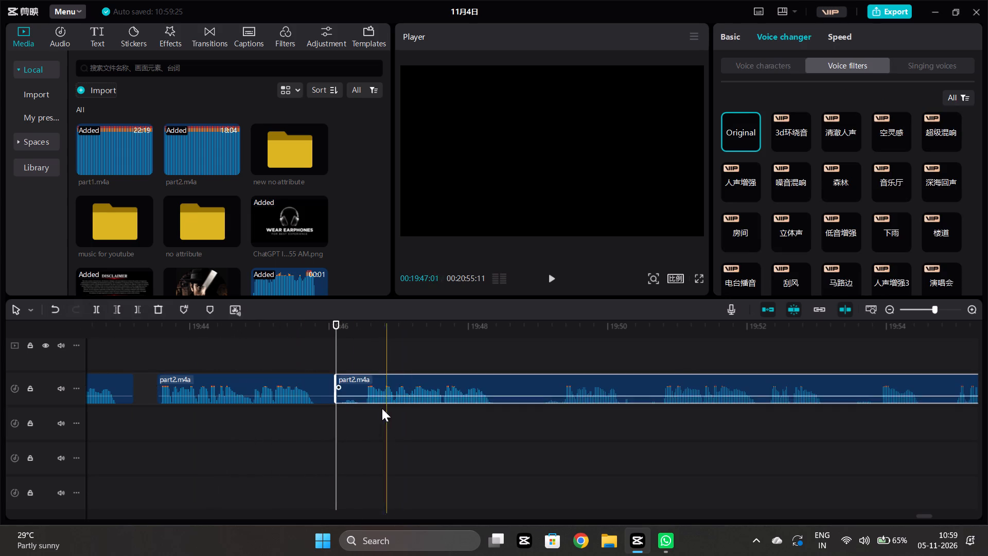
pyautogui.click(361, 424)
pyautogui.click(358, 389)
pyautogui.click(119, 312)
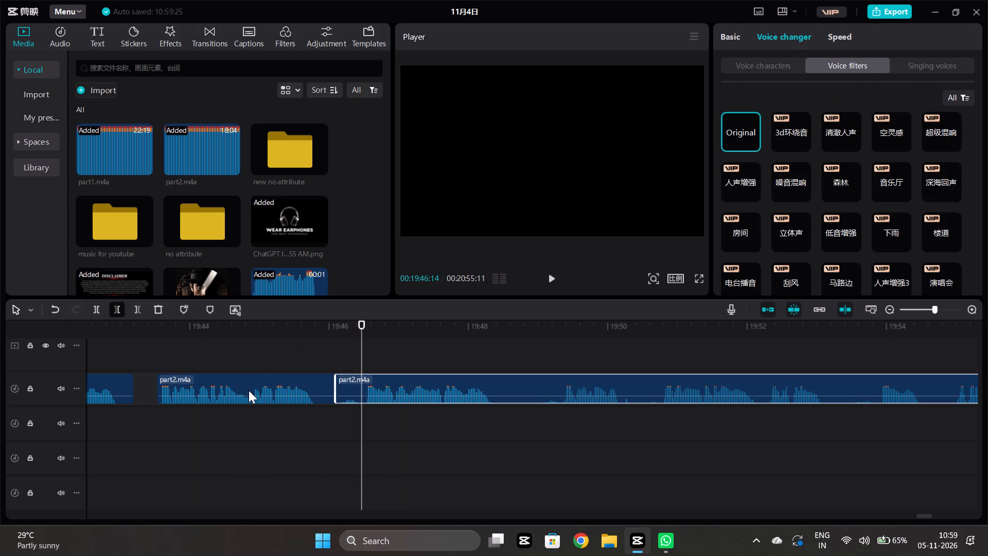
# Play on, split the part2.m4a clip at about 19:48:25, and trim the start of the piece after the split to 19:49:10.
pyautogui.click(370, 427)
pyautogui.press('space')
pyautogui.hscroll(-1, 370, 427)
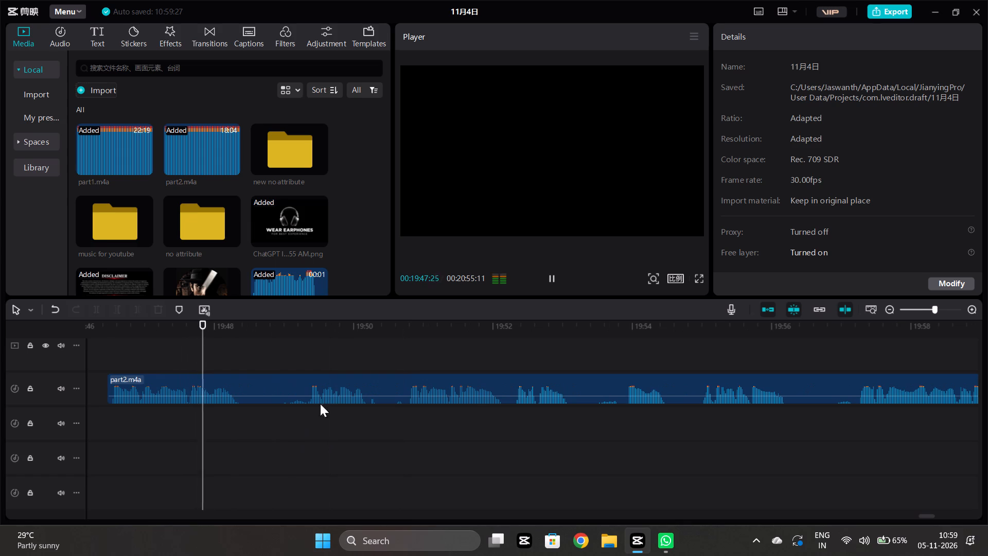
pyautogui.press('space')
pyautogui.click(271, 389)
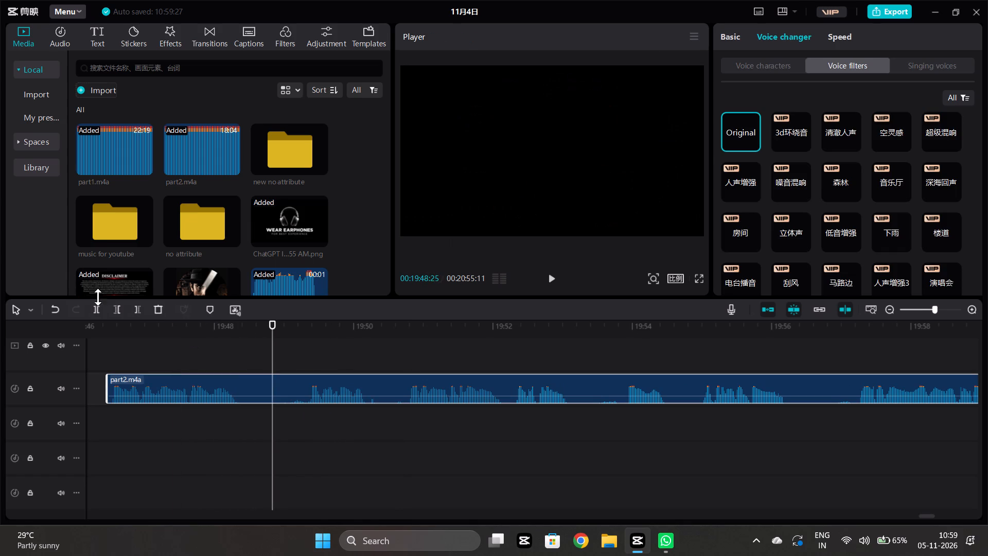
pyautogui.click(97, 309)
pyautogui.click(307, 418)
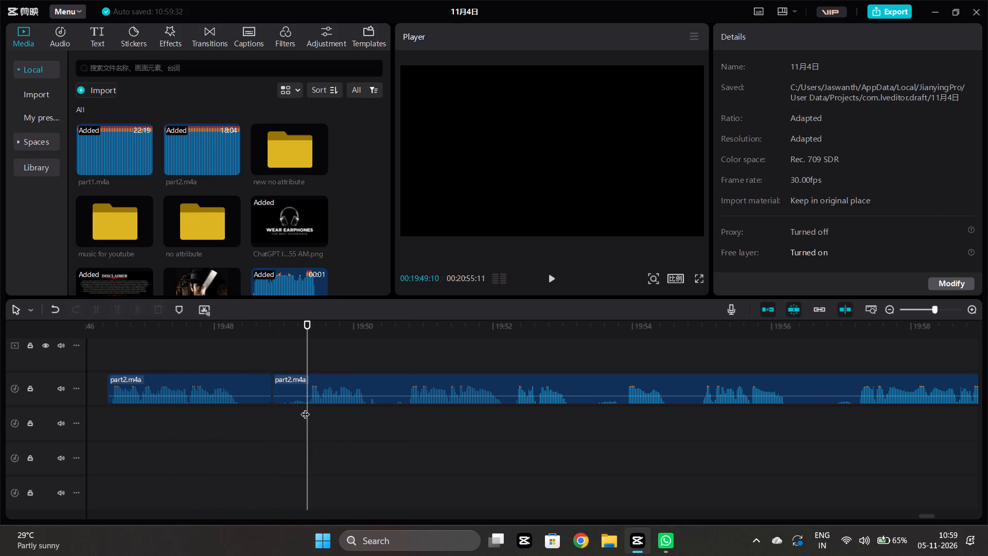
pyautogui.click(305, 392)
pyautogui.click(115, 317)
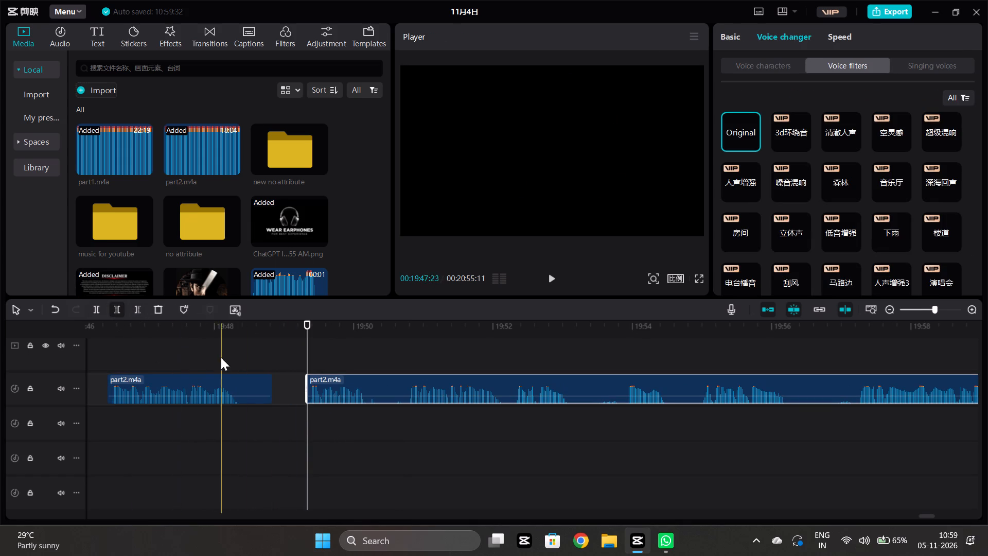
# Play on, split the part2.m4a clip at about 19:50:22, and trim the end of the piece before the split to about 19:50:07.
pyautogui.click(301, 418)
pyautogui.press('space')
pyautogui.press('space')
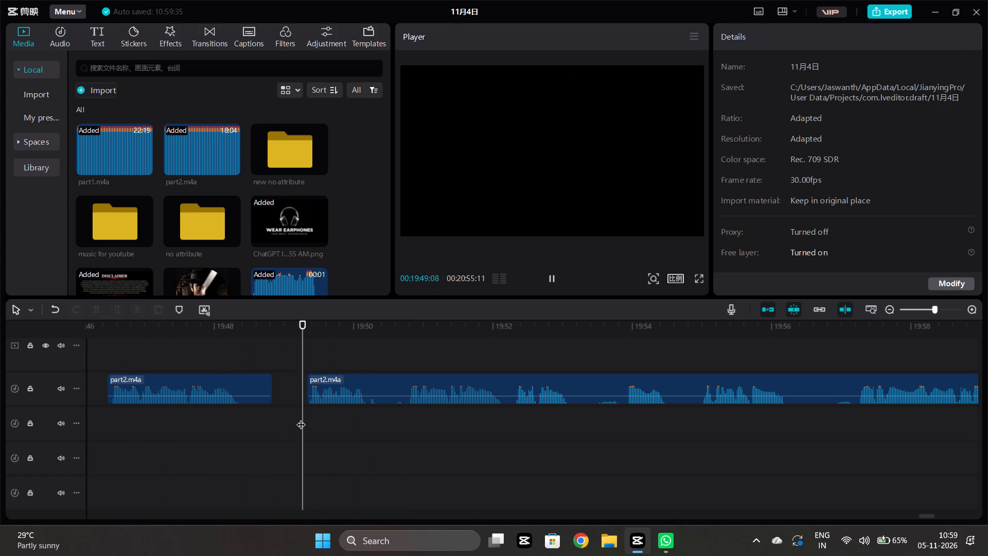
pyautogui.press('space')
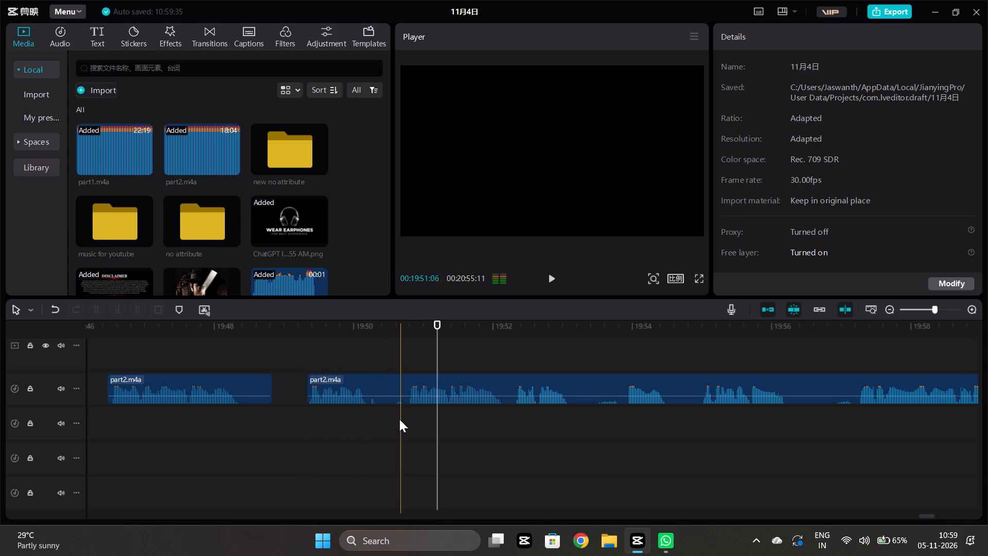
pyautogui.click(405, 419)
pyautogui.click(404, 385)
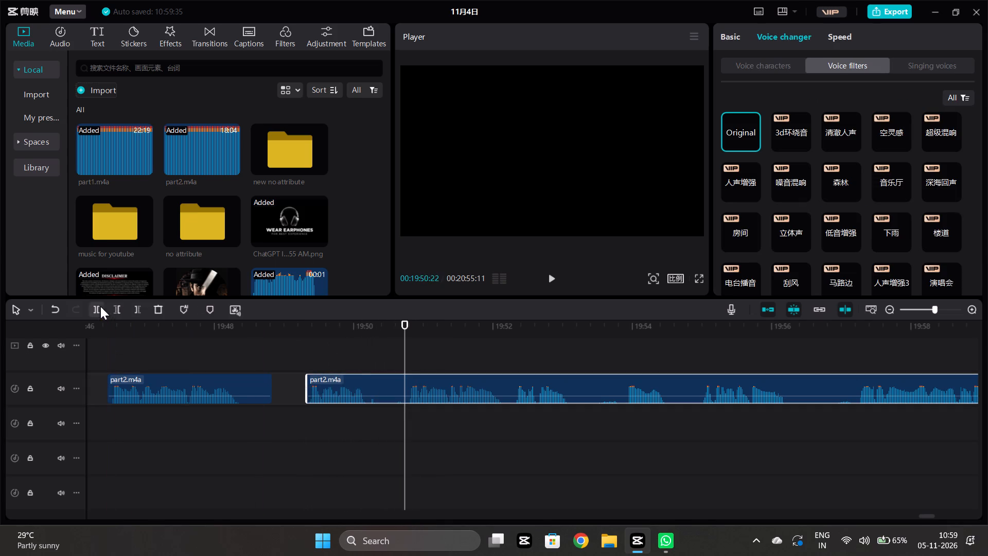
pyautogui.click(100, 306)
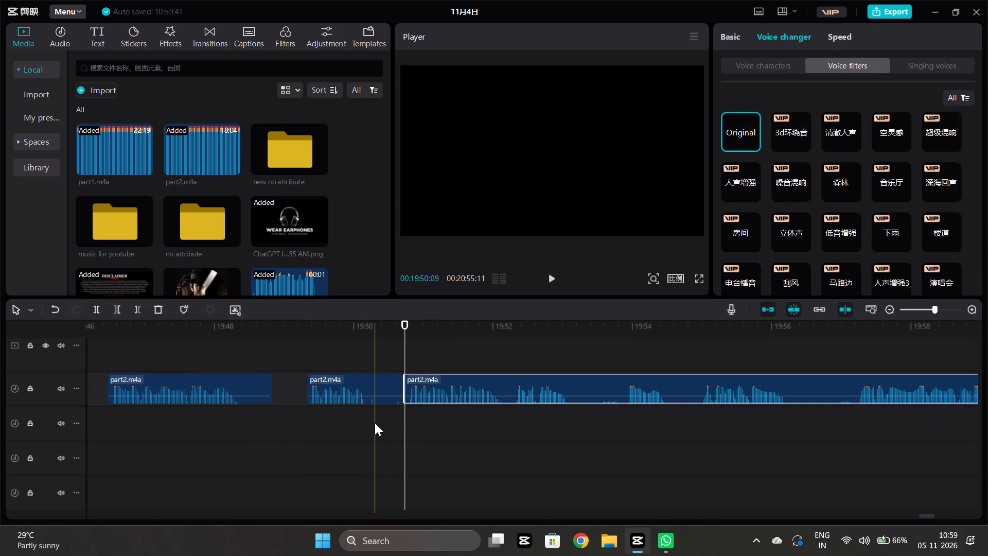
pyautogui.click(370, 422)
pyautogui.click(368, 395)
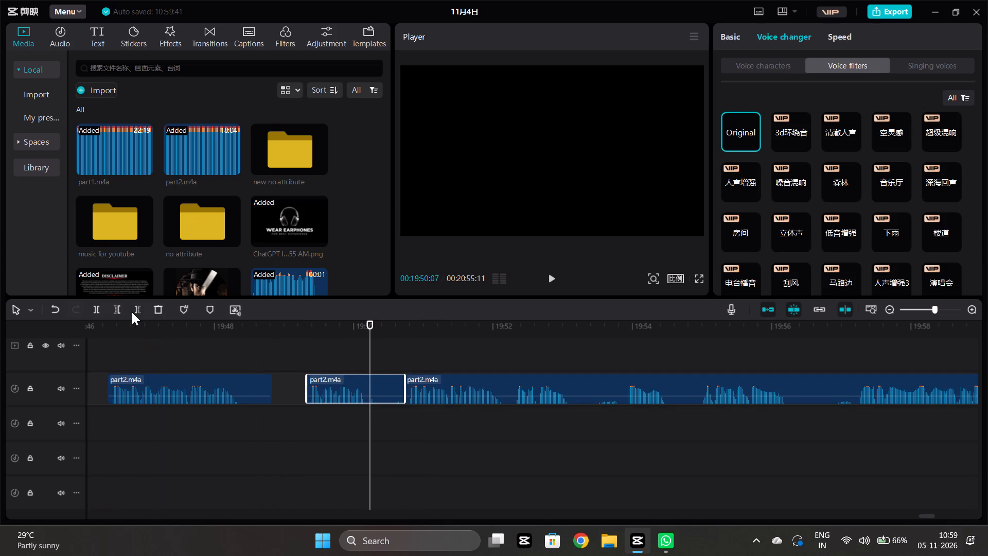
pyautogui.click(131, 312)
# Play on, split the part2.m4a clip at about 19:53:14, and trim the start of the piece after the split to about 19:53:25.
pyautogui.click(400, 414)
pyautogui.press('space')
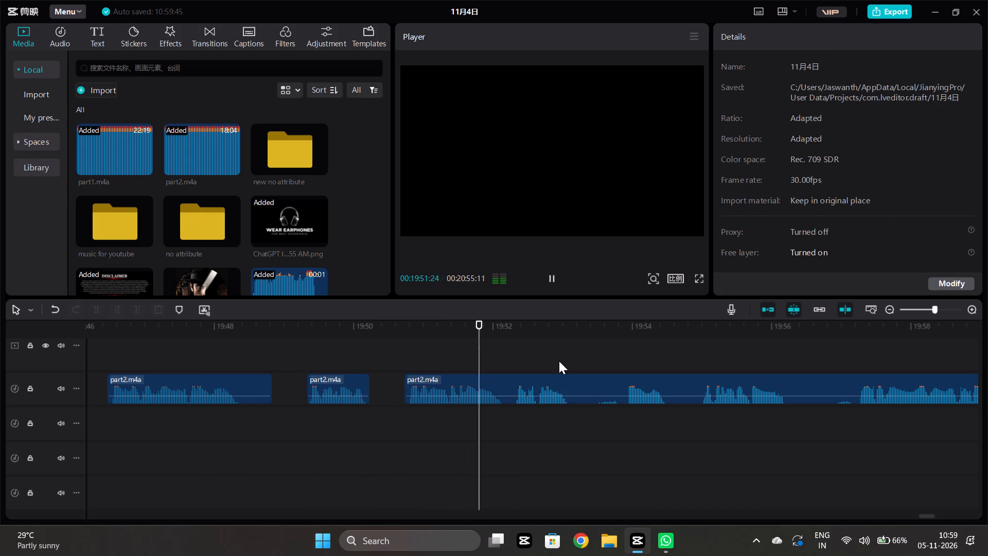
pyautogui.press('space')
pyautogui.click(621, 390)
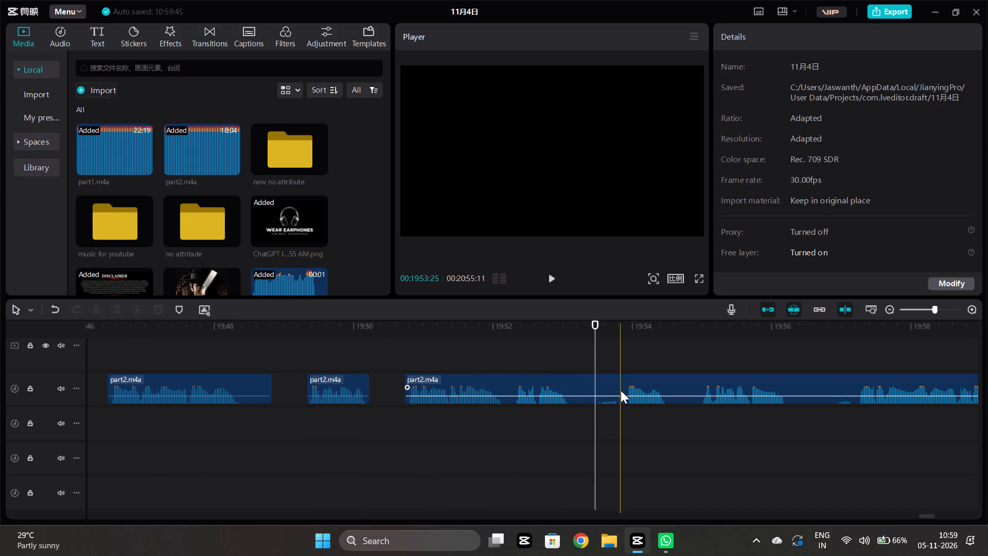
pyautogui.click(100, 314)
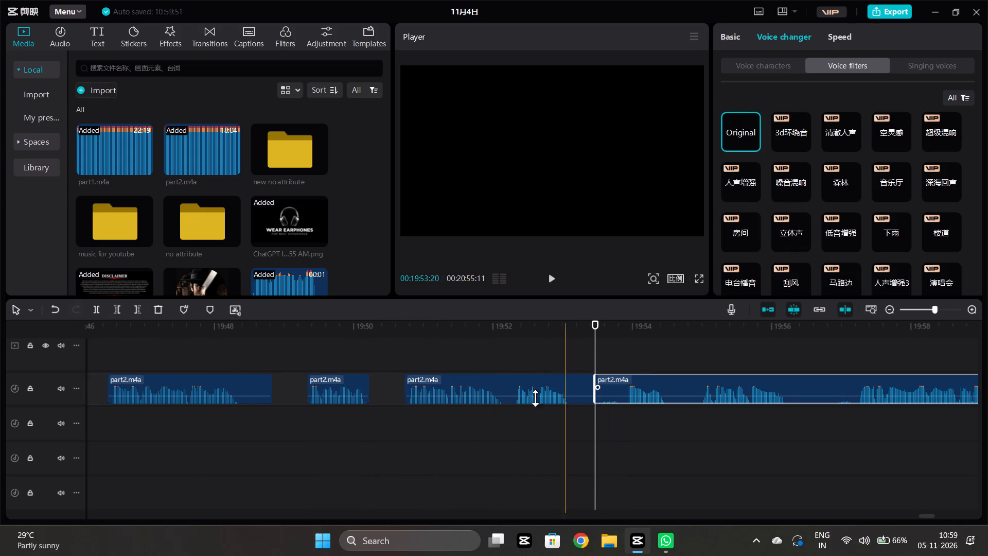
pyautogui.click(620, 429)
pyautogui.click(622, 382)
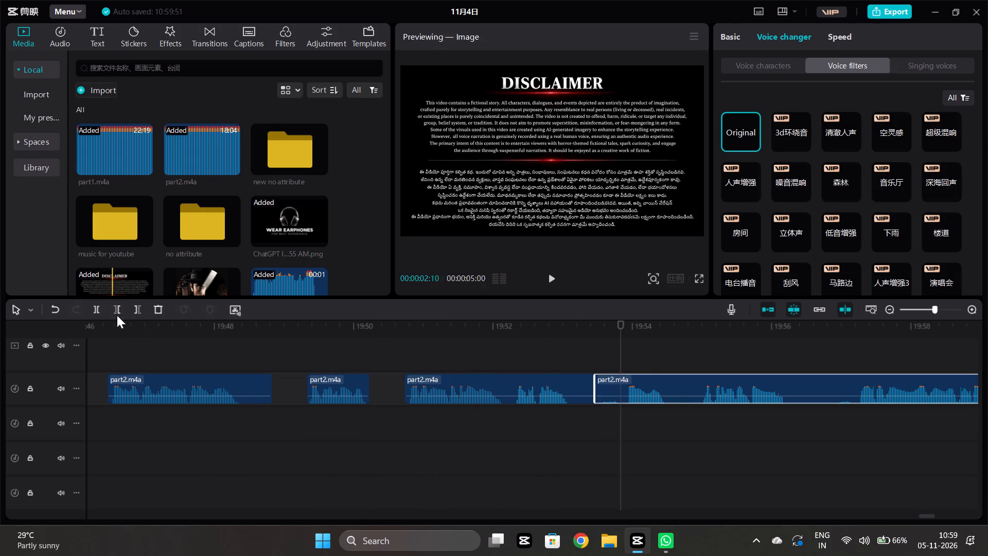
pyautogui.click(117, 311)
# Play on, cut the pause between about 19:56:27 and 19:57:06 out of the part2.m4a clip, and close the gap.
pyautogui.click(627, 420)
pyautogui.press('space')
pyautogui.hscroll(-1, 627, 420)
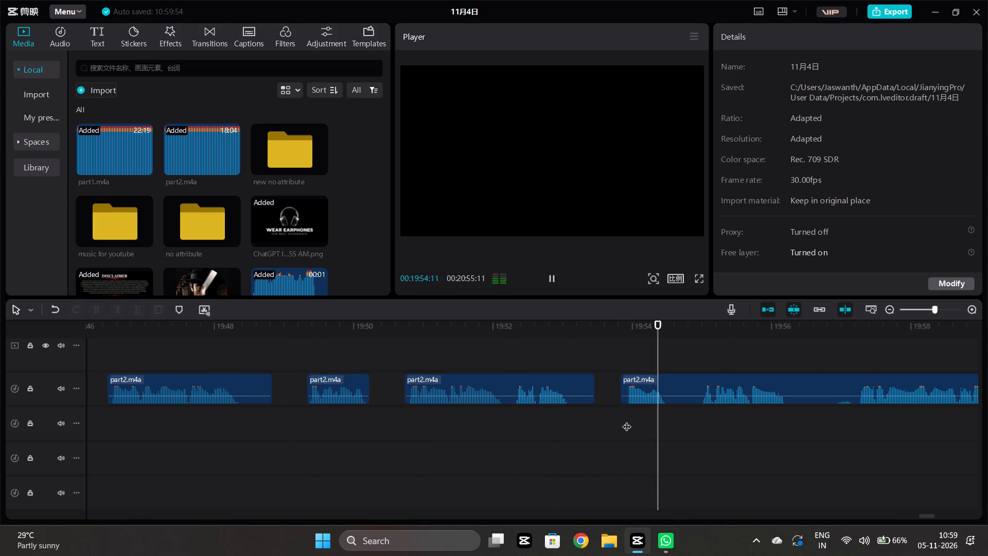
pyautogui.hscroll(-1, 627, 420)
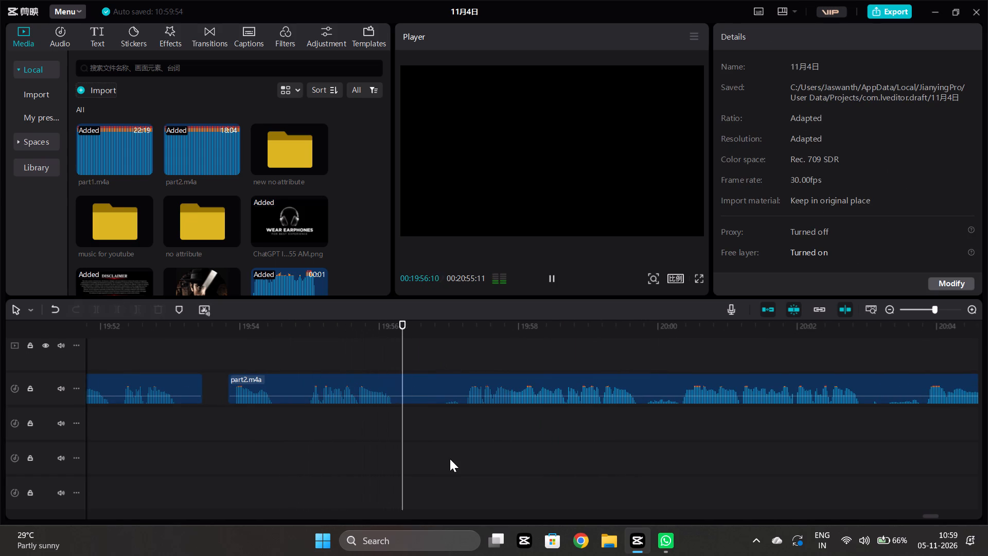
pyautogui.press('space')
pyautogui.click(458, 391)
pyautogui.click(99, 312)
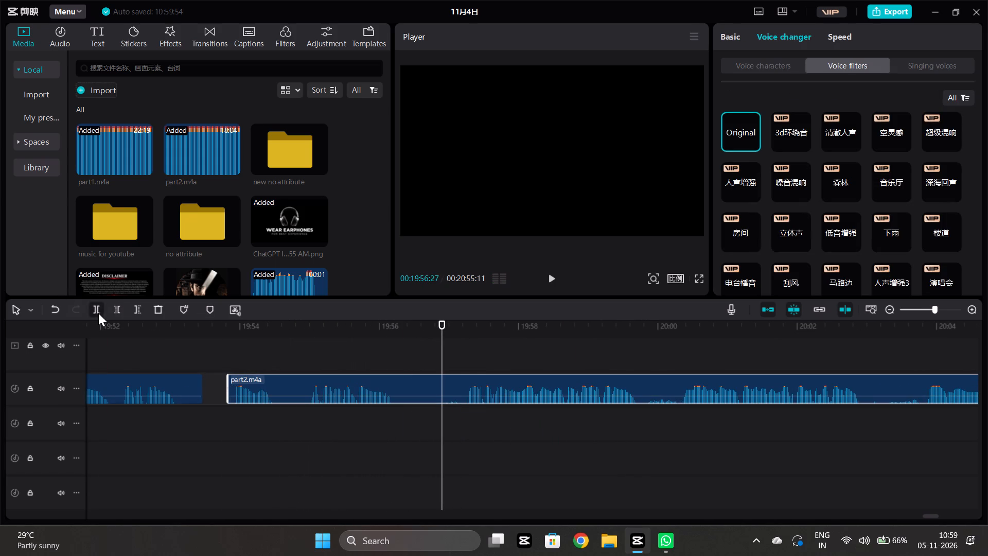
pyautogui.click(463, 423)
pyautogui.click(472, 389)
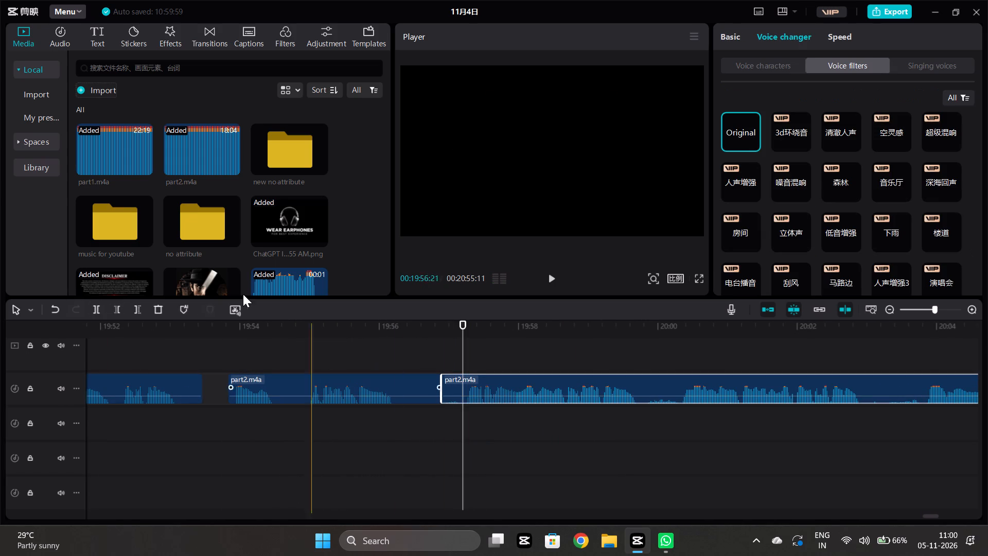
pyautogui.click(118, 305)
pyautogui.moveTo(499, 384); pyautogui.dragTo(479, 386)
# Play on, split the part2.m4a clip at about 19:59:15, and trim the start of the piece after the split to 20:00:00.
pyautogui.click(438, 413)
pyautogui.press('space')
pyautogui.hscroll(-1, 438, 413)
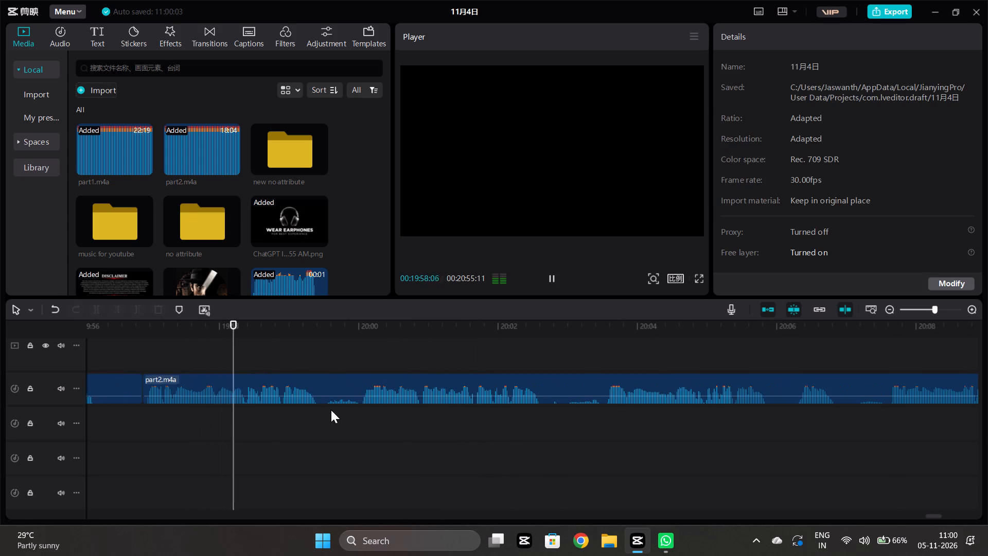
pyautogui.press('space')
pyautogui.click(323, 419)
pyautogui.click(326, 390)
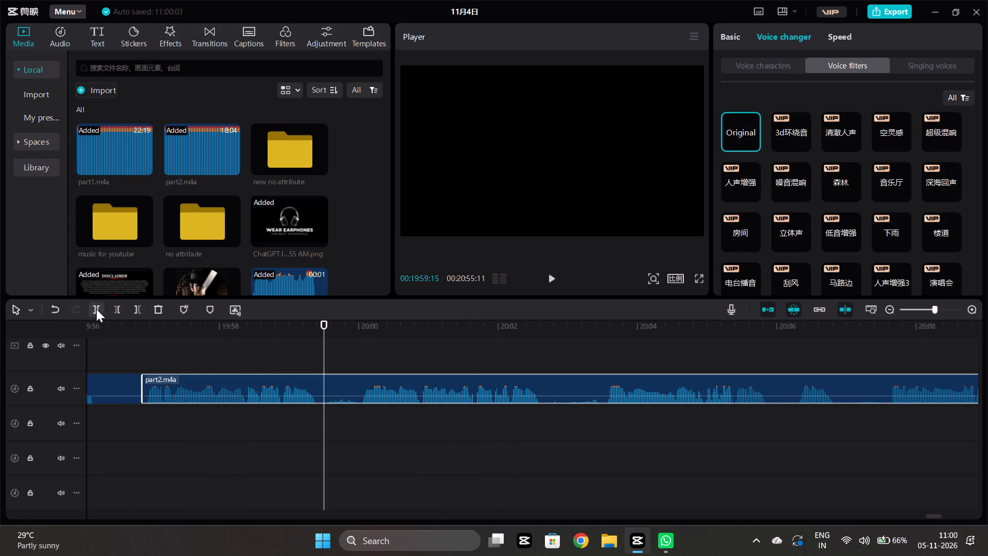
pyautogui.click(96, 309)
pyautogui.click(359, 422)
pyautogui.click(360, 394)
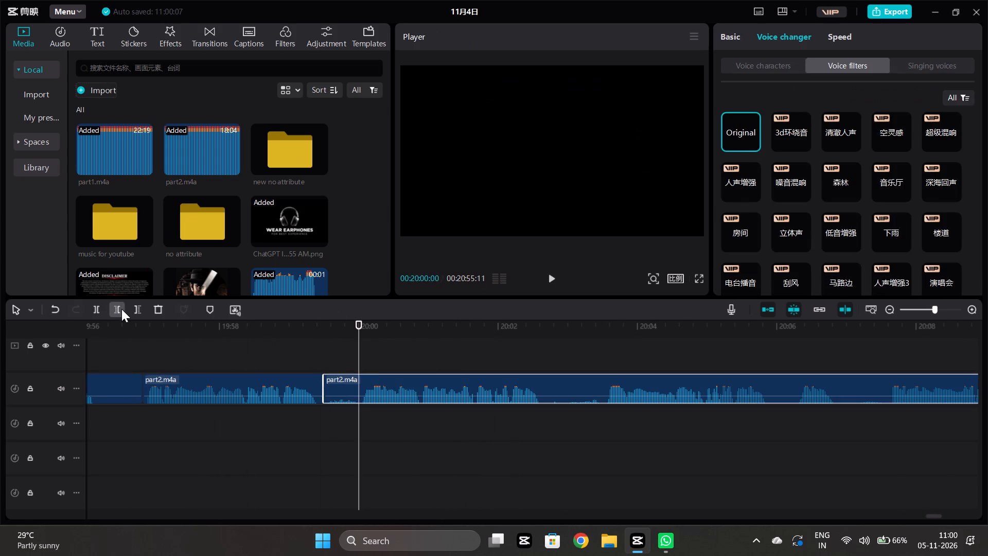
pyautogui.click(121, 309)
# Play on, cut the part2.m4a pause from about 20:02:23 to 20:03:14, and move the following piece earlier to start at about 20:03:08.
pyautogui.click(352, 424)
pyautogui.press('space')
pyautogui.hscroll(-1, 352, 424)
pyautogui.press('space')
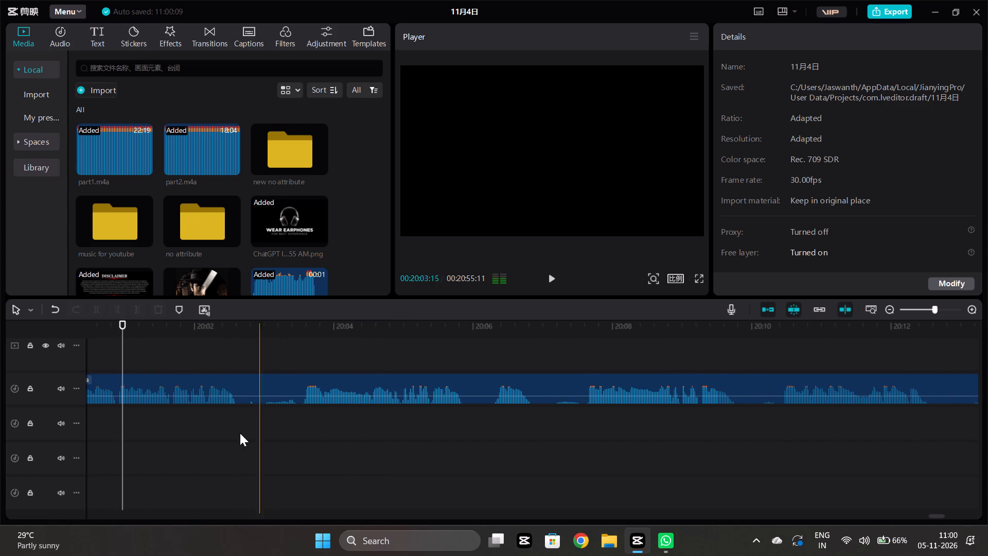
pyautogui.click(249, 424)
pyautogui.click(253, 402)
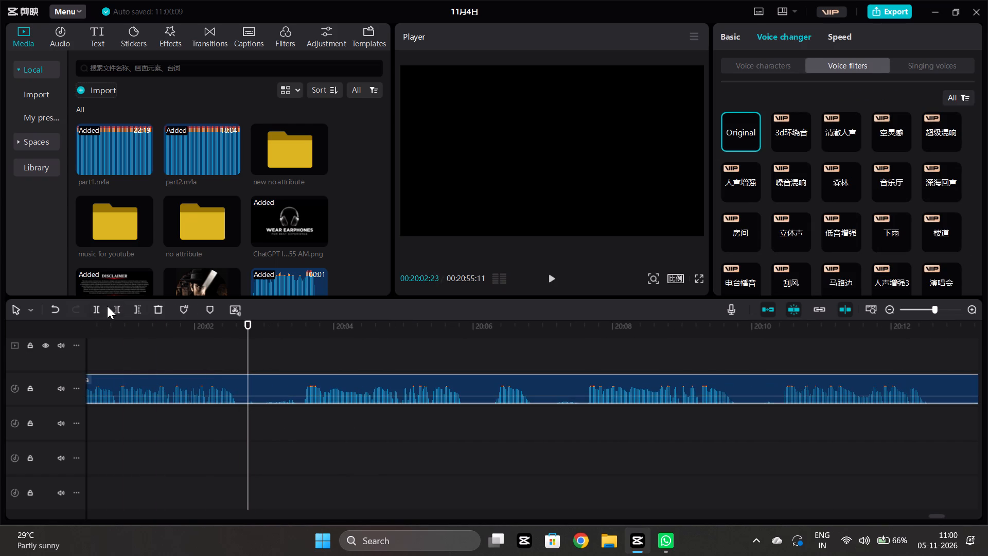
pyautogui.click(97, 308)
pyautogui.click(296, 417)
pyautogui.click(309, 393)
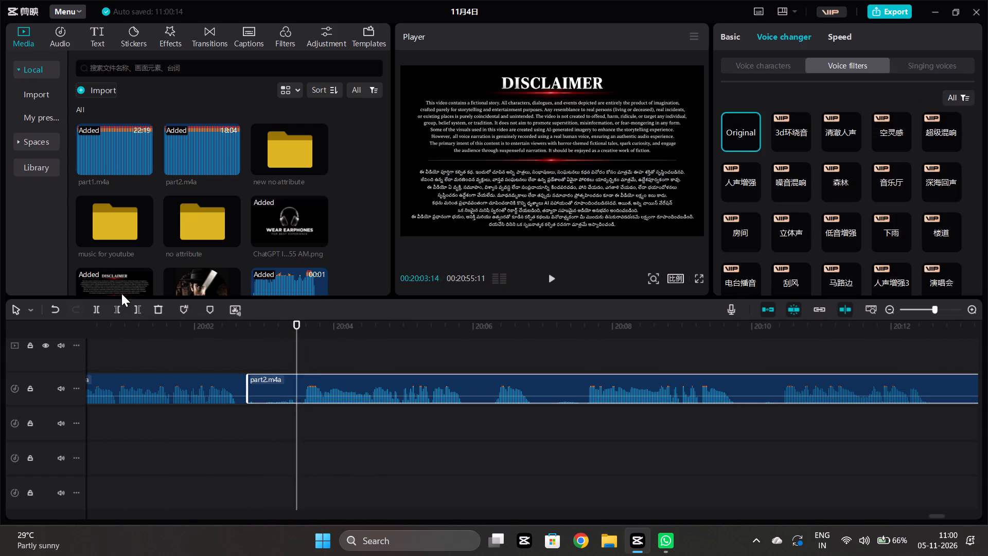
pyautogui.click(117, 311)
pyautogui.moveTo(306, 378); pyautogui.dragTo(293, 381)
# Play on, split the part2.m4a clip at about 20:07:00, and trim the start of the piece after the split to about 20:07:11.
pyautogui.click(275, 419)
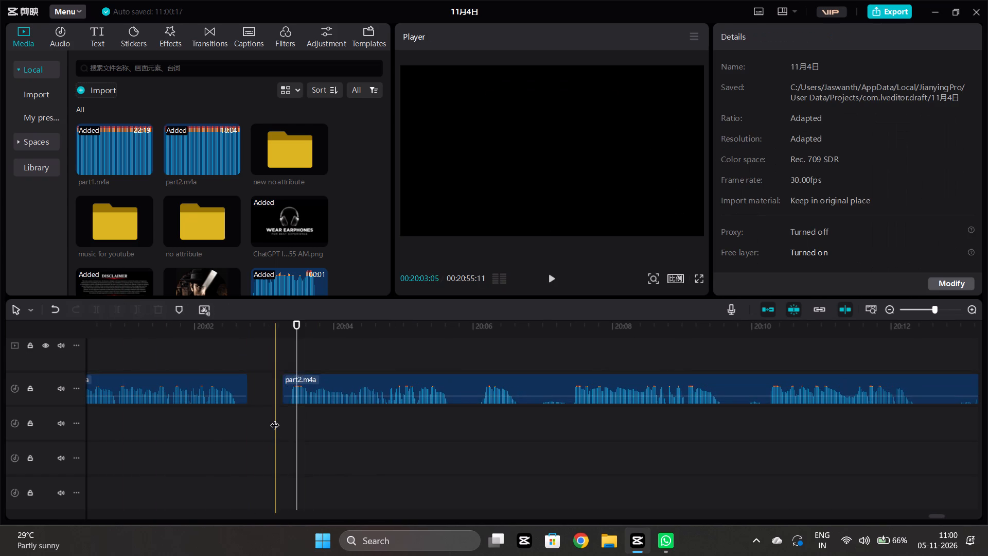
pyautogui.press('space')
pyautogui.hscroll(-1, 275, 419)
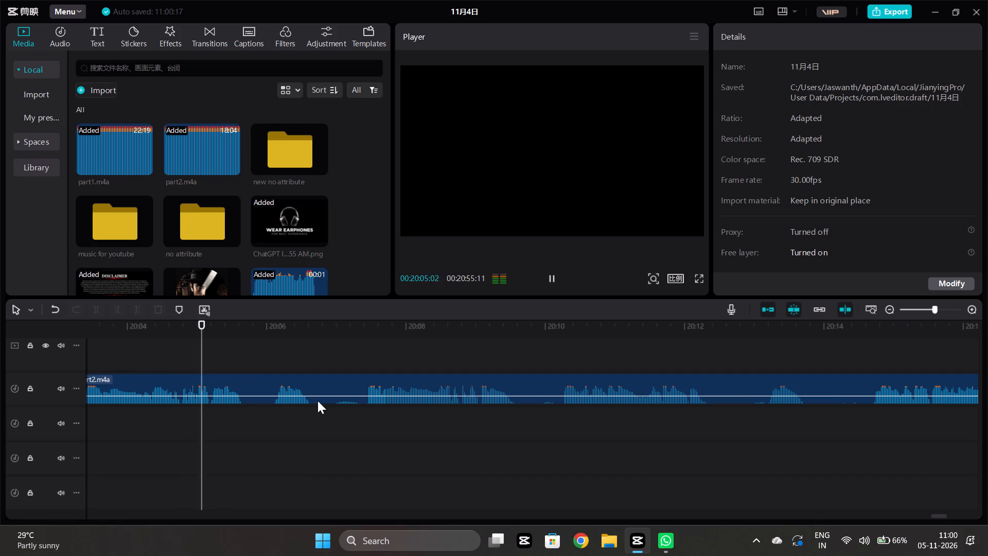
pyautogui.press('space')
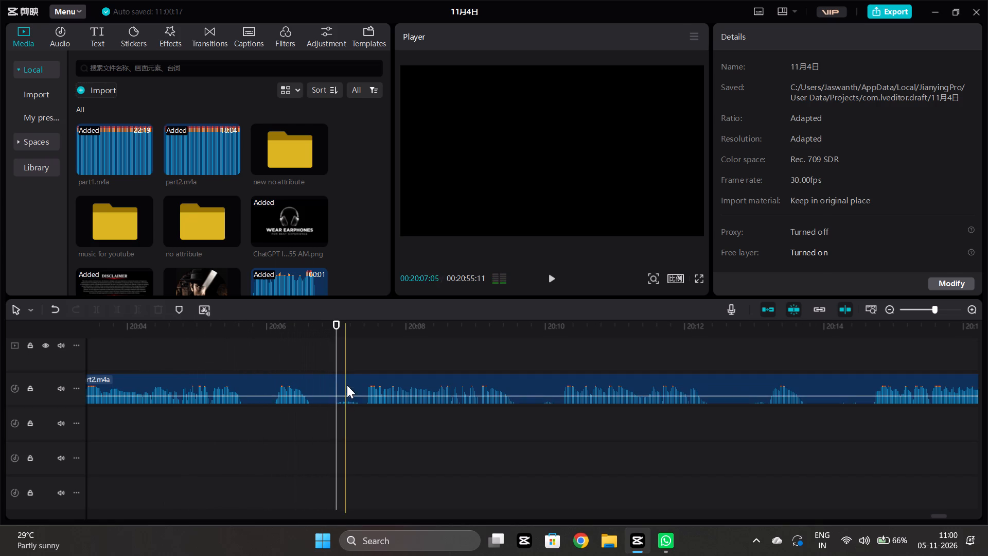
pyautogui.click(347, 385)
pyautogui.click(98, 313)
pyautogui.click(362, 419)
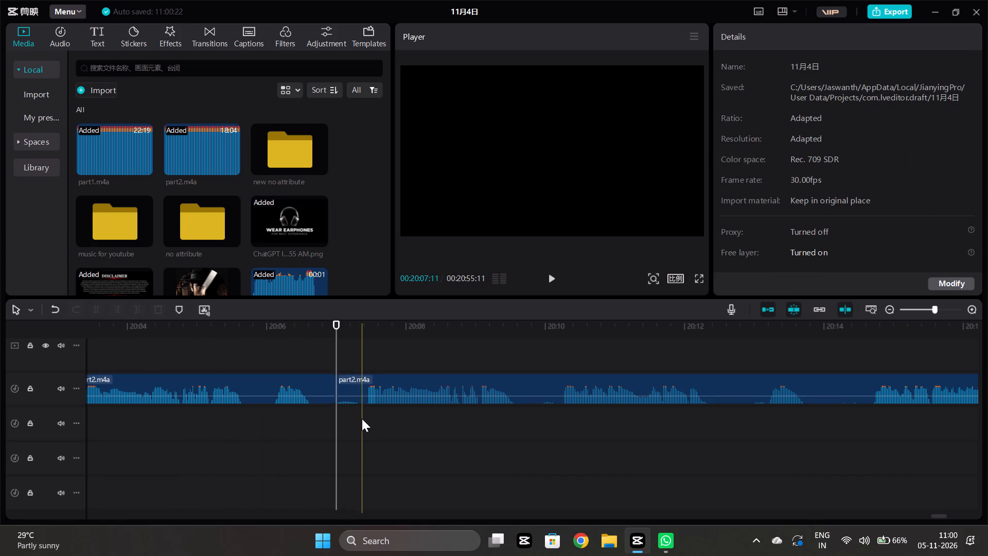
pyautogui.click(358, 396)
pyautogui.click(115, 310)
# Play on, split the part2.m4a clip at about 20:10:05, and trim the end of the piece before the split to about 20:09:25.
pyautogui.click(382, 427)
pyautogui.press('space')
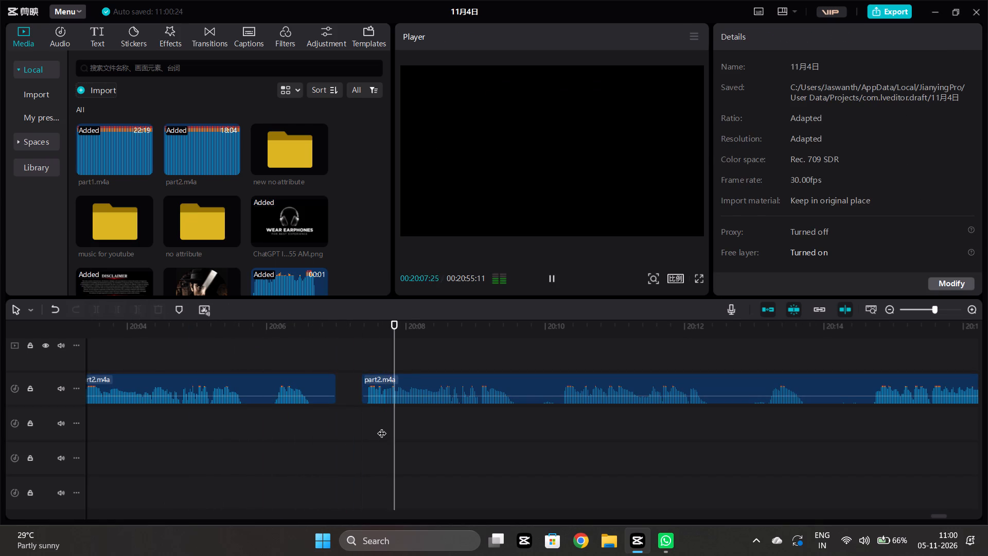
pyautogui.click(536, 421)
pyautogui.click(538, 395)
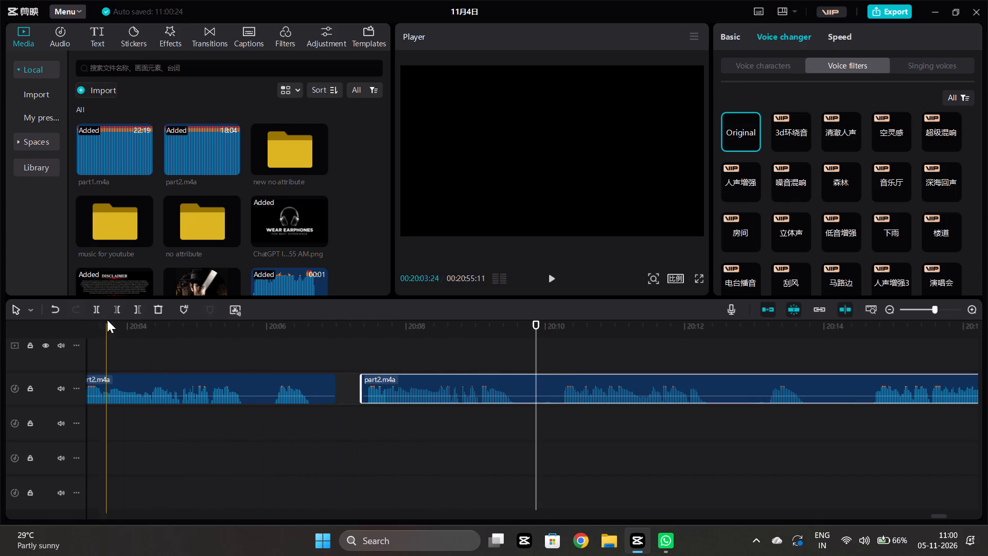
pyautogui.moveTo(101, 309); pyautogui.dragTo(105, 321)
pyautogui.click(556, 414)
pyautogui.click(559, 390)
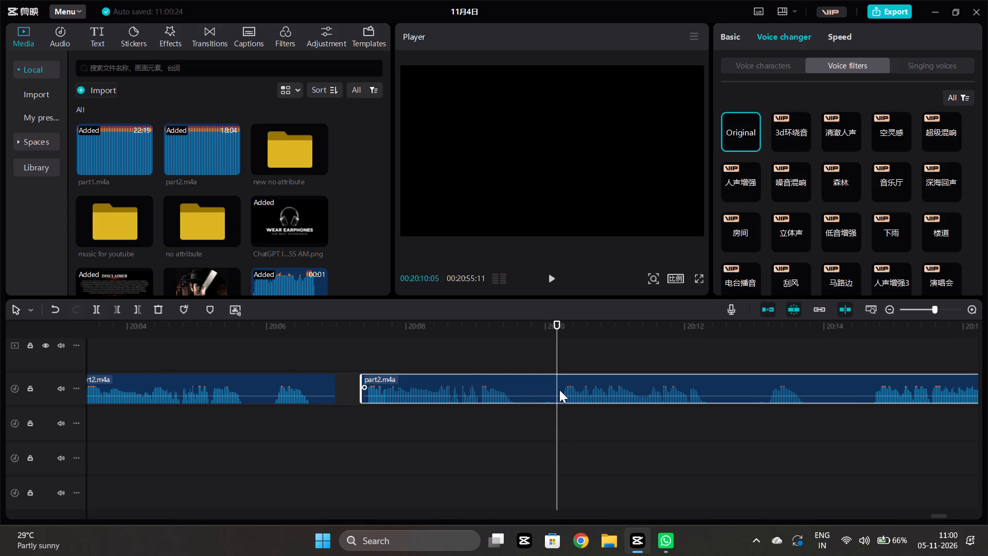
pyautogui.click(104, 292)
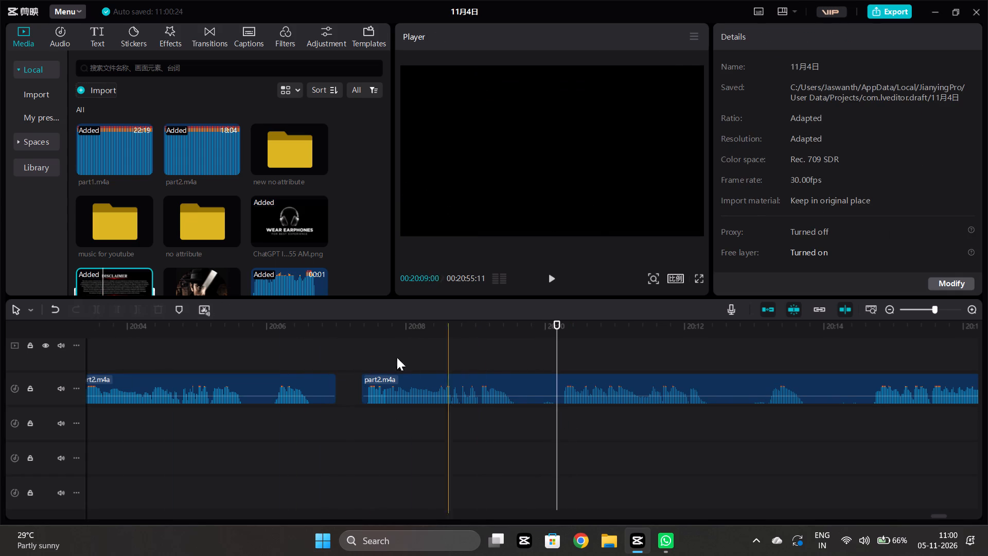
pyautogui.click(498, 383)
pyautogui.click(95, 314)
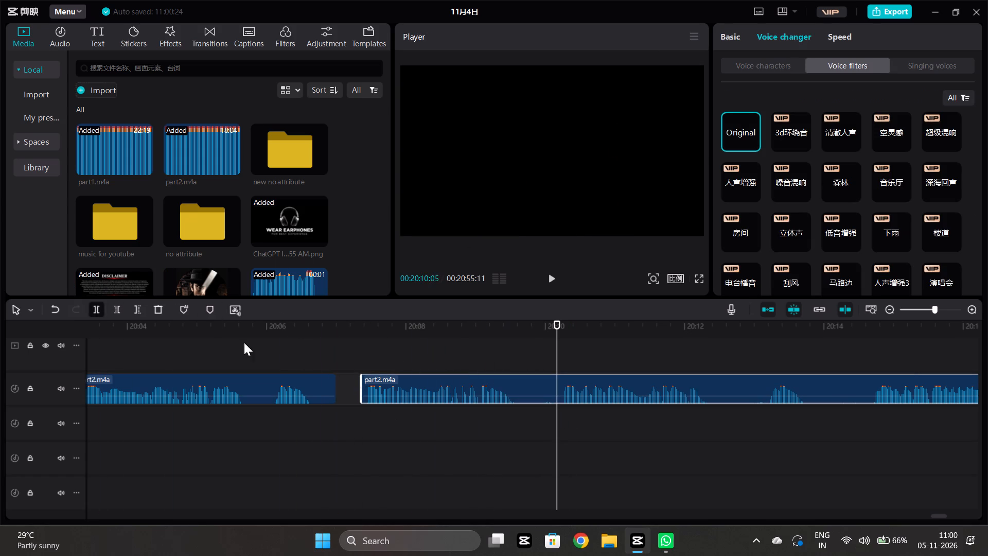
pyautogui.click(534, 426)
pyautogui.click(528, 379)
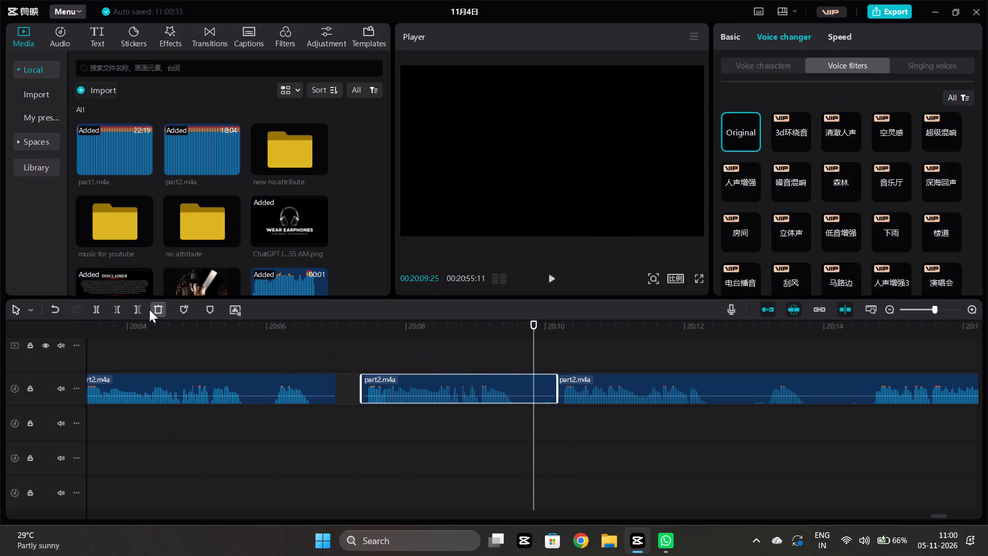
pyautogui.click(145, 310)
# Play on, cut the pause between about 20:12:20 and 20:13:06 out of the part2.m4a clip, and close the gap.
pyautogui.click(556, 412)
pyautogui.press('space')
pyautogui.hscroll(-1, 556, 412)
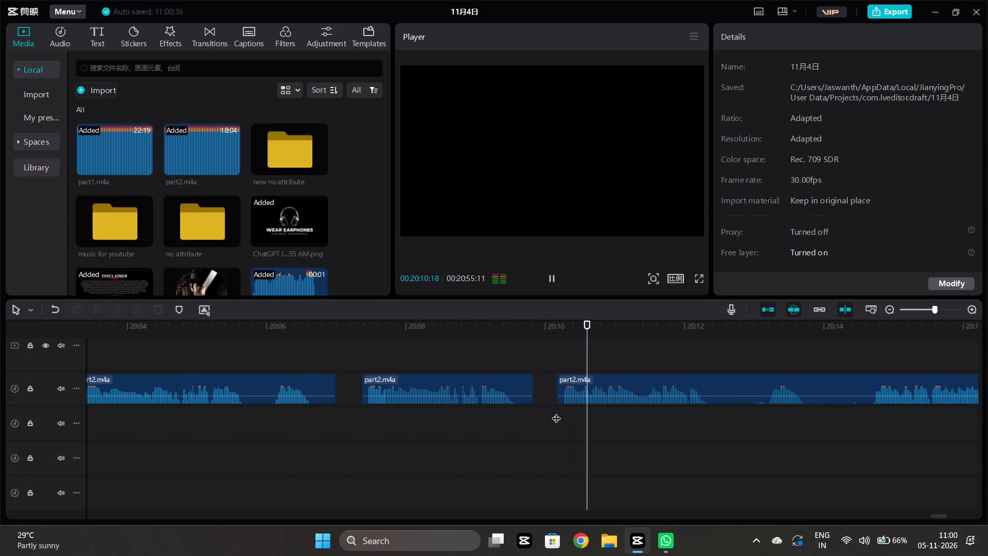
pyautogui.hscroll(-1, 556, 412)
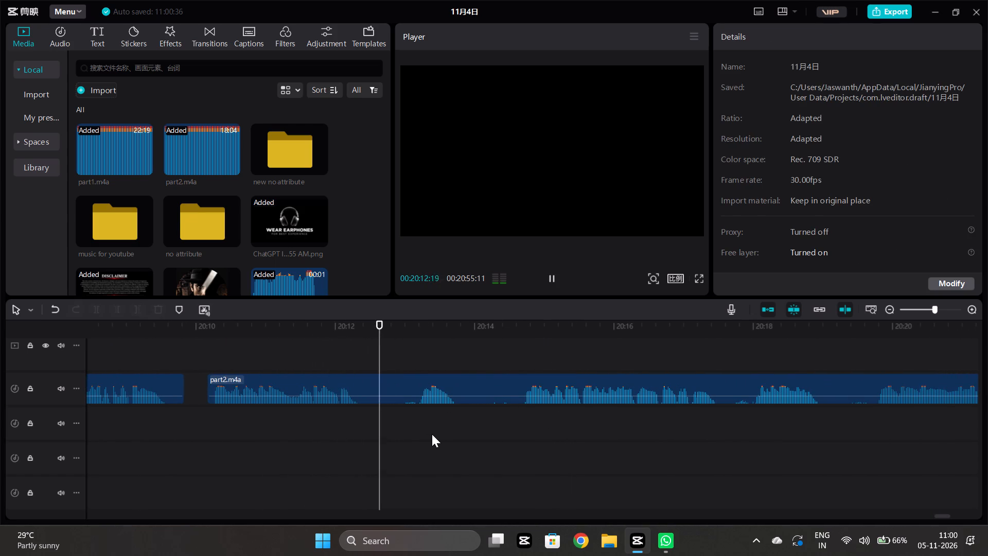
pyautogui.press('space')
pyautogui.click(420, 415)
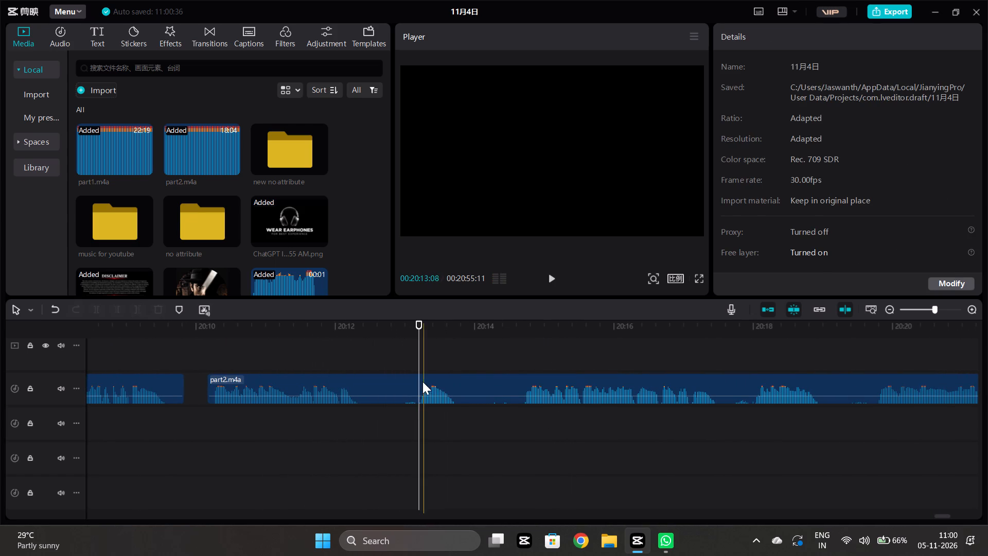
pyautogui.click(422, 381)
pyautogui.moveTo(92, 306); pyautogui.dragTo(95, 315)
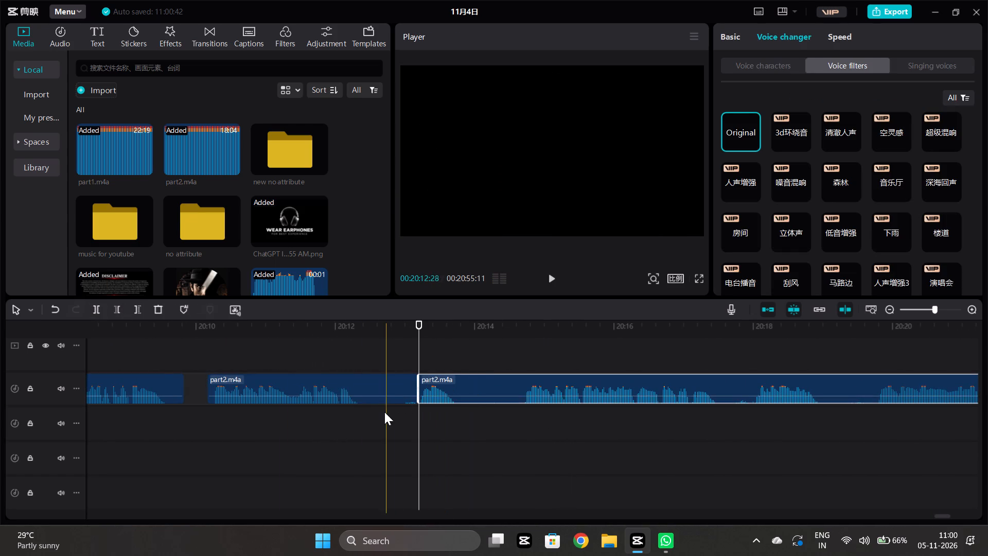
pyautogui.click(382, 412)
pyautogui.click(386, 382)
pyautogui.moveTo(137, 309); pyautogui.dragTo(137, 314)
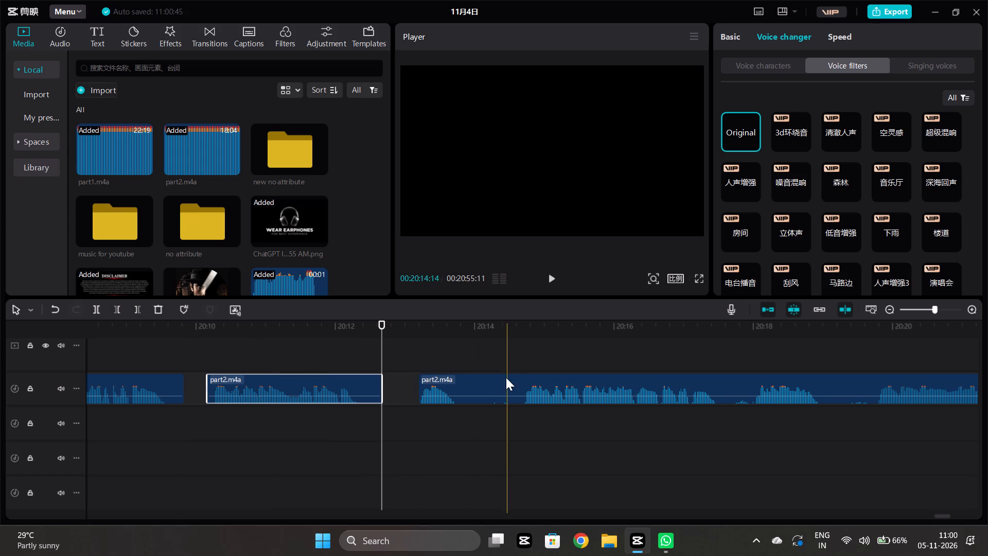
pyautogui.moveTo(501, 383); pyautogui.dragTo(465, 388)
# Play on, cut the part2.m4a pause from about 20:13:17 to 20:14:03, and move the following piece earlier to start at about 20:13:22.
pyautogui.click(389, 407)
pyautogui.press('space')
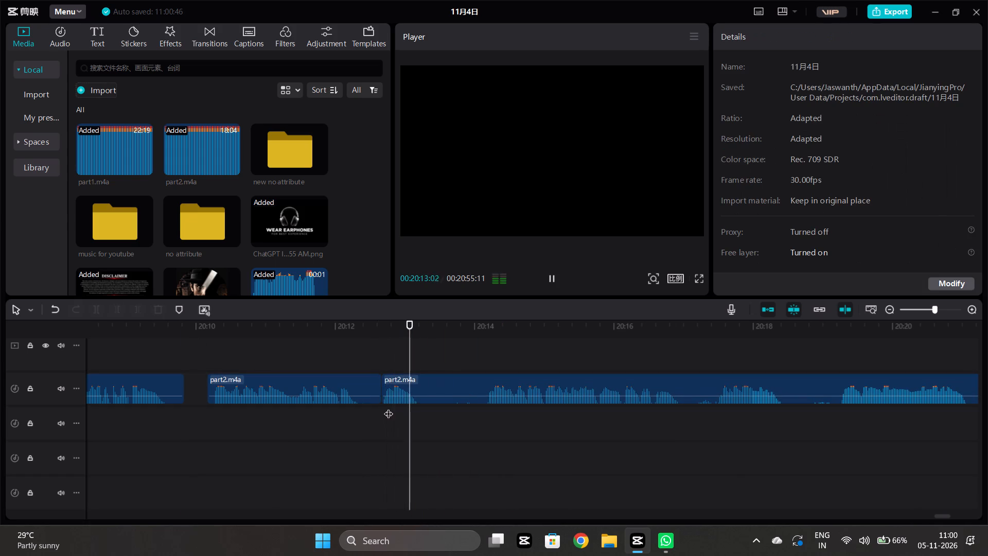
pyautogui.press('space')
pyautogui.click(469, 383)
pyautogui.click(96, 306)
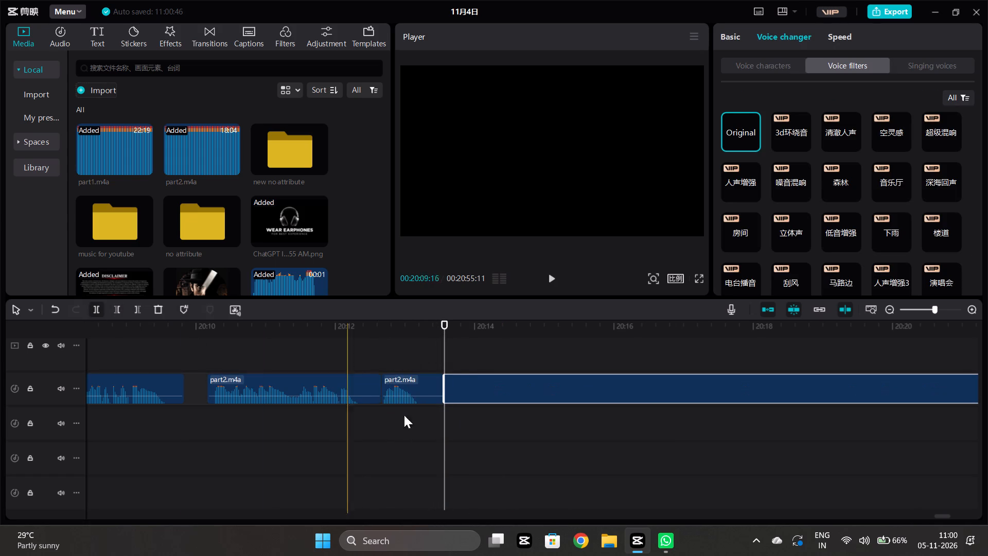
pyautogui.click(481, 433)
pyautogui.click(489, 398)
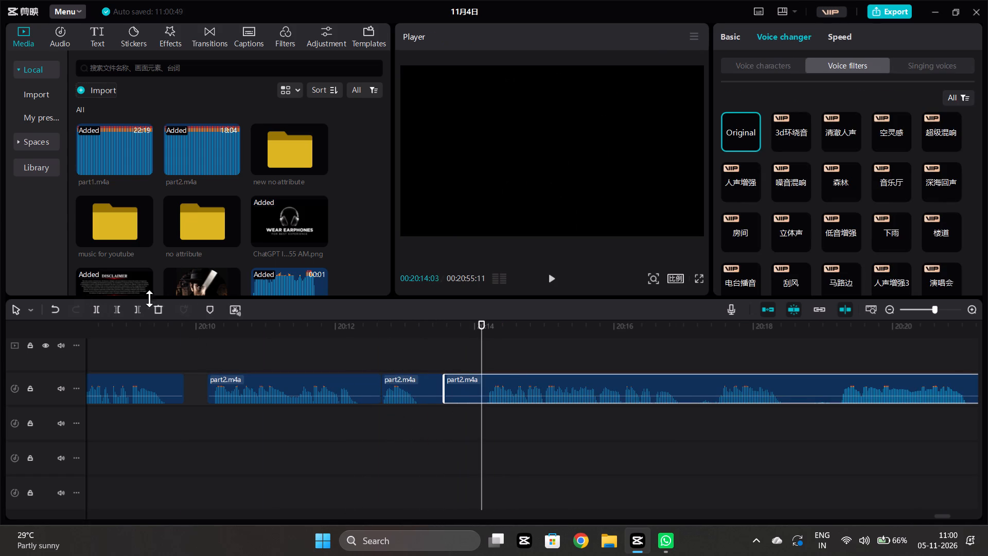
pyautogui.click(119, 304)
pyautogui.moveTo(512, 387); pyautogui.dragTo(487, 388)
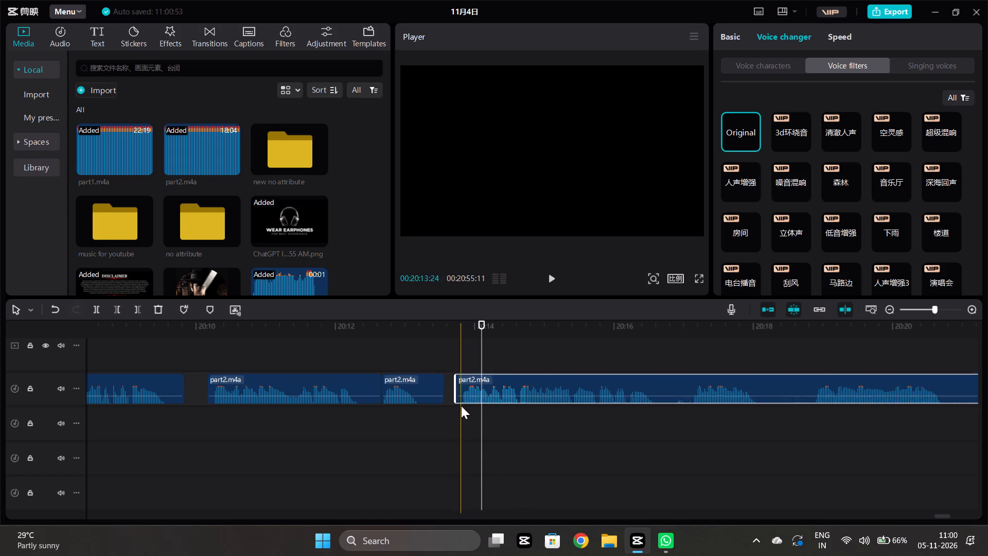
# Play on, split the part2.m4a clip at about 20:16:23, and trim the start of the piece after the split to about 20:17:02.
pyautogui.click(461, 406)
pyautogui.press('space')
pyautogui.hscroll(-1, 461, 406)
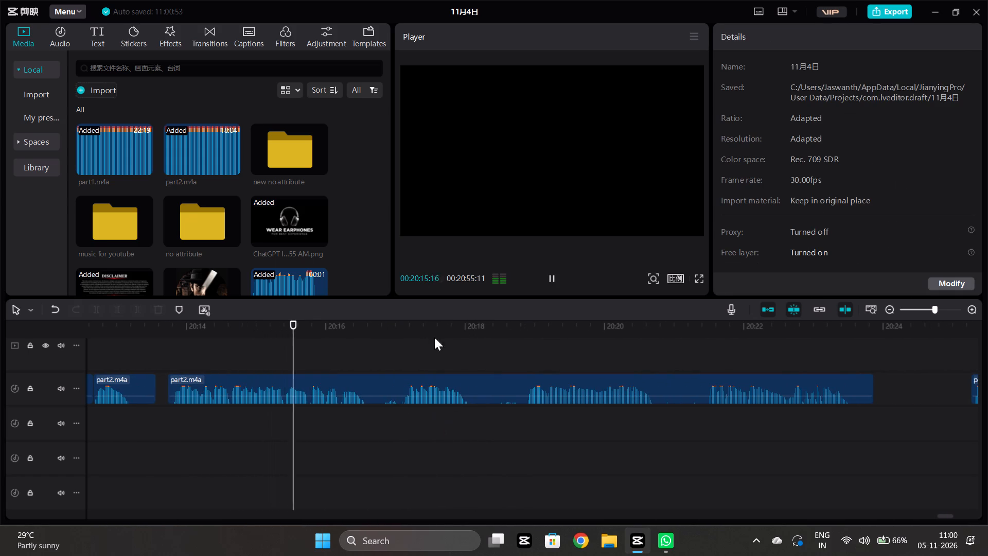
pyautogui.press('space')
pyautogui.click(414, 383)
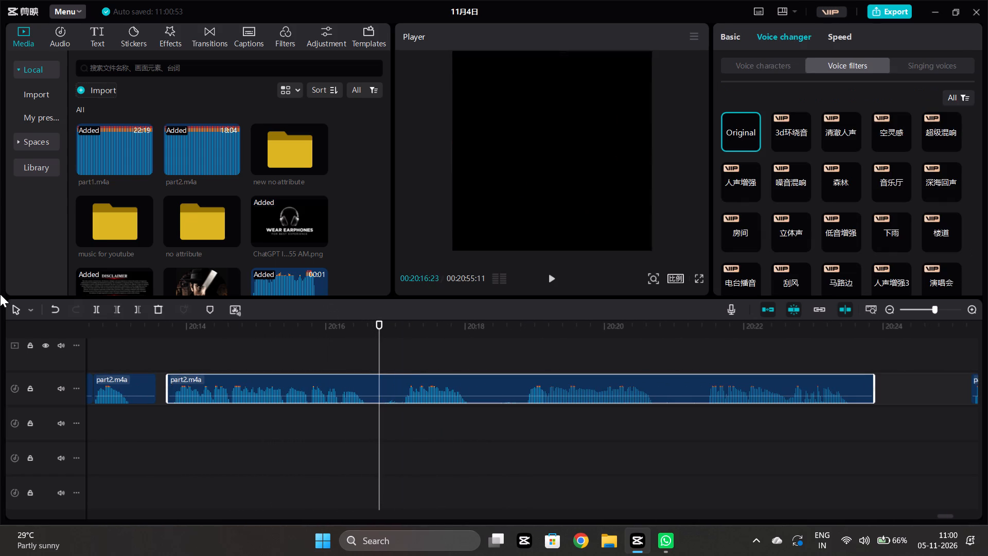
pyautogui.click(103, 313)
pyautogui.click(405, 428)
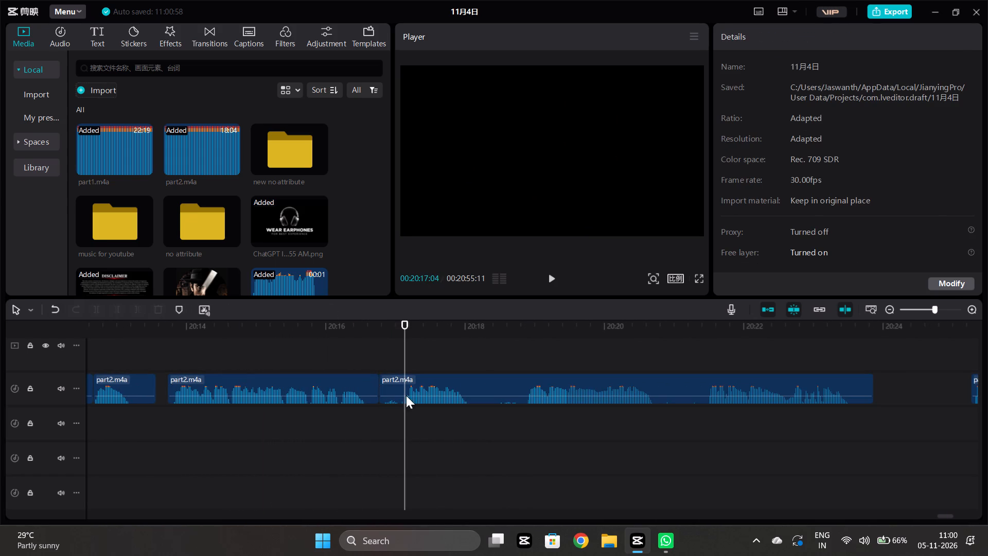
pyautogui.click(402, 407)
pyautogui.click(409, 389)
pyautogui.click(115, 310)
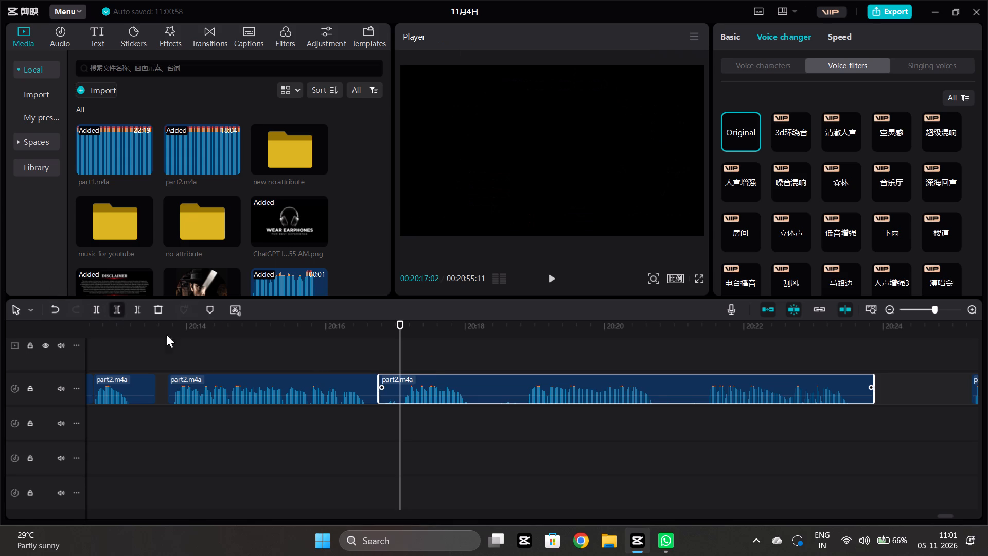
# Play on, split the part2.m4a clip at about 20:18:12, and trim the start of the piece after the split to about 20:18:26.
pyautogui.click(409, 416)
pyautogui.press('space')
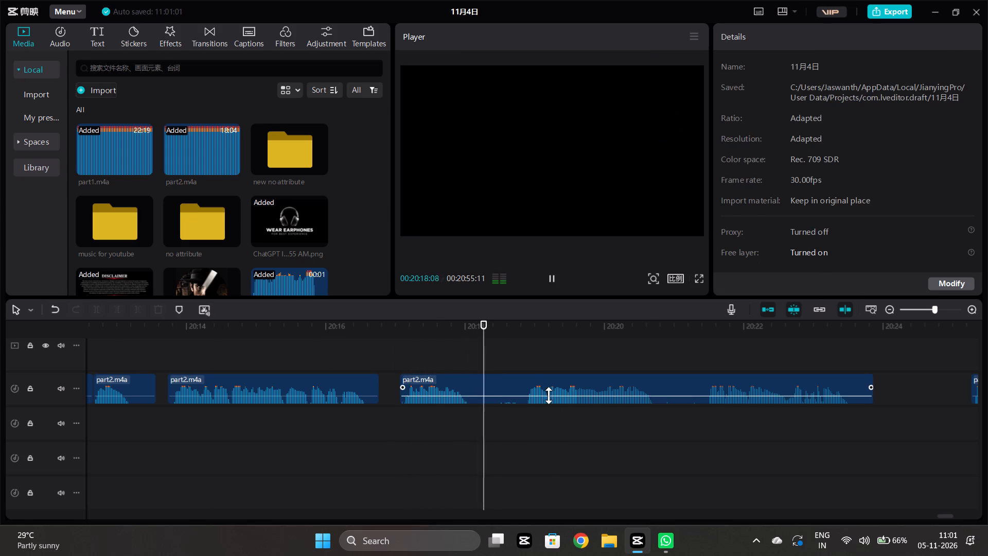
pyautogui.press('space')
pyautogui.click(542, 392)
pyautogui.click(103, 312)
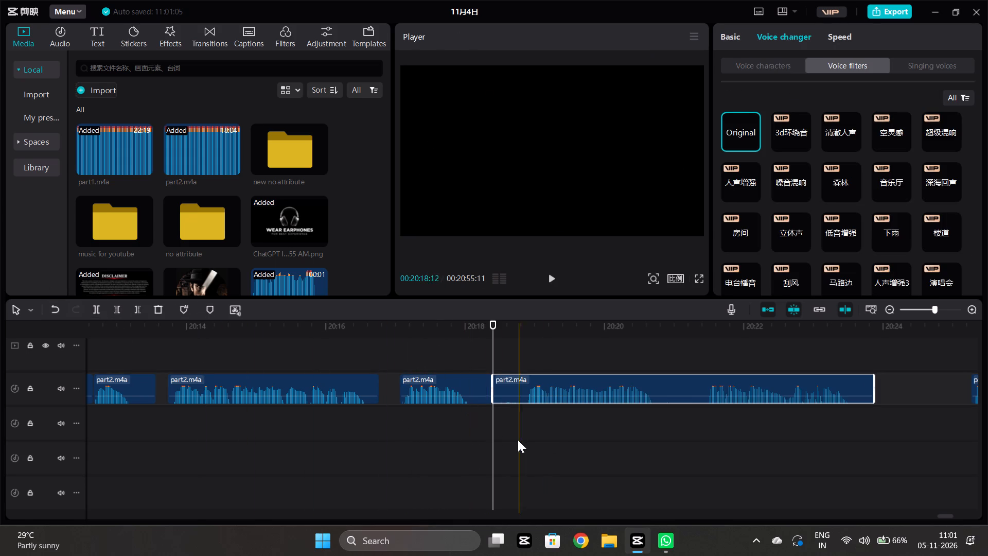
pyautogui.click(525, 437)
pyautogui.click(523, 392)
pyautogui.click(122, 308)
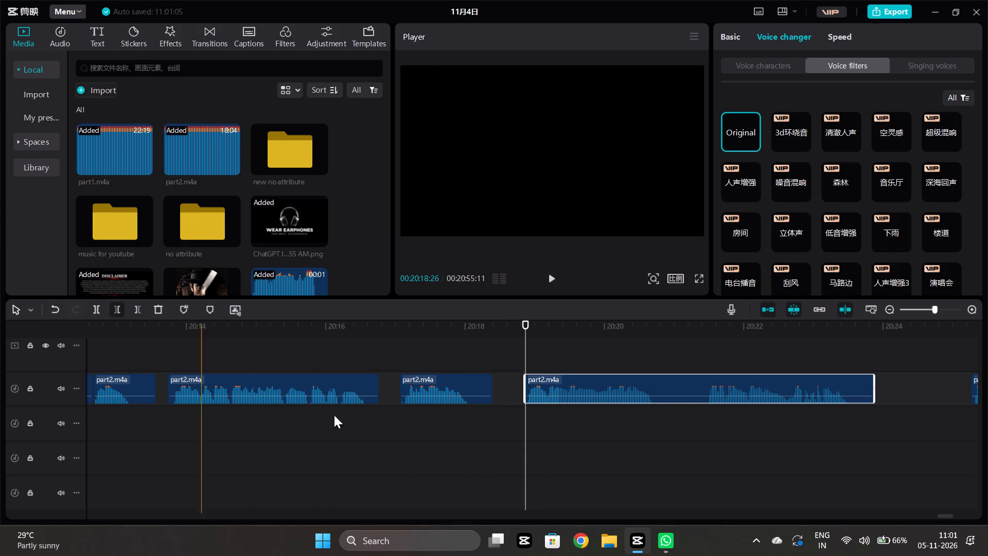
# Play on, split the part2.m4a clip at about 20:20:23, and trim the start of the piece after the split to about 20:21:12.
pyautogui.click(520, 441)
pyautogui.press('space')
pyautogui.hscroll(-1, 520, 441)
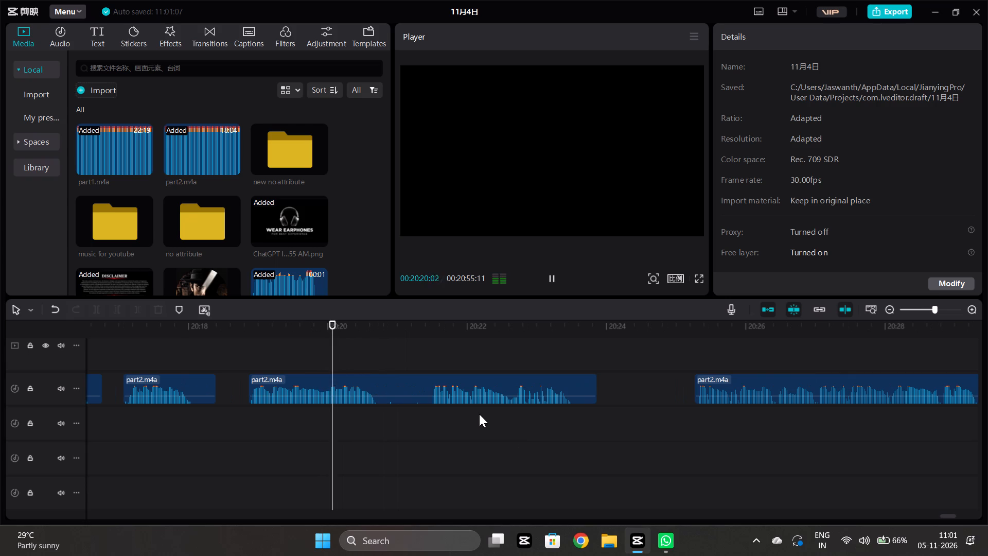
pyautogui.press('space')
pyautogui.click(415, 381)
pyautogui.click(92, 308)
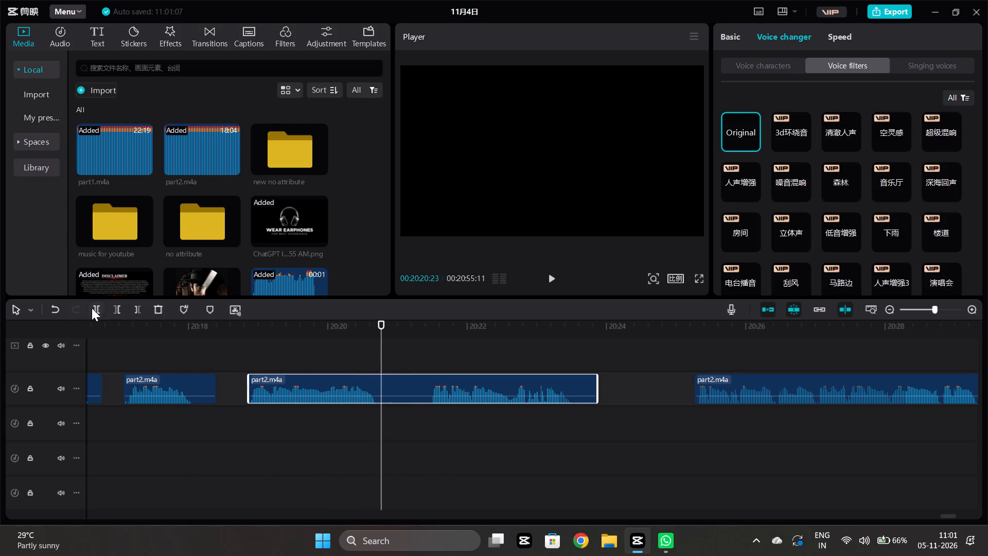
pyautogui.click(426, 440)
pyautogui.click(440, 389)
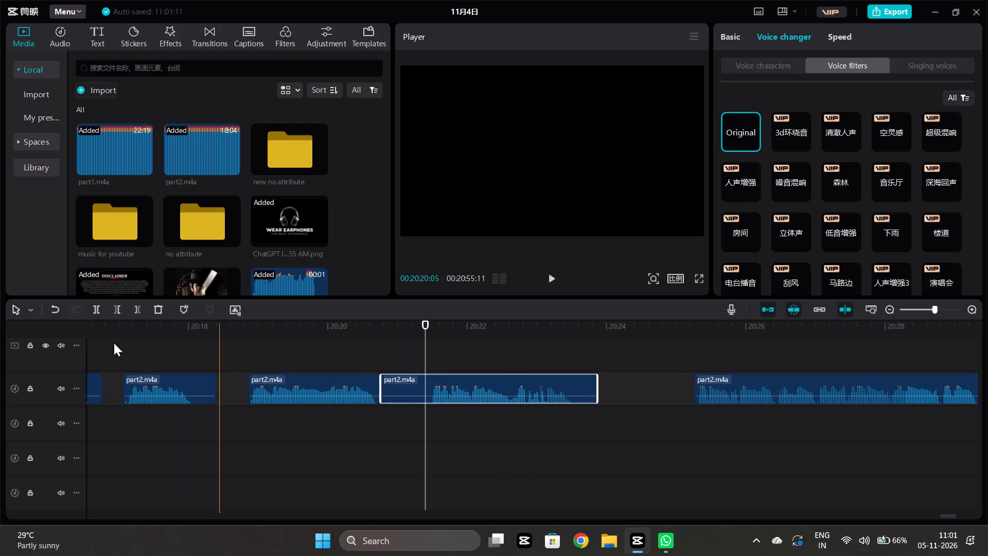
pyautogui.click(120, 309)
# Play on and move the next part2.m4a clip earlier to about 20:23:26, closing the gap after the preceding phrase.
pyautogui.click(437, 434)
pyautogui.press('space')
pyautogui.hscroll(-1, 436, 430)
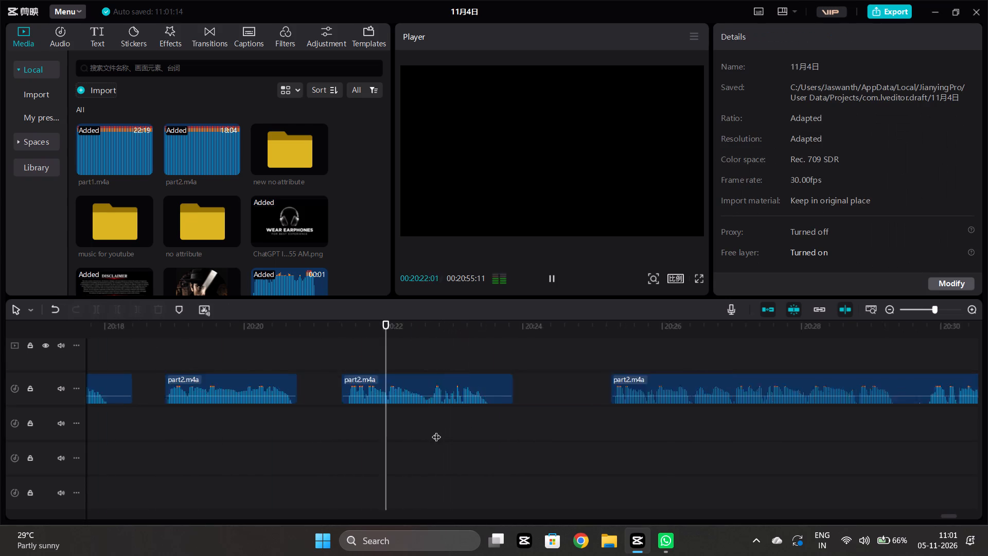
pyautogui.hscroll(-1, 436, 430)
pyautogui.moveTo(393, 379); pyautogui.dragTo(293, 392)
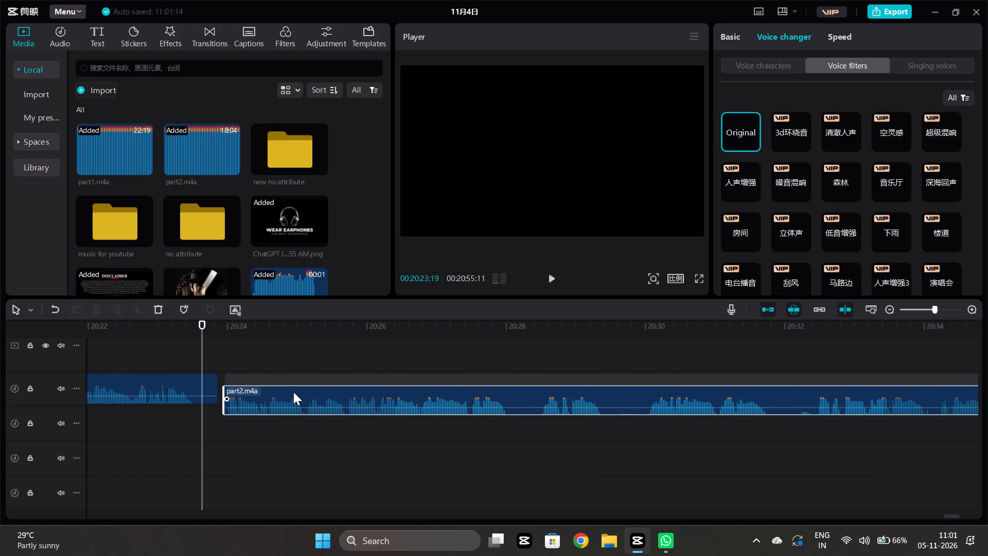
pyautogui.moveTo(293, 392); pyautogui.dragTo(294, 390)
# Play on, split the part2.m4a clip at about 20:28:04, and trim the start of the piece after the split to about 20:28:11.
pyautogui.click(190, 440)
pyautogui.press('space')
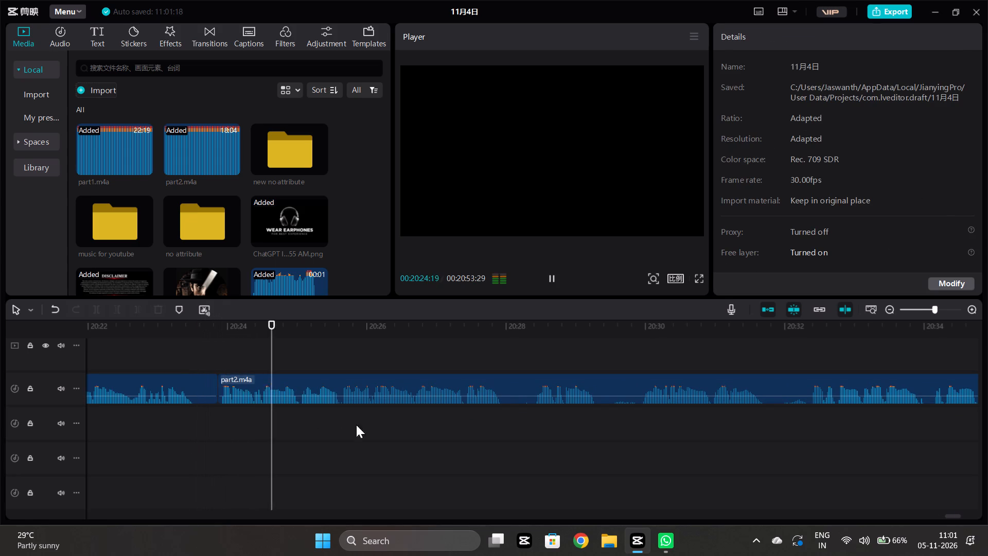
pyautogui.hscroll(-1, 381, 435)
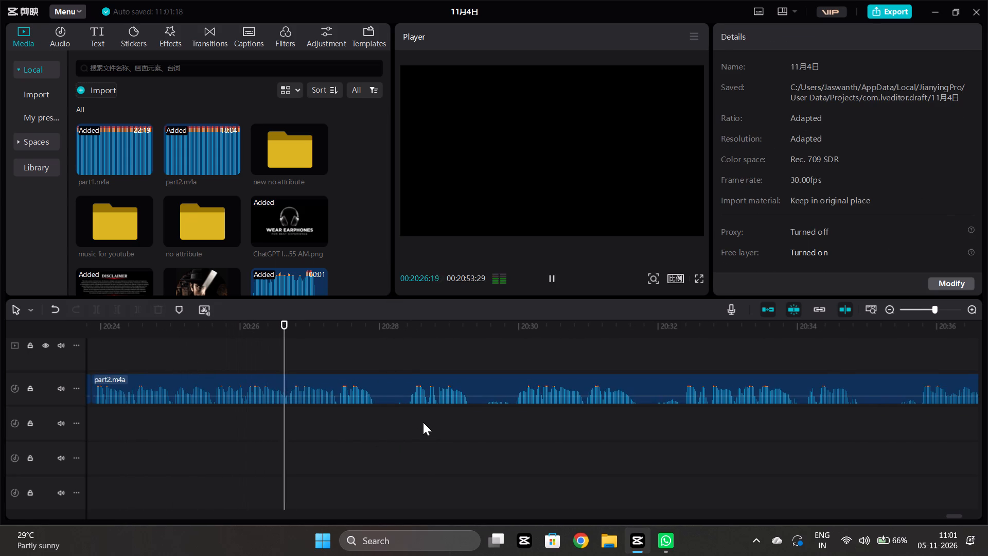
pyautogui.press('space')
pyautogui.click(424, 391)
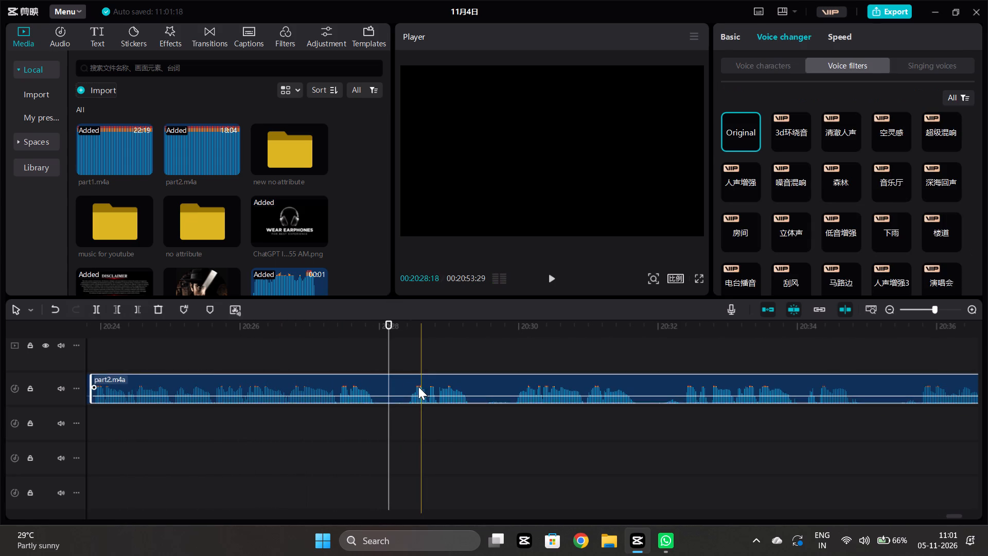
pyautogui.click(92, 311)
pyautogui.click(406, 422)
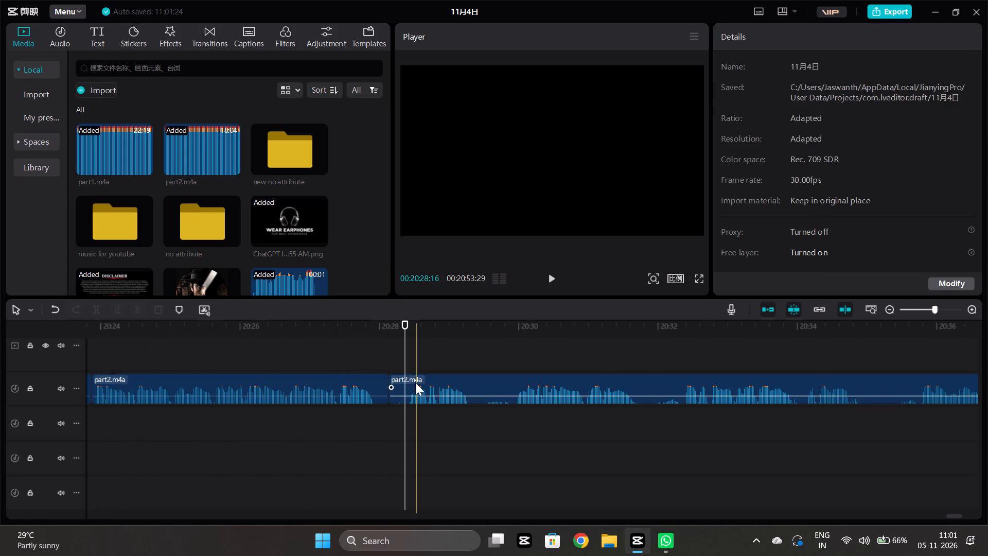
pyautogui.click(415, 383)
pyautogui.moveTo(112, 310); pyautogui.dragTo(116, 317)
# Split the part2.m4a clip at about 20:29:13 and trim the start of the piece after the split to about 20:29:27.
pyautogui.click(479, 447)
pyautogui.click(484, 397)
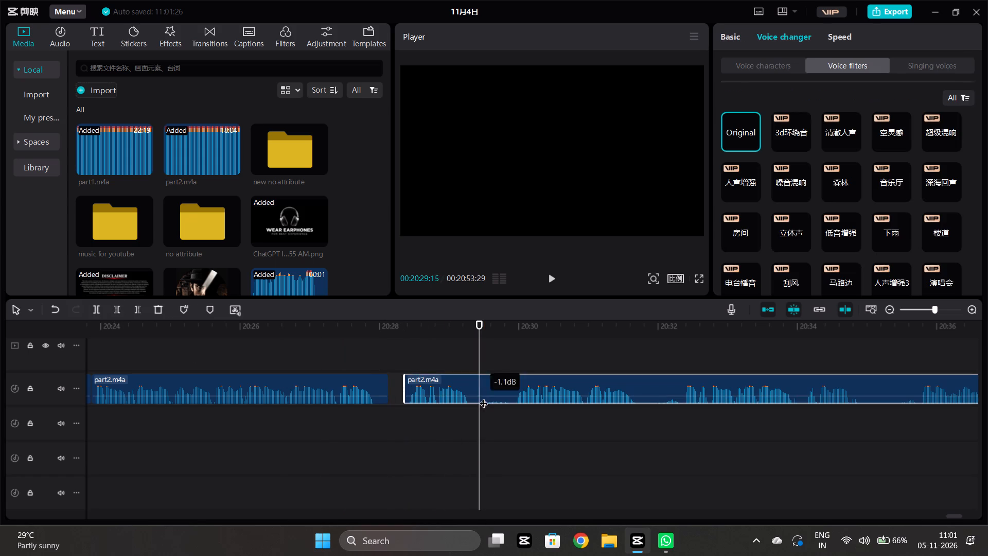
pyautogui.click(89, 309)
pyautogui.click(93, 306)
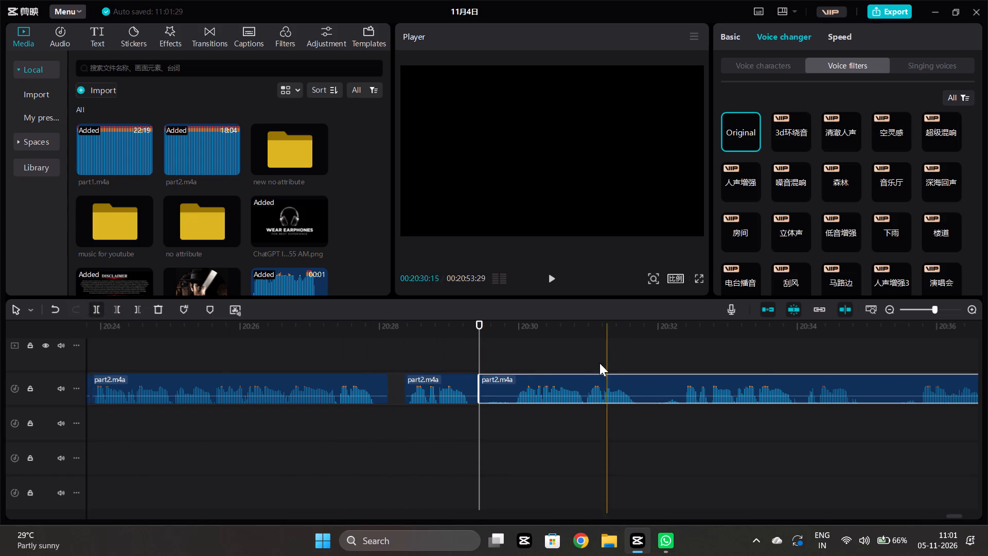
pyautogui.doubleClick(515, 423)
pyautogui.click(523, 384)
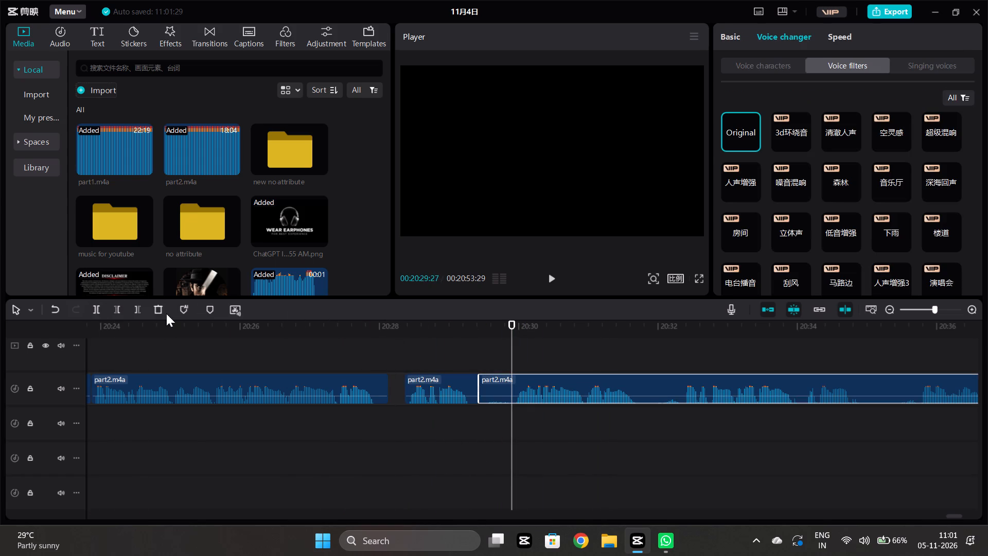
pyautogui.click(119, 312)
# Play on, split the part2.m4a clip at about 20:31:28, and trim the start of the piece after the split to about 20:32:11.
pyautogui.click(615, 431)
pyautogui.press('space')
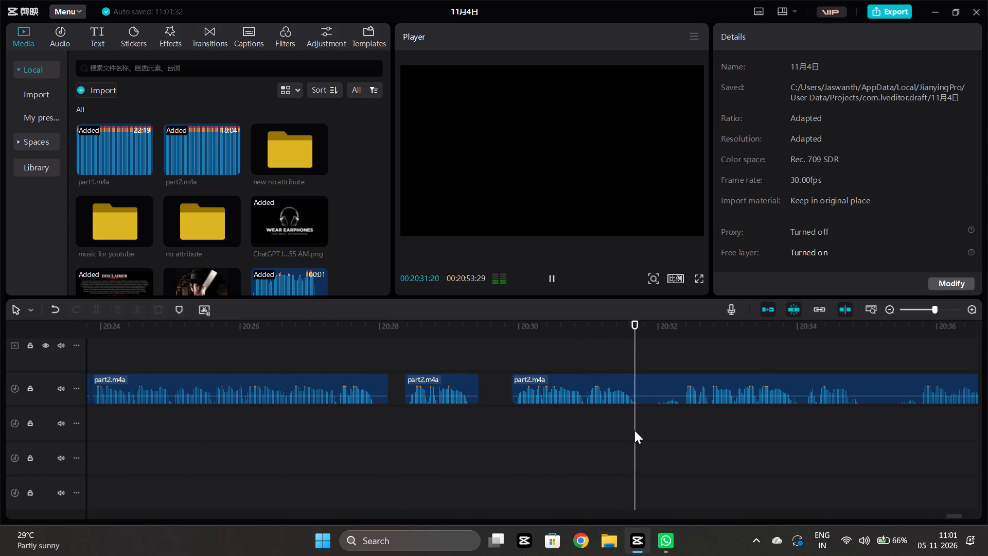
pyautogui.press('space')
pyautogui.moveTo(660, 422); pyautogui.dragTo(654, 418)
pyautogui.click(661, 388)
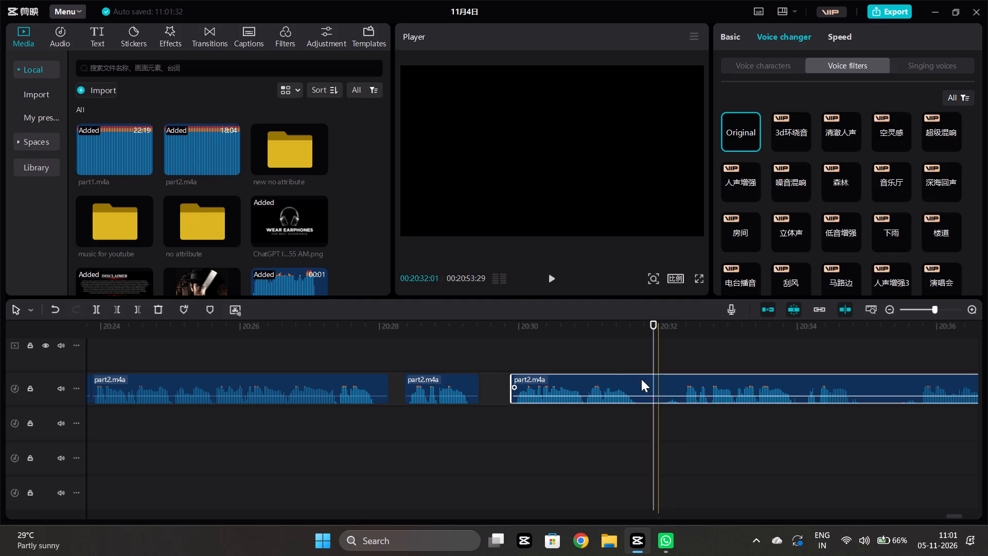
pyautogui.click(94, 312)
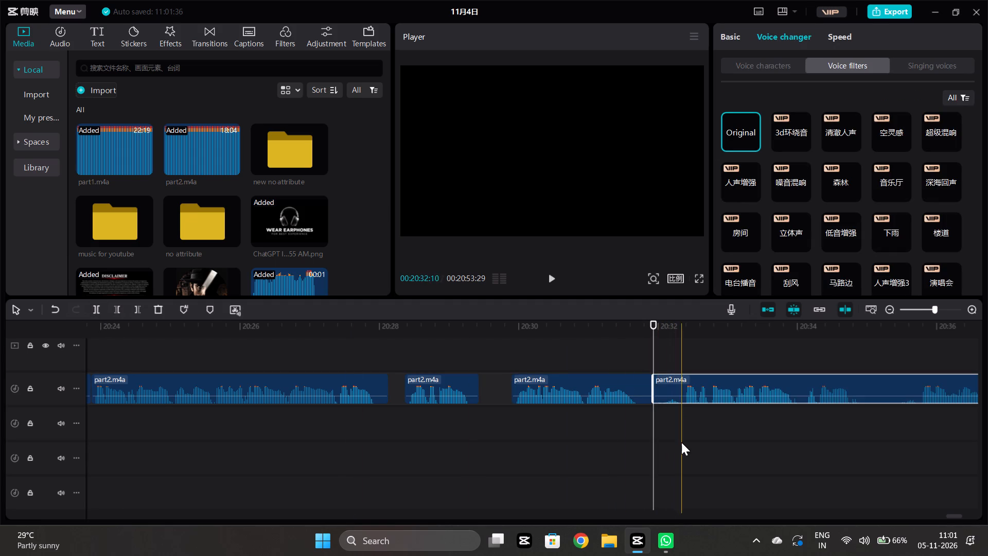
pyautogui.click(682, 441)
pyautogui.moveTo(689, 357); pyautogui.dragTo(689, 362)
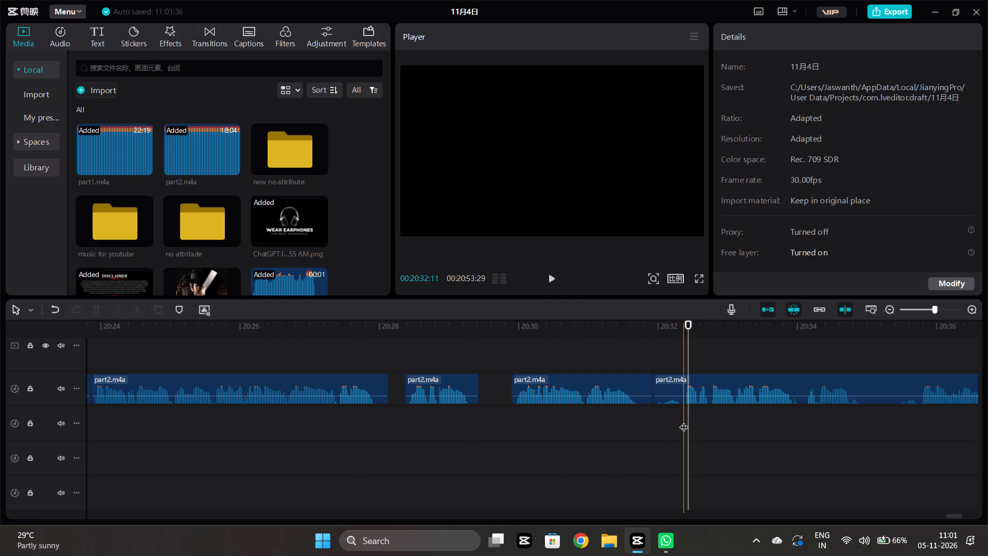
pyautogui.click(684, 421)
pyautogui.click(680, 392)
pyautogui.click(115, 310)
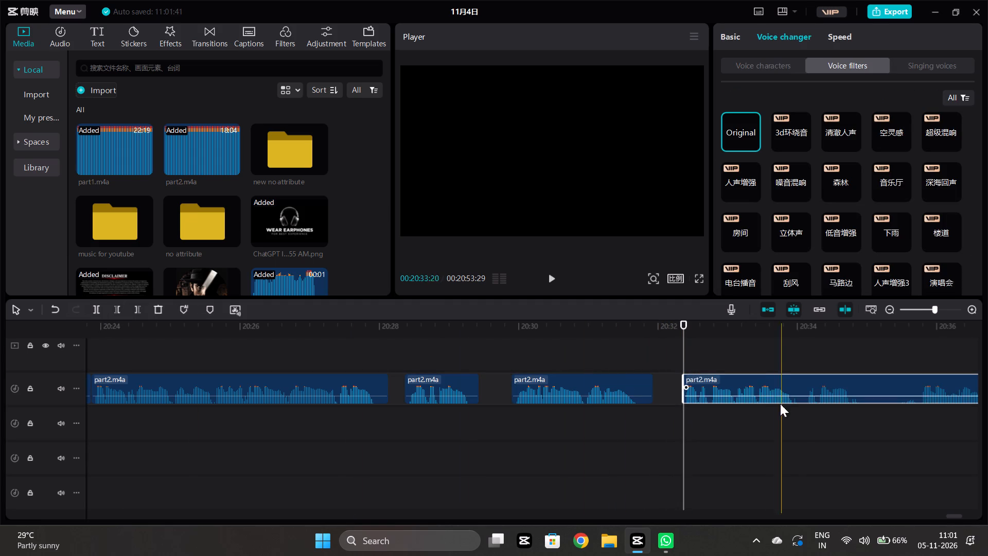
# Play on, cut the part2.m4a pause from about 20:35:11 to 20:35:22, and move the following piece earlier to start at about 20:35:13.
pyautogui.click(799, 429)
pyautogui.press('space')
pyautogui.hscroll(-2, 797, 428)
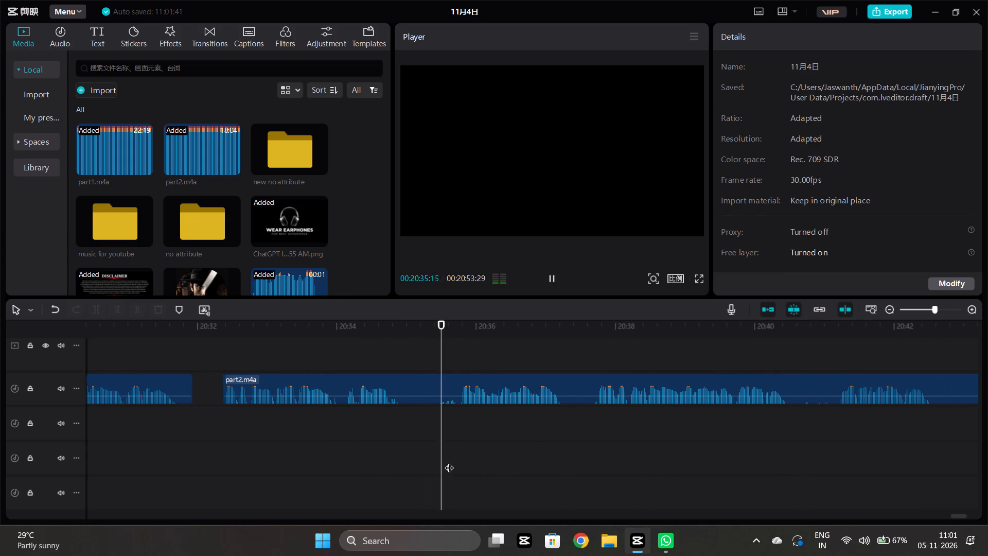
pyautogui.press('space')
pyautogui.click(457, 418)
pyautogui.click(469, 388)
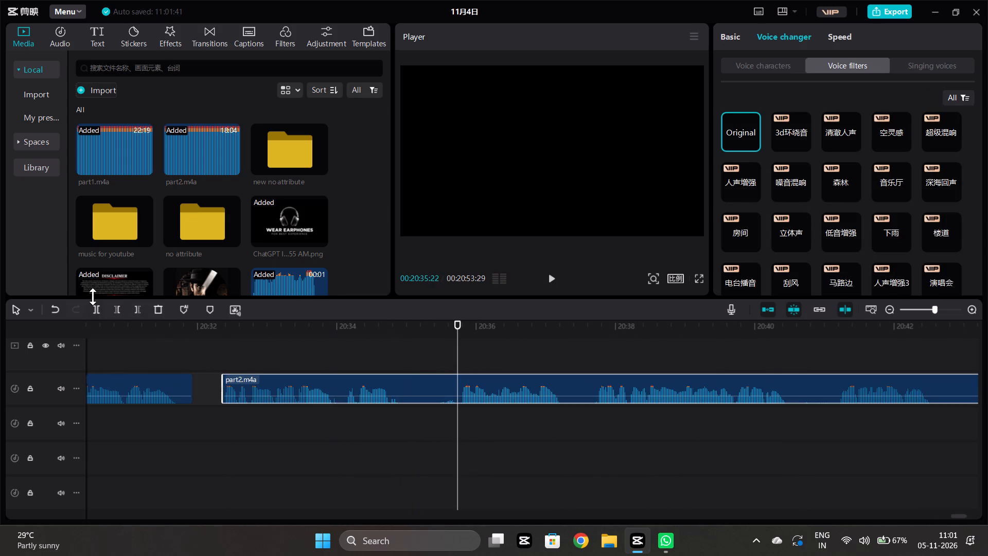
pyautogui.click(99, 315)
pyautogui.click(98, 305)
pyautogui.click(432, 417)
pyautogui.click(432, 381)
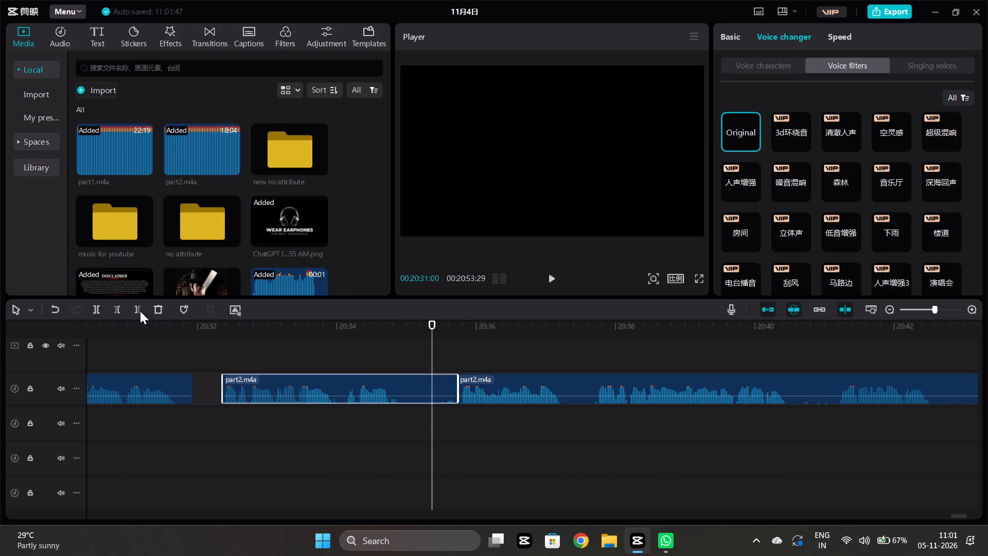
pyautogui.click(140, 311)
pyautogui.moveTo(547, 376); pyautogui.dragTo(526, 382)
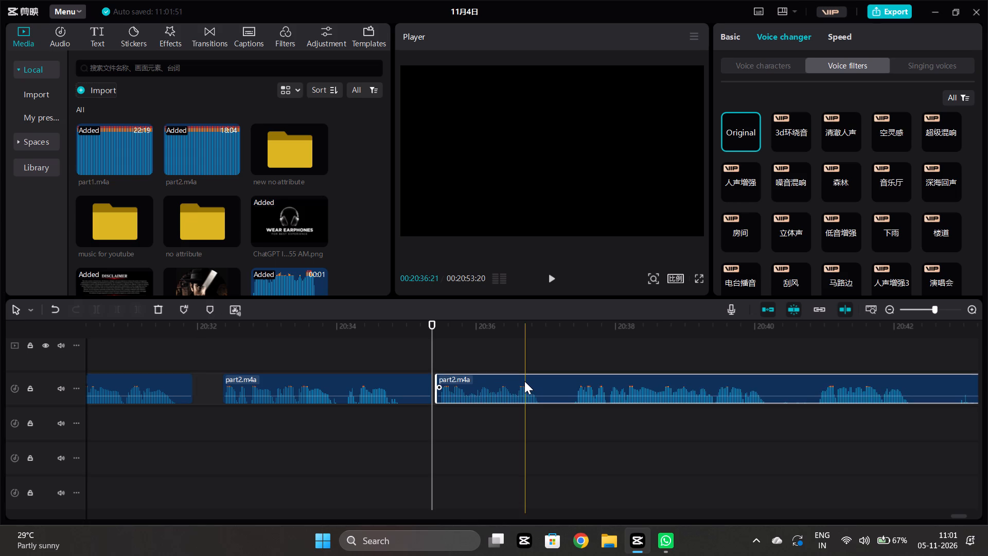
# Play on, split the part2.m4a clip at about 20:40:07, and trim the start of the piece after the split to about 20:40:26.
pyautogui.click(538, 432)
pyautogui.press('space')
pyautogui.hscroll(-1, 545, 396)
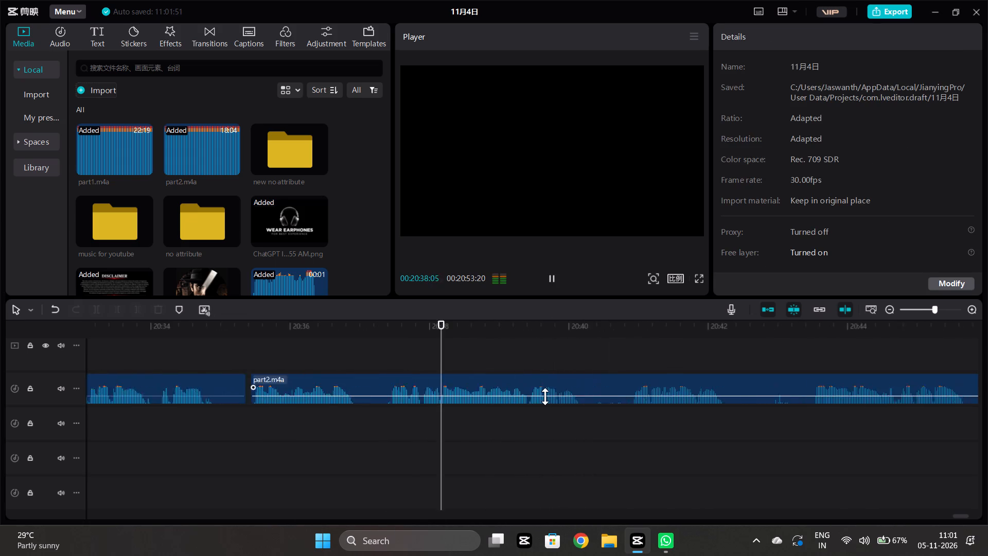
pyautogui.hscroll(-1, 545, 396)
pyautogui.press('space')
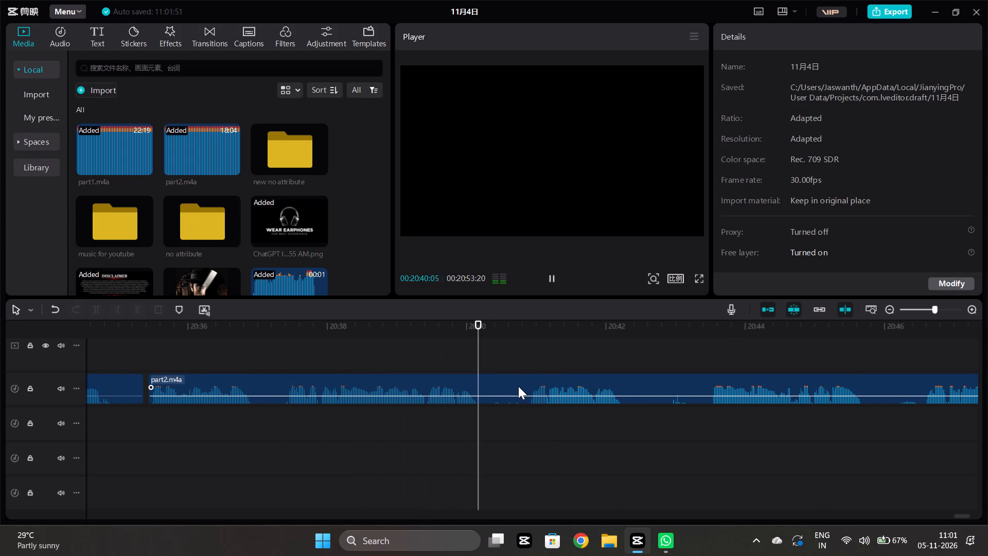
pyautogui.click(518, 386)
pyautogui.click(97, 310)
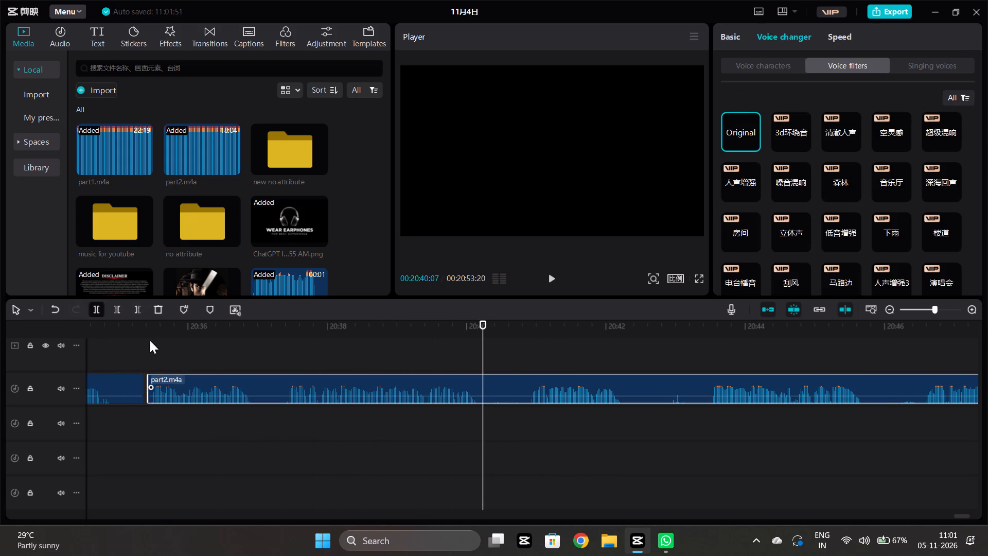
pyautogui.click(526, 448)
pyautogui.click(527, 392)
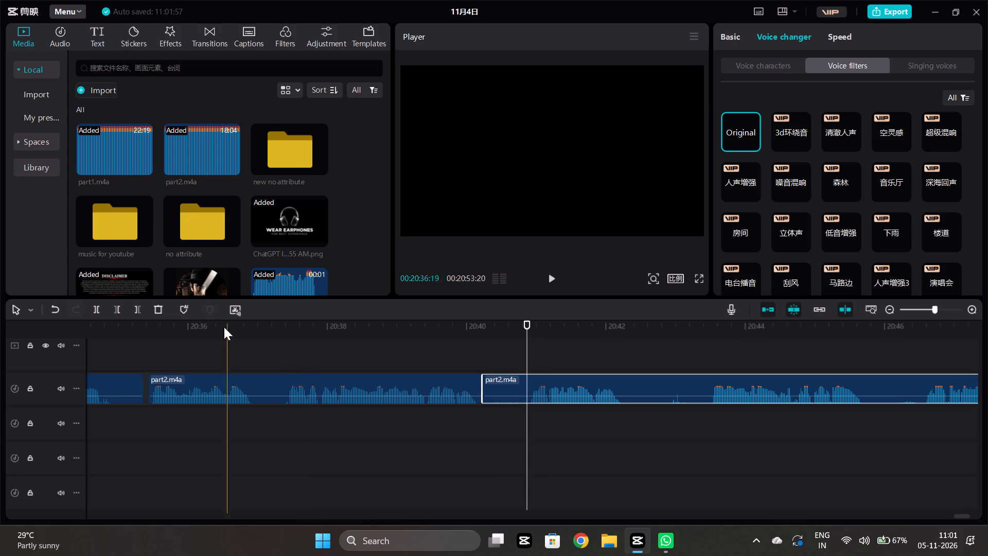
pyautogui.click(117, 307)
# Play on, split the part2.m4a clip at about 20:42:27, and trim the start of the piece after the split to about 20:43:08.
pyautogui.click(577, 419)
pyautogui.press('space')
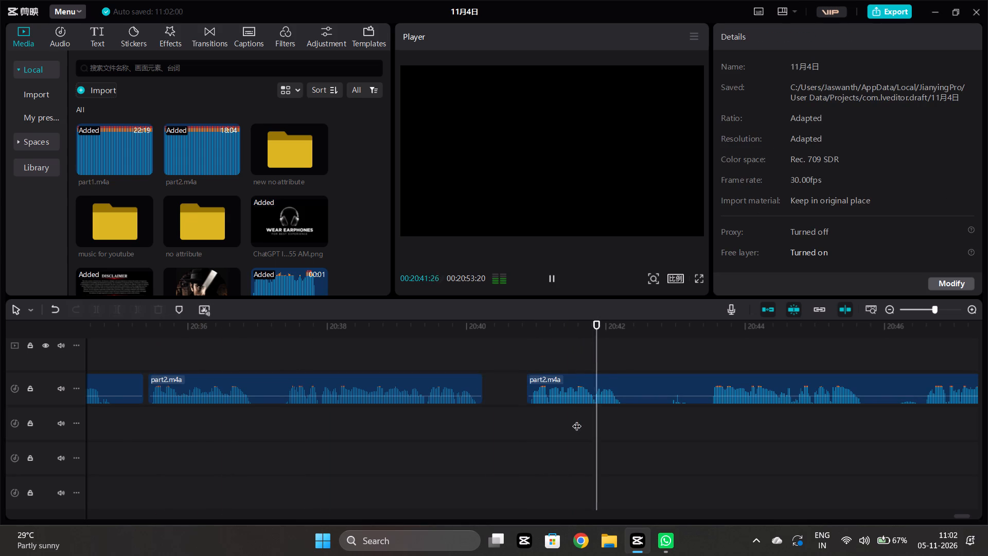
pyautogui.press('space')
pyautogui.click(698, 378)
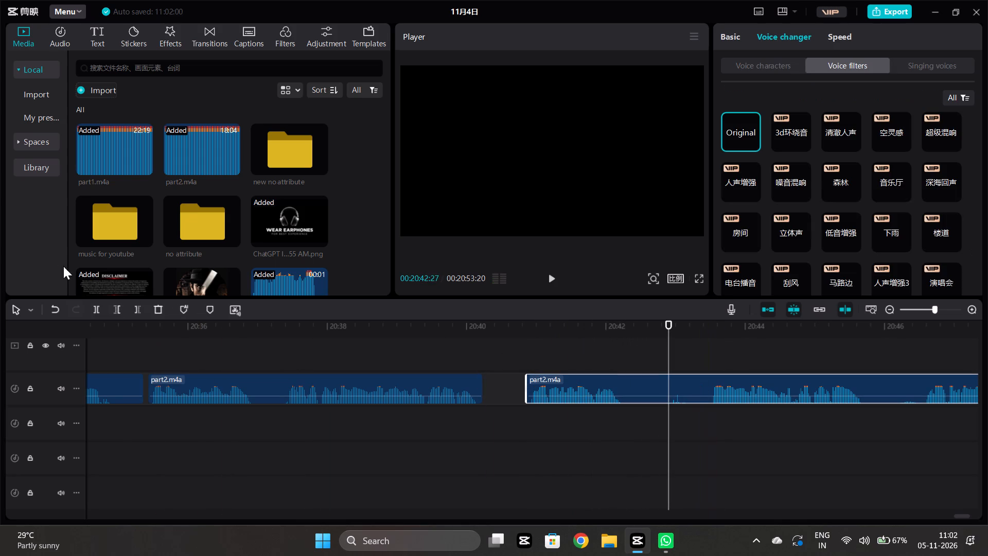
pyautogui.click(98, 312)
pyautogui.click(693, 430)
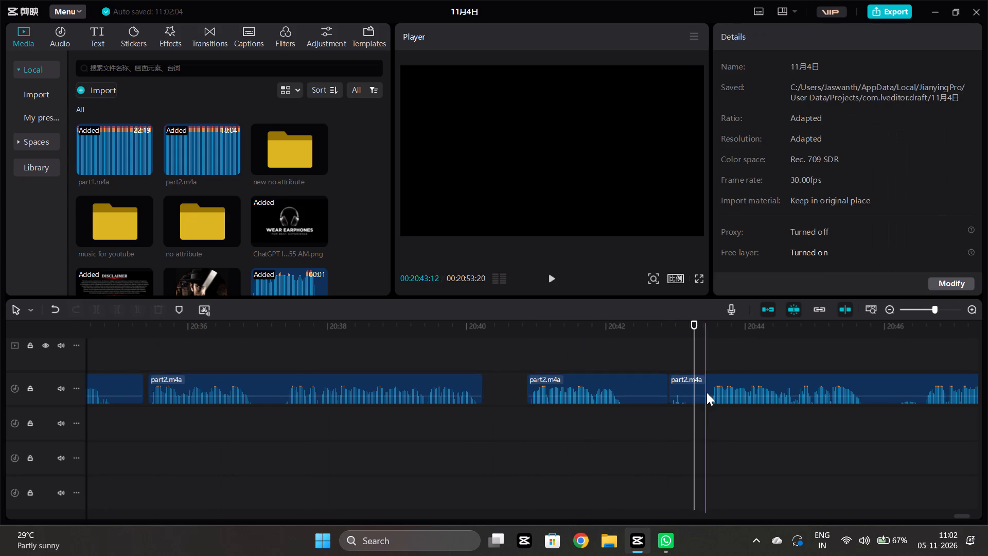
pyautogui.click(703, 385)
pyautogui.click(116, 314)
# Play on, split the part2.m4a clip at about 20:46:03, and trim the start of the piece after the split to about 20:46:15.
pyautogui.click(754, 438)
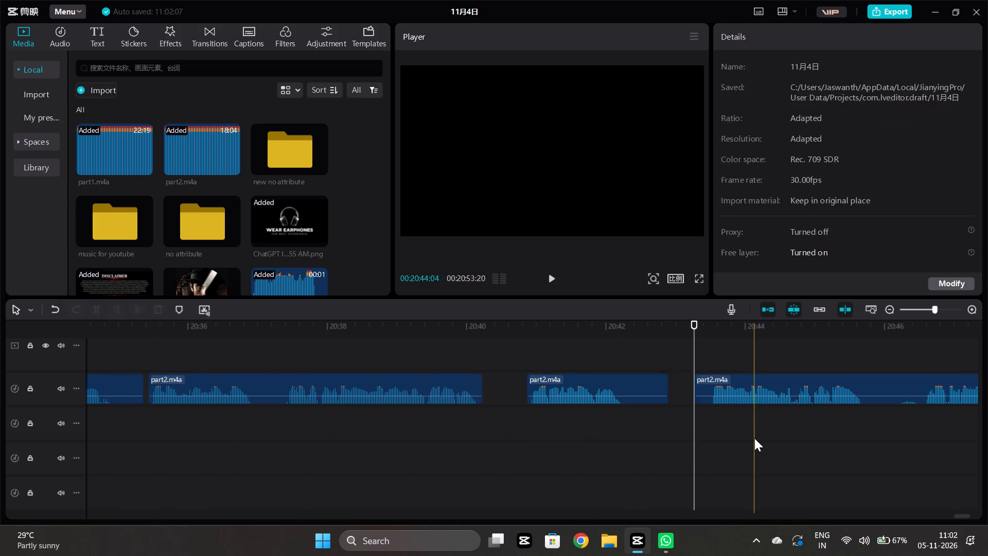
pyautogui.press('space')
pyautogui.hscroll(-2, 754, 438)
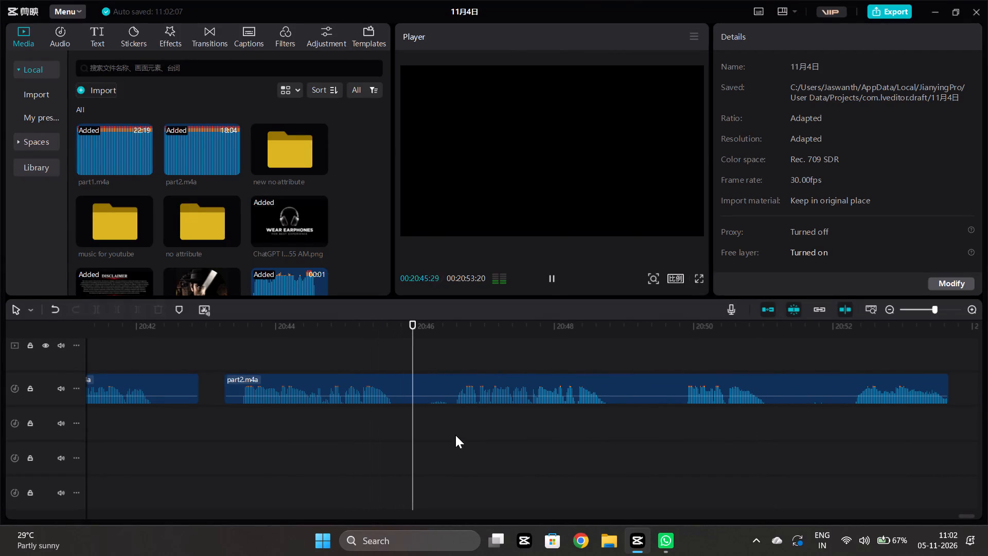
pyautogui.press('space')
pyautogui.click(458, 377)
pyautogui.click(94, 305)
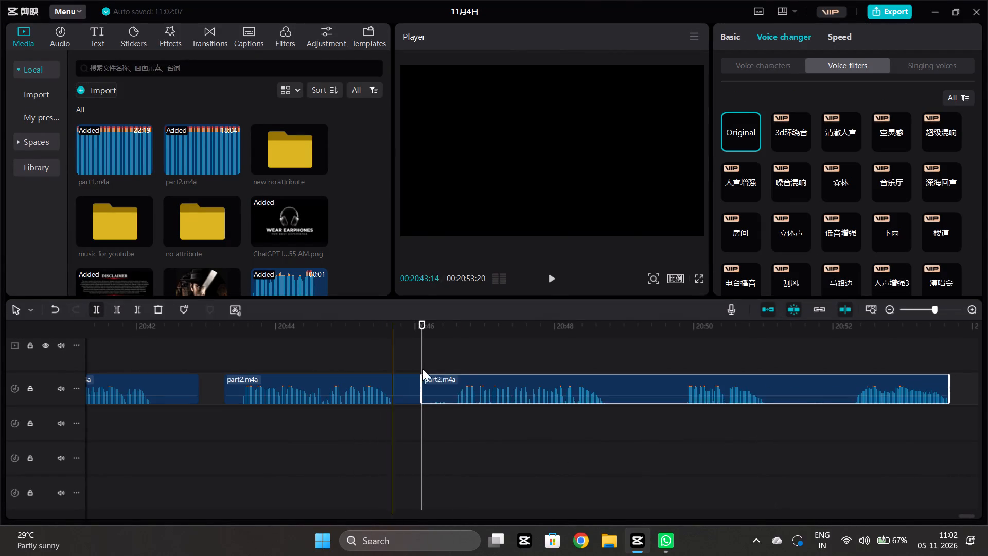
pyautogui.click(449, 435)
pyautogui.click(471, 383)
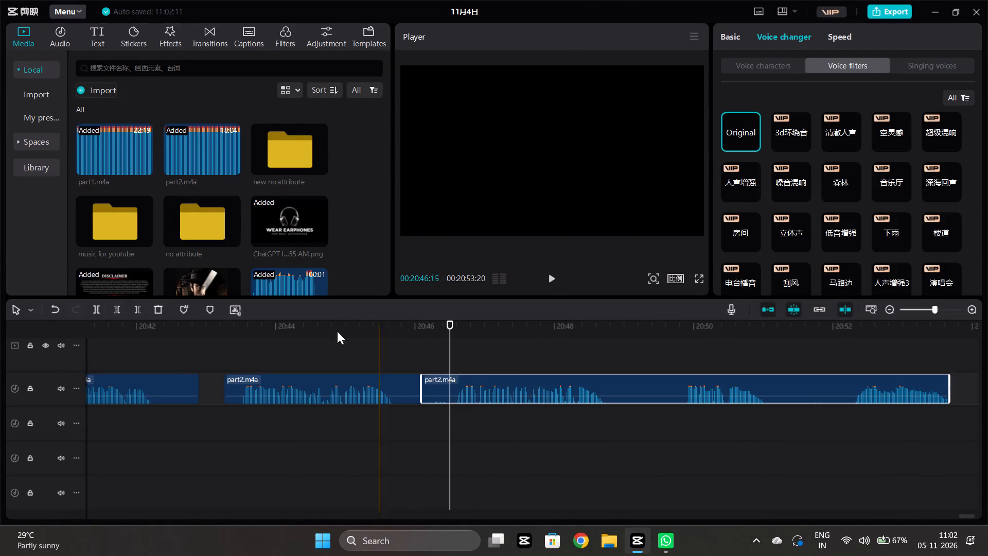
pyautogui.click(118, 308)
# Play on, cut the part2.m4a pause from about 20:48:29 to 20:49:23, and move the following piece earlier to close the gap.
pyautogui.click(467, 435)
pyautogui.press('space')
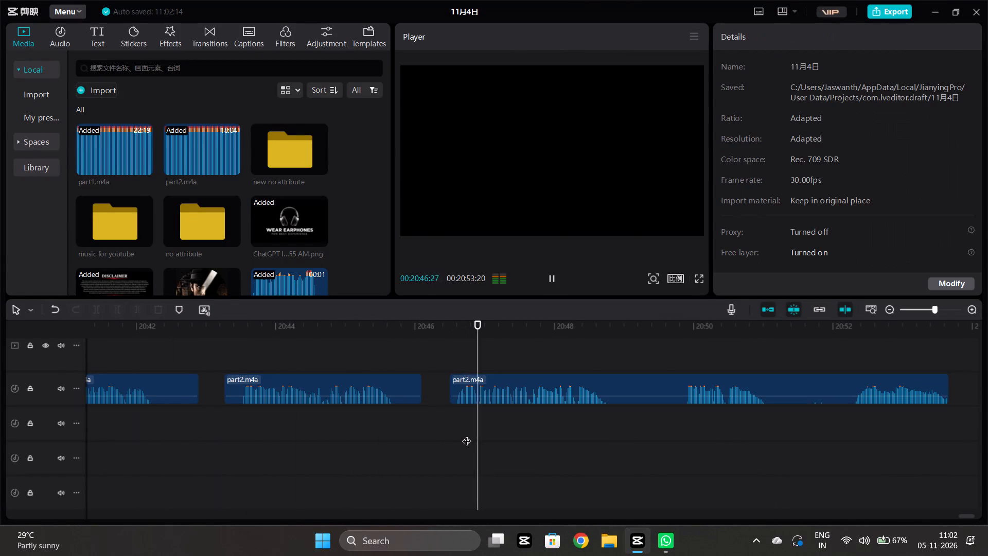
pyautogui.hscroll(-2, 467, 435)
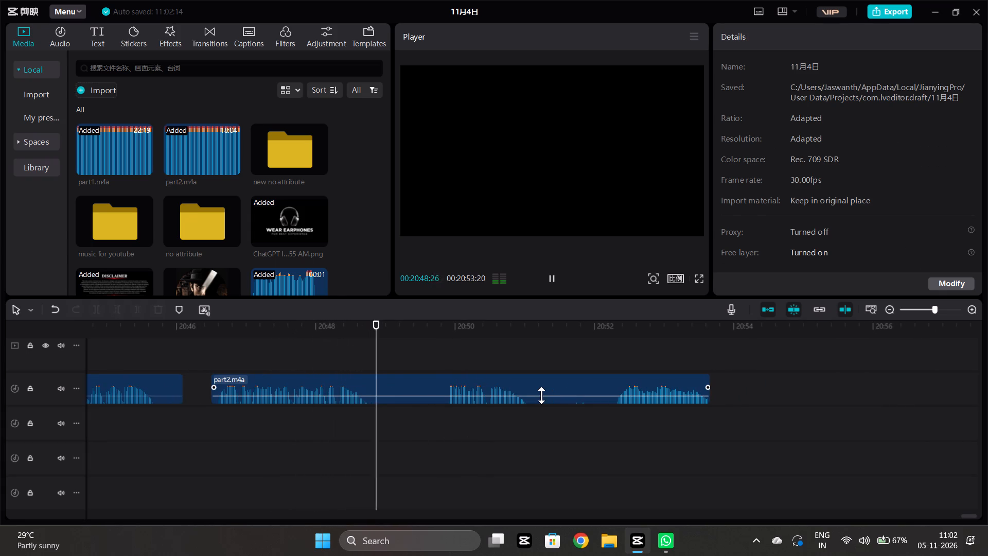
pyautogui.press('space')
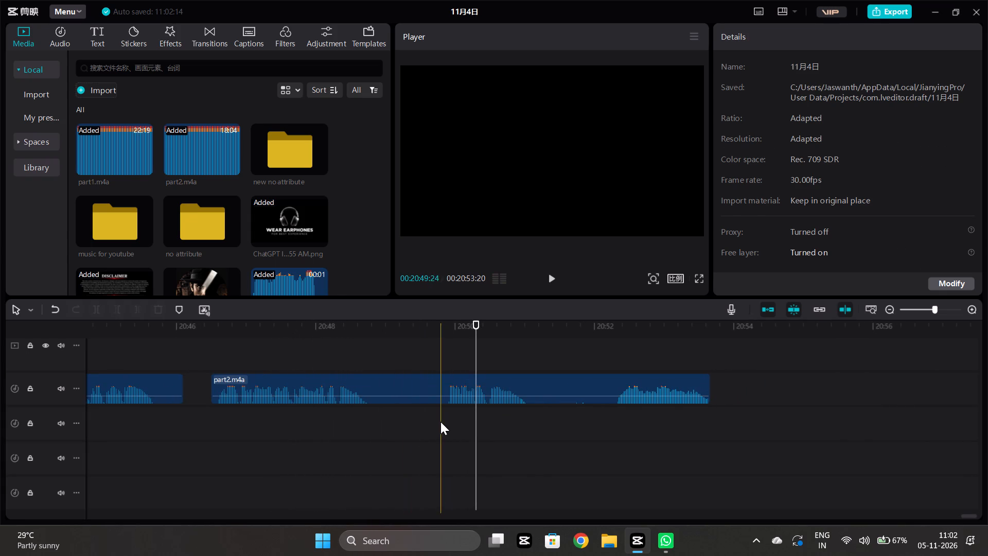
pyautogui.click(438, 422)
pyautogui.click(443, 381)
pyautogui.click(93, 315)
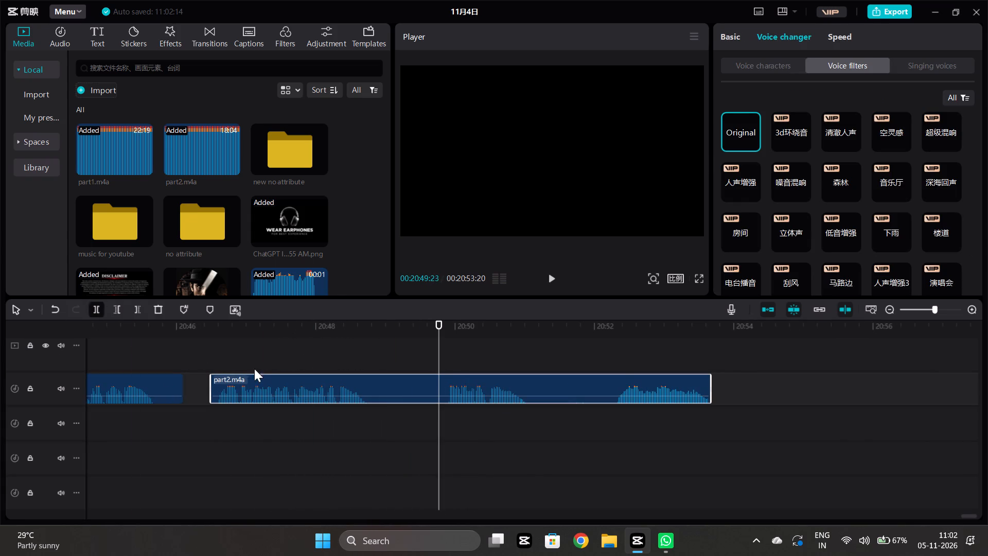
pyautogui.click(383, 424)
pyautogui.click(405, 376)
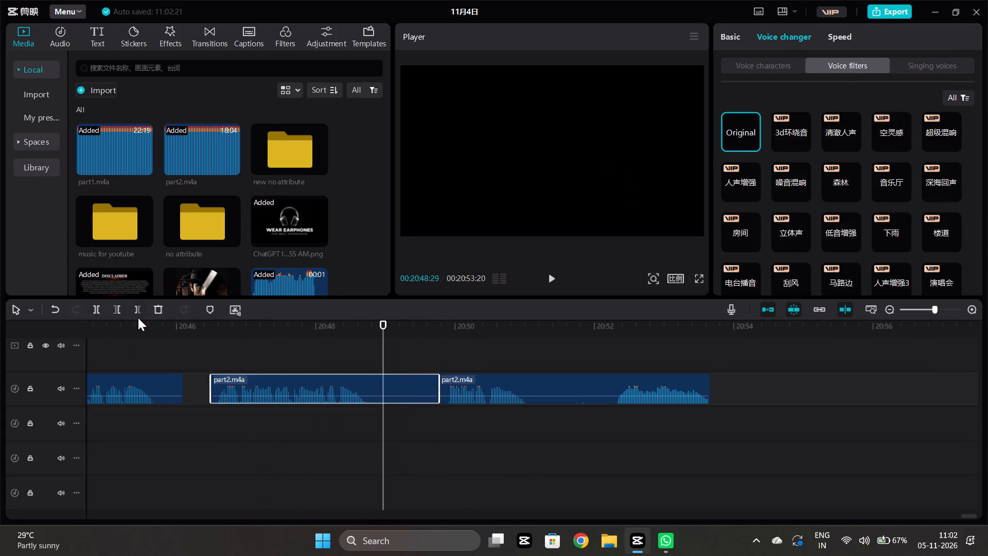
pyautogui.click(140, 312)
pyautogui.moveTo(504, 381); pyautogui.dragTo(447, 391)
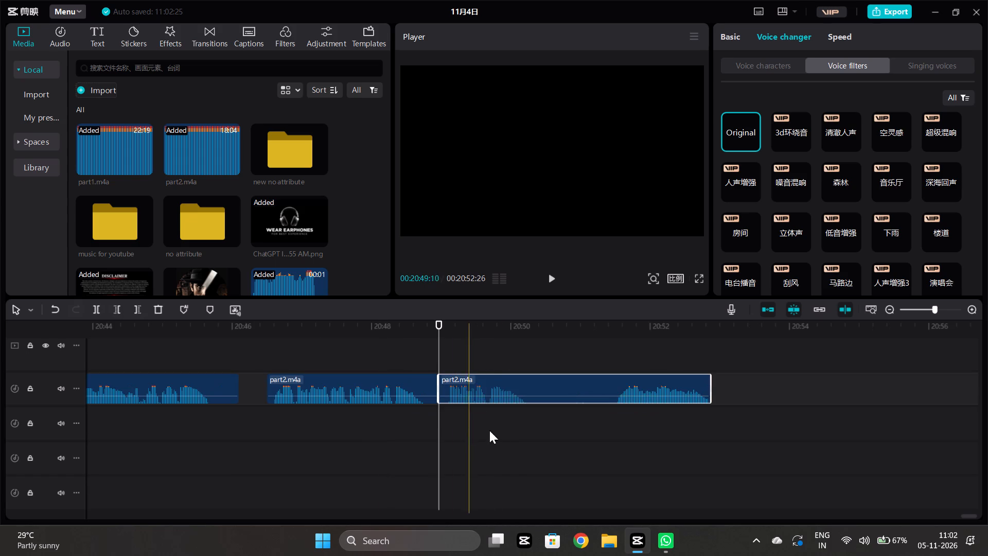
# Cut the part2.m4a pause from about 20:50:21 to 20:51:07 and move the last piece earlier to close the gap.
pyautogui.click(559, 438)
pyautogui.click(592, 388)
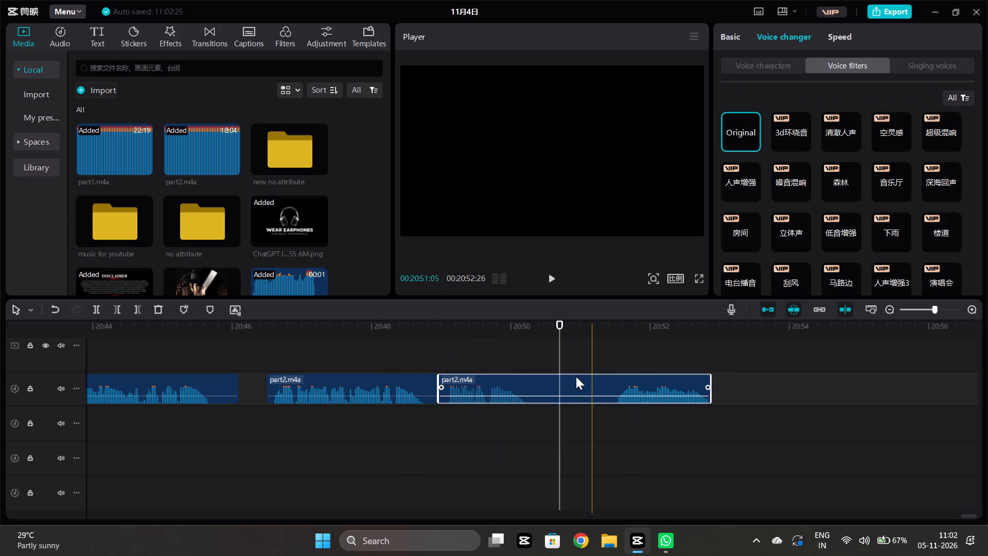
pyautogui.click(98, 313)
pyautogui.click(599, 409)
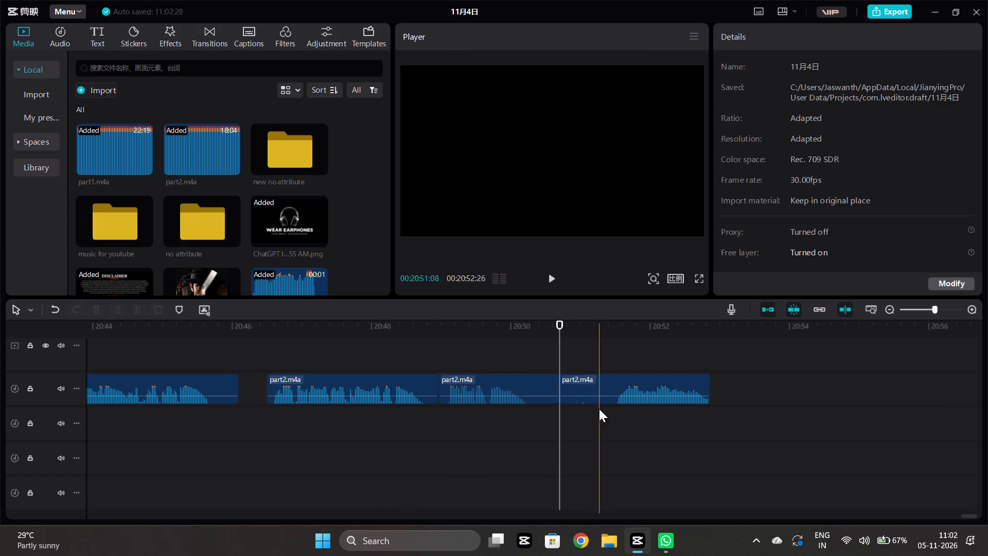
pyautogui.click(594, 380)
pyautogui.click(115, 315)
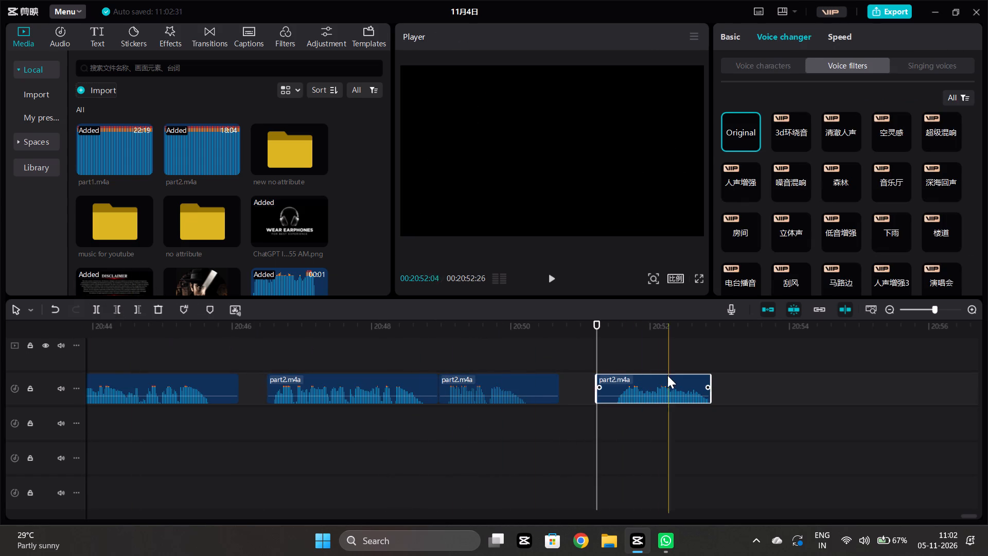
pyautogui.moveTo(662, 383); pyautogui.dragTo(624, 393)
# Play the edited ending through to the project's end and look back over the earlier voice clips along the timeline.
pyautogui.click(552, 427)
pyautogui.press('space')
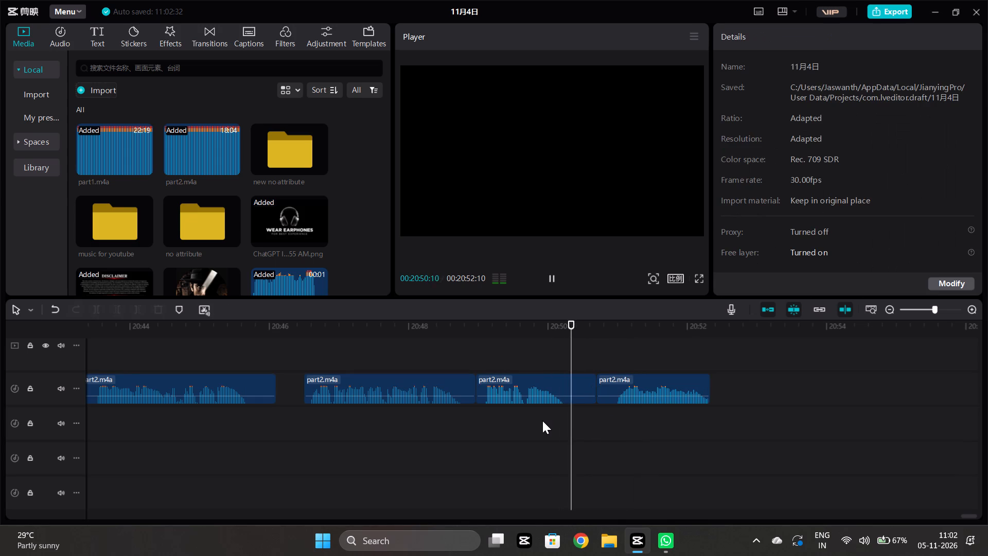
pyautogui.hscroll(6, 542, 421)
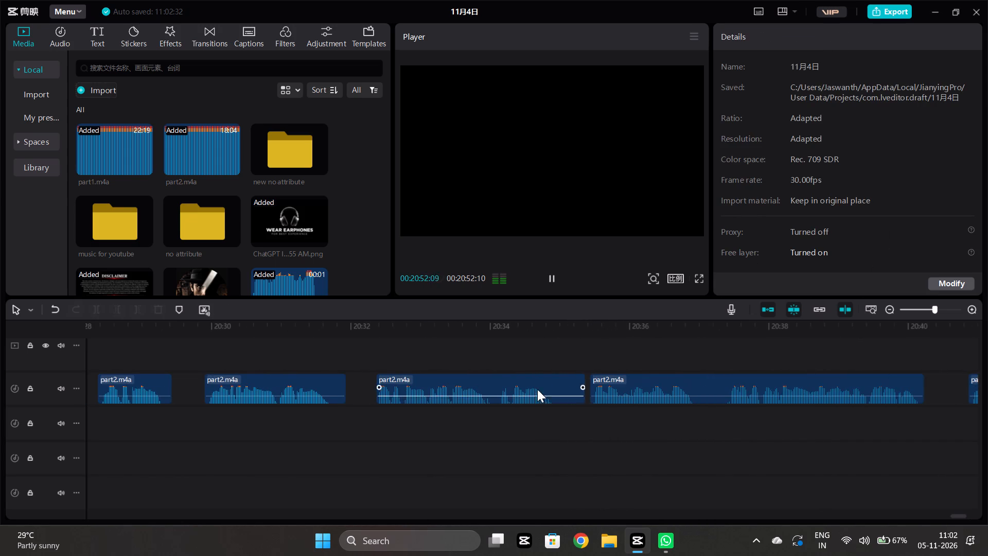
pyautogui.hscroll(13, 655, 476)
pyautogui.hscroll(17, 655, 476)
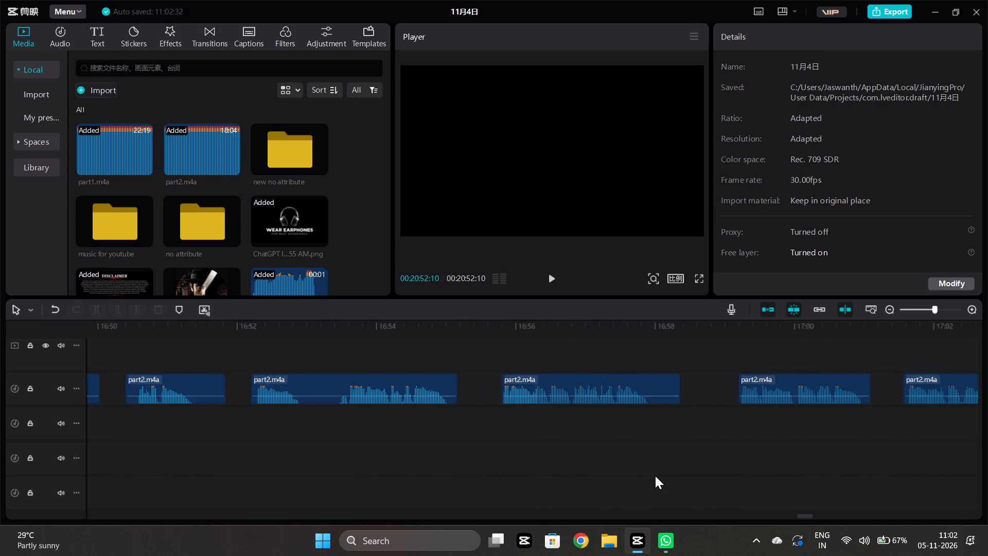
pyautogui.hscroll(19, 655, 476)
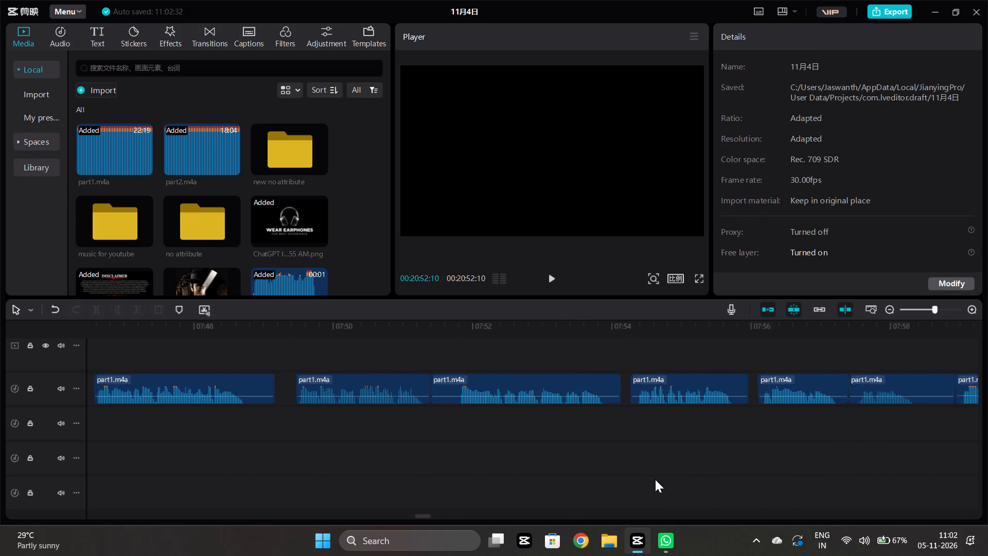
pyautogui.hscroll(18, 655, 479)
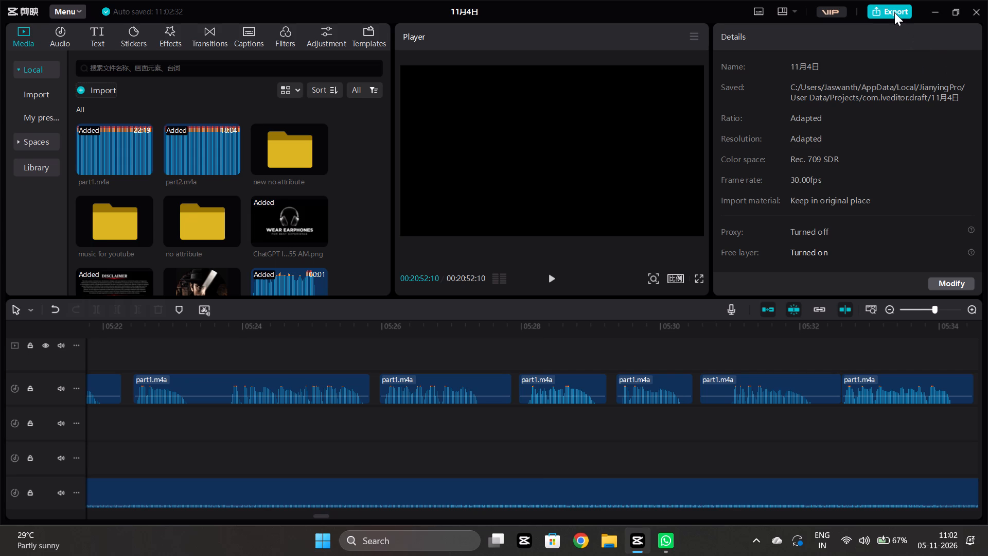
# Prepare the project's MP3 audio export with the title video9_audio and review the export settings.
pyautogui.click(894, 12)
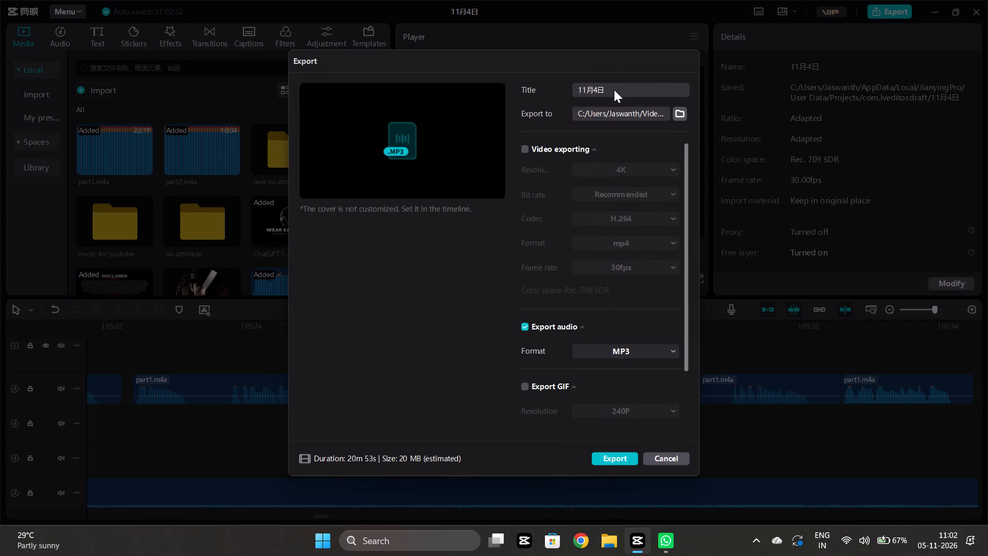
pyautogui.click(614, 90)
pyautogui.hotkey('ctrl', 'a')
pyautogui.write('video')
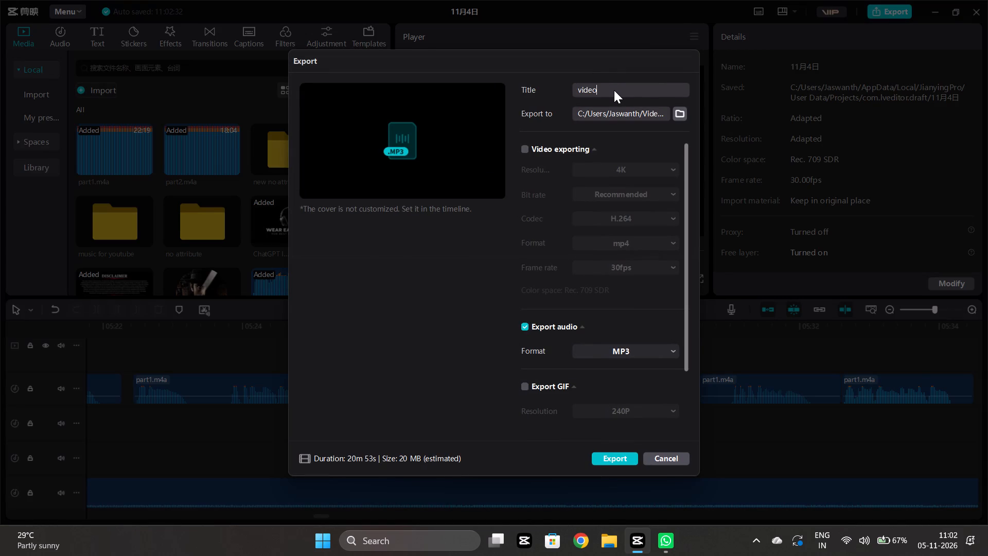
pyautogui.write('9_audio')
pyautogui.scroll(-2, 599, 328)
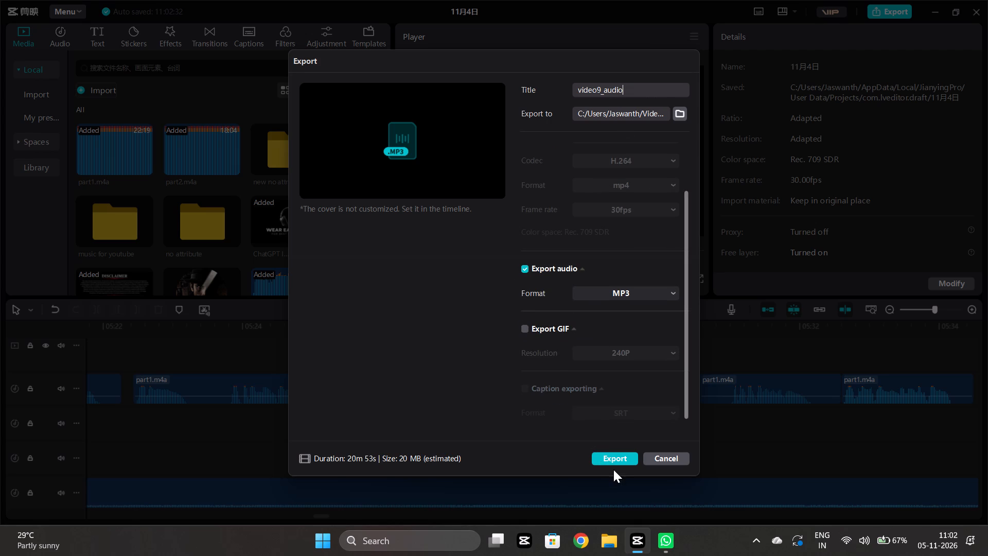
pyautogui.scroll(3, 629, 376)
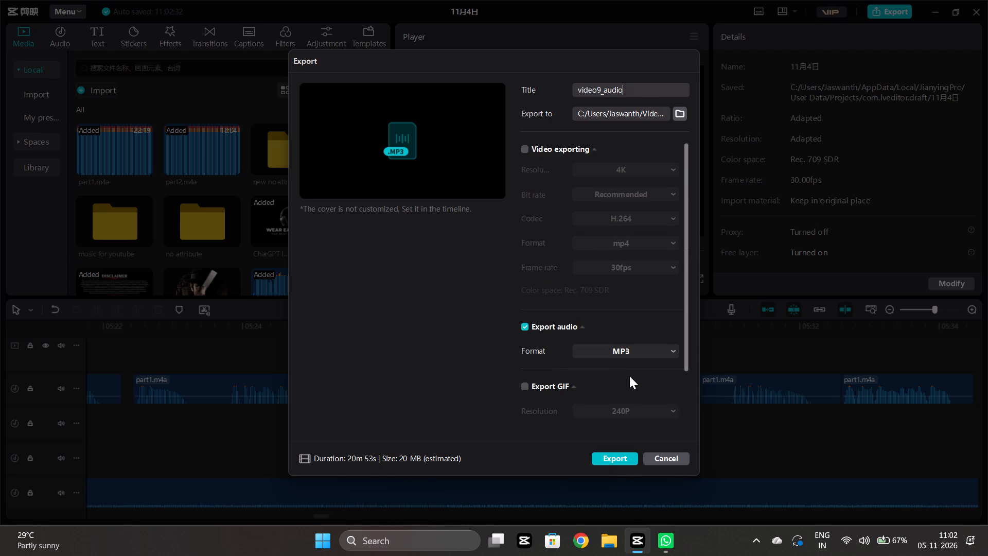
pyautogui.scroll(-2, 629, 376)
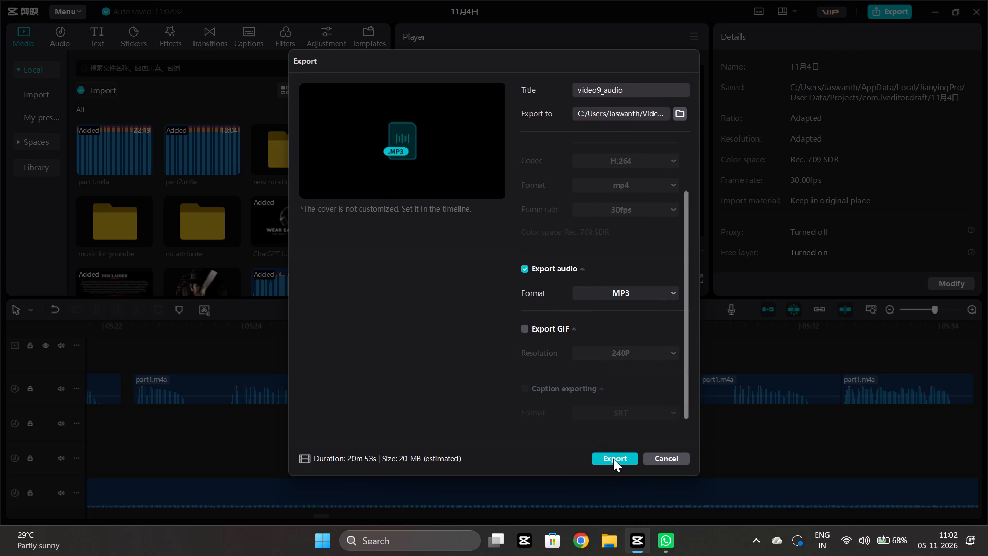